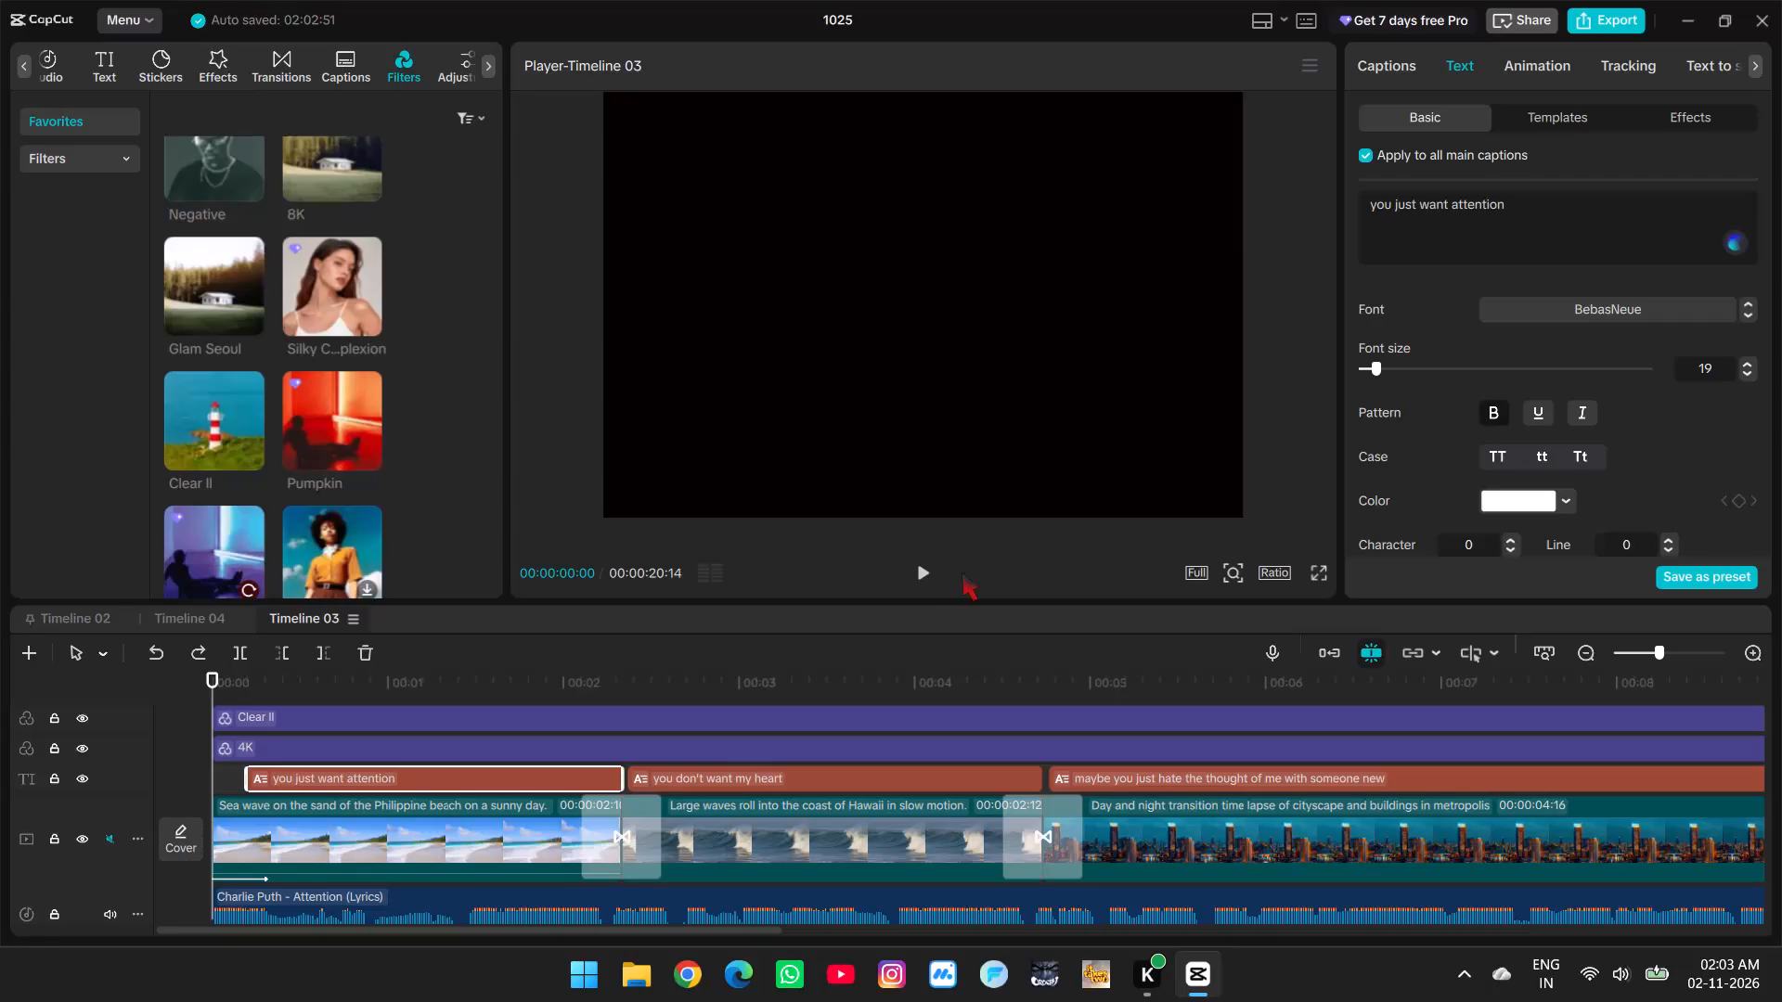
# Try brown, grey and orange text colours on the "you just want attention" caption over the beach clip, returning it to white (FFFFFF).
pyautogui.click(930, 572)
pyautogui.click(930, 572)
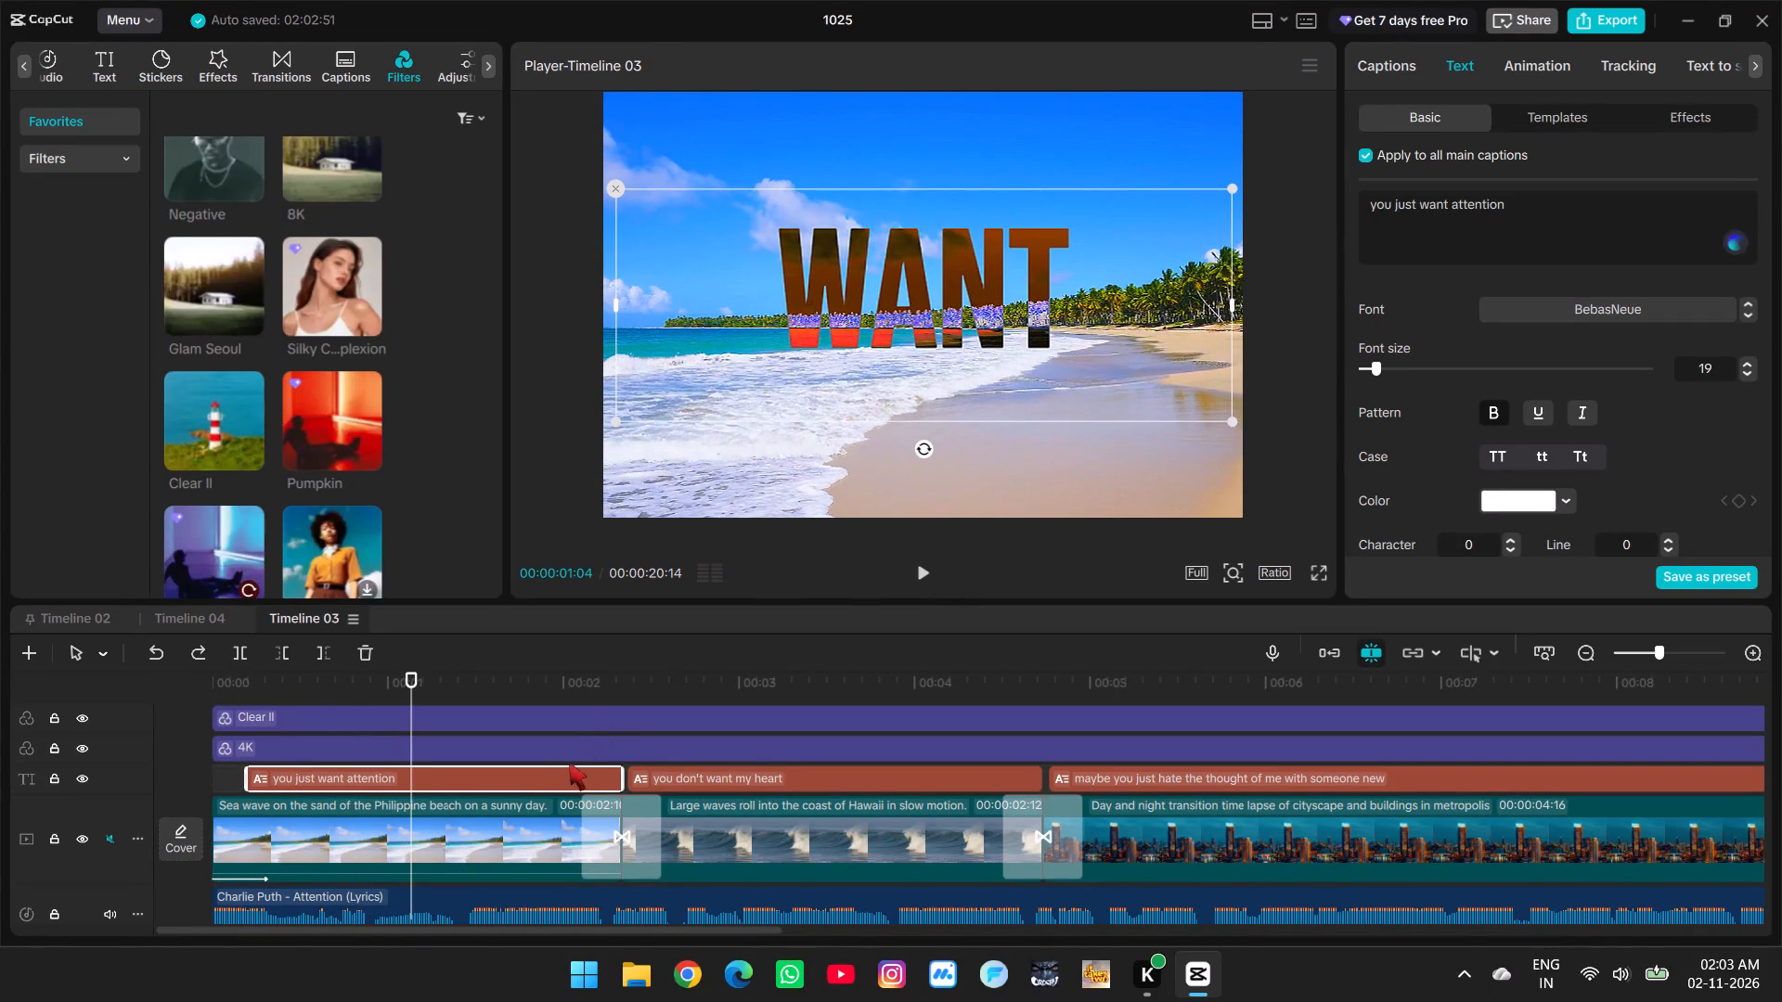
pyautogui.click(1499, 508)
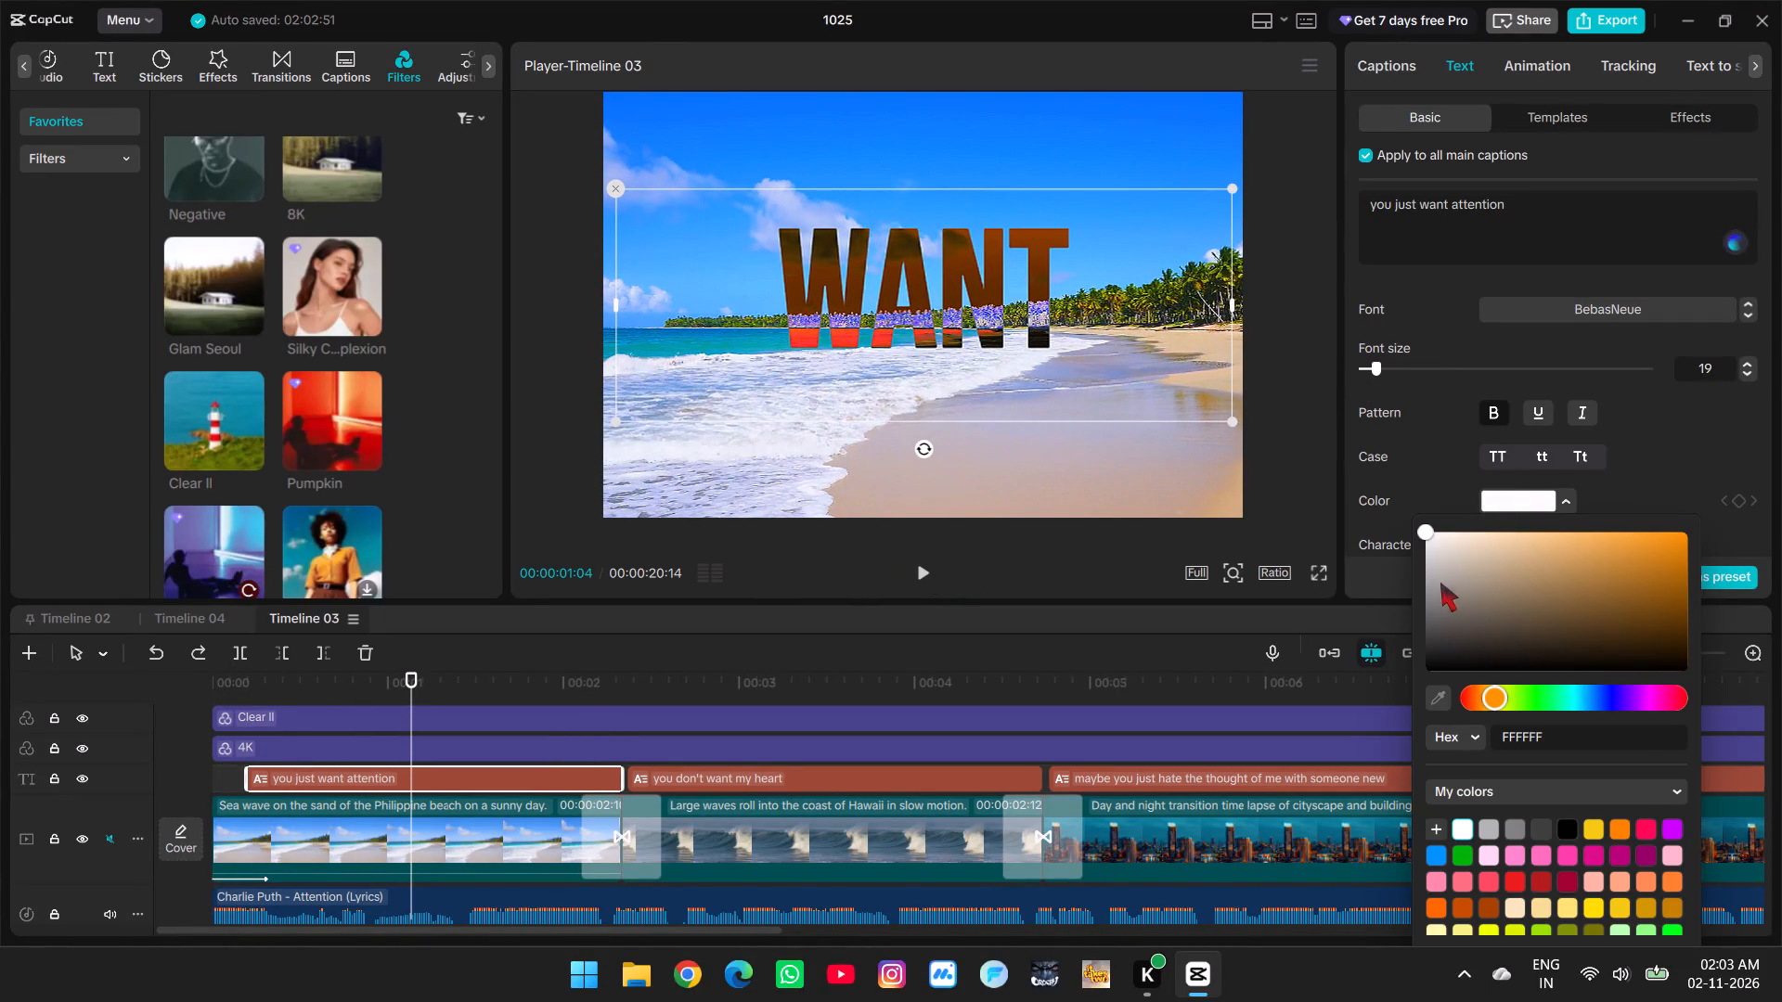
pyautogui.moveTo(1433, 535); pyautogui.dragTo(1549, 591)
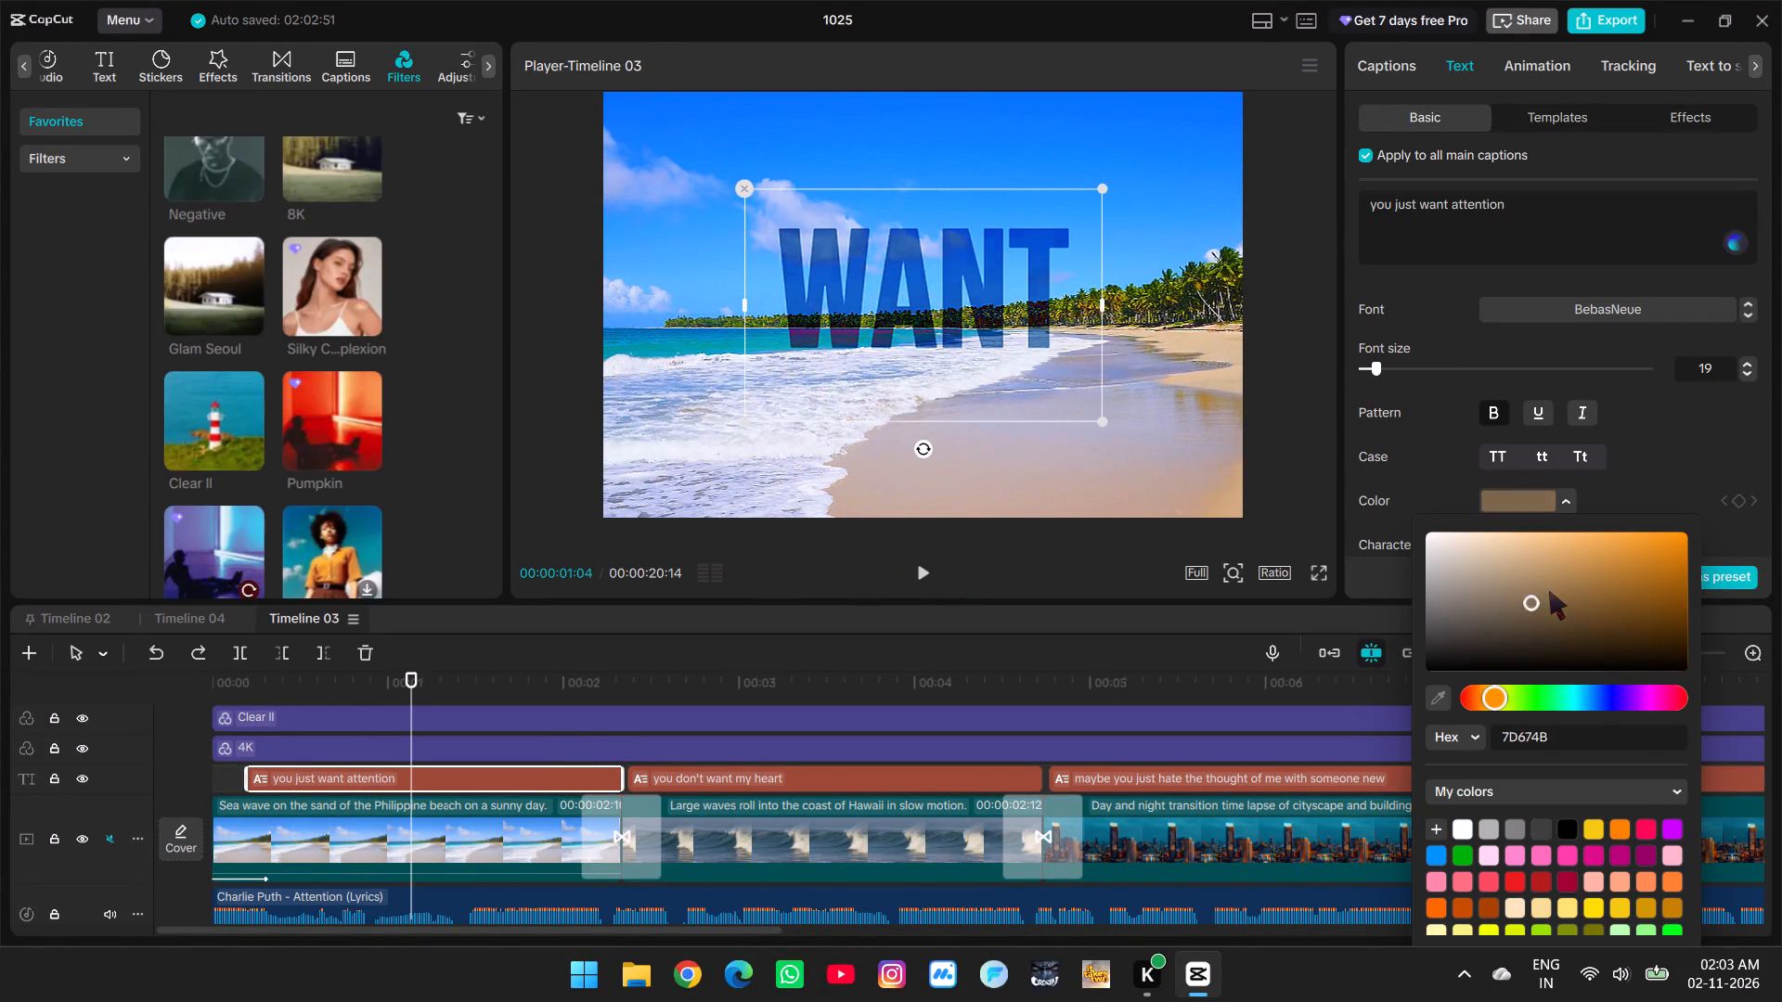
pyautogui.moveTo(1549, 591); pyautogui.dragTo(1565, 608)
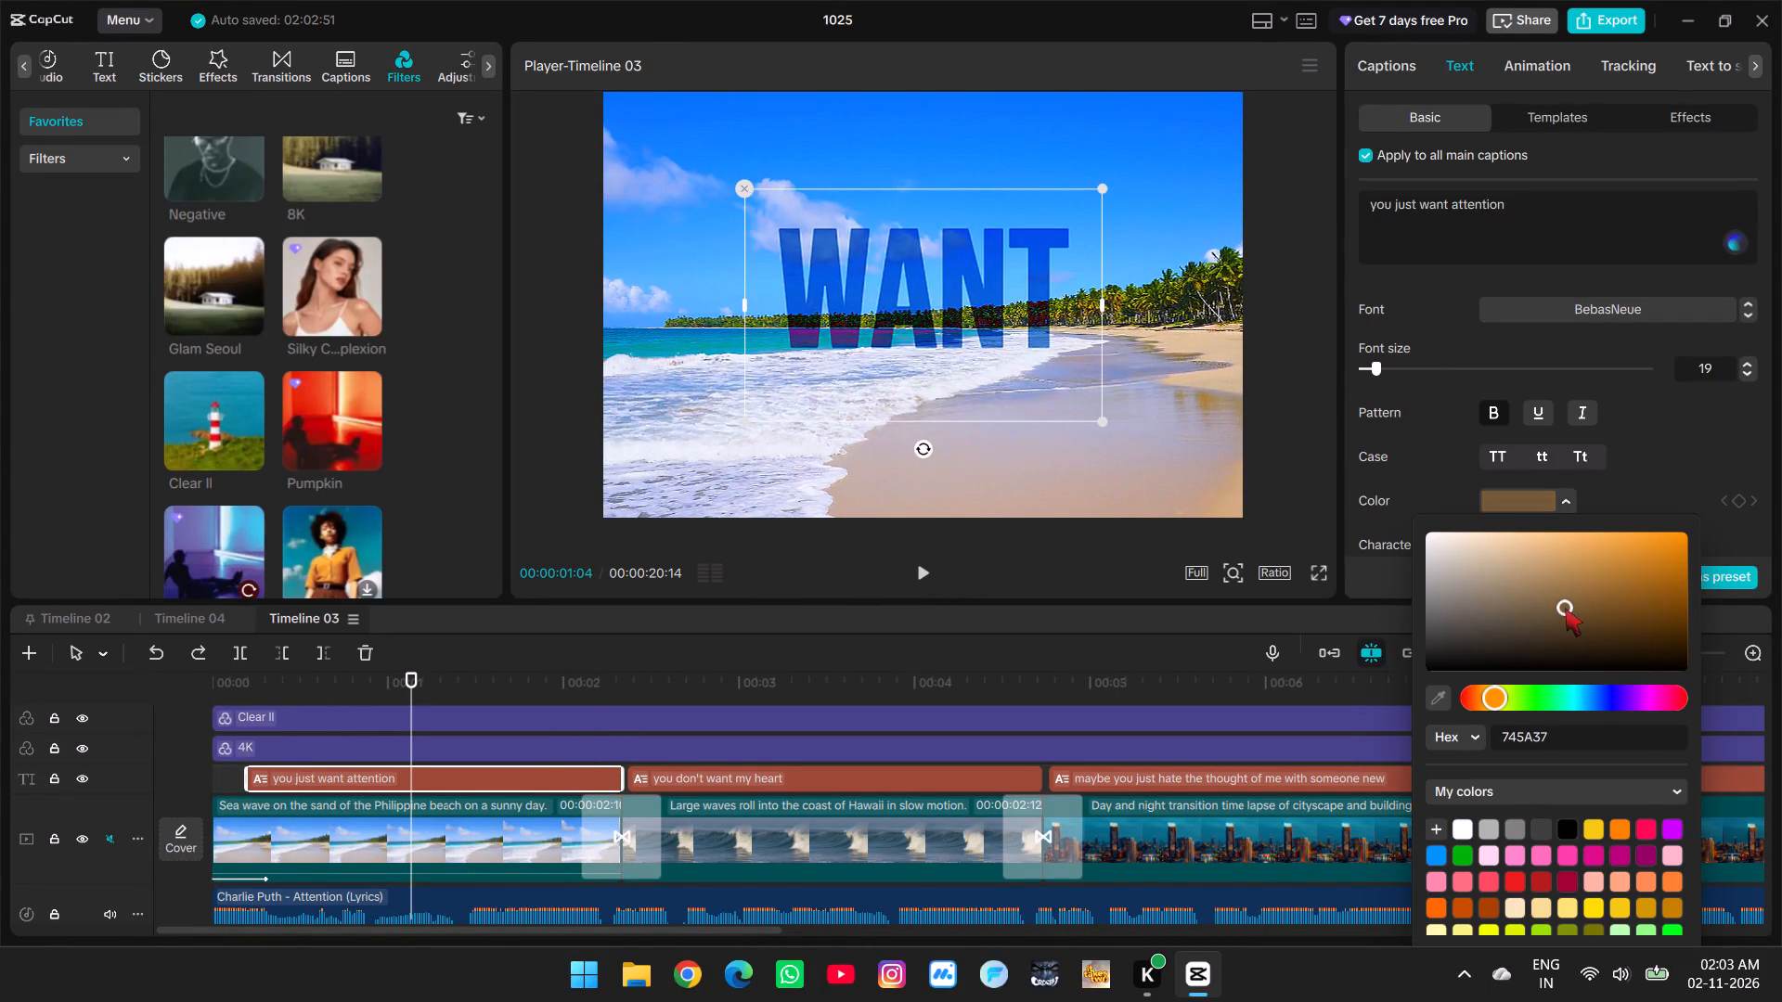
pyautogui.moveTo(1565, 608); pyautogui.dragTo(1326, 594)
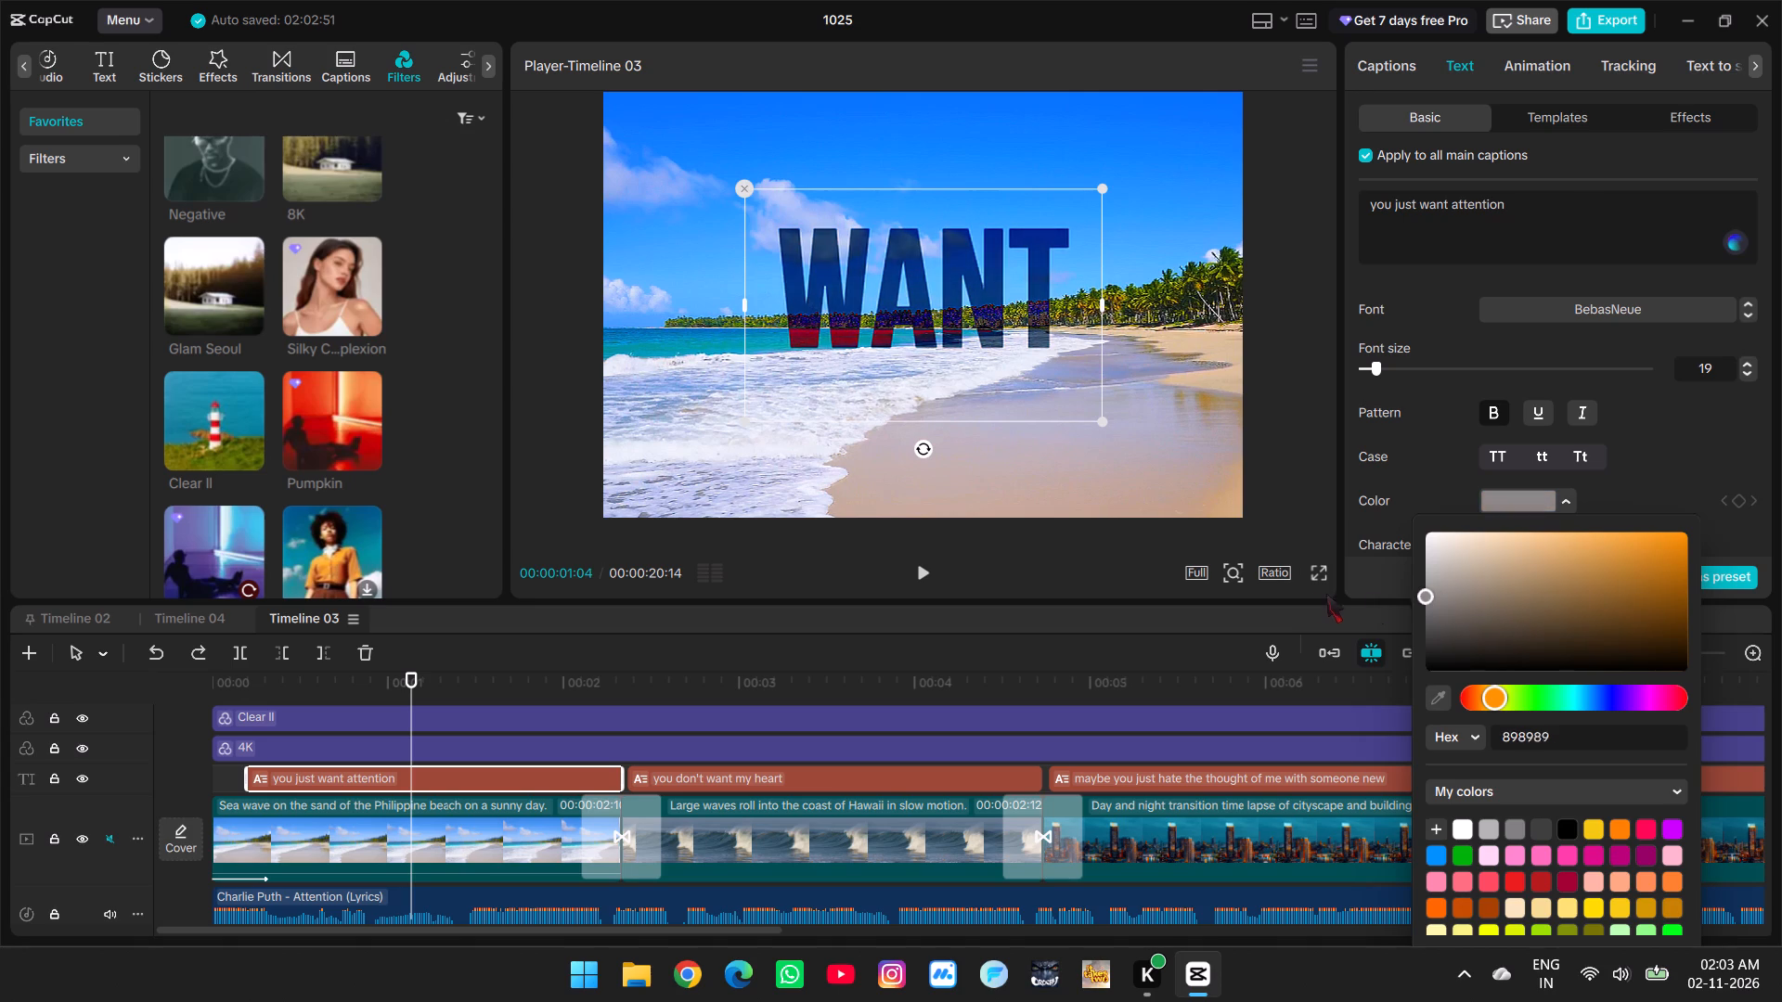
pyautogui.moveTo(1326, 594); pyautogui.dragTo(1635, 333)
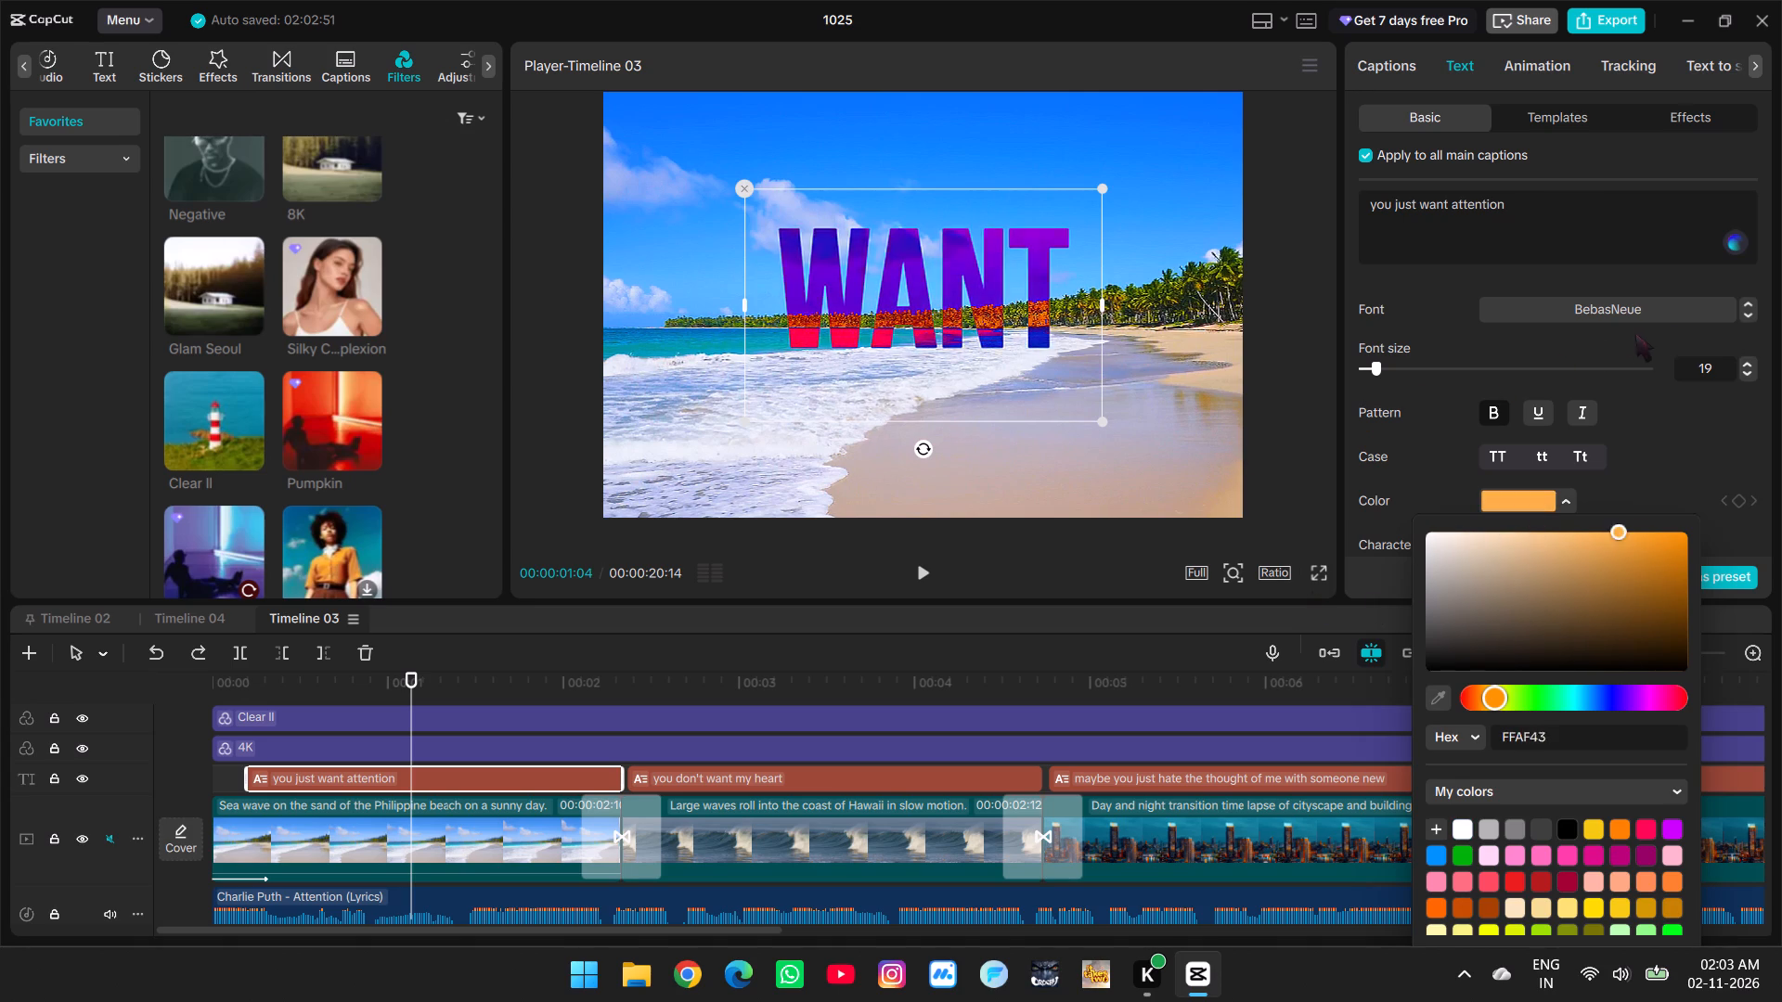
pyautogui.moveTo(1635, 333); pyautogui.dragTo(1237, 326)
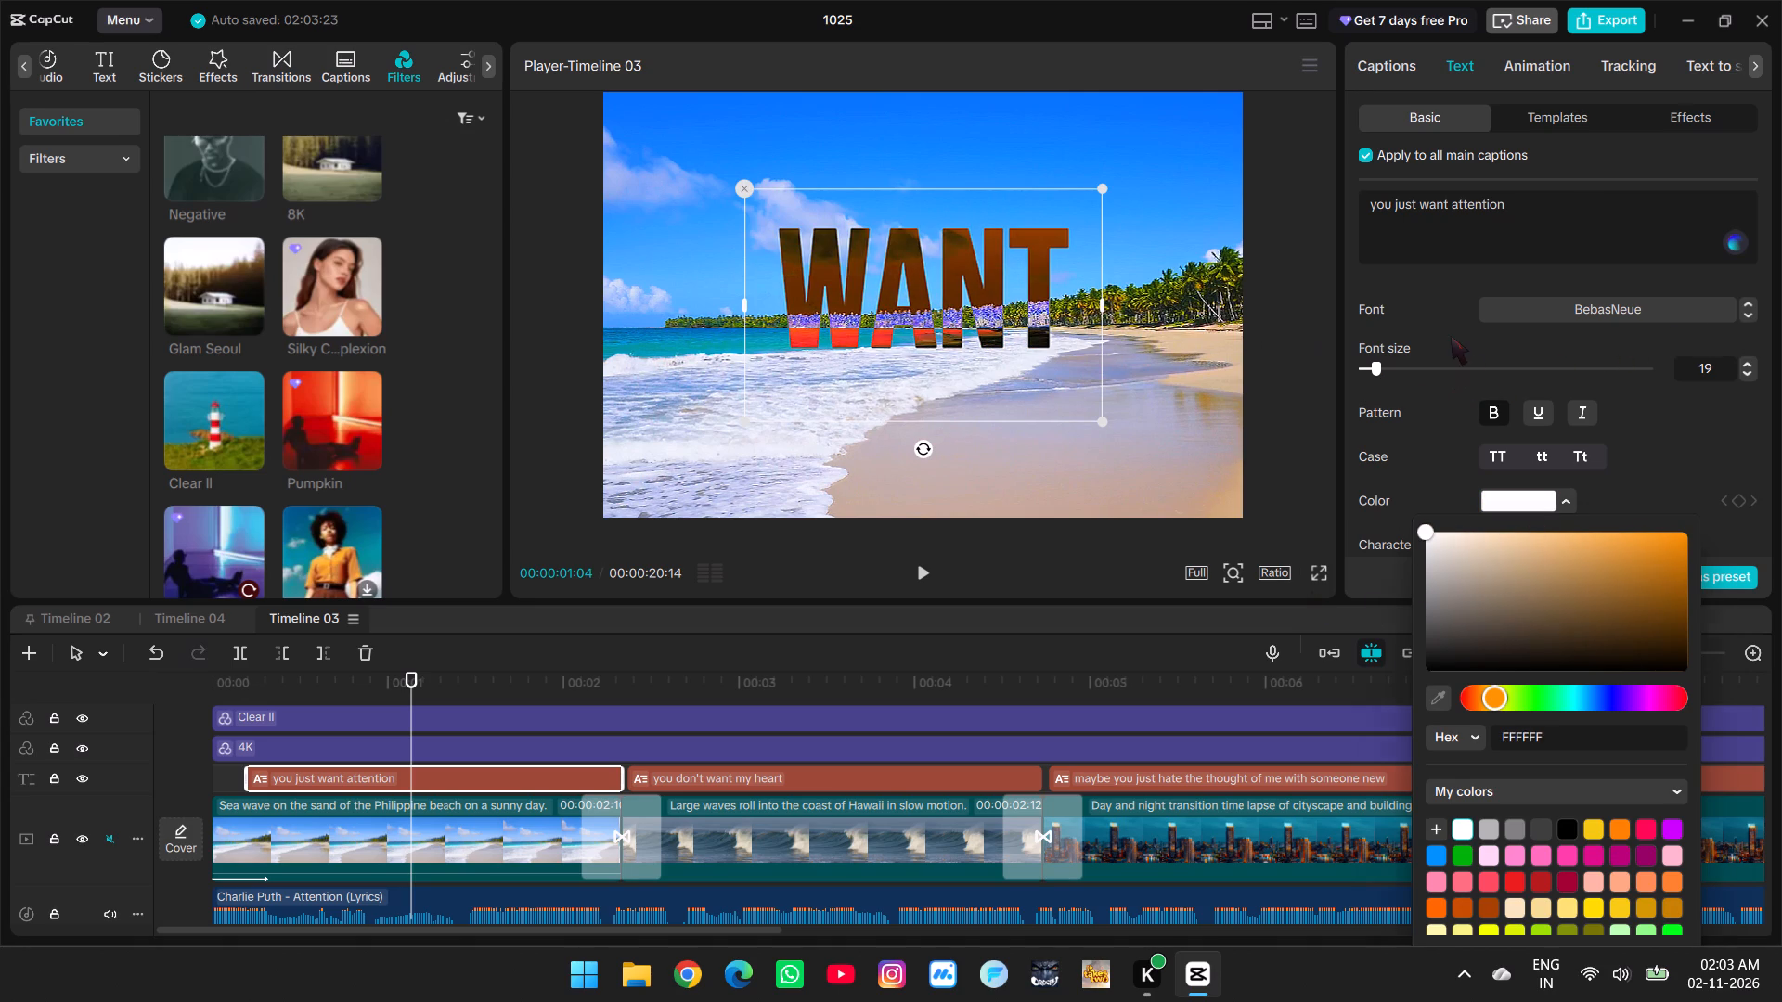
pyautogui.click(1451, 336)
# Compare the ocean wave clip at about 3 seconds with and without captions by toggling the caption track's visibility, leaving it shown.
pyautogui.scroll(2, 496, 754)
pyautogui.moveTo(413, 723); pyautogui.dragTo(271, 724)
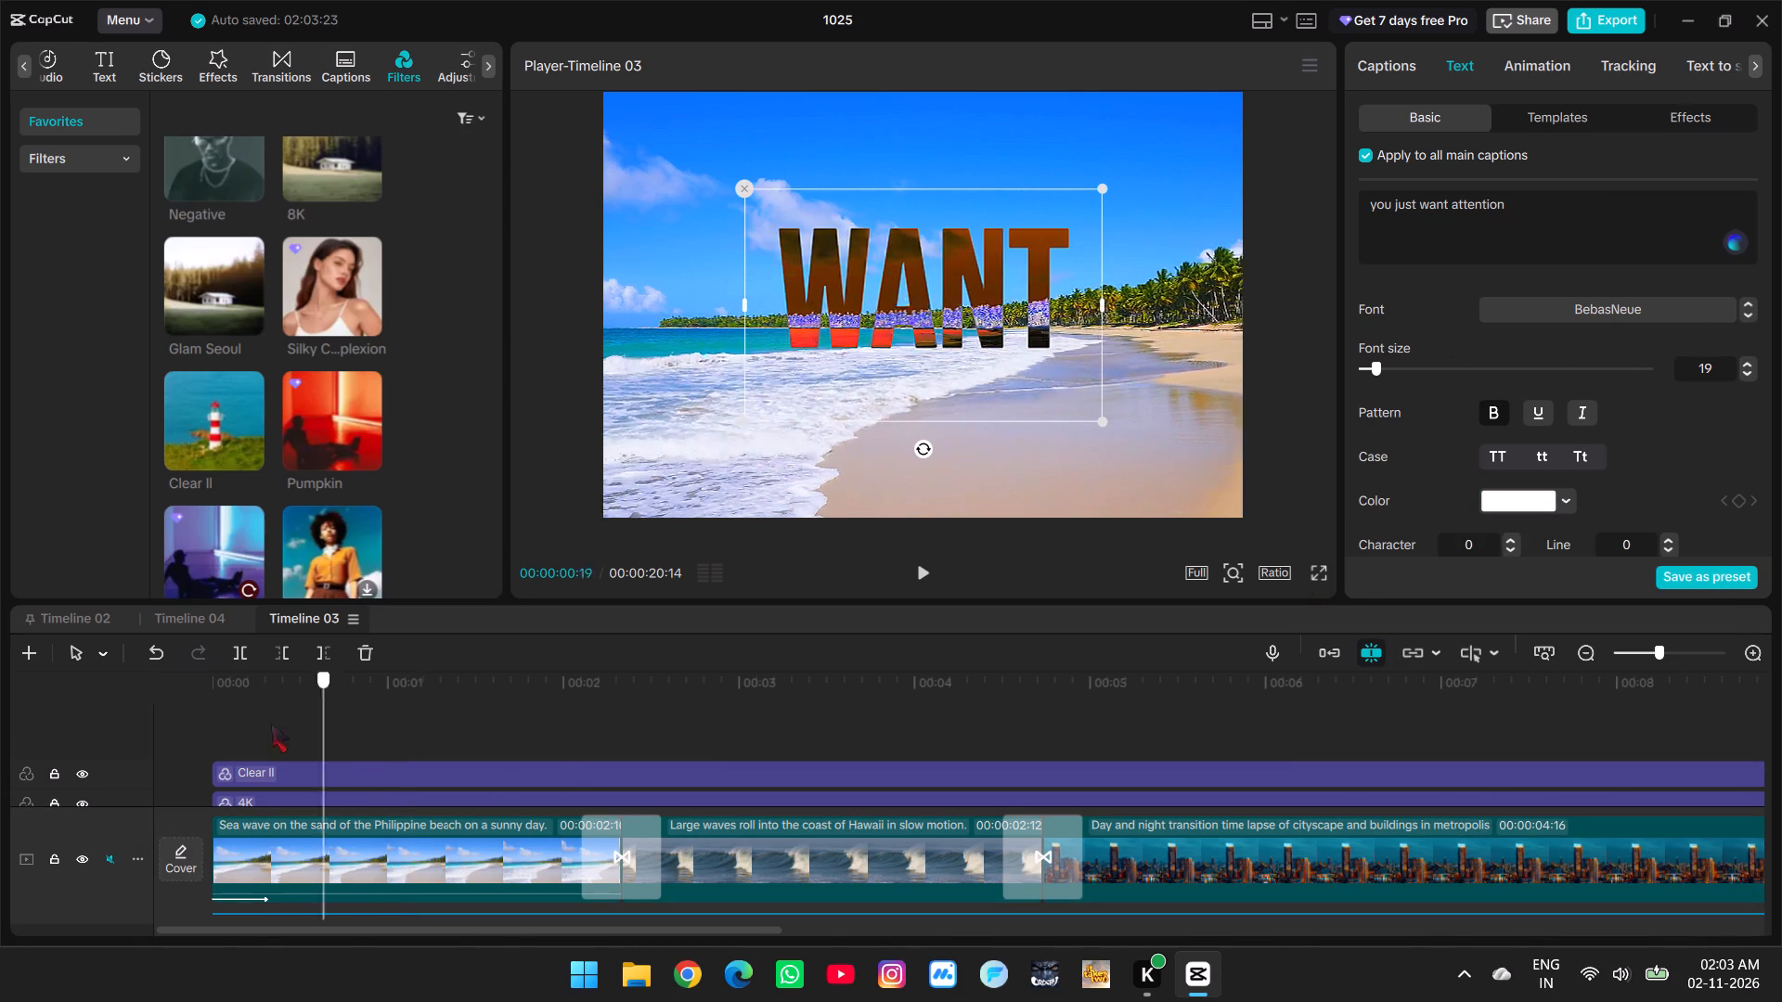
pyautogui.moveTo(271, 724); pyautogui.dragTo(833, 712)
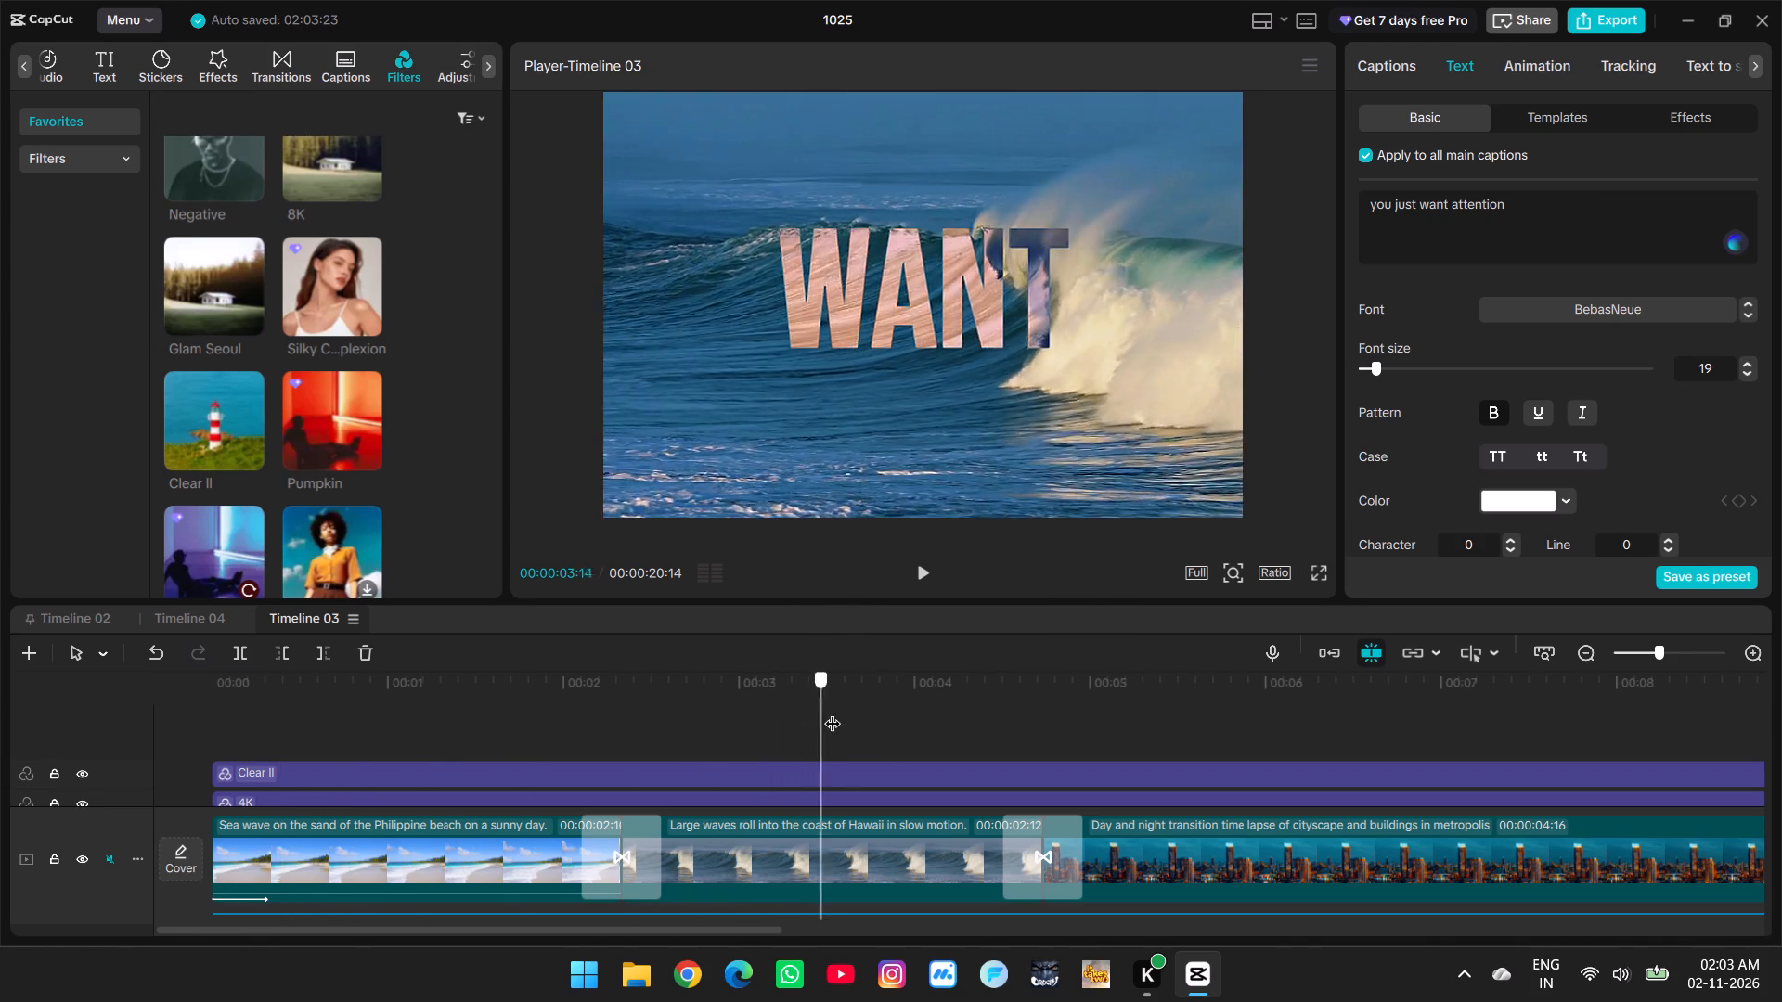
pyautogui.moveTo(833, 712); pyautogui.dragTo(823, 728)
pyautogui.scroll(-2, 479, 714)
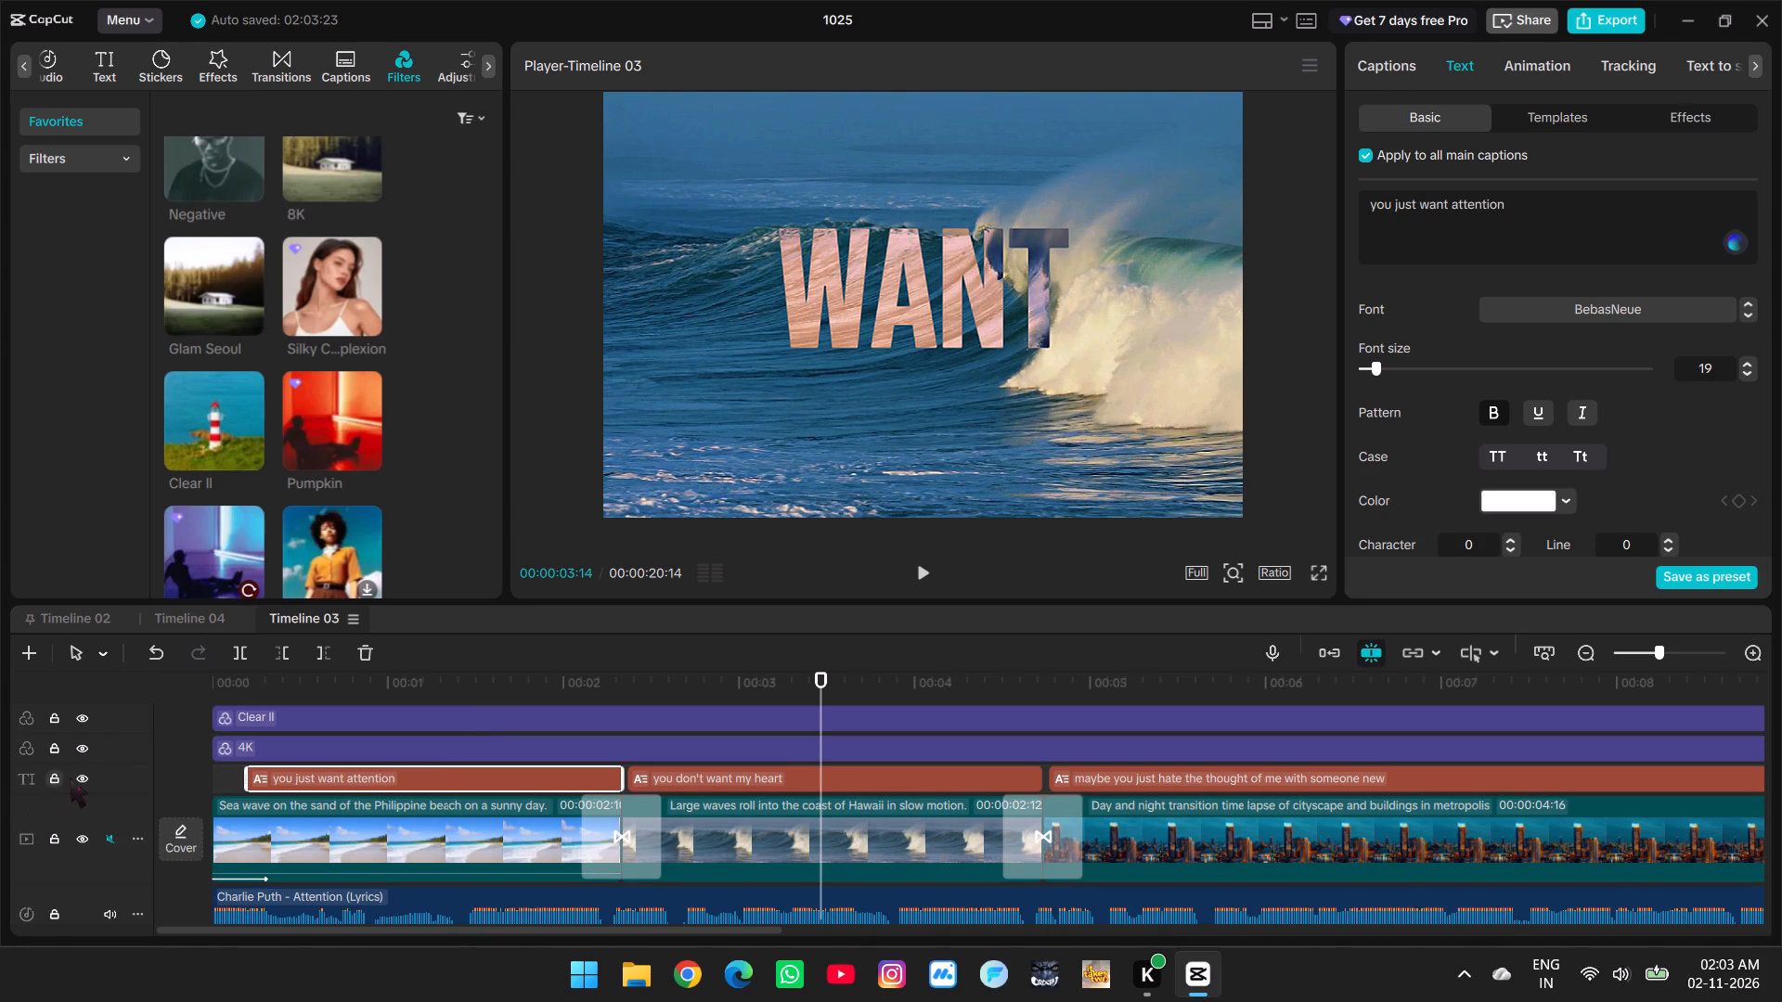
pyautogui.click(78, 778)
pyautogui.click(78, 778)
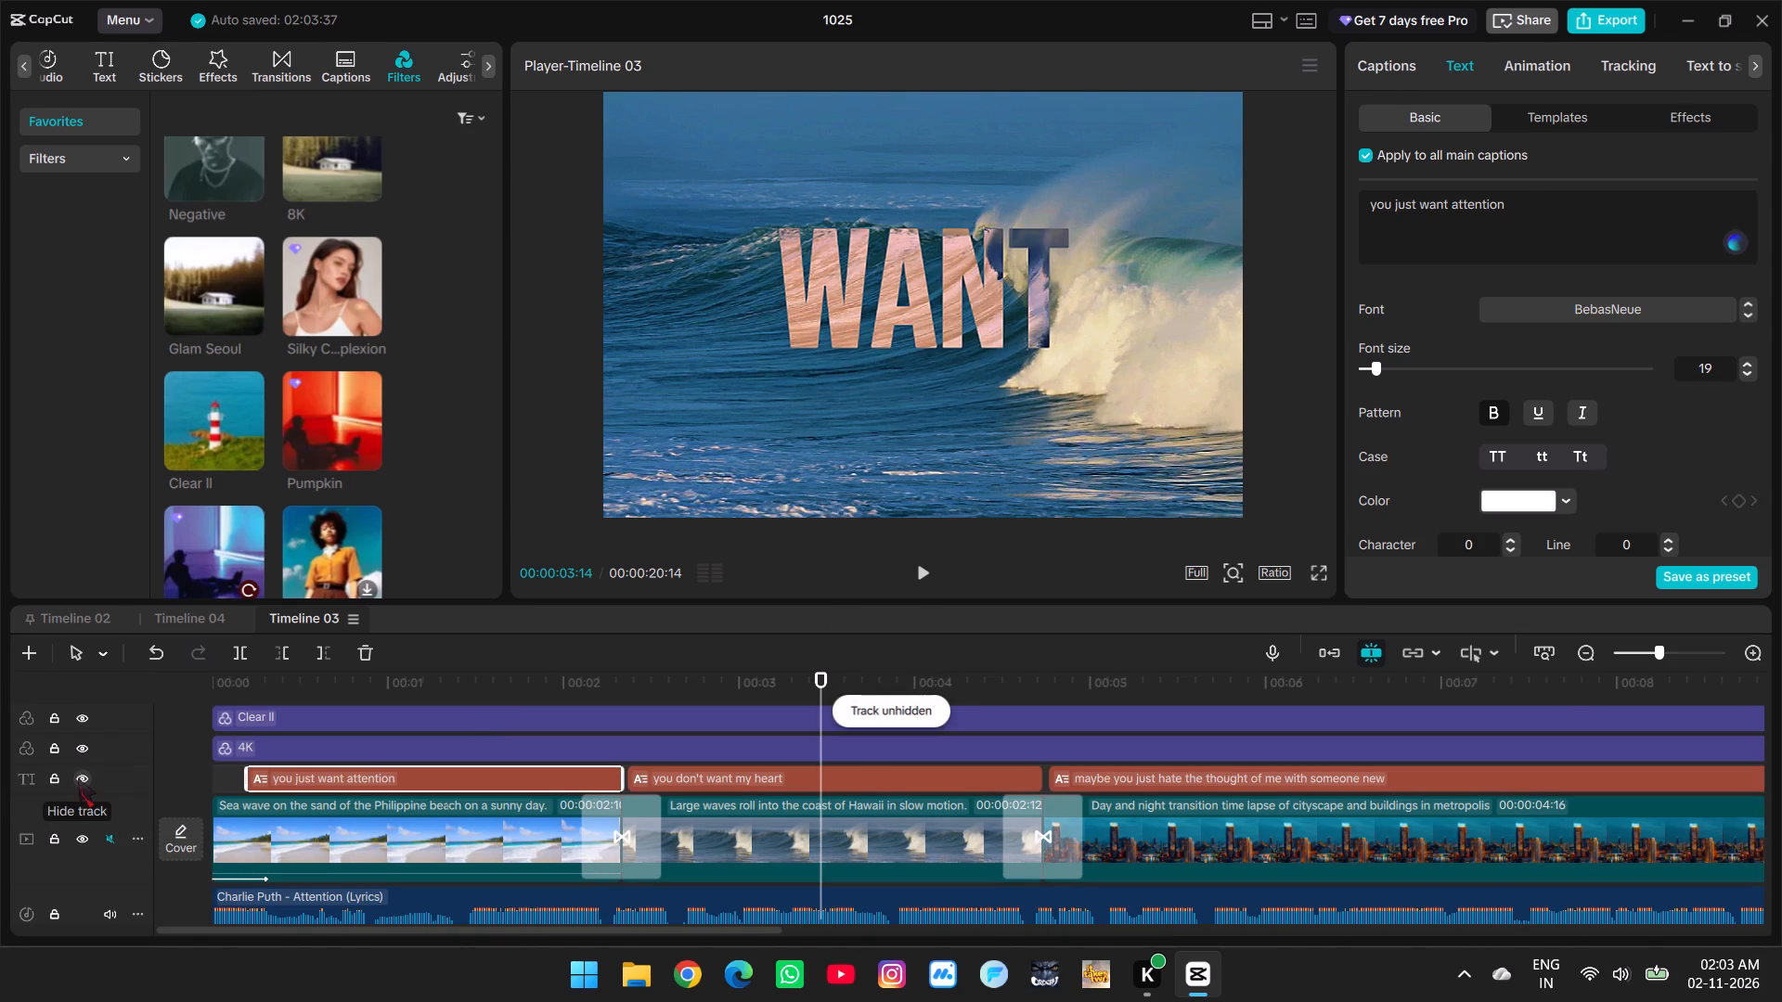
pyautogui.click(78, 778)
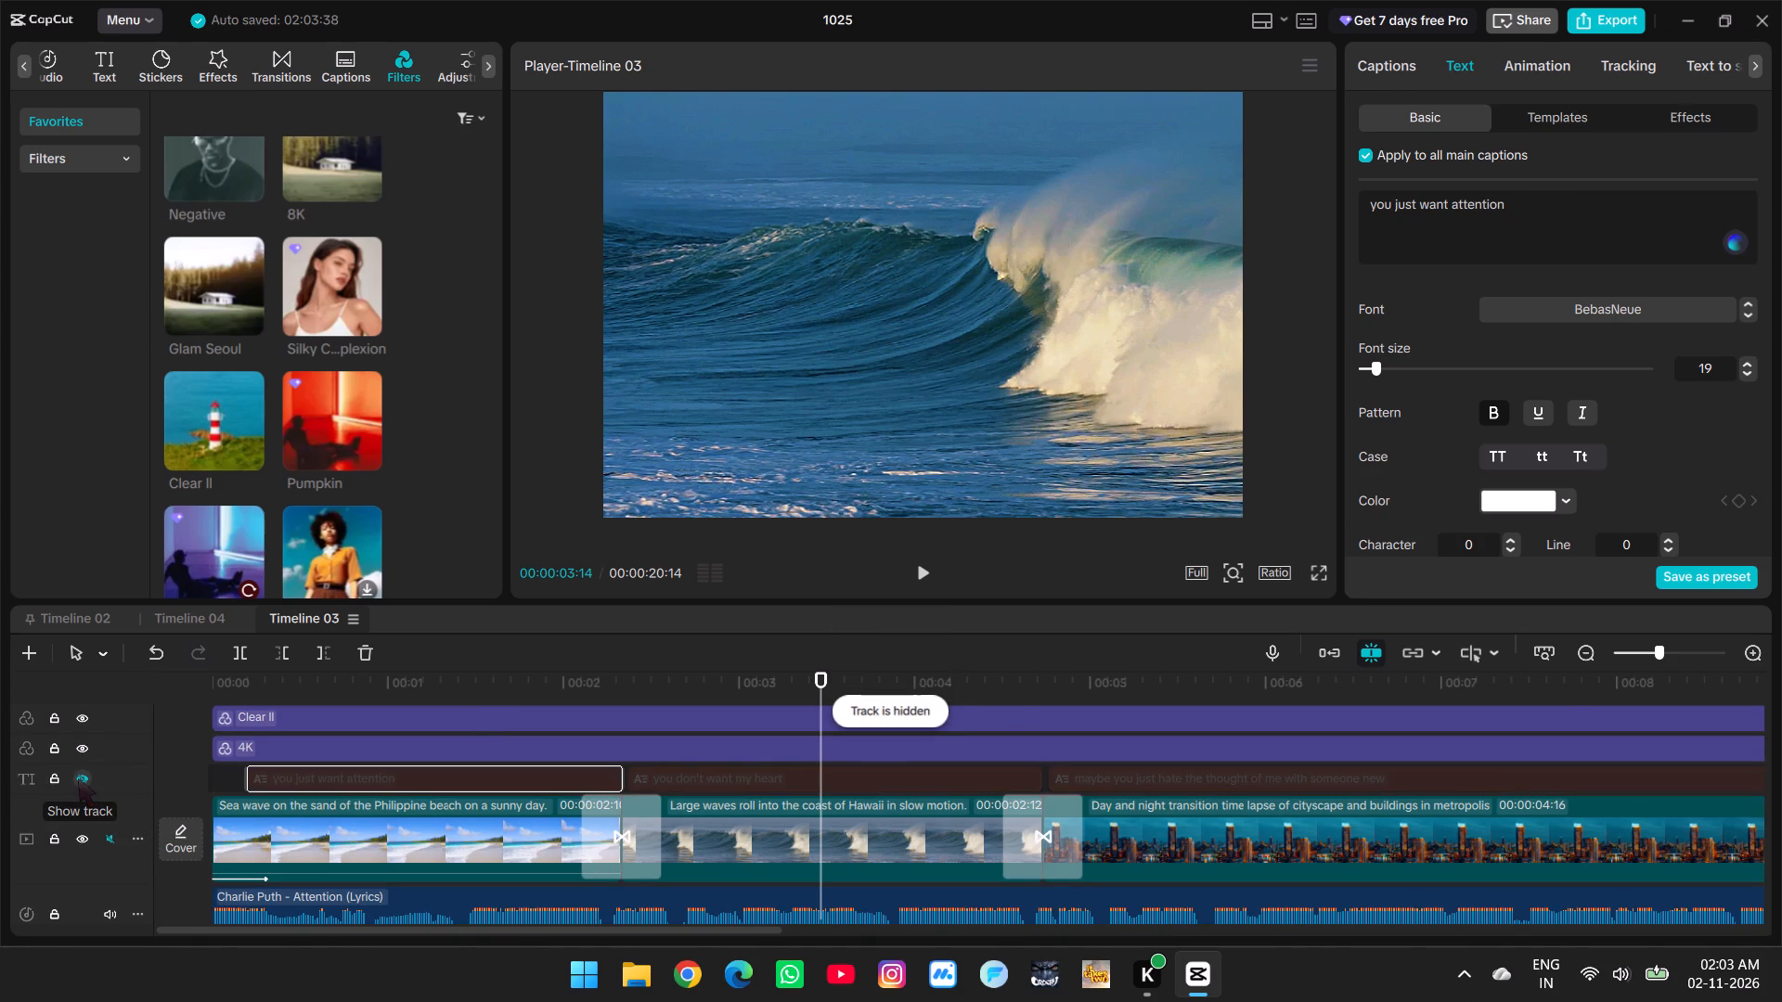
pyautogui.click(78, 778)
pyautogui.click(78, 778)
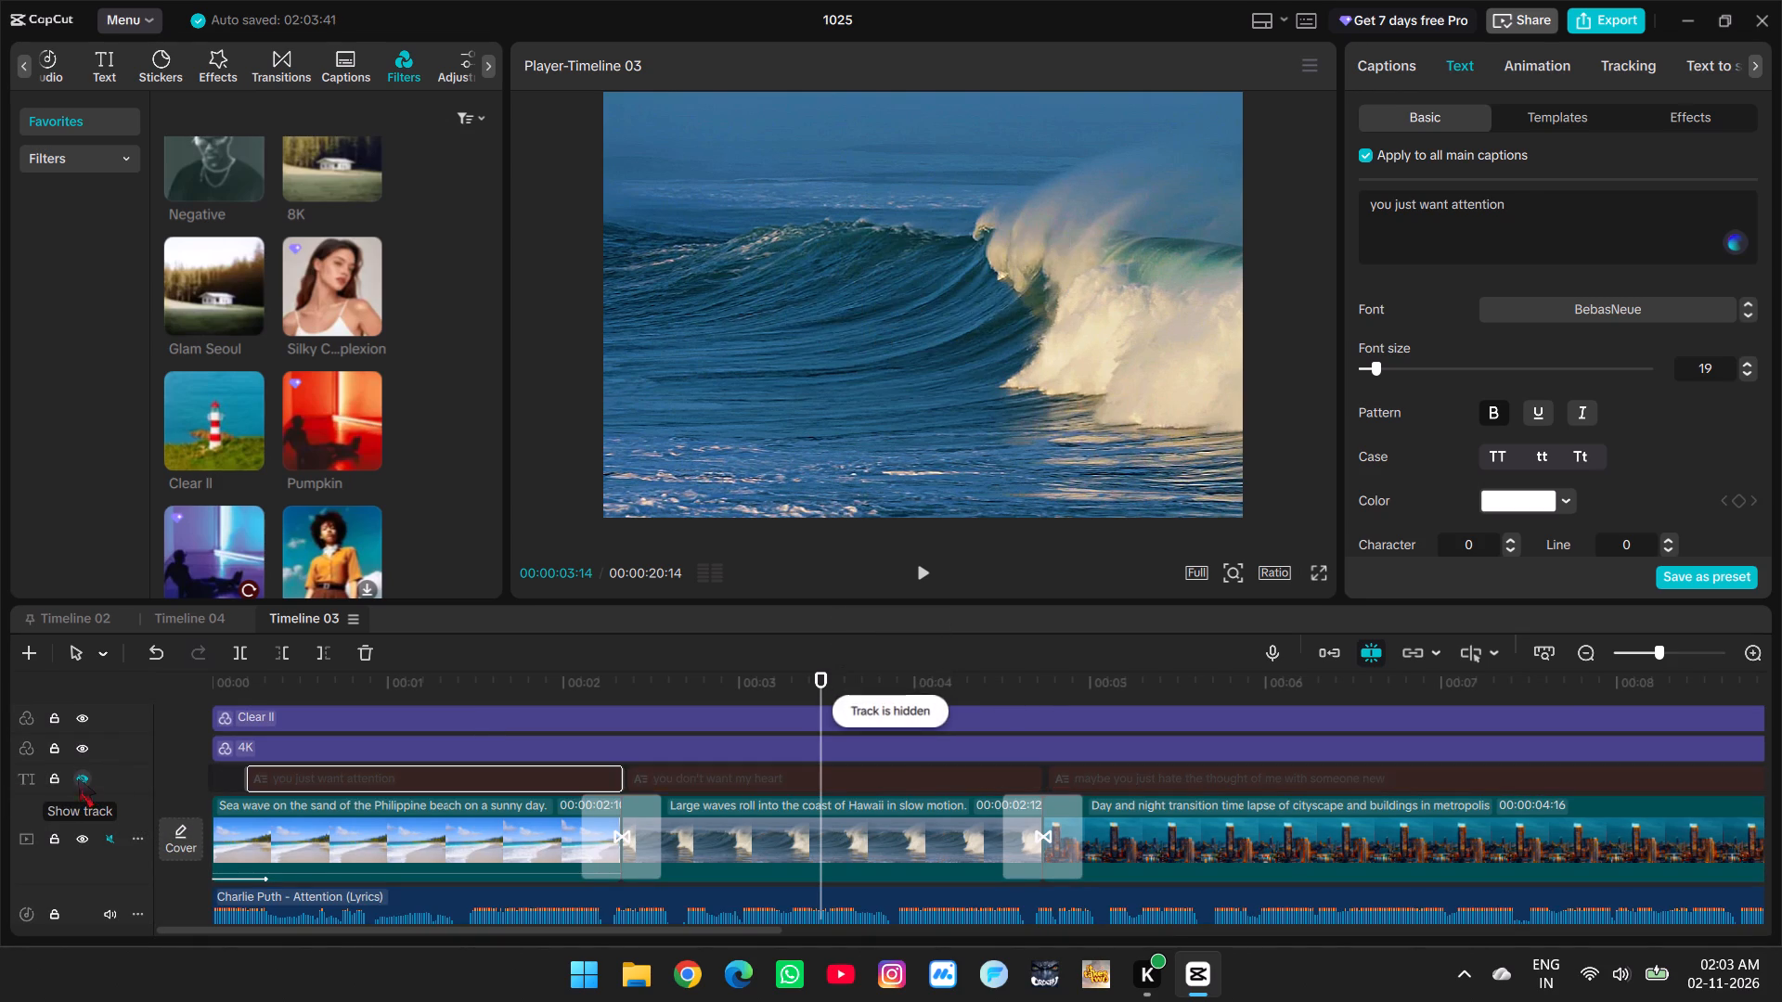
pyautogui.click(78, 778)
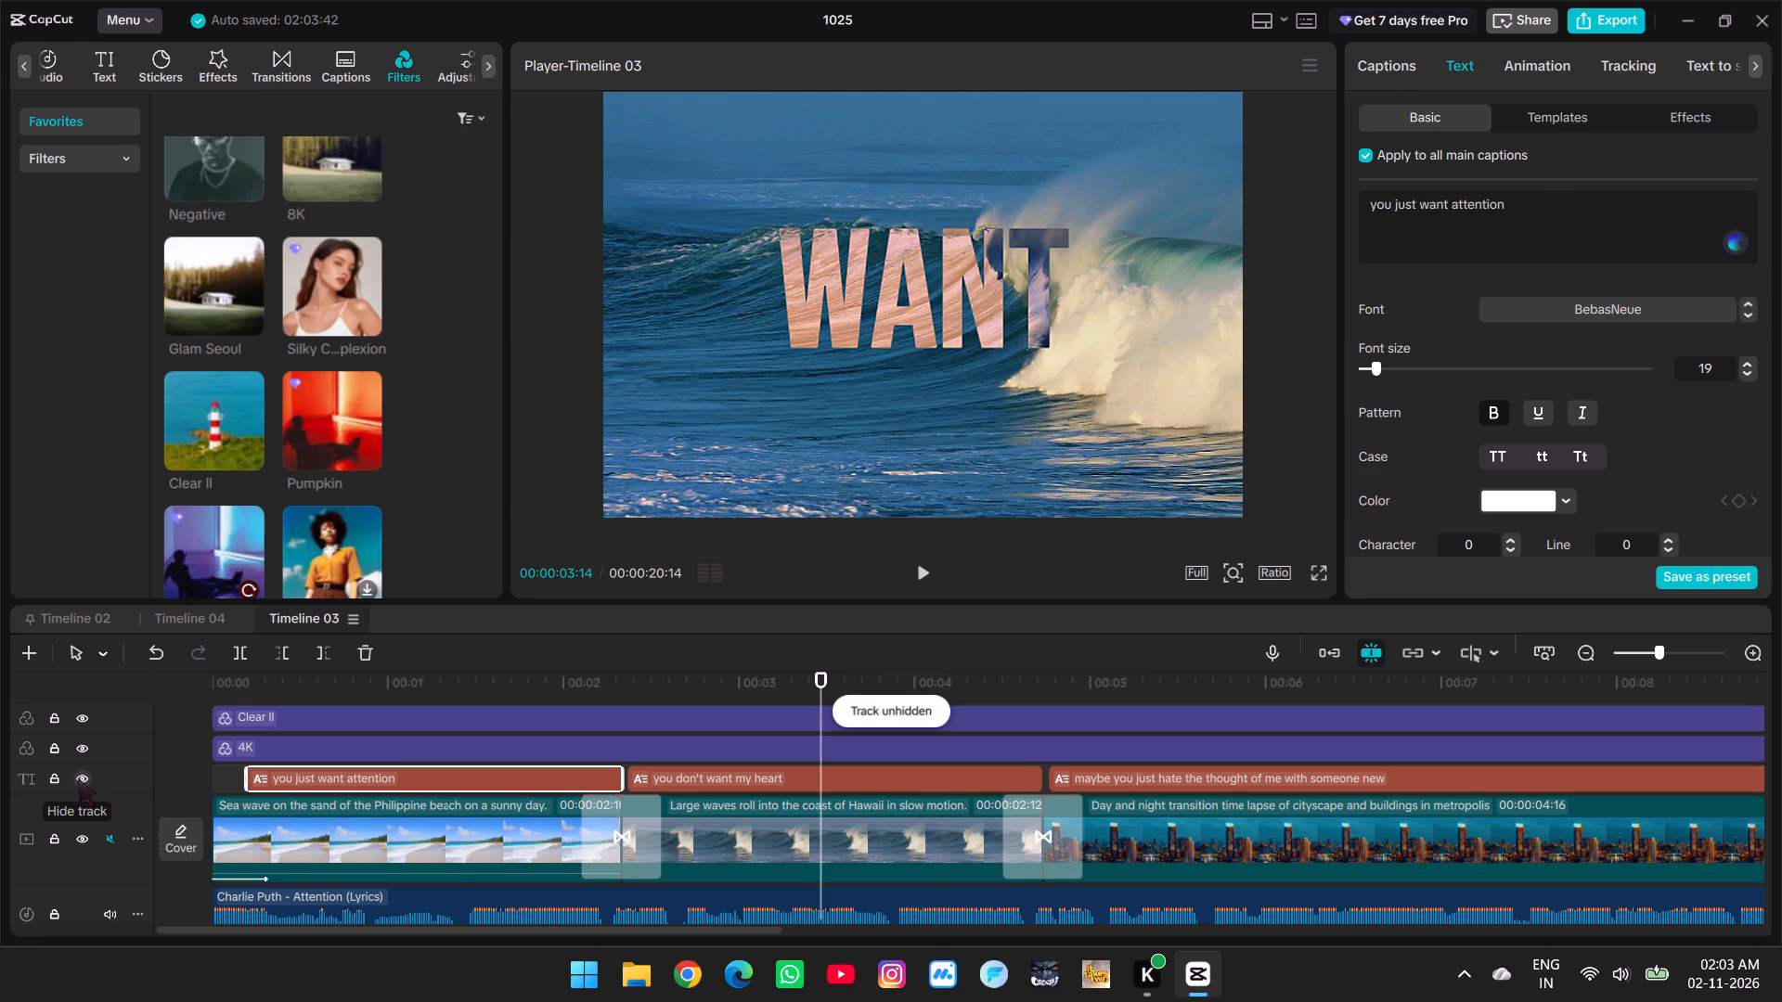
# Play the edit from the ocean wave clip through to the lighthouse clip to review the captions and transitions.
pyautogui.click(915, 572)
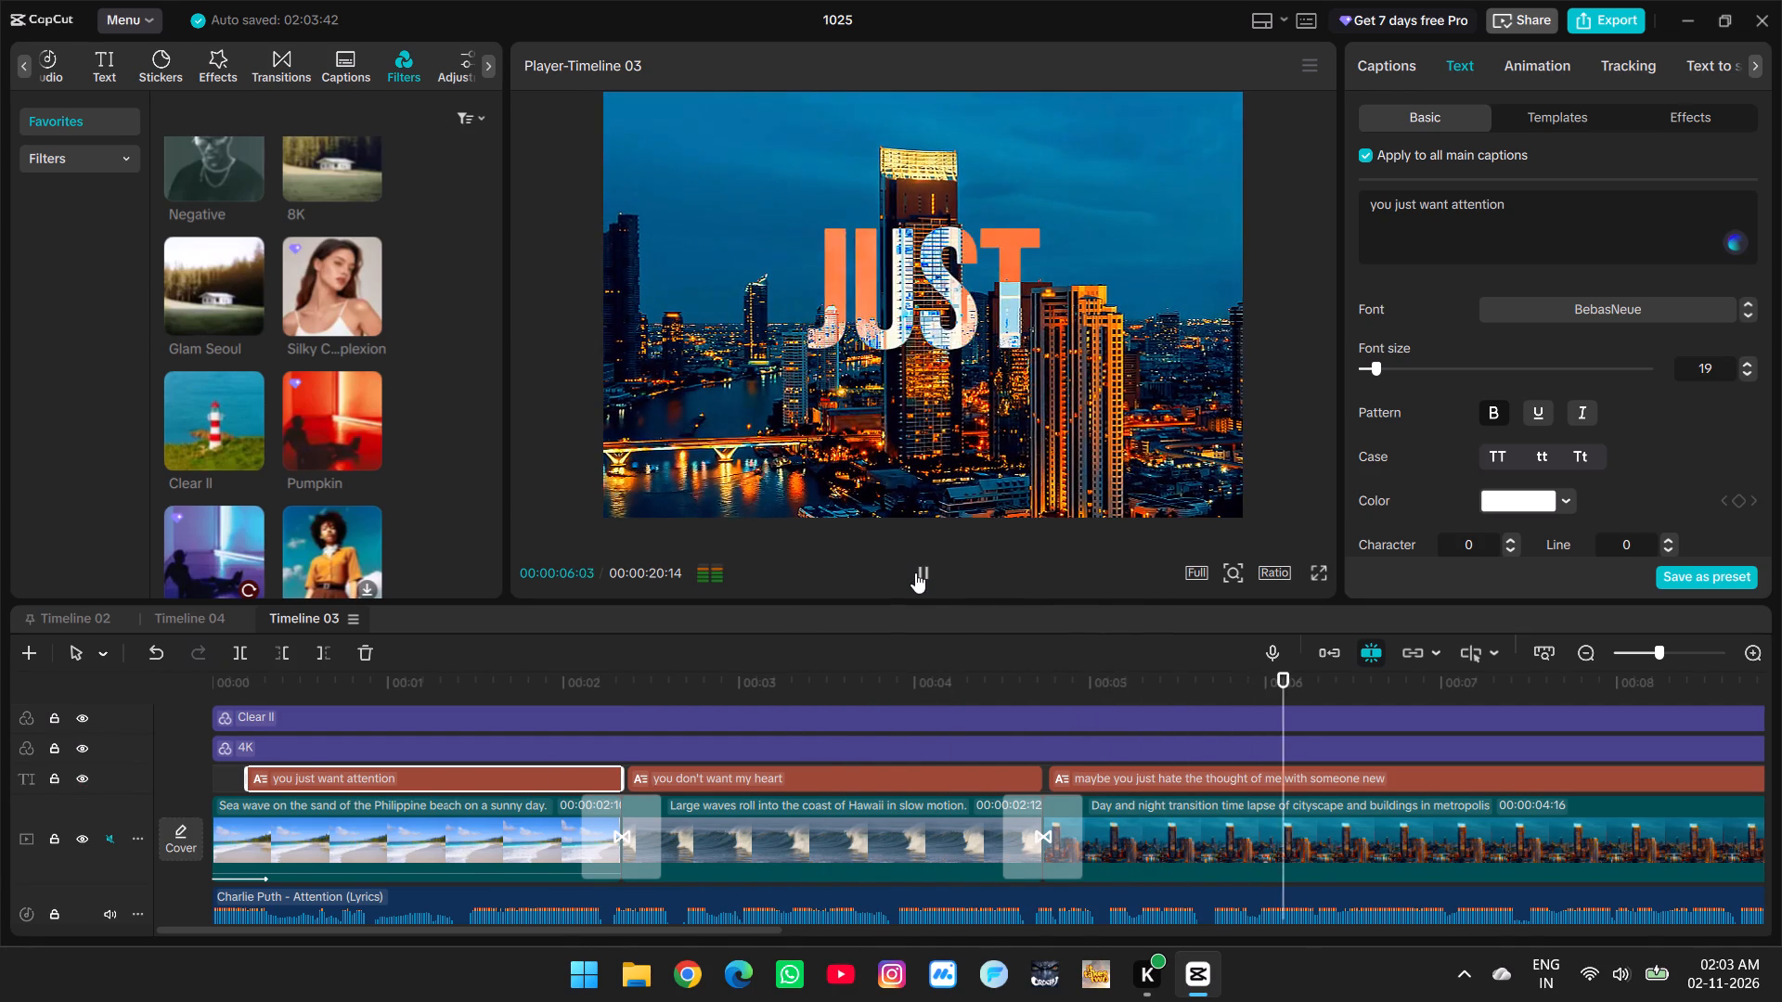
pyautogui.click(915, 572)
pyautogui.click(915, 572)
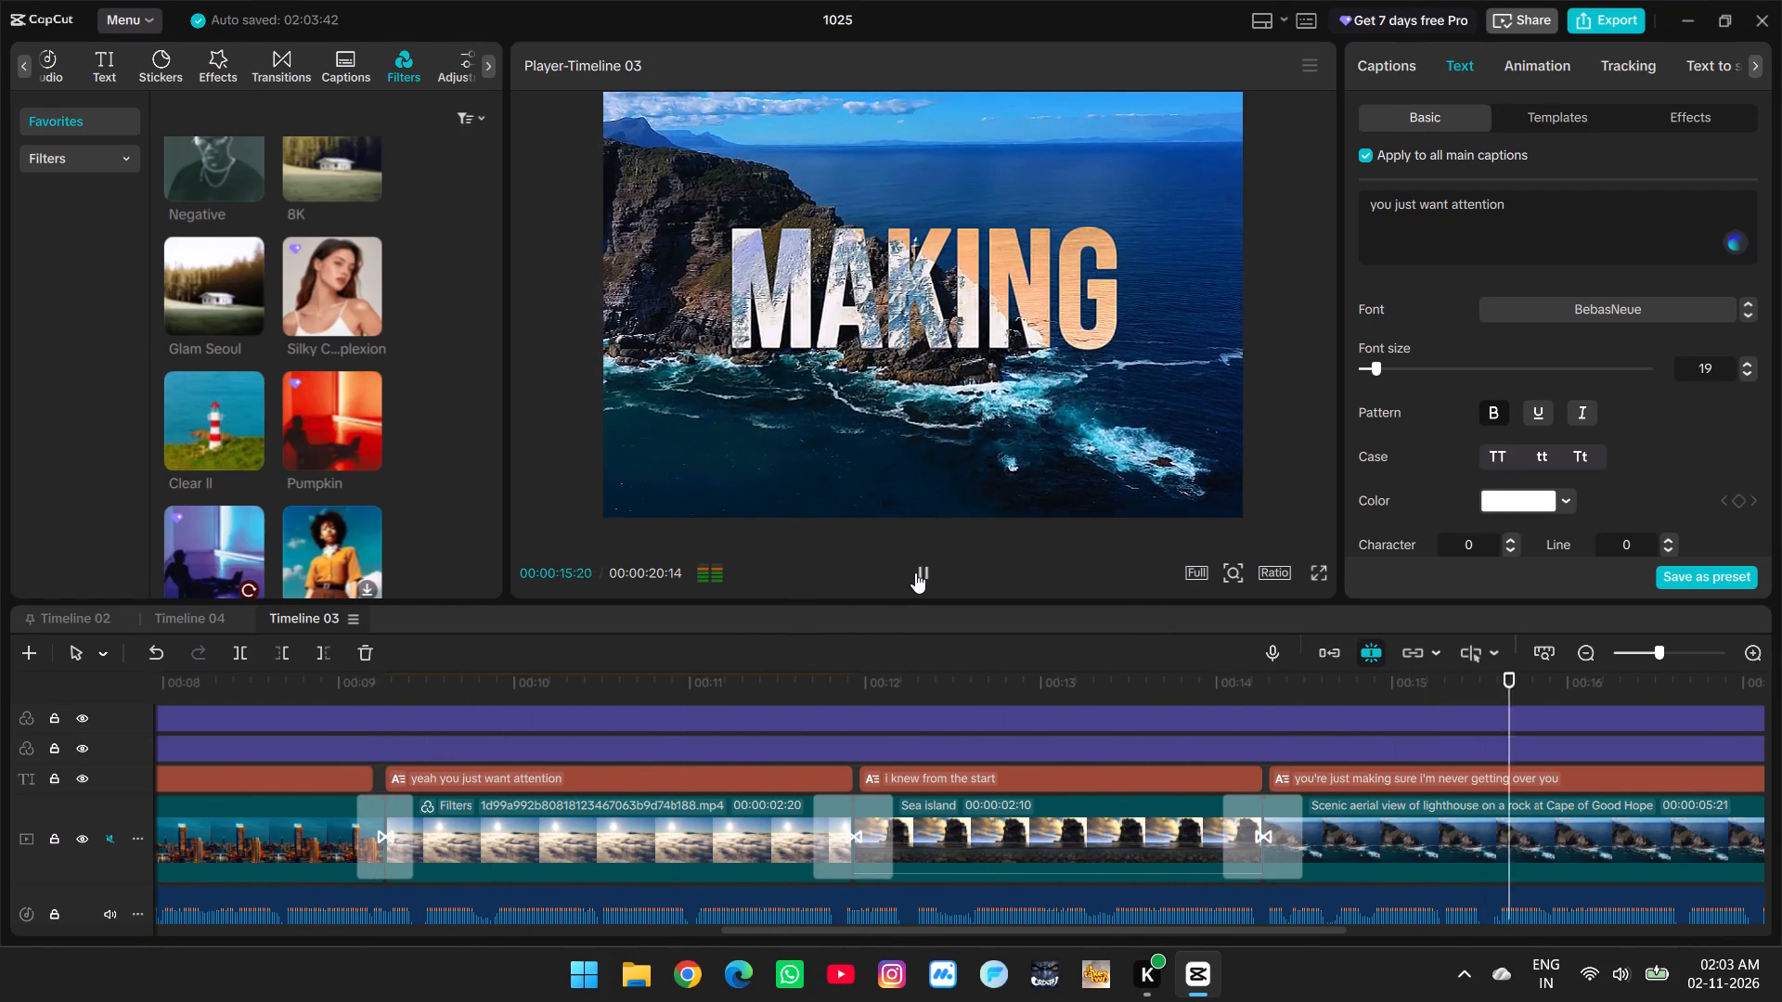
pyautogui.click(915, 572)
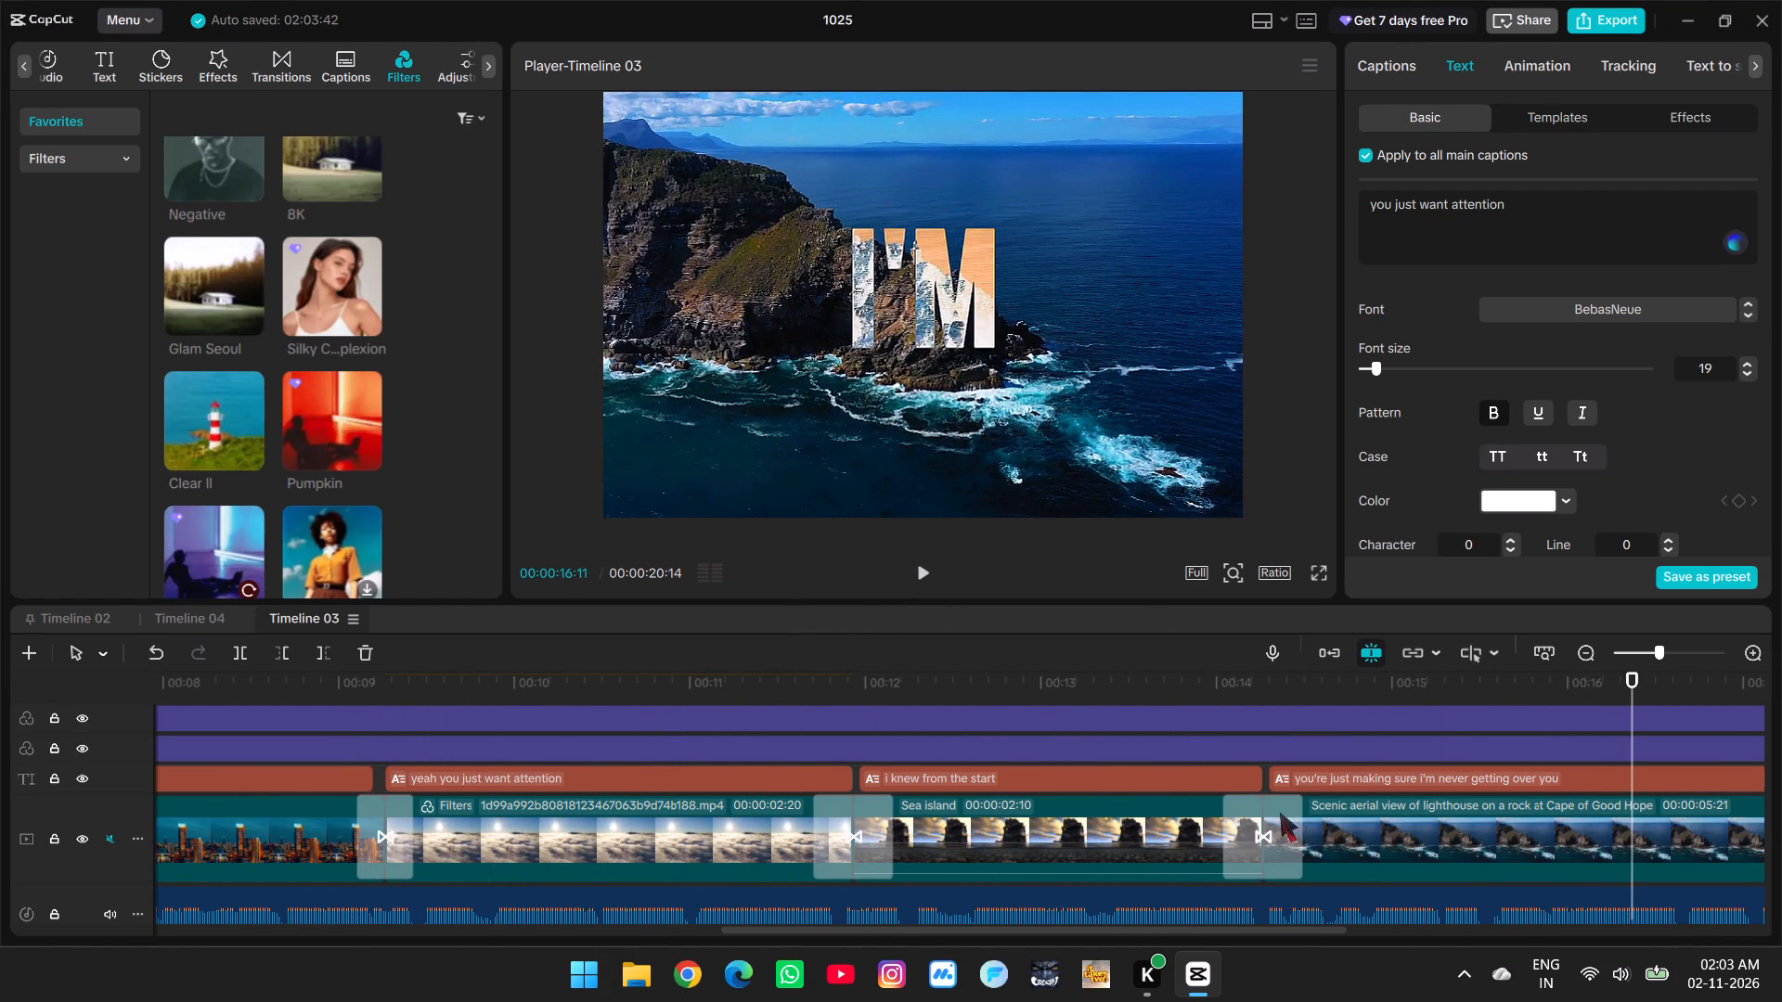
# Set the duration of the Blur transition between the Sea island and Cape of Good Hope lighthouse clips to 0.3 s.
pyautogui.click(1279, 813)
pyautogui.moveTo(1309, 840); pyautogui.dragTo(1294, 850)
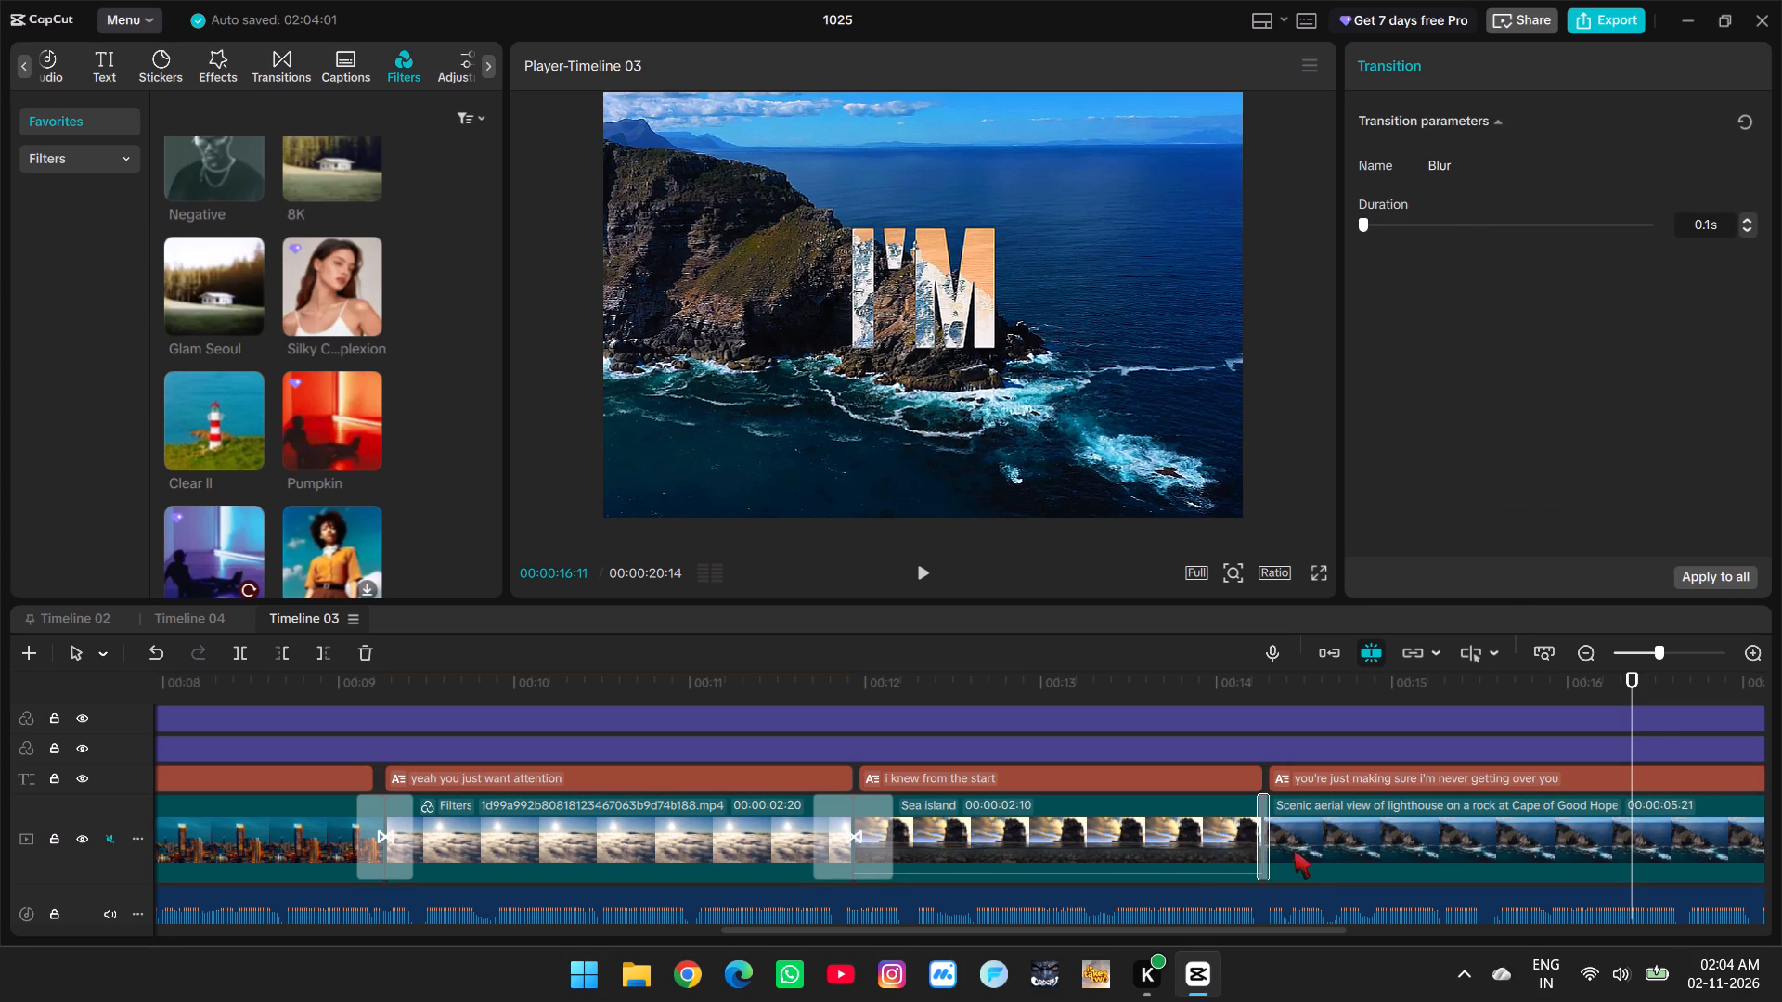
pyautogui.moveTo(1294, 850); pyautogui.dragTo(1287, 845)
pyautogui.moveTo(1269, 835); pyautogui.dragTo(1288, 839)
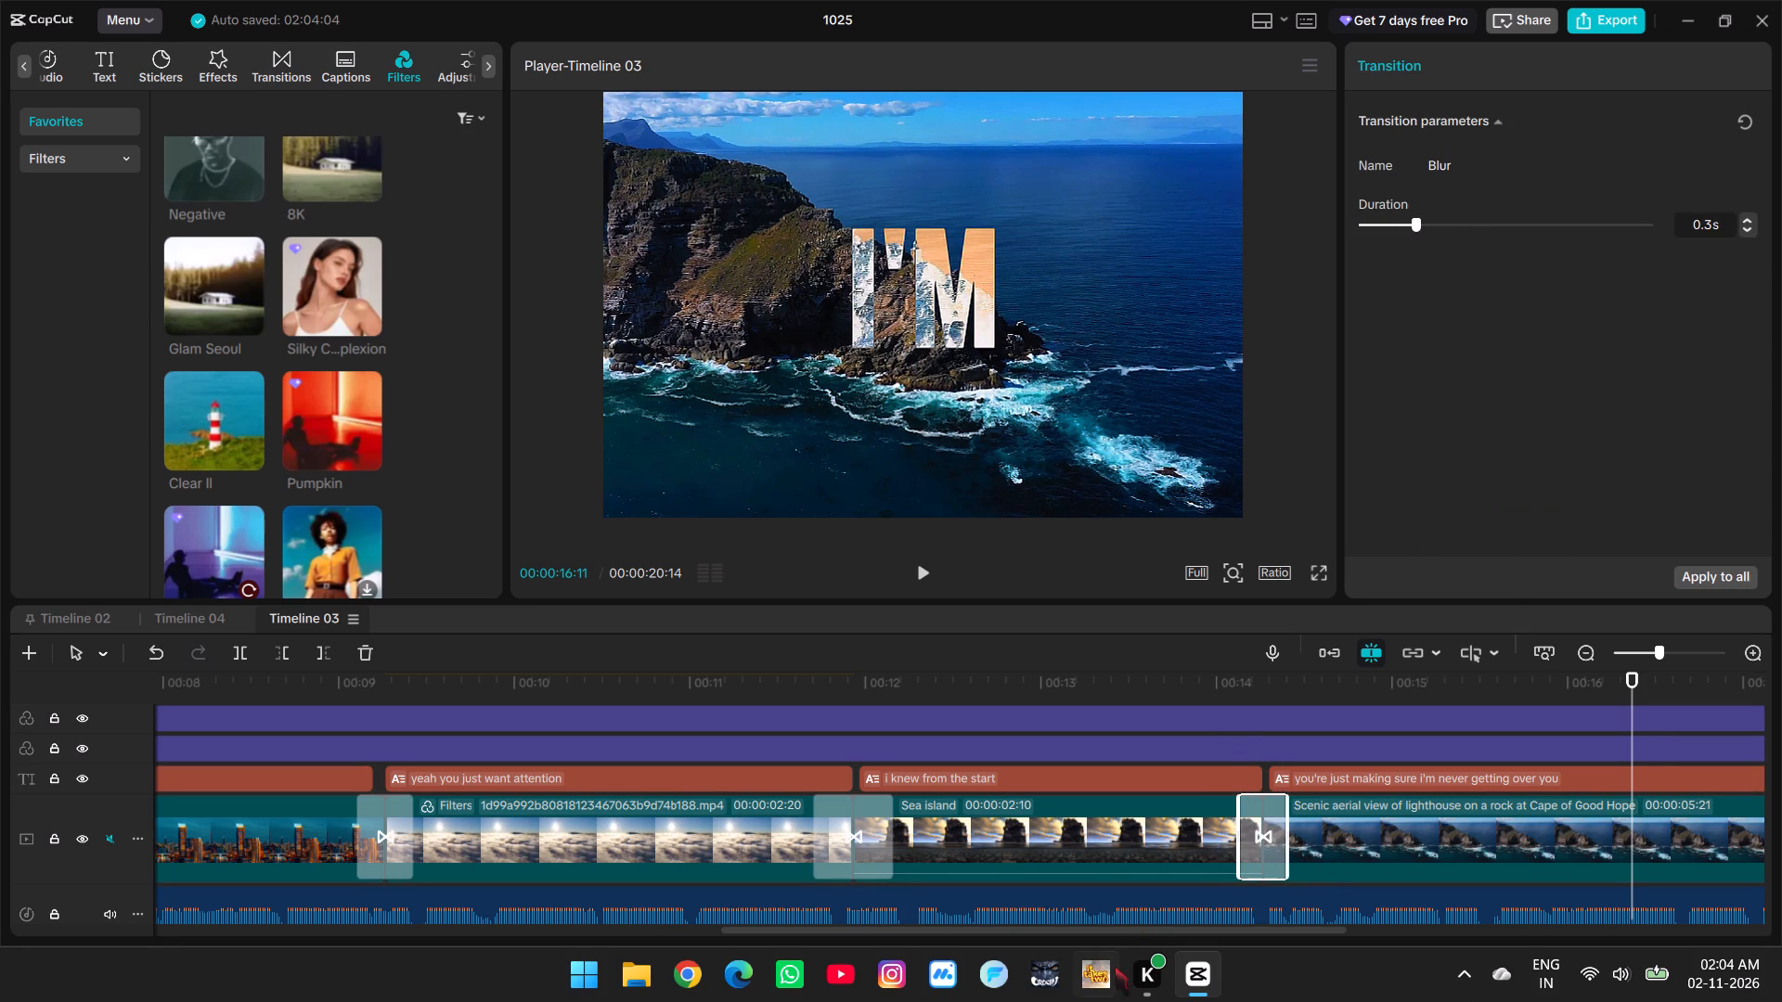
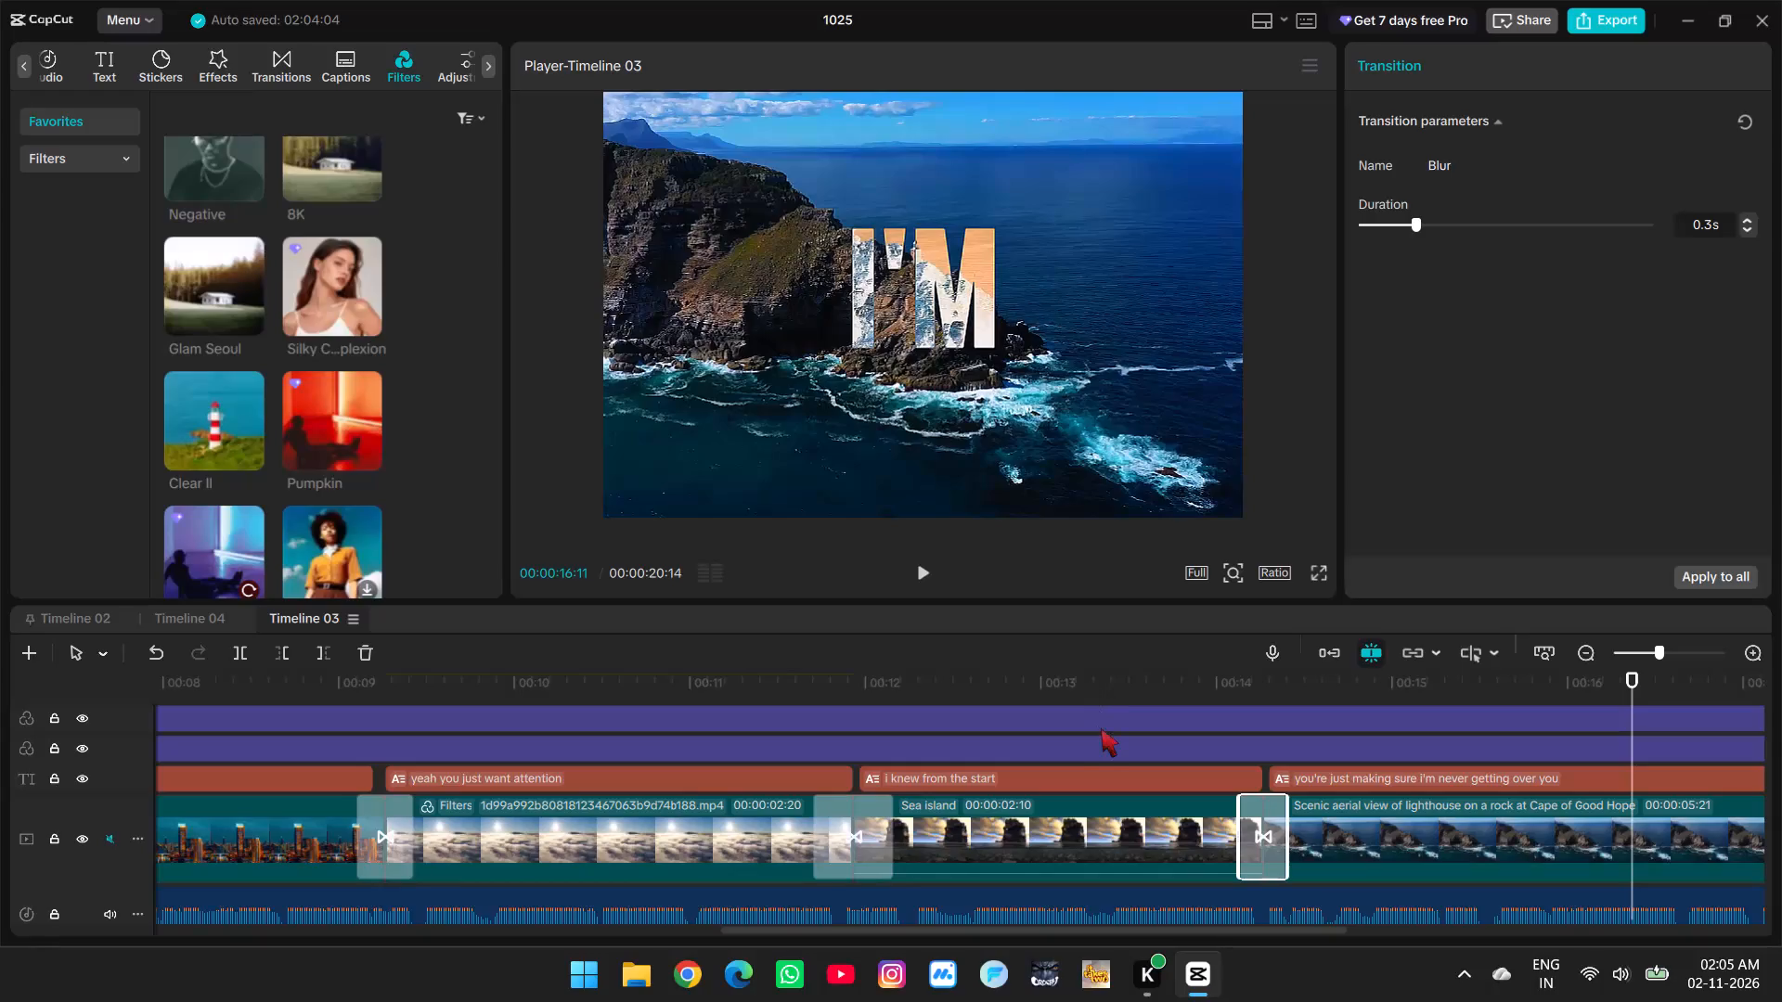
# Try a lower intensity on the Clear II filter at 00:00:16:25, bringing it back up to near full strength.
pyautogui.keyDown('ctrl'); pyautogui.scroll(-20, 1101, 728); pyautogui.keyUp('ctrl')
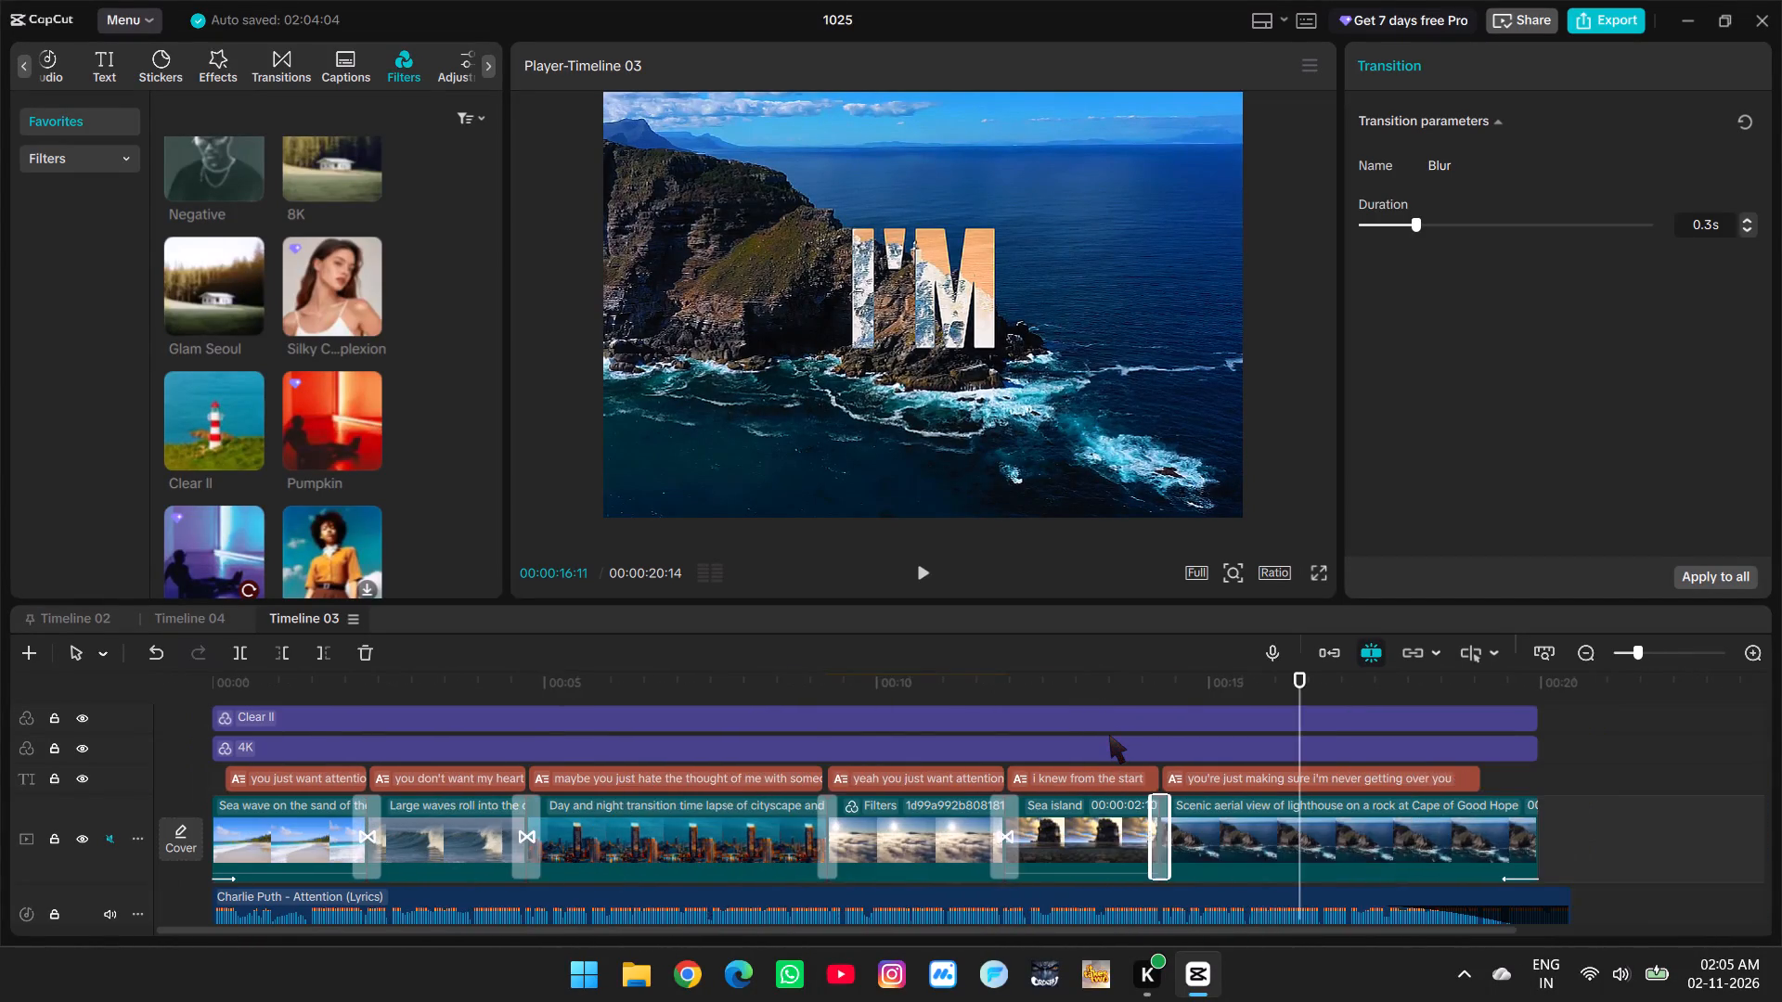
pyautogui.keyDown('ctrl'); pyautogui.scroll(-5, 1109, 735); pyautogui.keyUp('ctrl')
pyautogui.scroll(1, 1114, 725)
pyautogui.click(1121, 741)
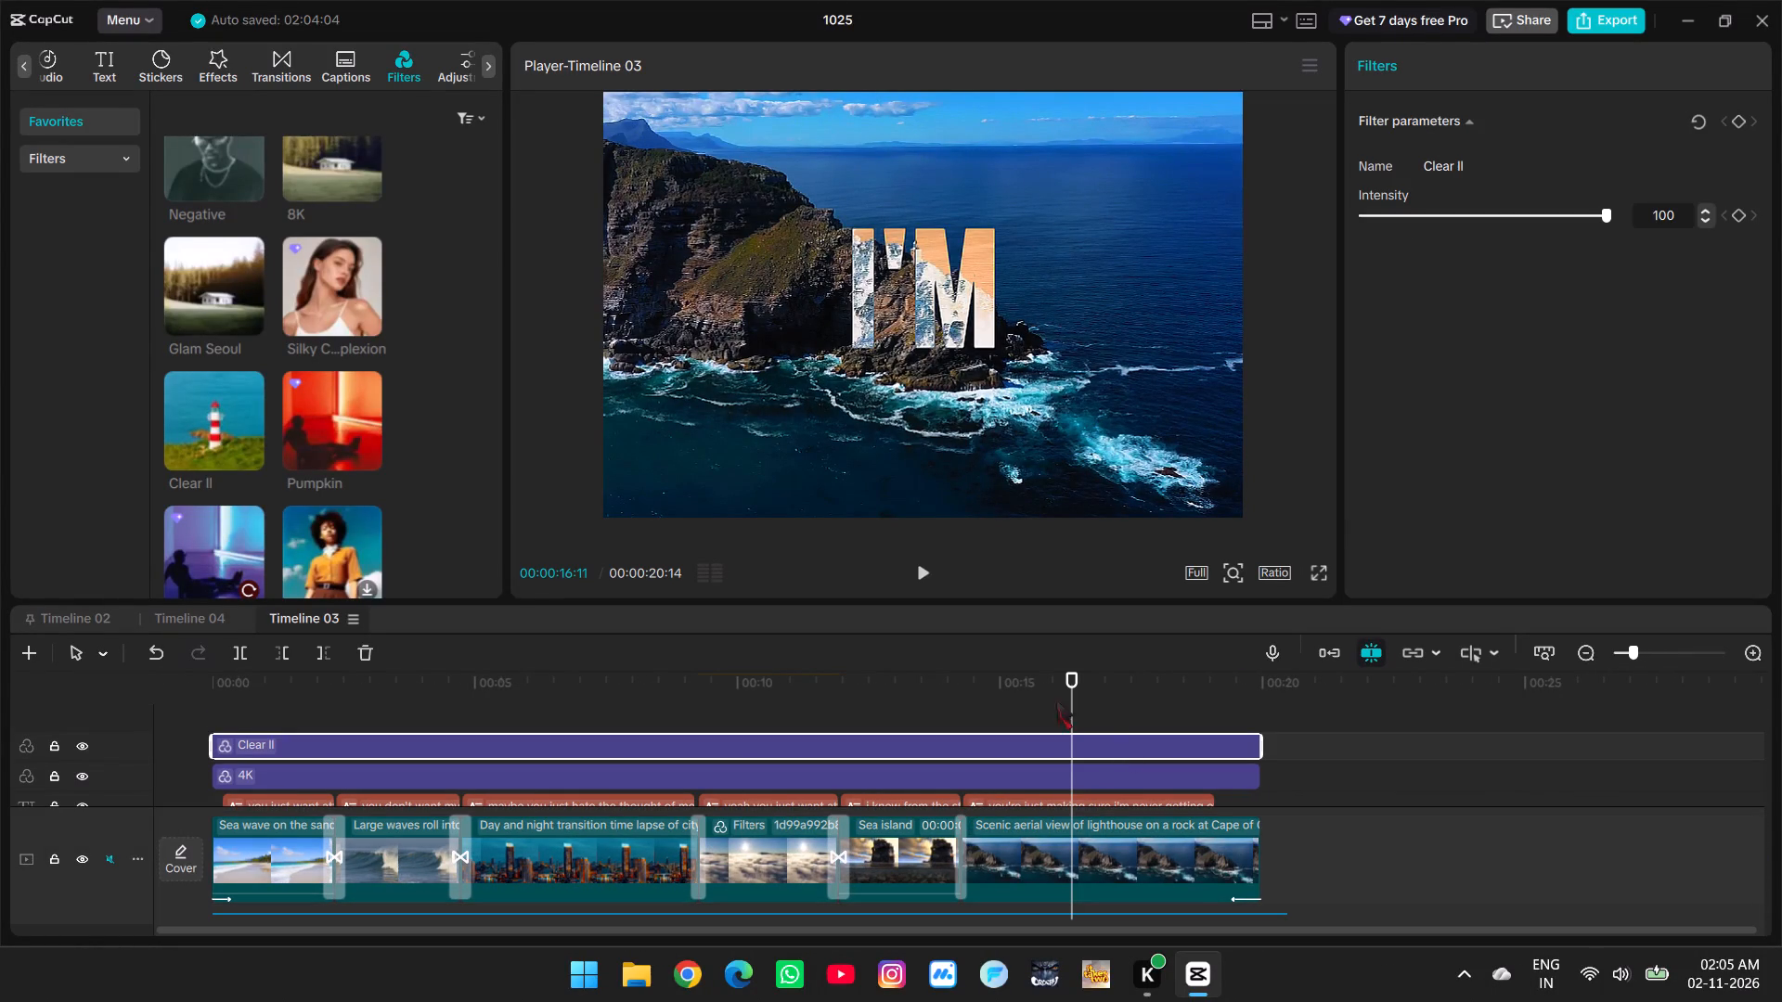
pyautogui.moveTo(1070, 695); pyautogui.dragTo(1097, 703)
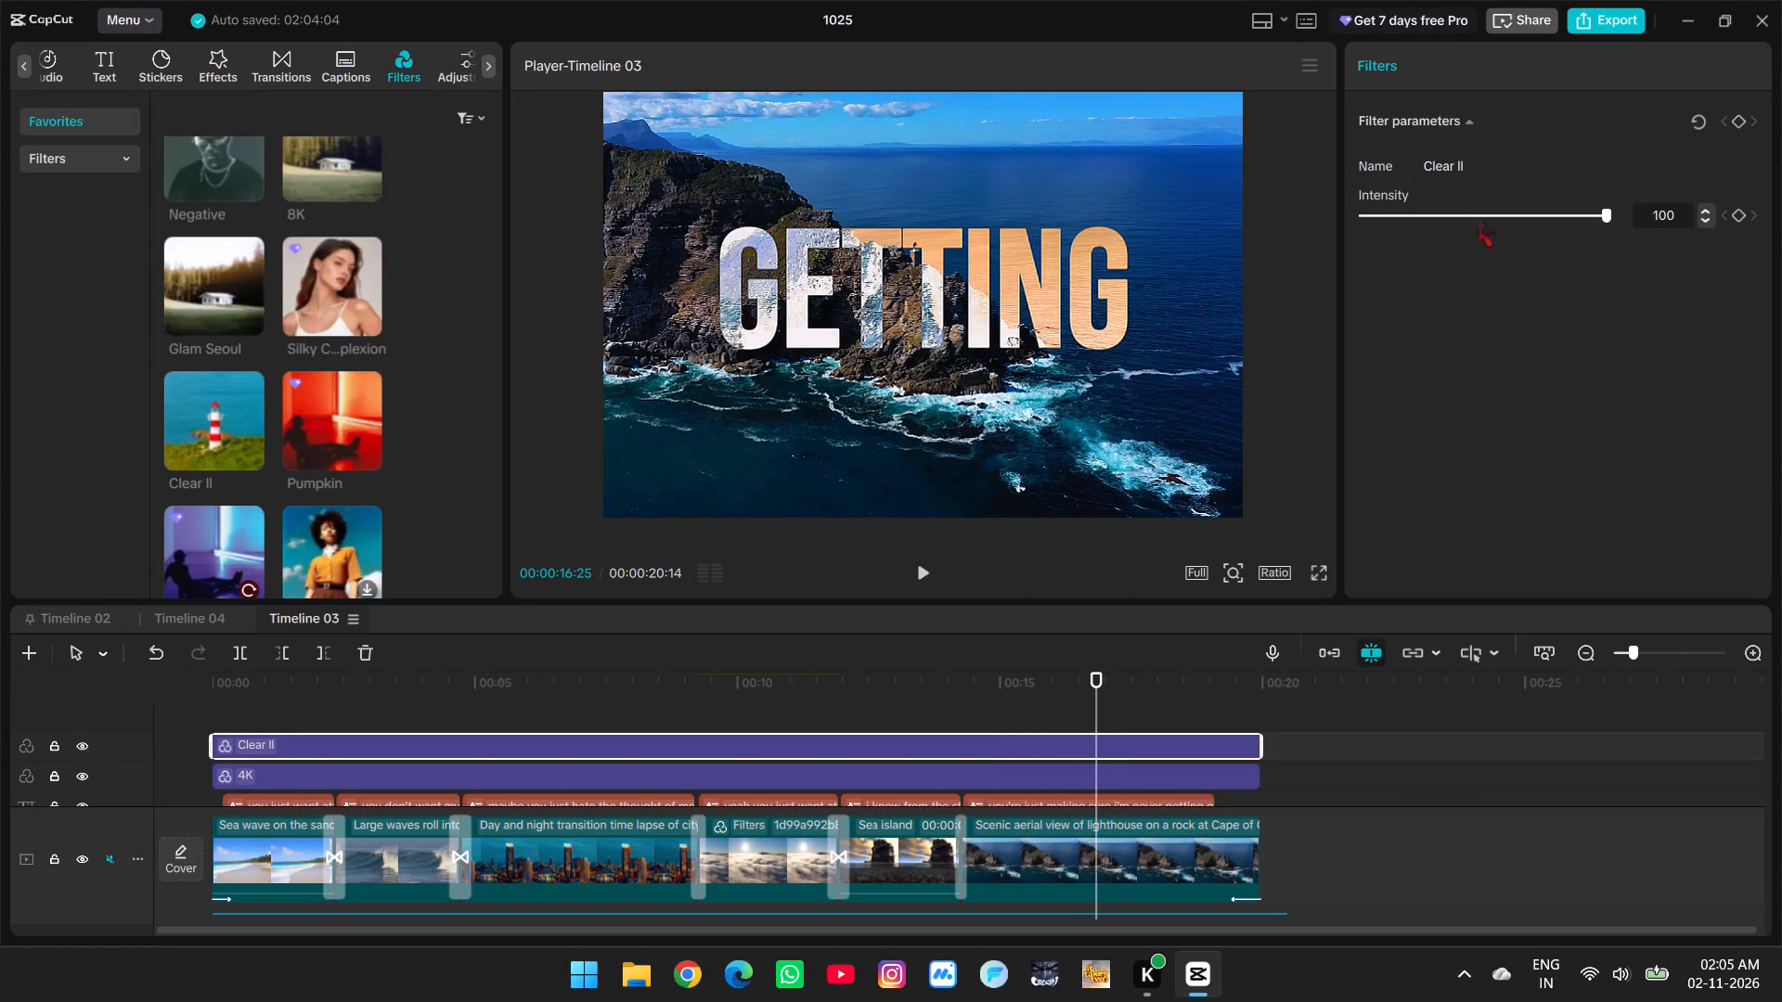
pyautogui.click(1499, 234)
pyautogui.click(1492, 216)
pyautogui.moveTo(1492, 216); pyautogui.dragTo(1640, 167)
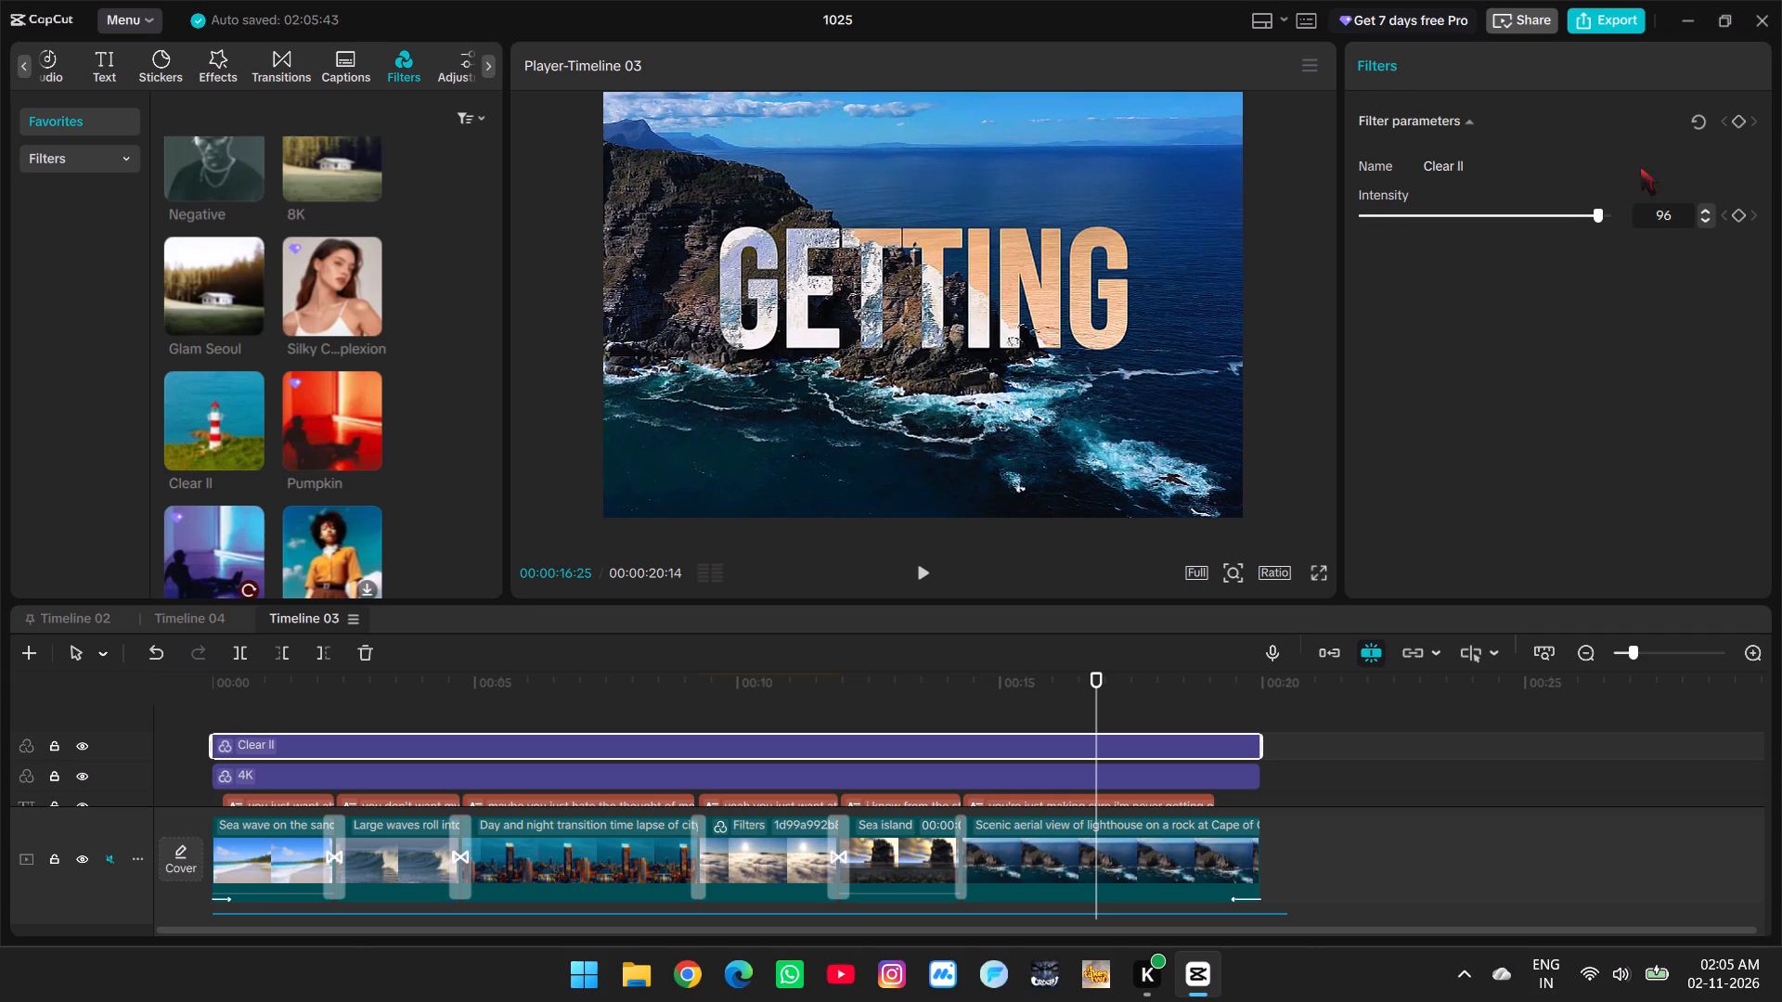
pyautogui.moveTo(1640, 167); pyautogui.dragTo(1646, 166)
# Add a Split mask to the Cape of Good Hope lighthouse clip and rotate its line to about -36°.
pyautogui.scroll(-3, 1219, 845)
pyautogui.click(1195, 797)
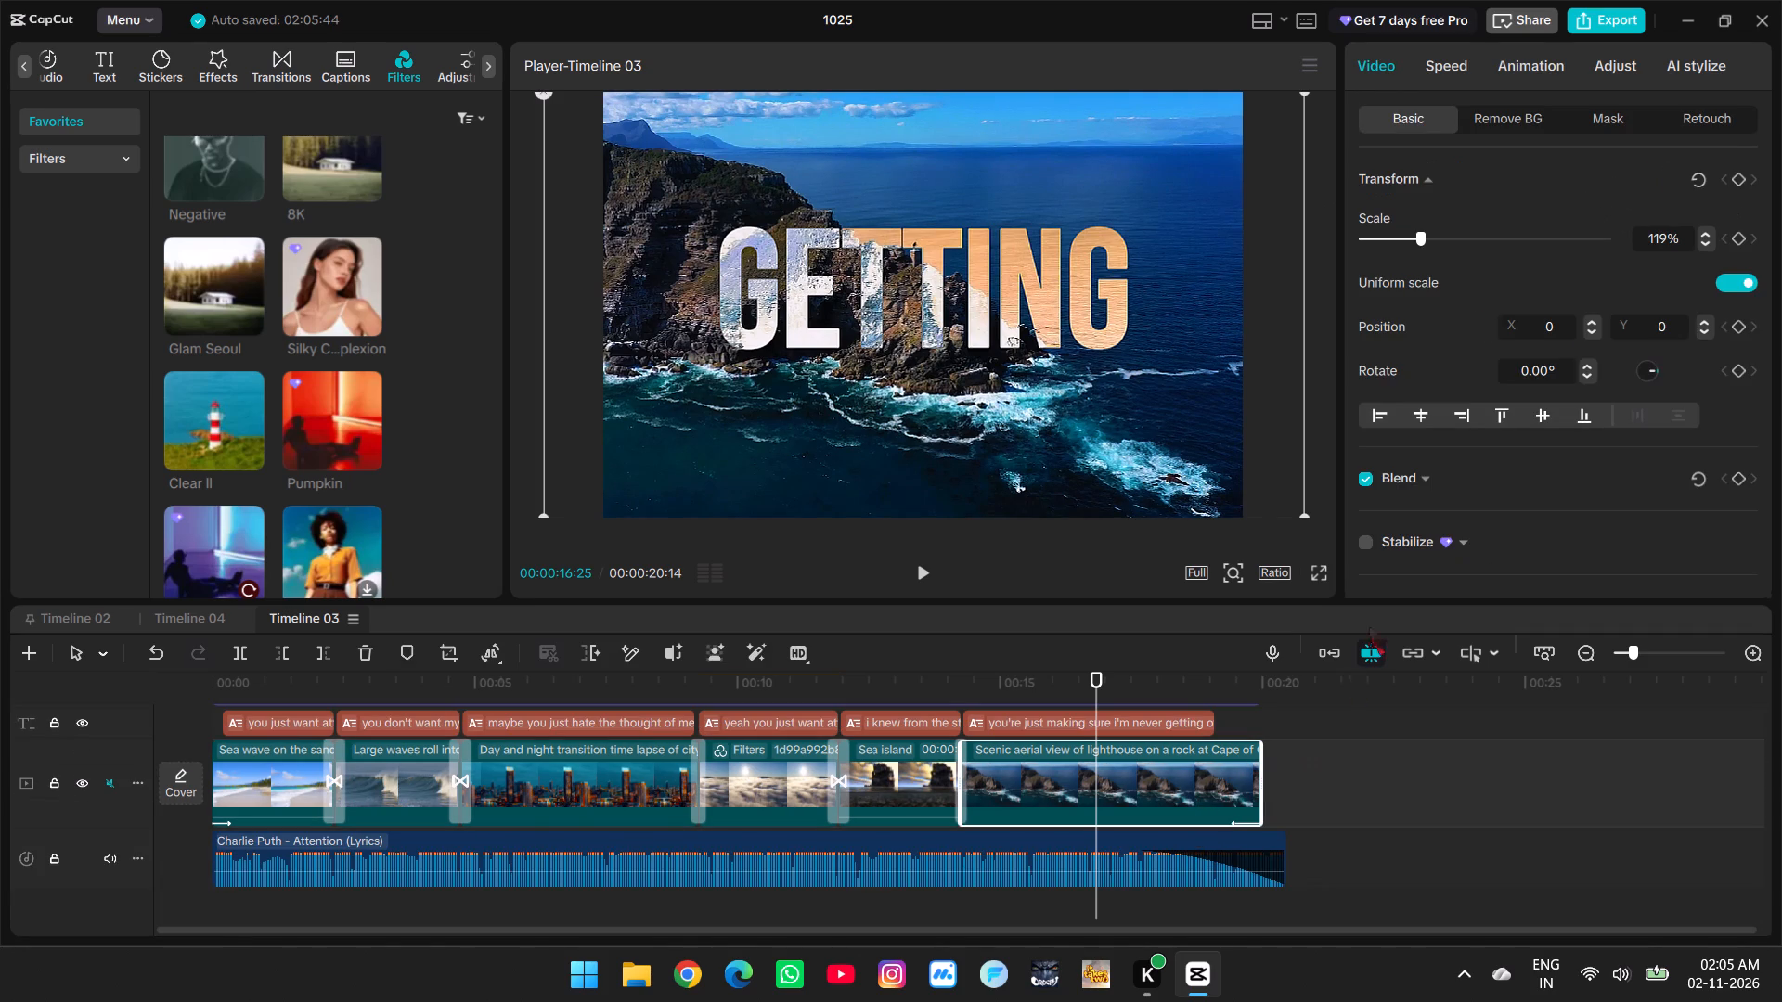
pyautogui.click(1588, 117)
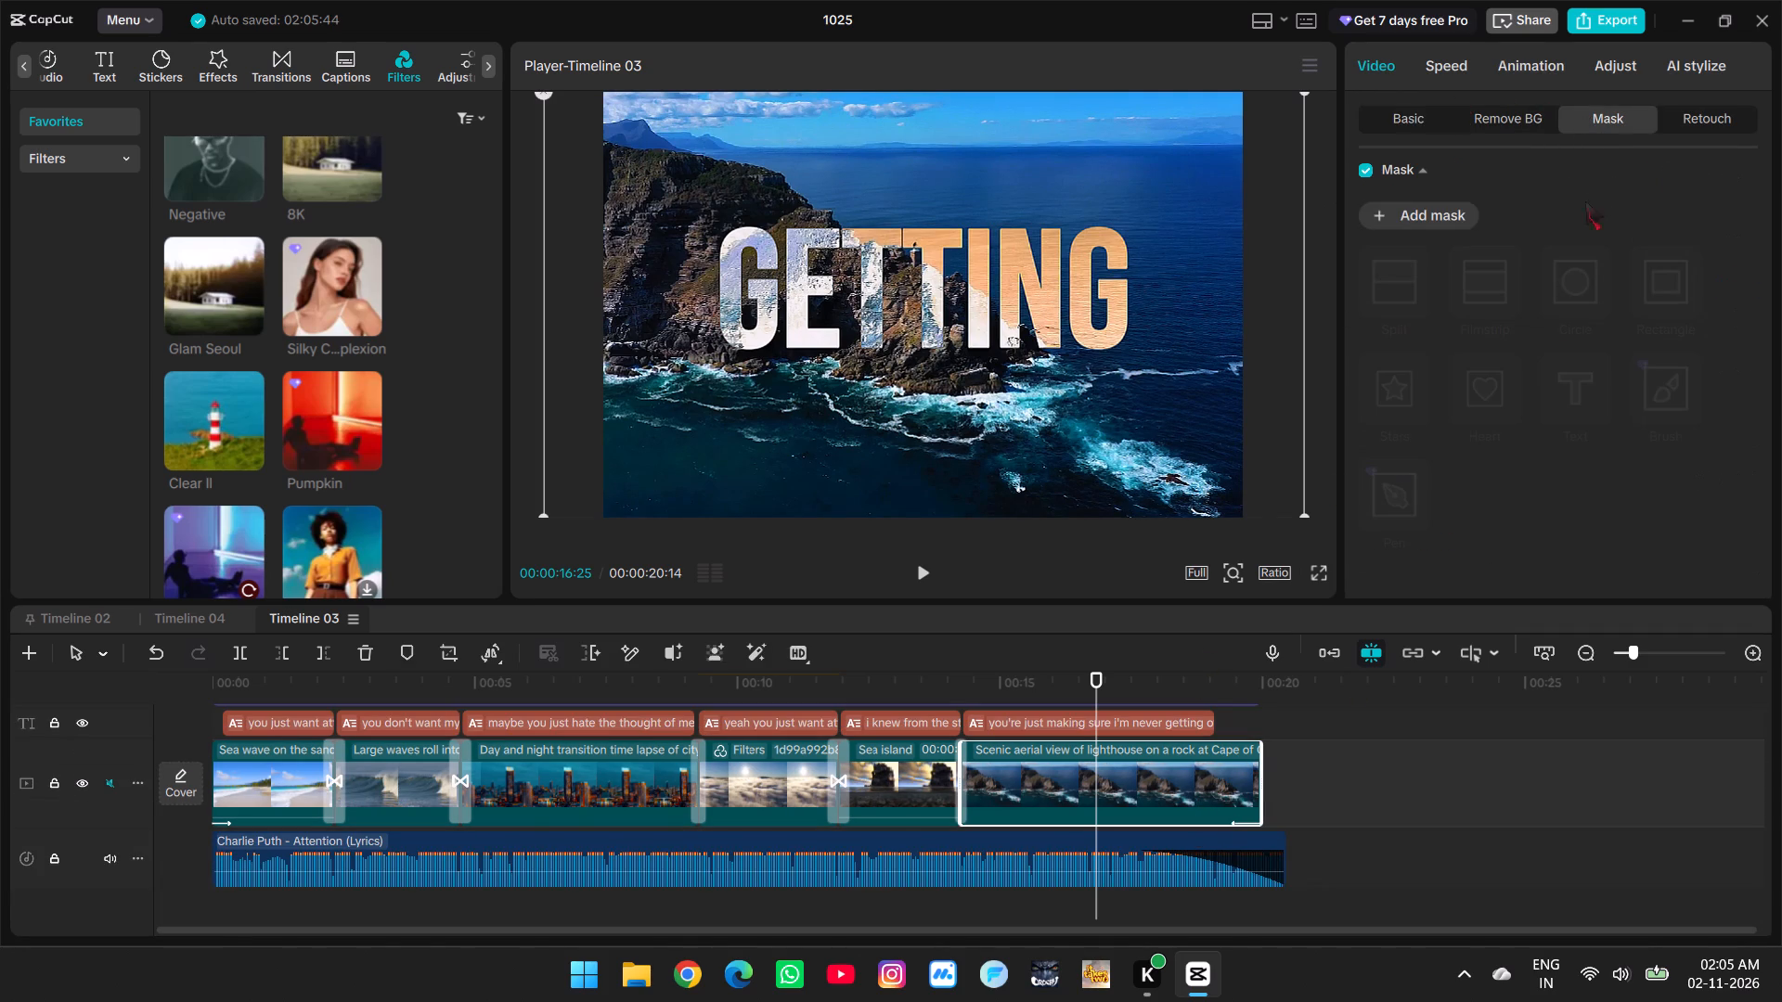
pyautogui.click(1424, 217)
pyautogui.click(1399, 275)
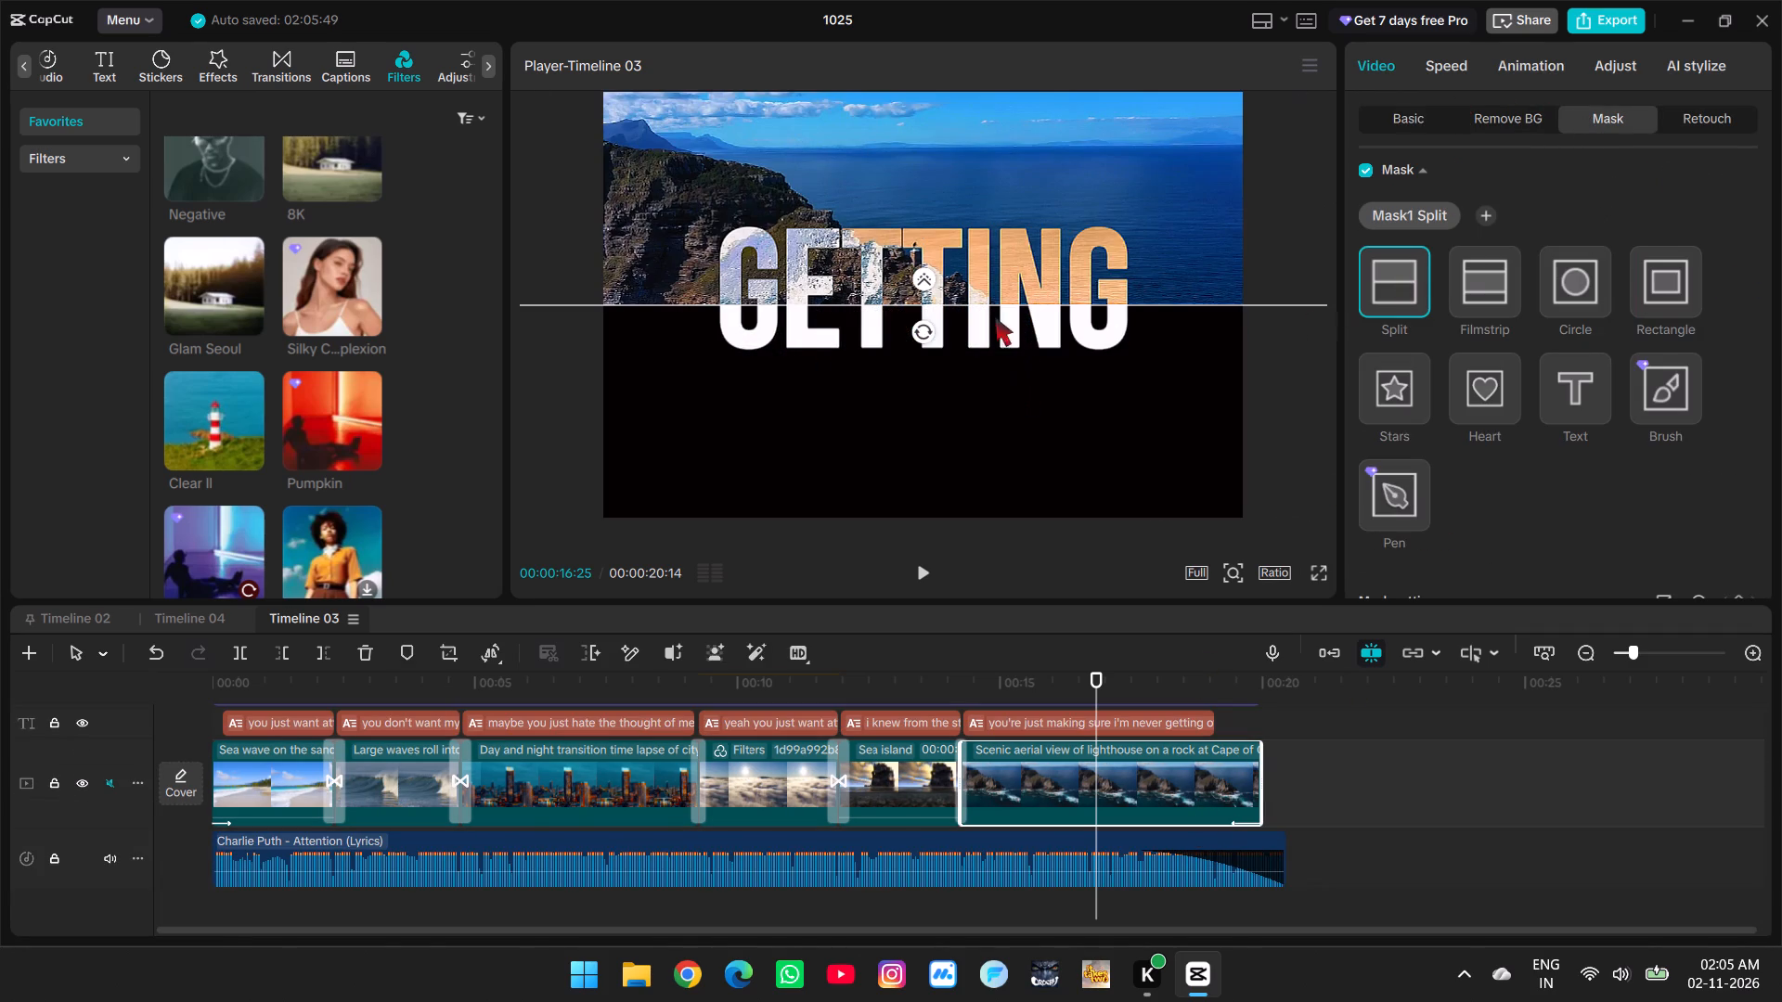
pyautogui.moveTo(927, 334); pyautogui.dragTo(969, 317)
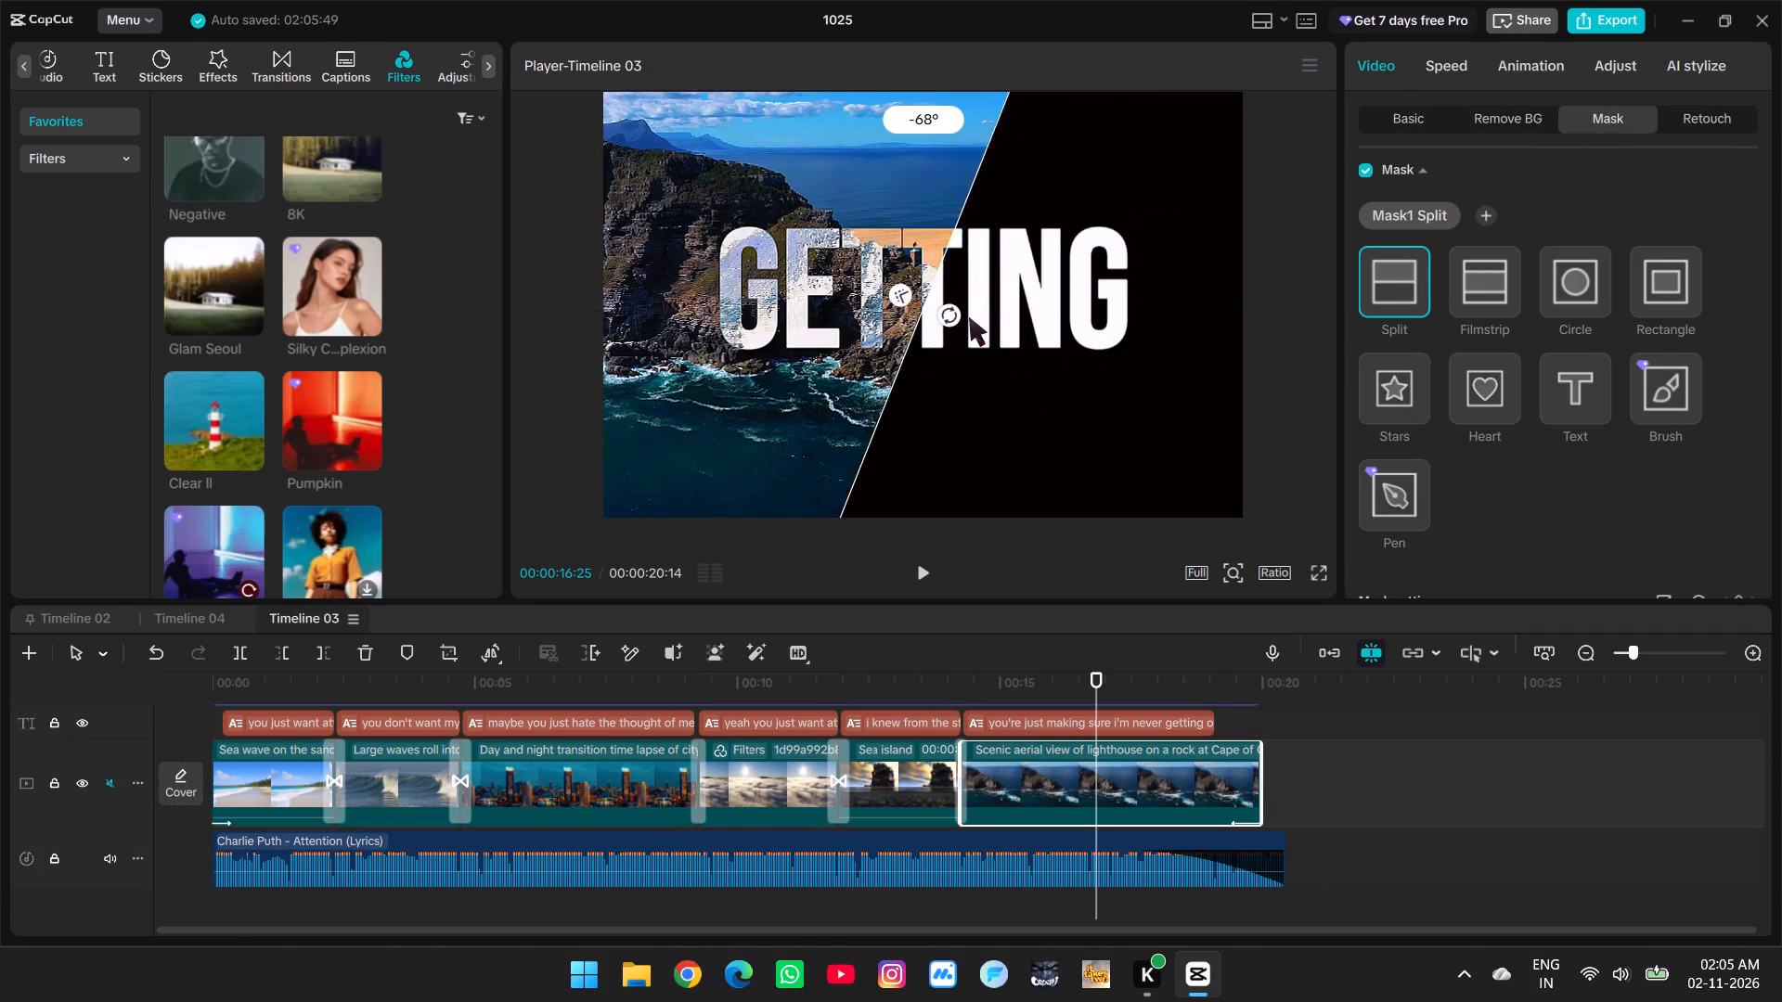
pyautogui.moveTo(969, 317); pyautogui.dragTo(961, 338)
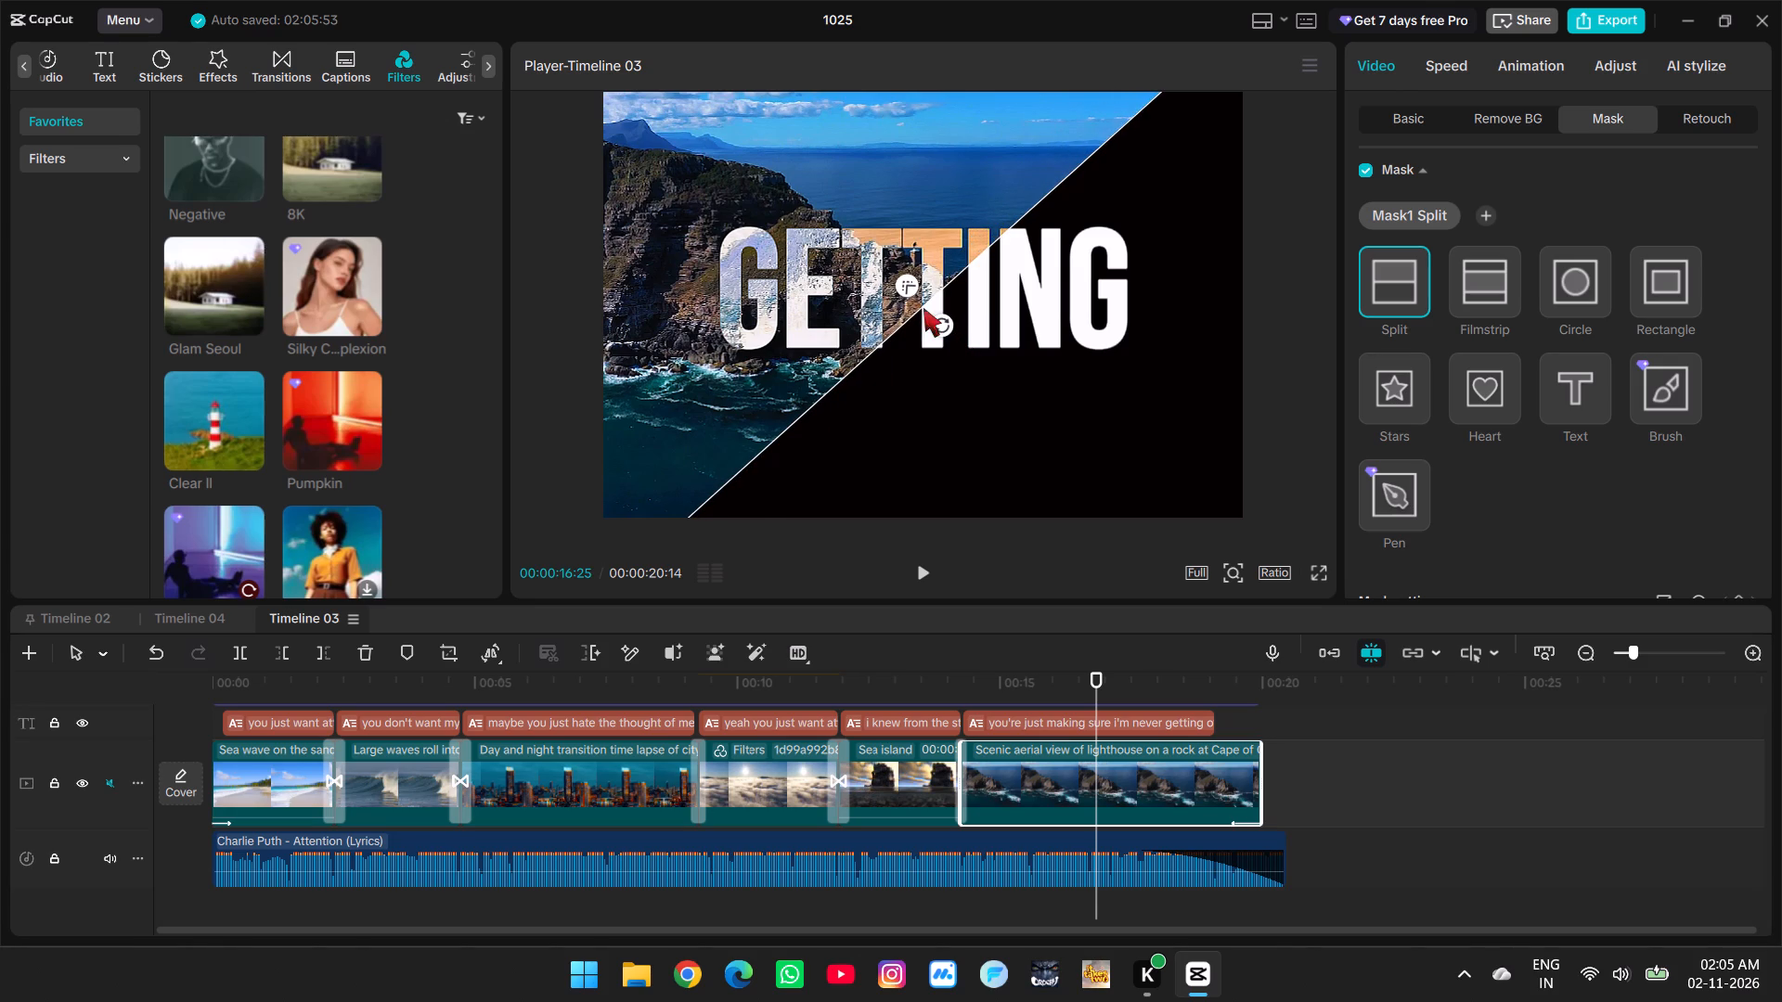
pyautogui.click(923, 308)
pyautogui.moveTo(936, 317); pyautogui.dragTo(934, 319)
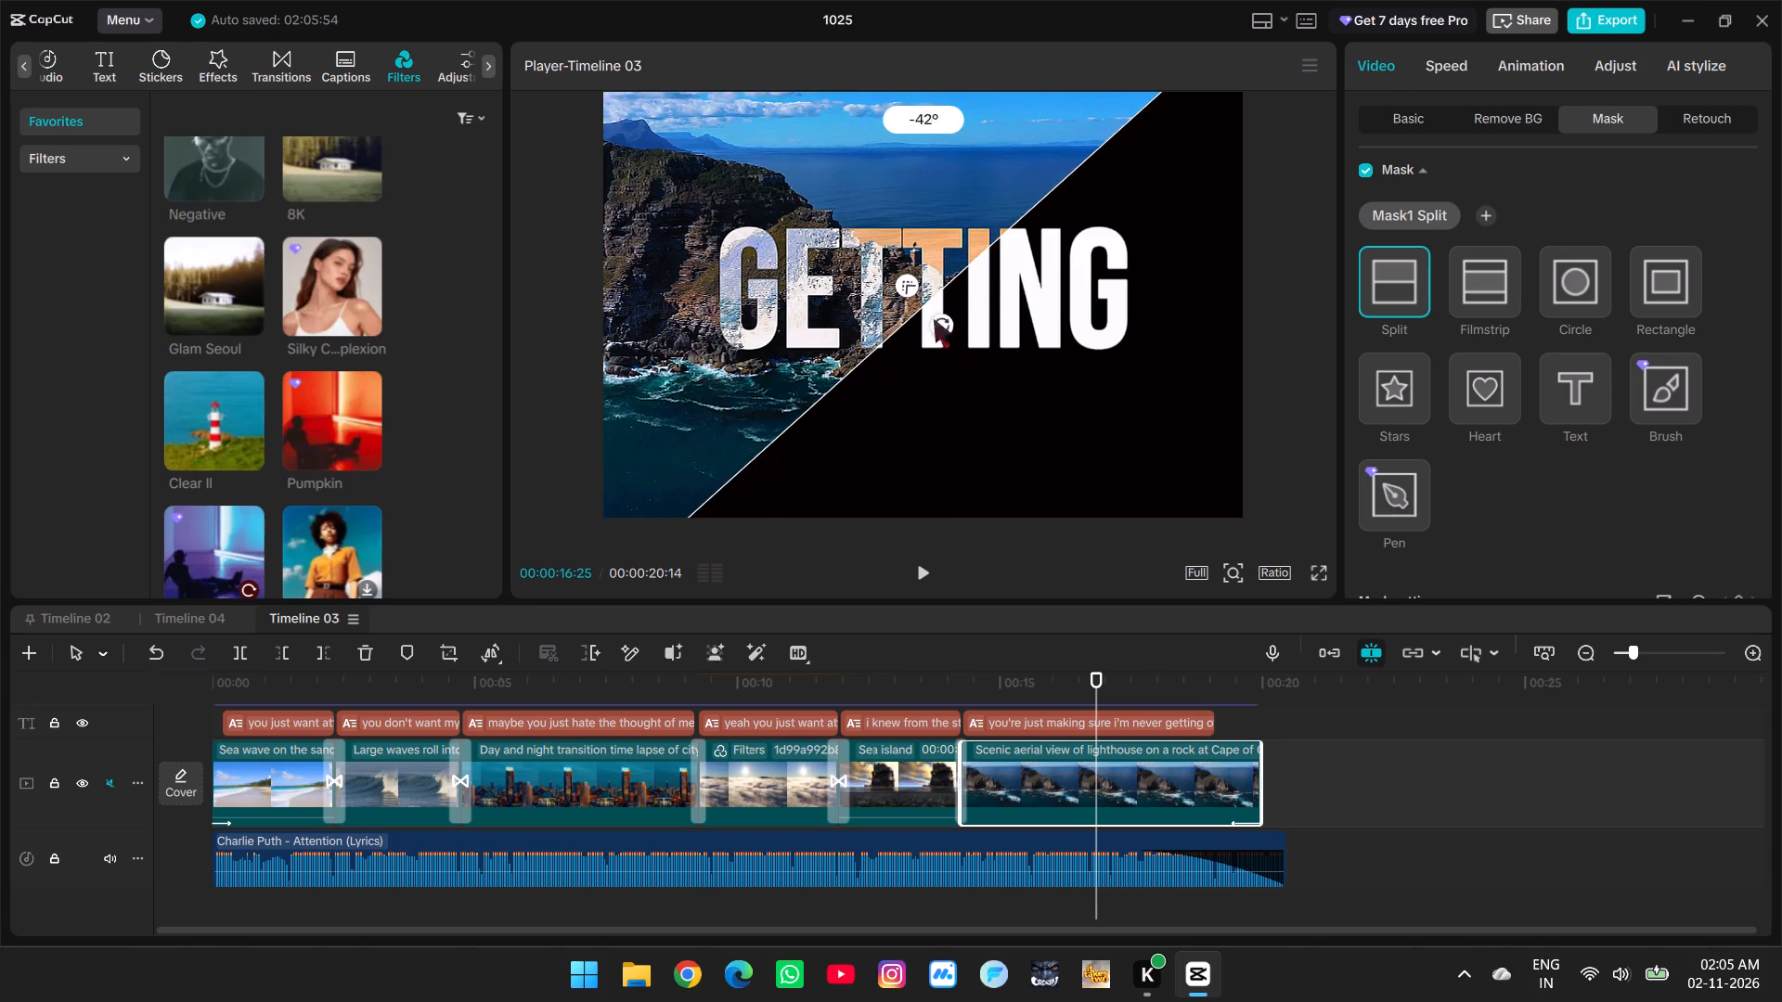
pyautogui.moveTo(934, 319); pyautogui.dragTo(944, 333)
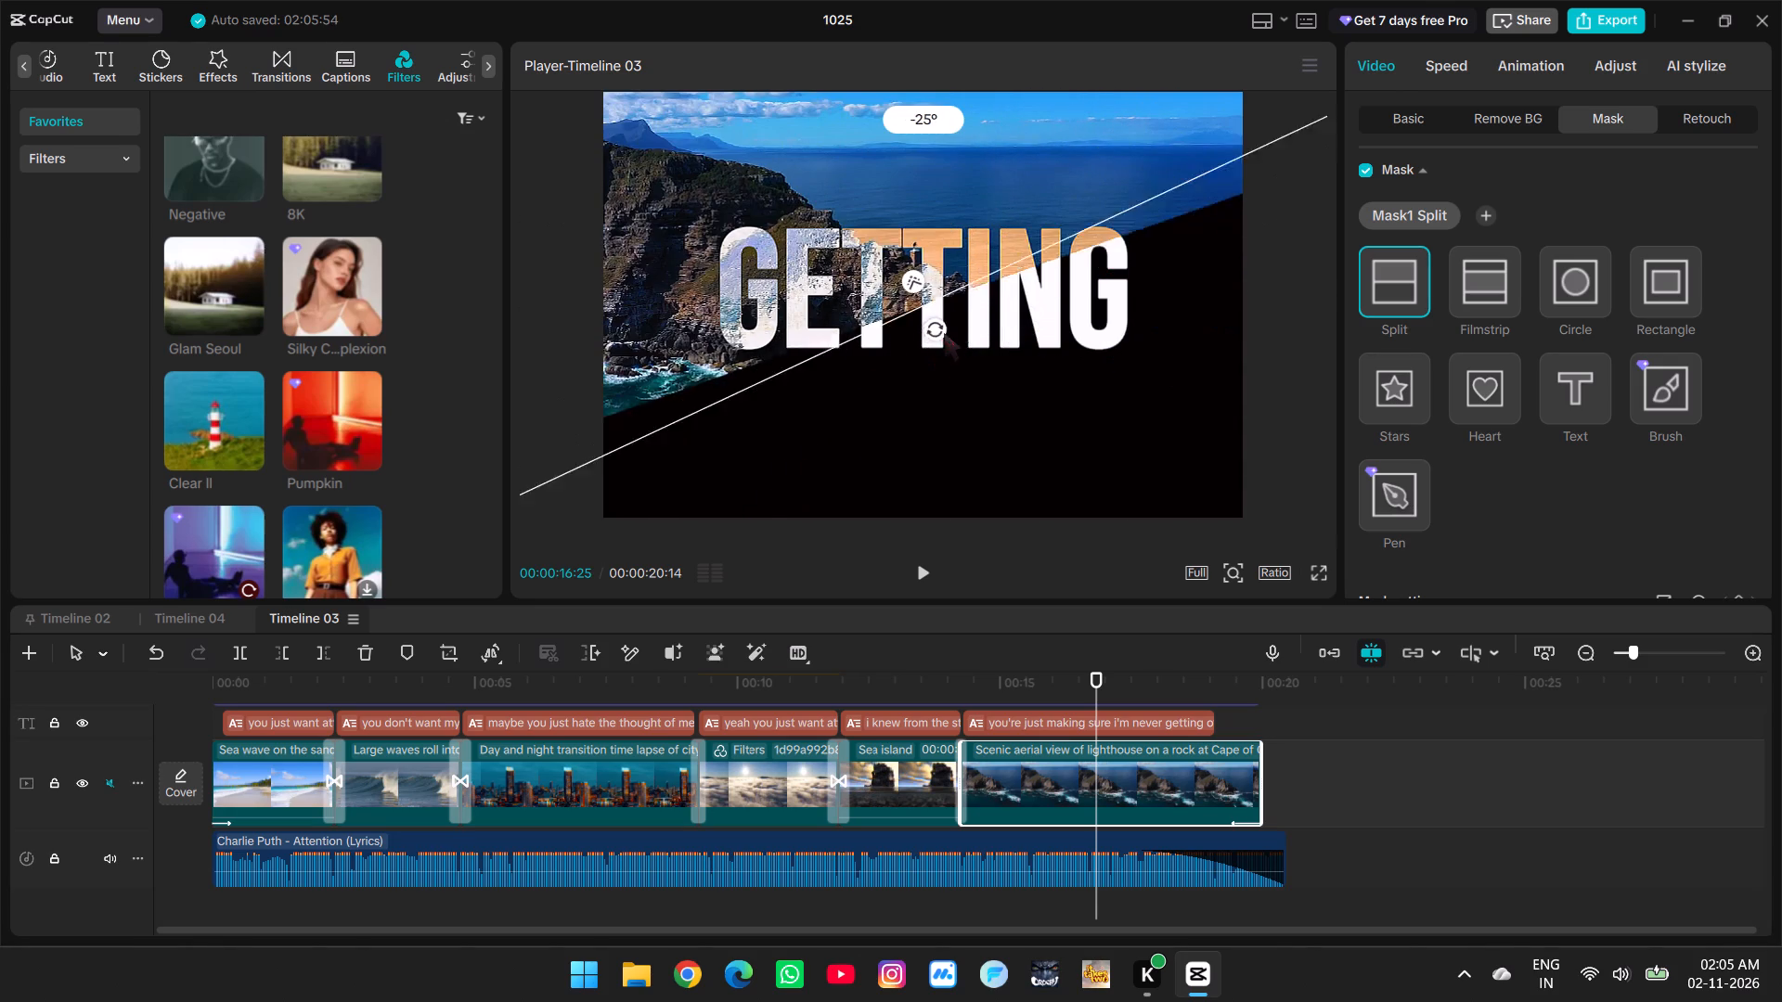
pyautogui.moveTo(944, 333); pyautogui.dragTo(943, 333)
# Feather the Split mask to about 59 and move it beyond the frame's upper-left corner, at about X -821, Y 540.
pyautogui.moveTo(908, 279); pyautogui.dragTo(877, 235)
pyautogui.moveTo(892, 324); pyautogui.dragTo(659, 70)
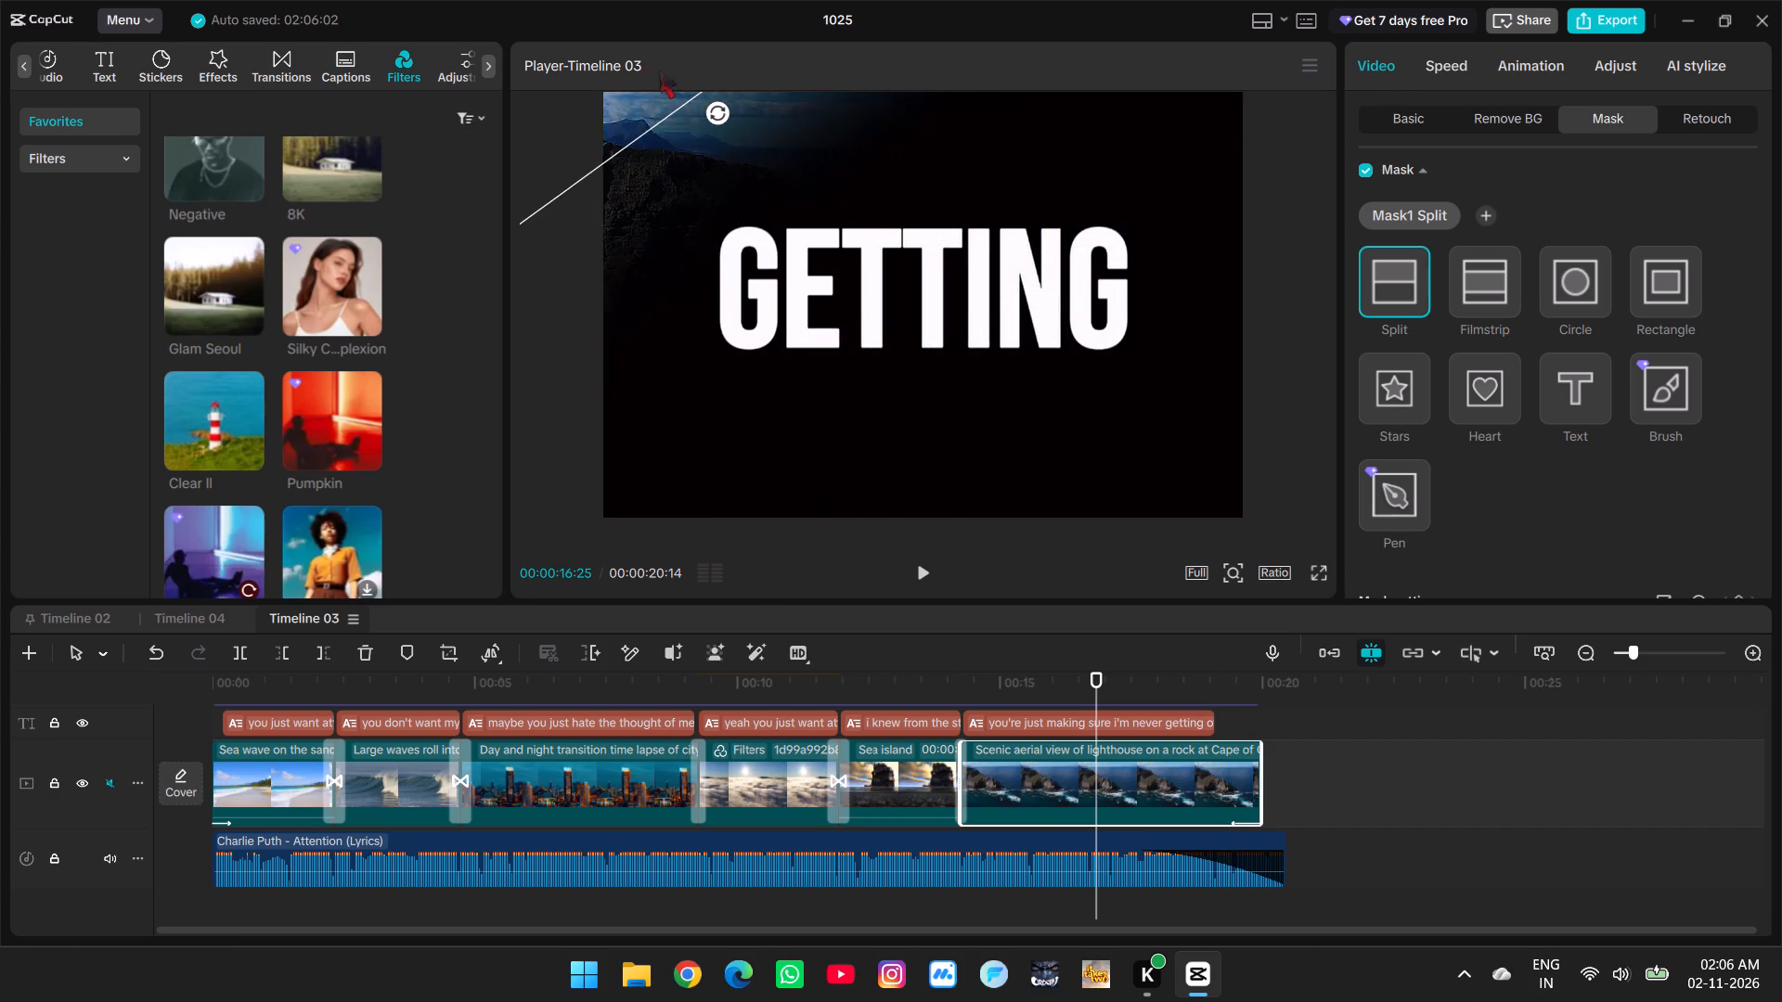
pyautogui.moveTo(659, 70); pyautogui.dragTo(839, 272)
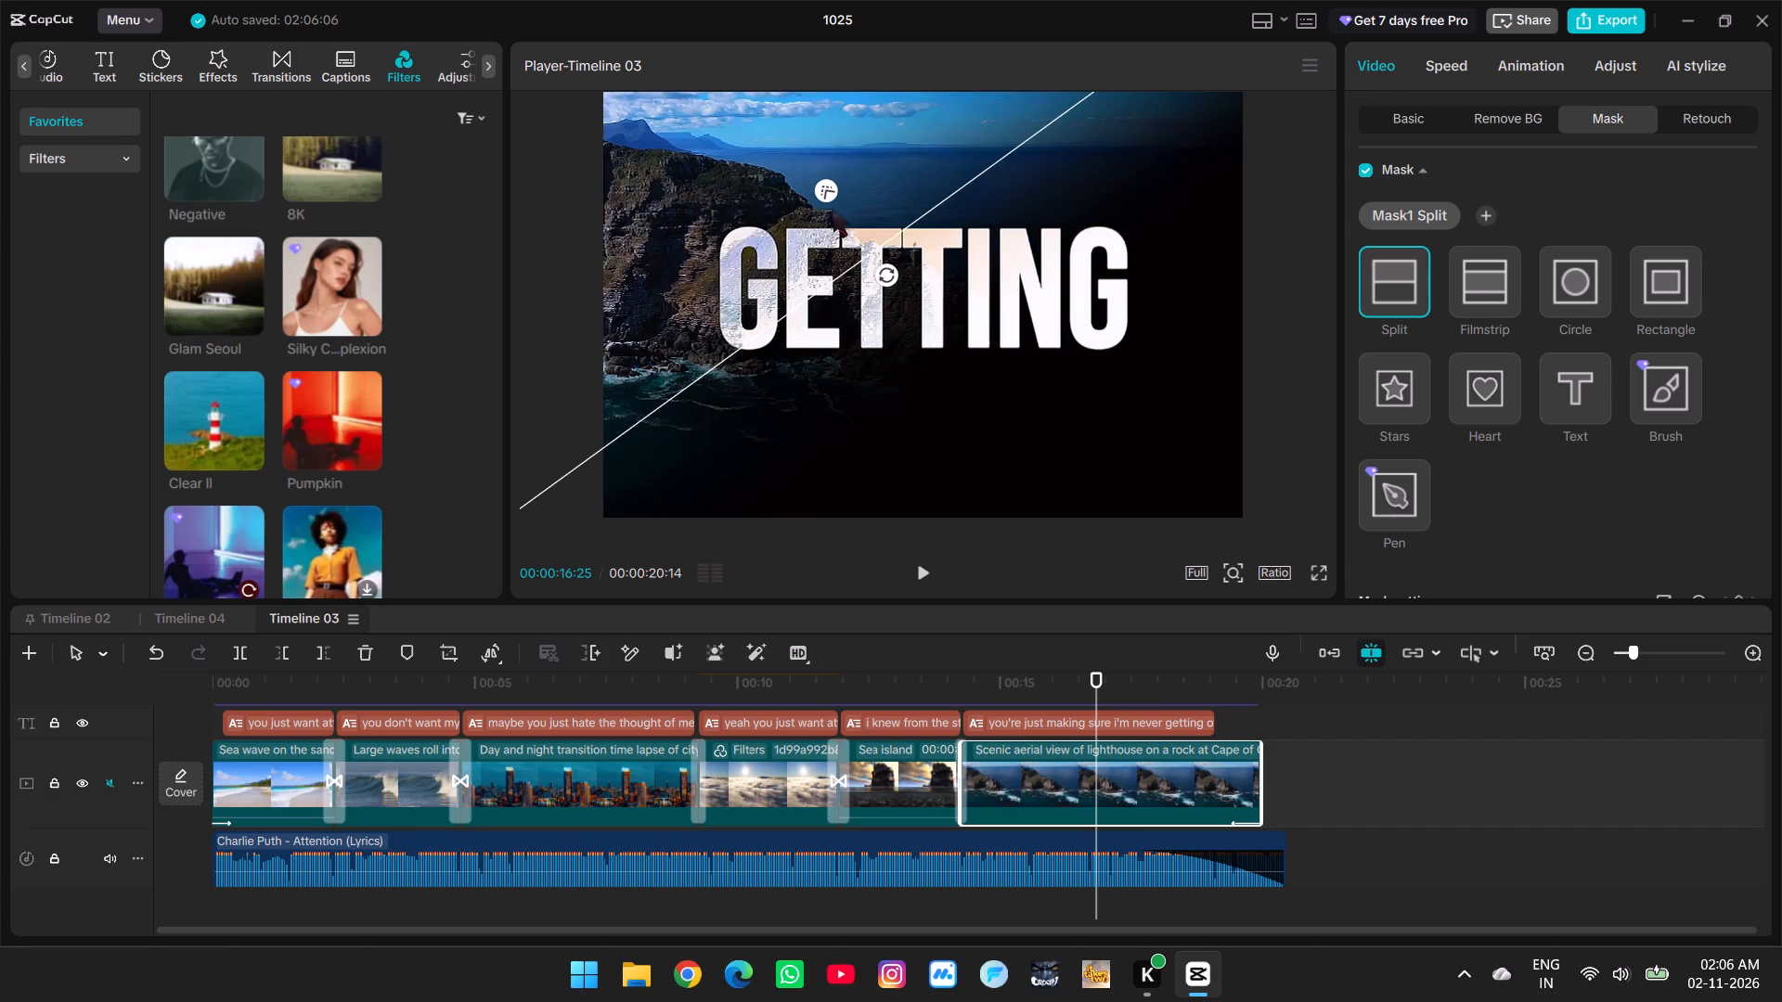
pyautogui.moveTo(814, 186); pyautogui.dragTo(812, 206)
pyautogui.moveTo(816, 290); pyautogui.dragTo(546, 105)
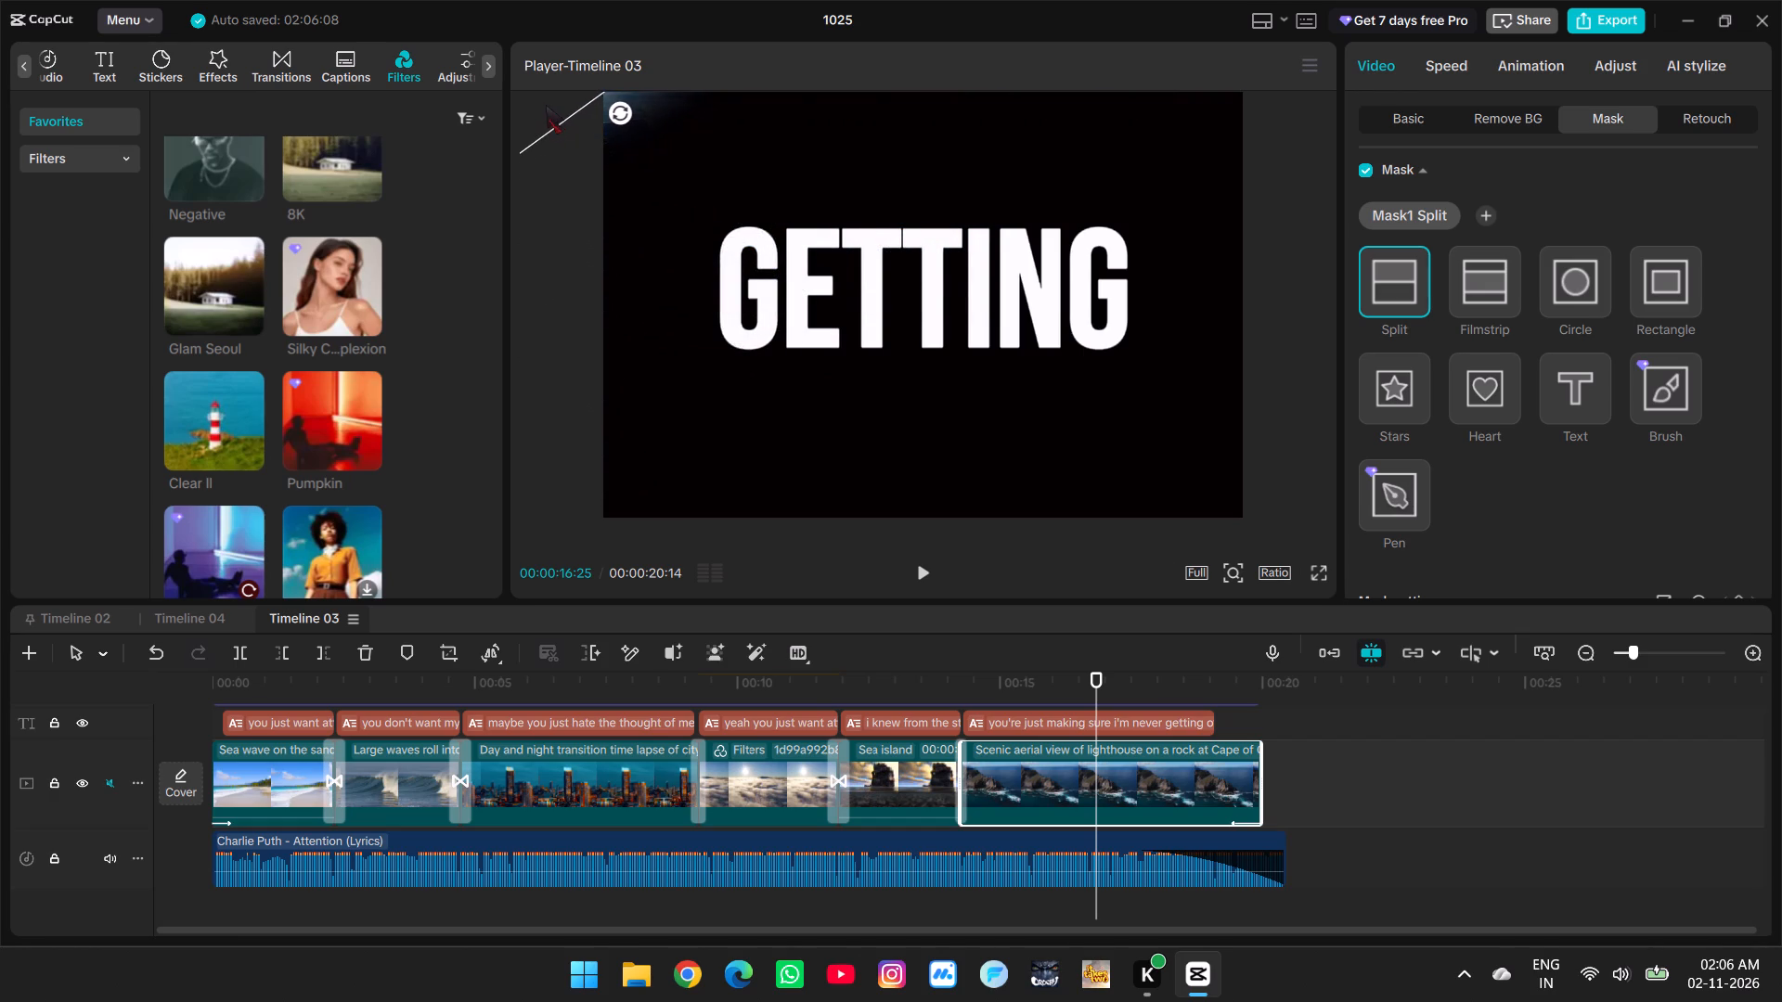
pyautogui.moveTo(546, 105); pyautogui.dragTo(543, 101)
pyautogui.scroll(3, 1082, 375)
pyautogui.scroll(-2, 1446, 527)
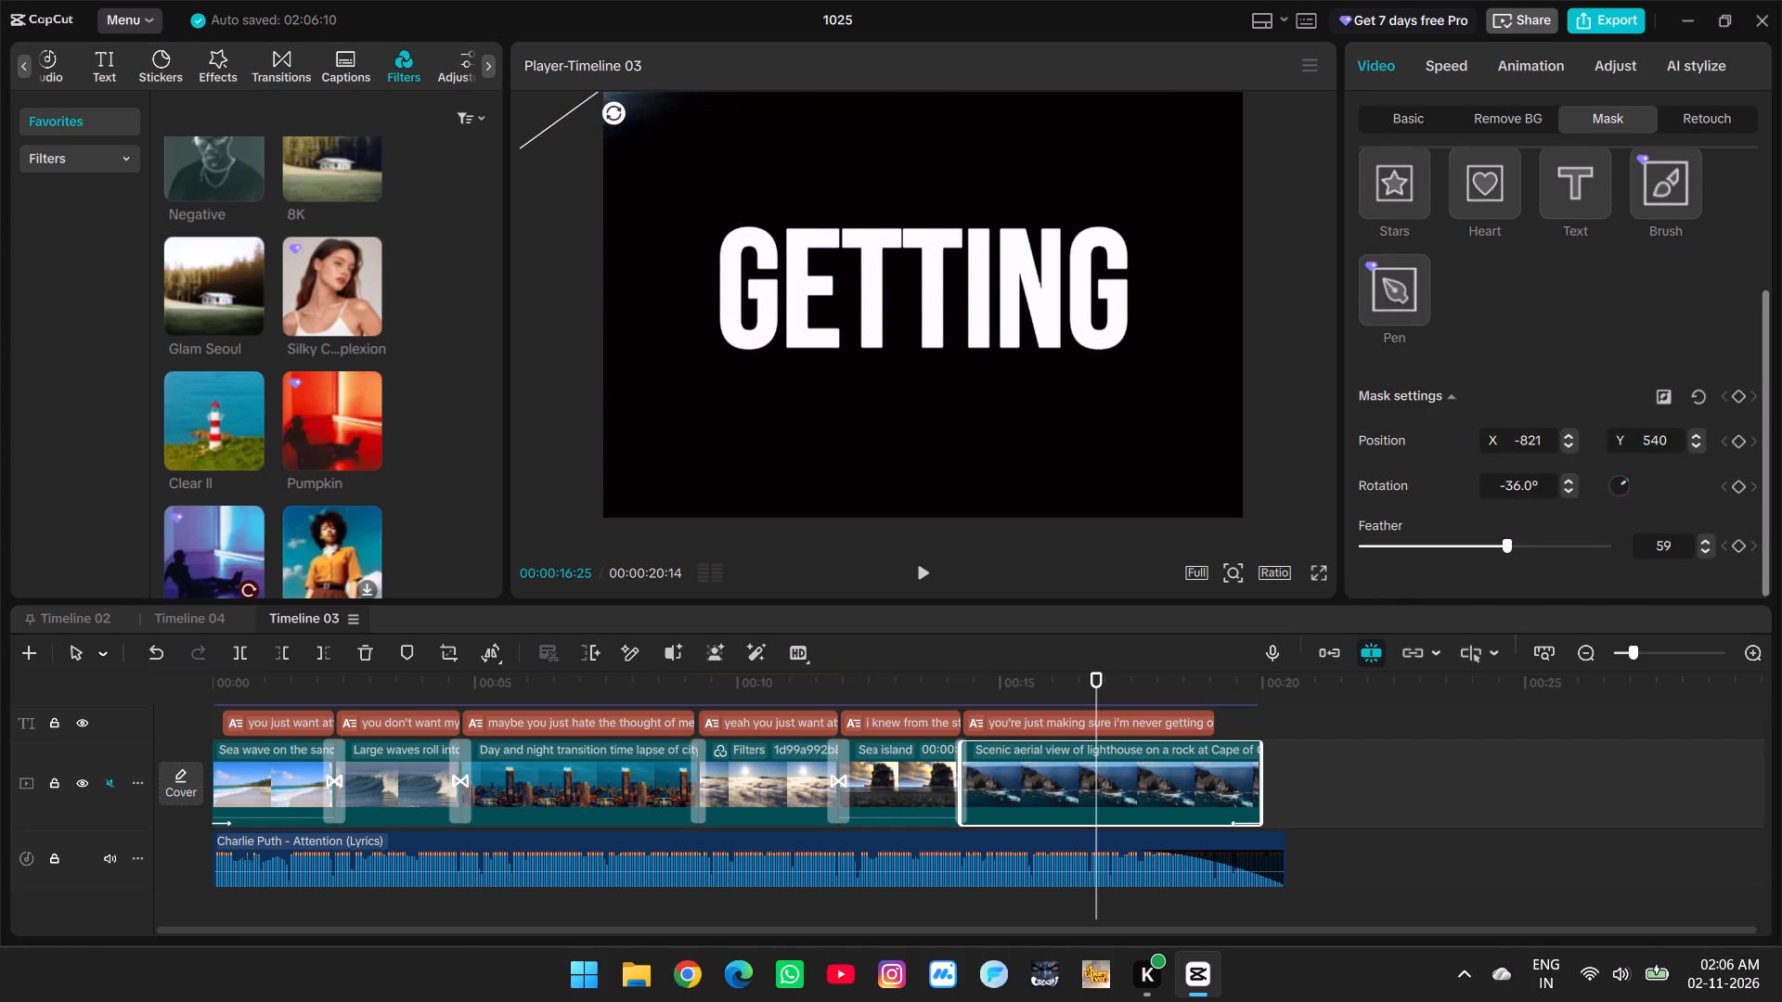
# Add keyframes for all mask settings on the lighthouse clip at 00:00:14:22.
pyautogui.scroll(4, 1087, 699)
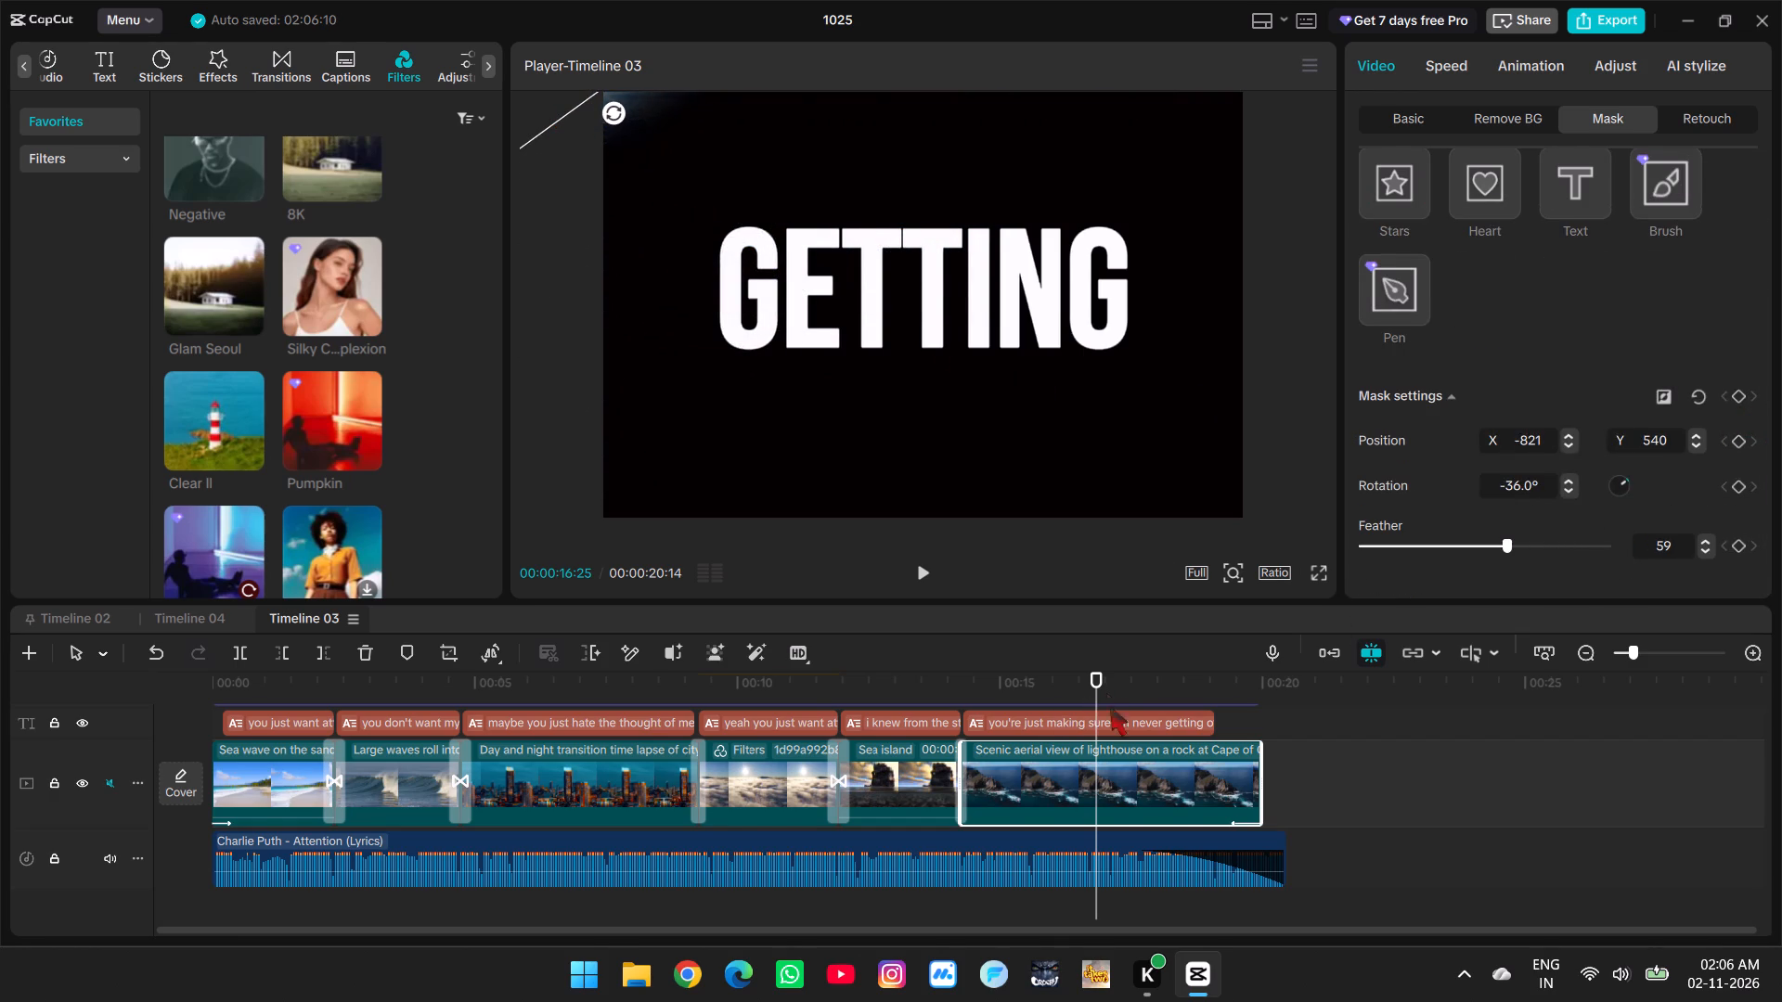
pyautogui.scroll(3, 1156, 751)
pyautogui.moveTo(1092, 699); pyautogui.dragTo(987, 700)
pyautogui.click(1737, 397)
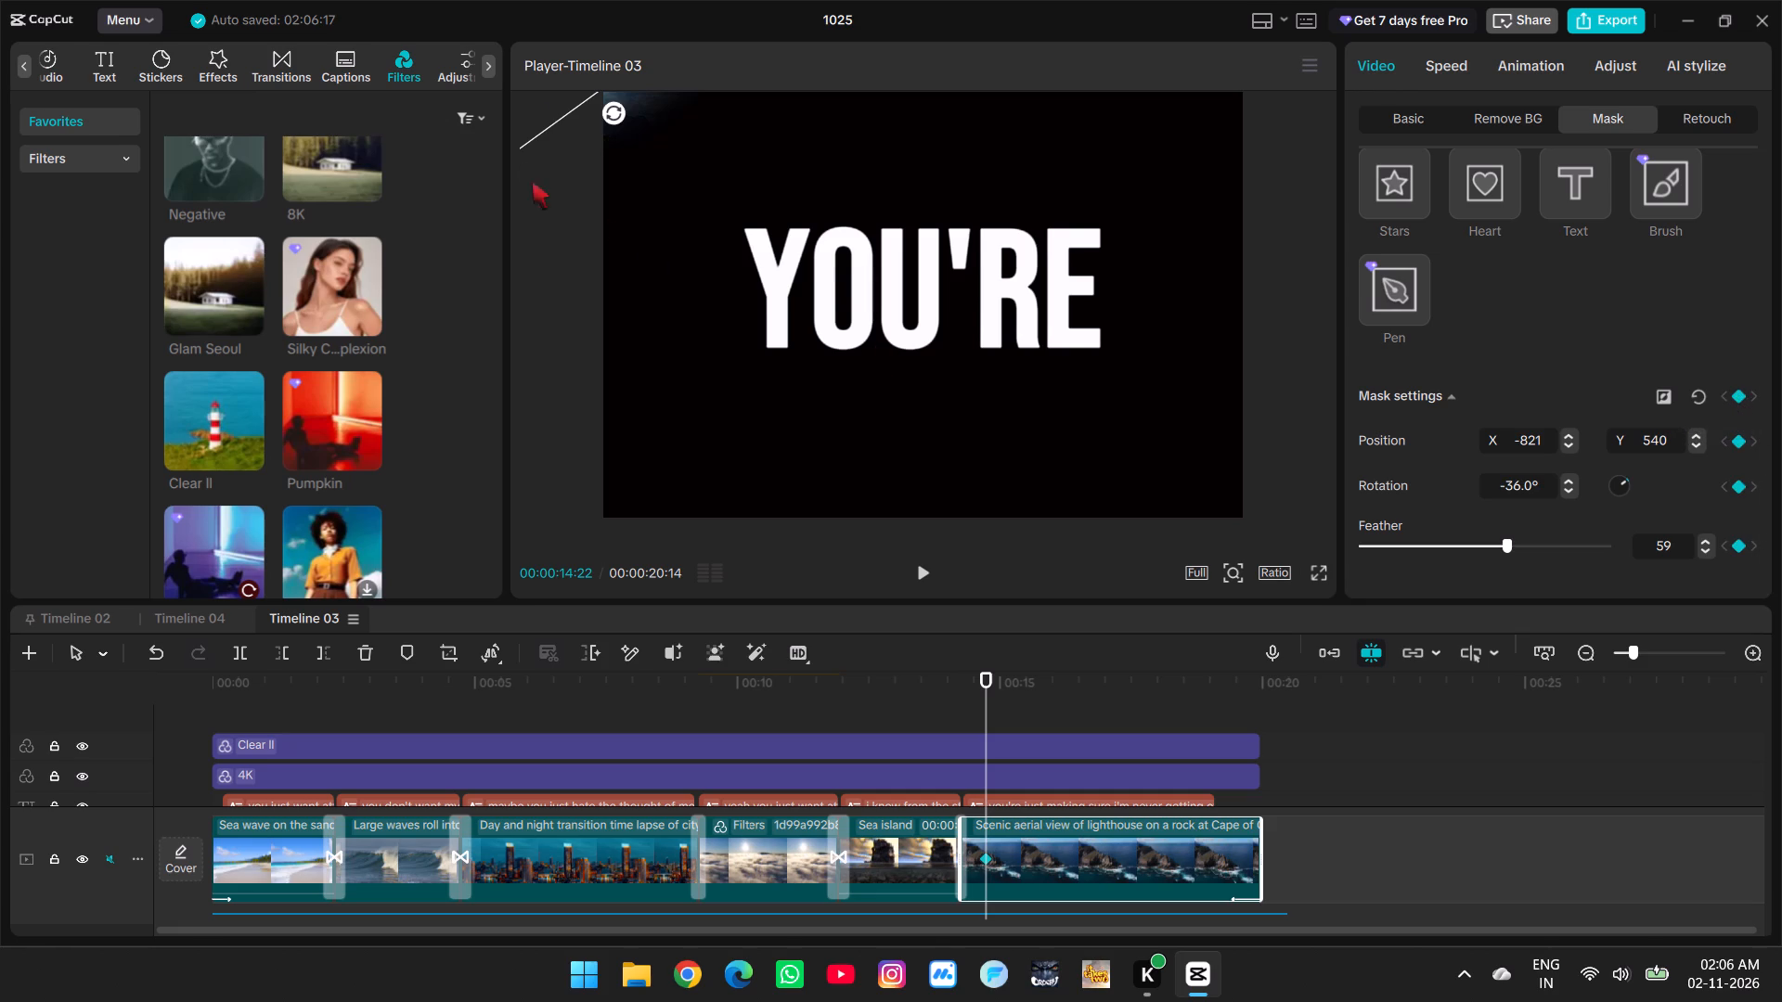
# At 00:00:16:28, move the Split mask past the frame's lower-right corner to X 960, Y -540, fully revealing the lighthouse clip.
pyautogui.moveTo(988, 709); pyautogui.dragTo(1078, 725)
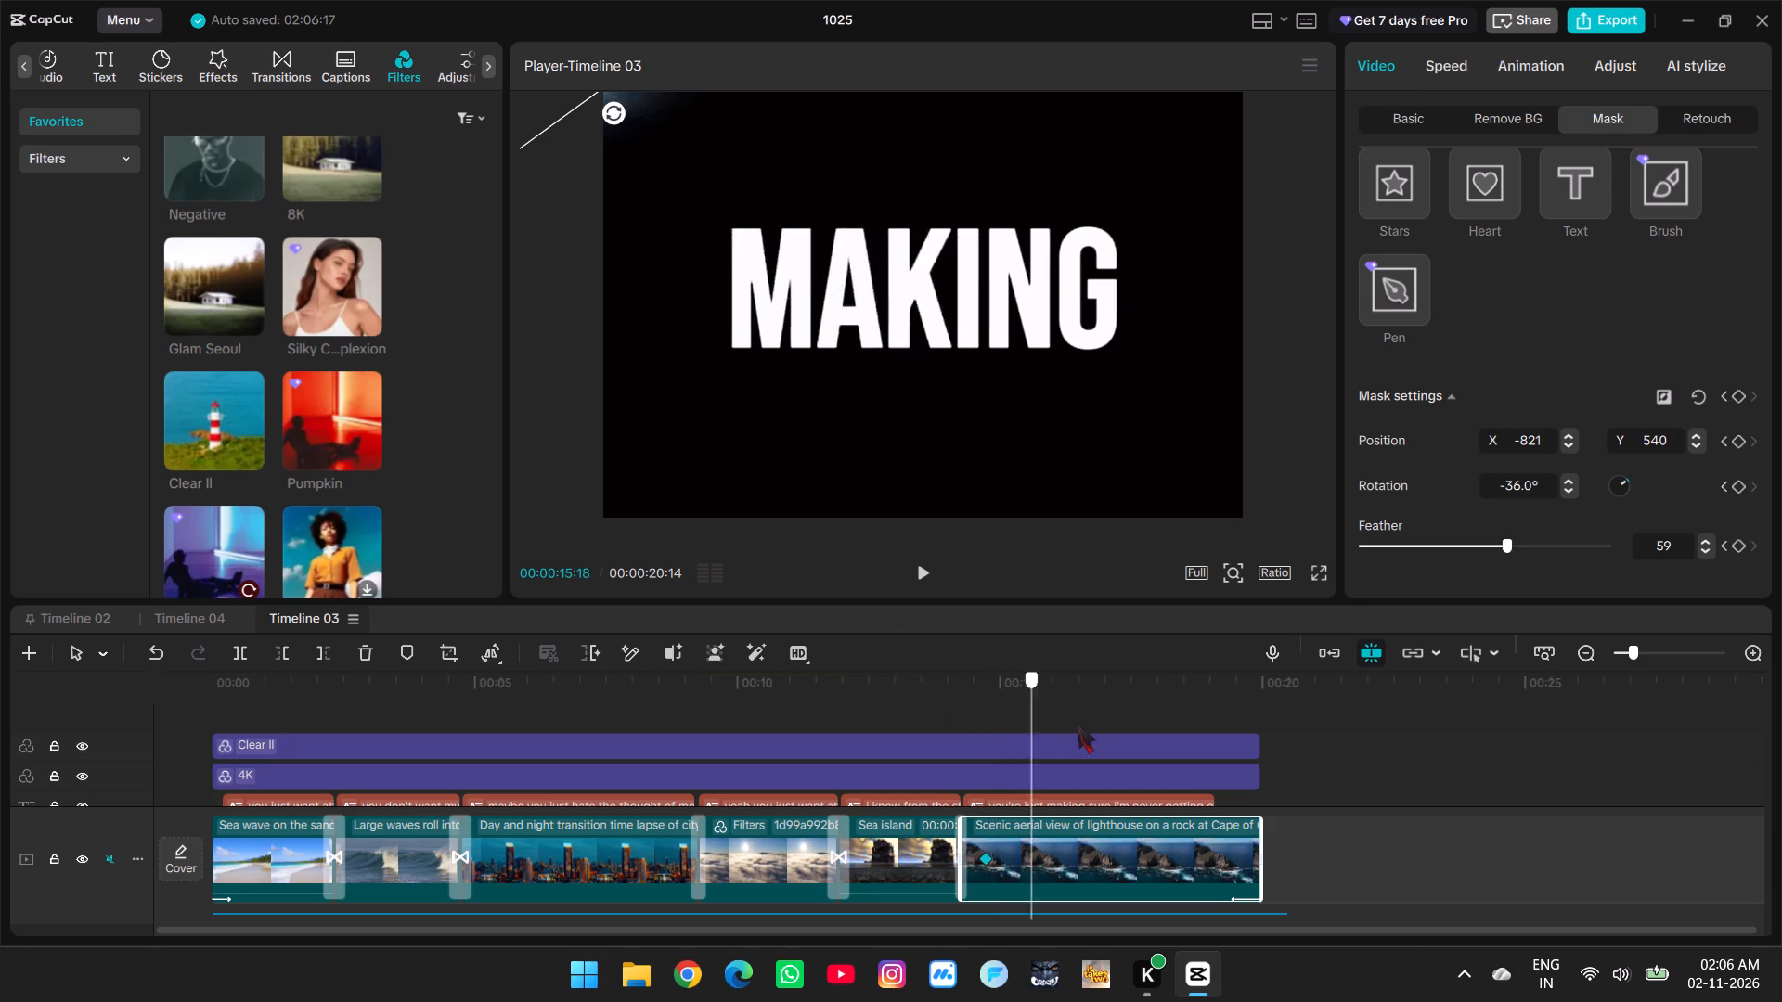
pyautogui.moveTo(1078, 725); pyautogui.dragTo(1102, 726)
pyautogui.moveTo(581, 102); pyautogui.dragTo(1272, 741)
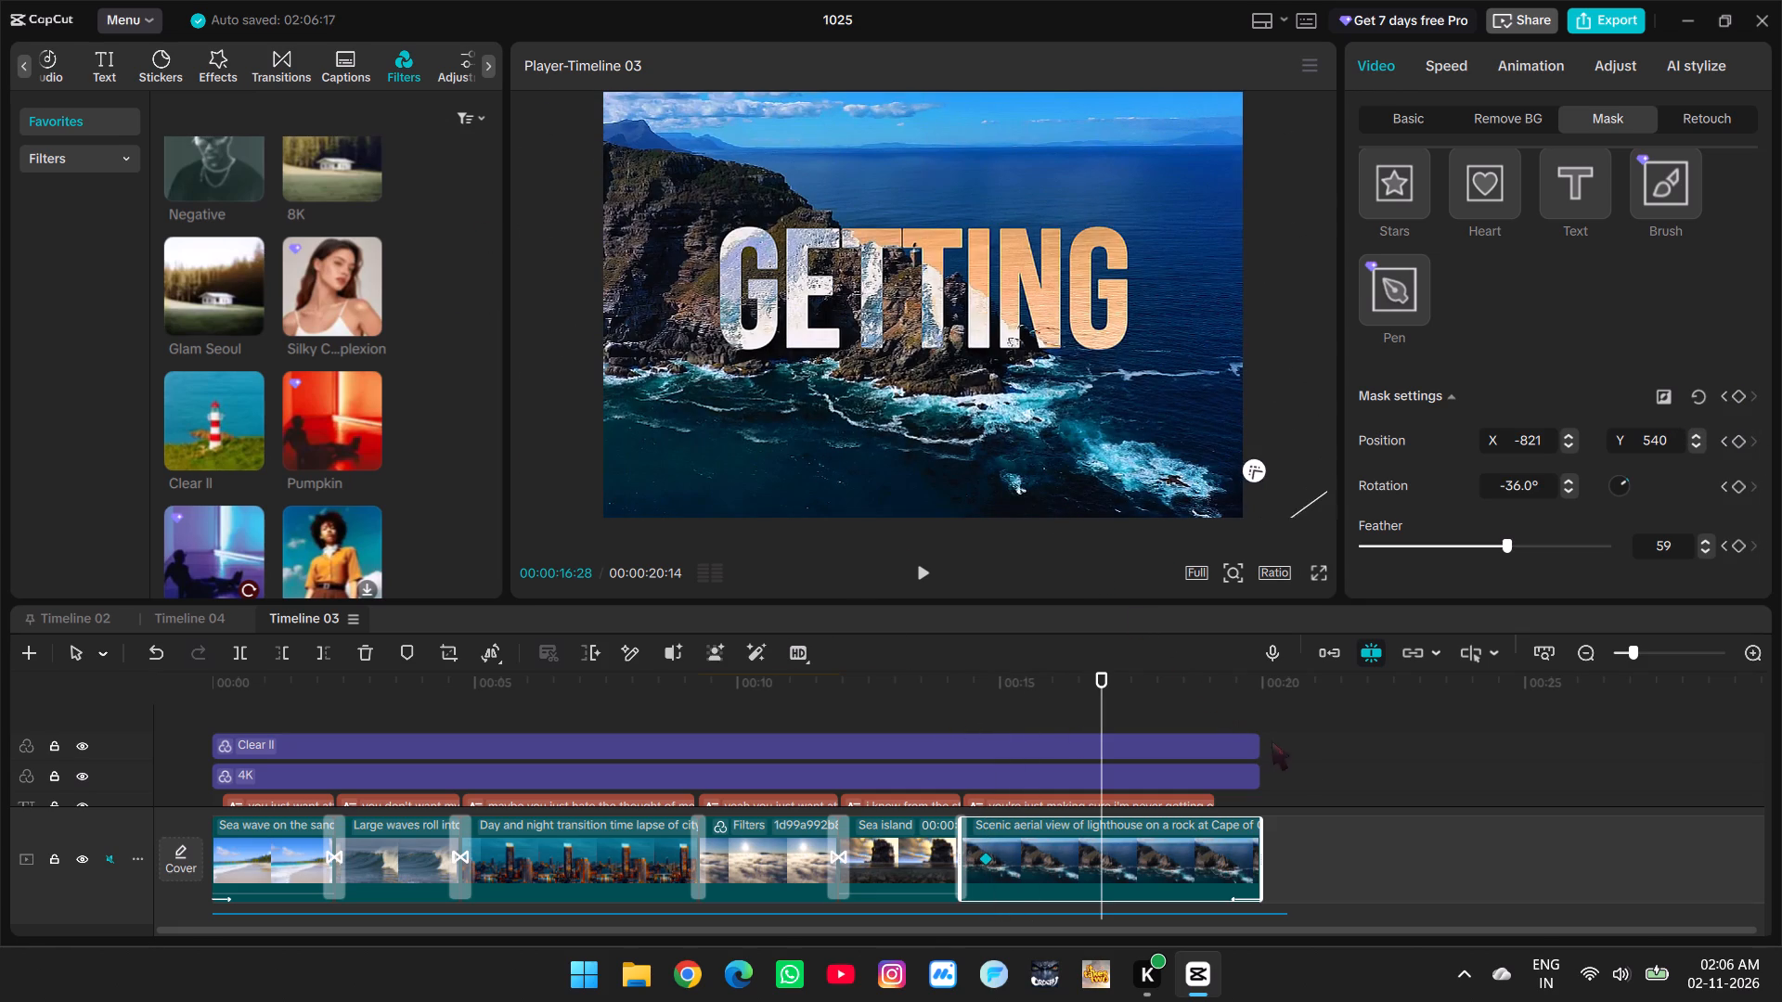
pyautogui.moveTo(1272, 741); pyautogui.dragTo(1298, 760)
# Play the lighthouse clip from its start at 00:00:14:08 to review the diagonal mask reveal.
pyautogui.click(962, 702)
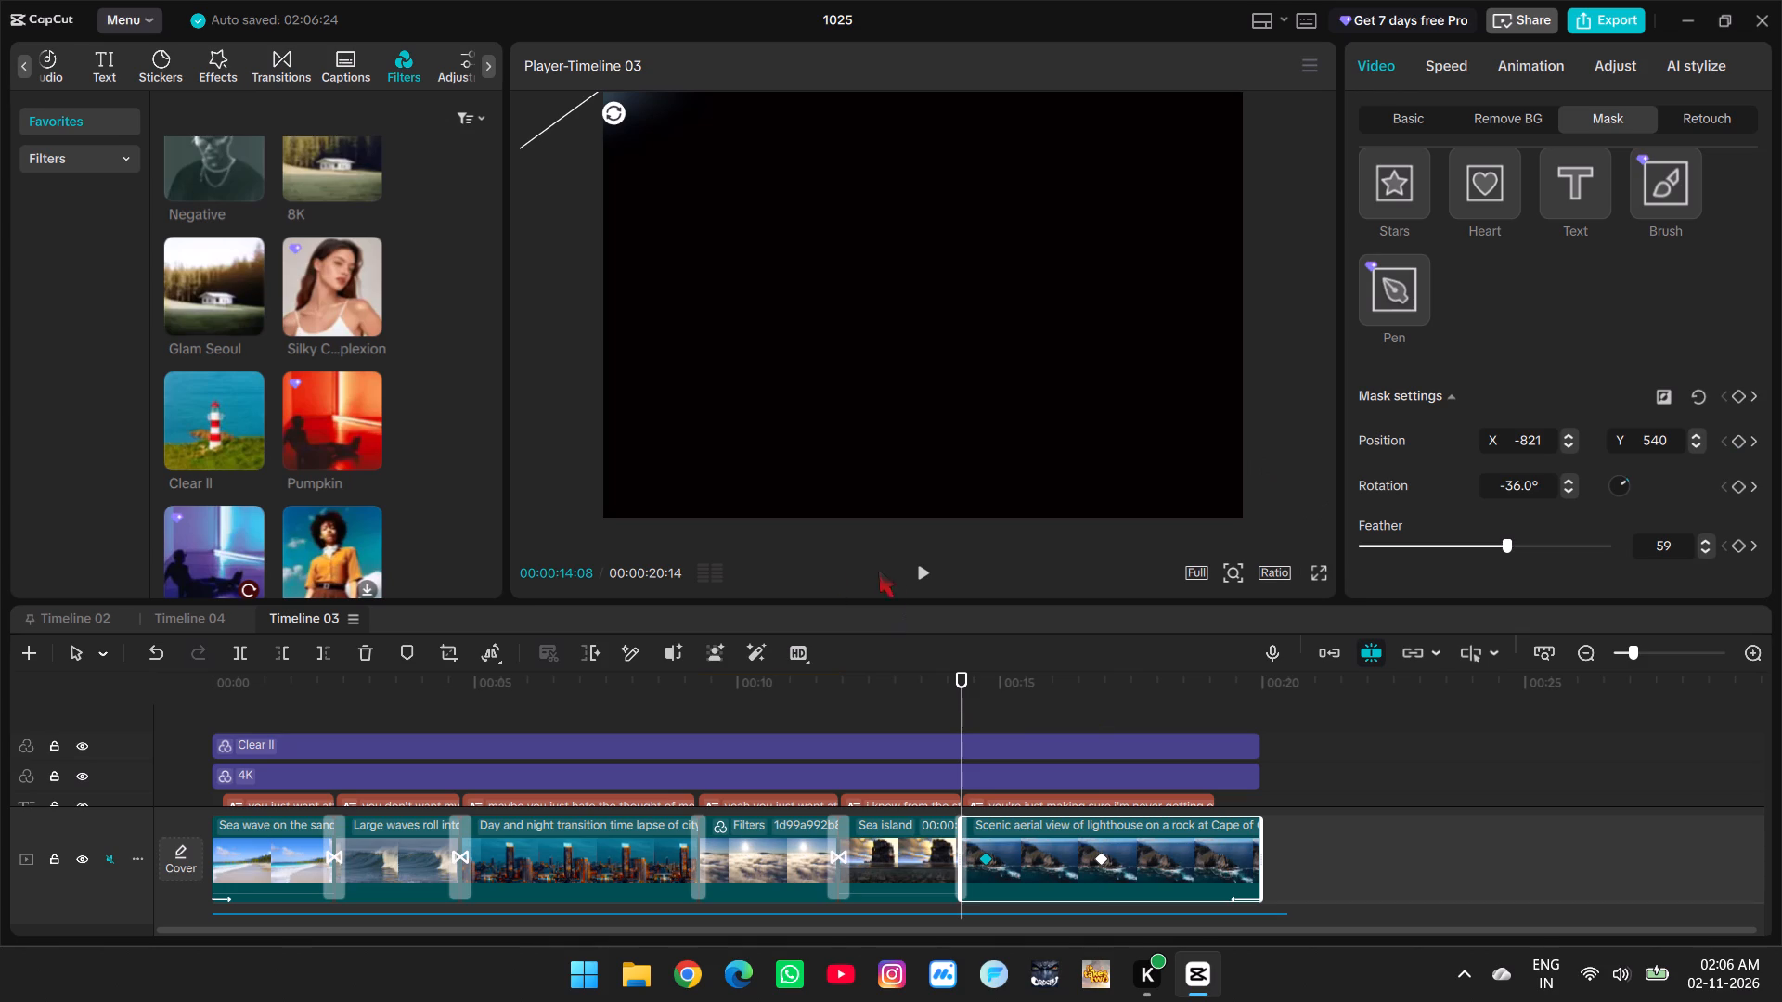
pyautogui.click(940, 570)
pyautogui.click(922, 570)
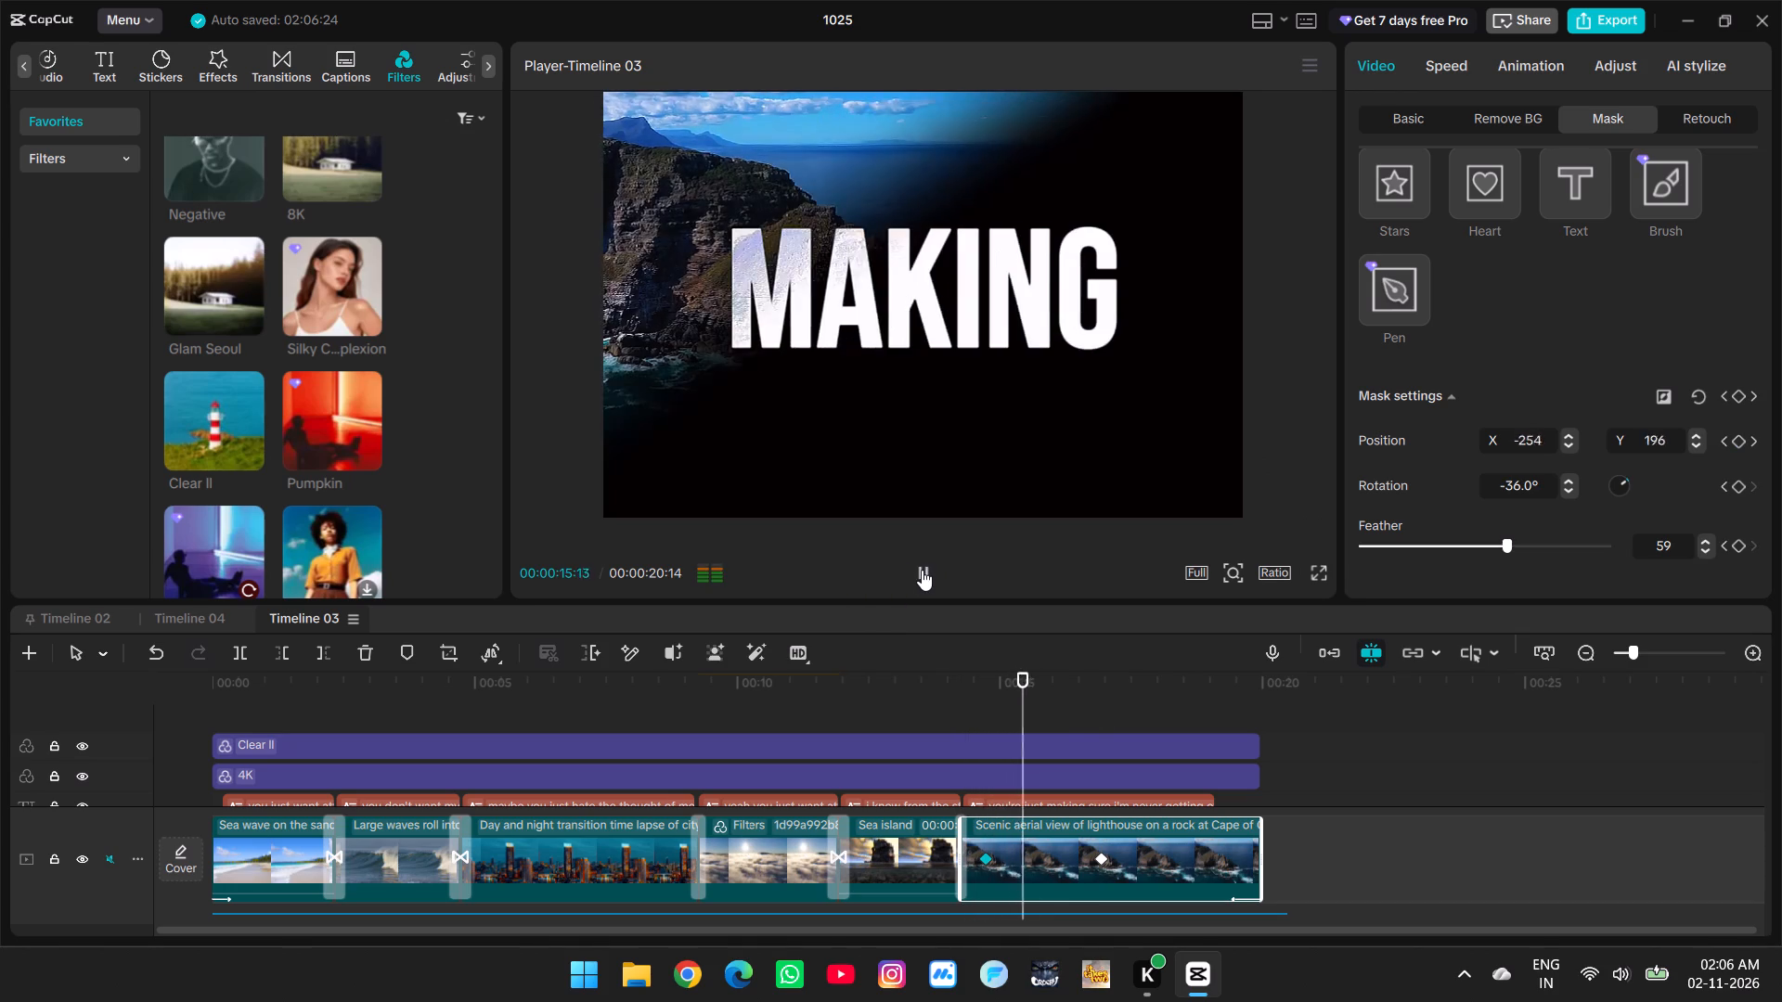
pyautogui.click(922, 570)
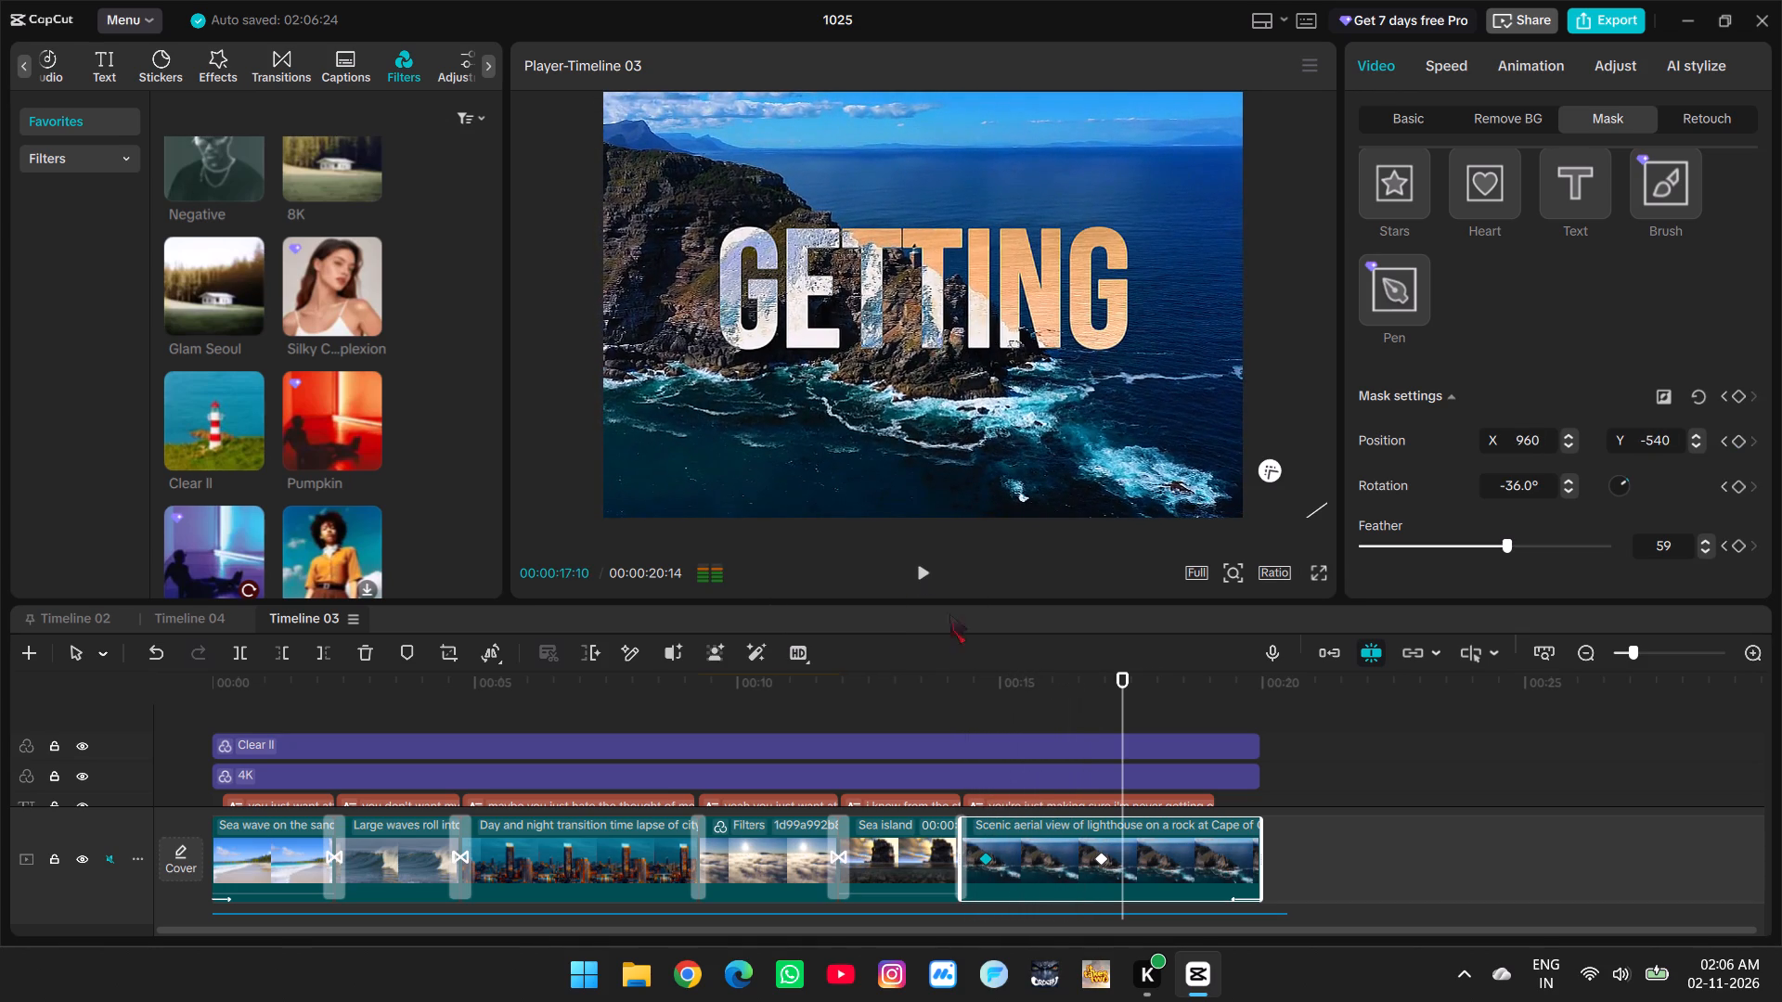
# Shift the second mask position keyframe on the lighthouse clip slightly earlier, to 00:00:16:24.
pyautogui.click(1094, 863)
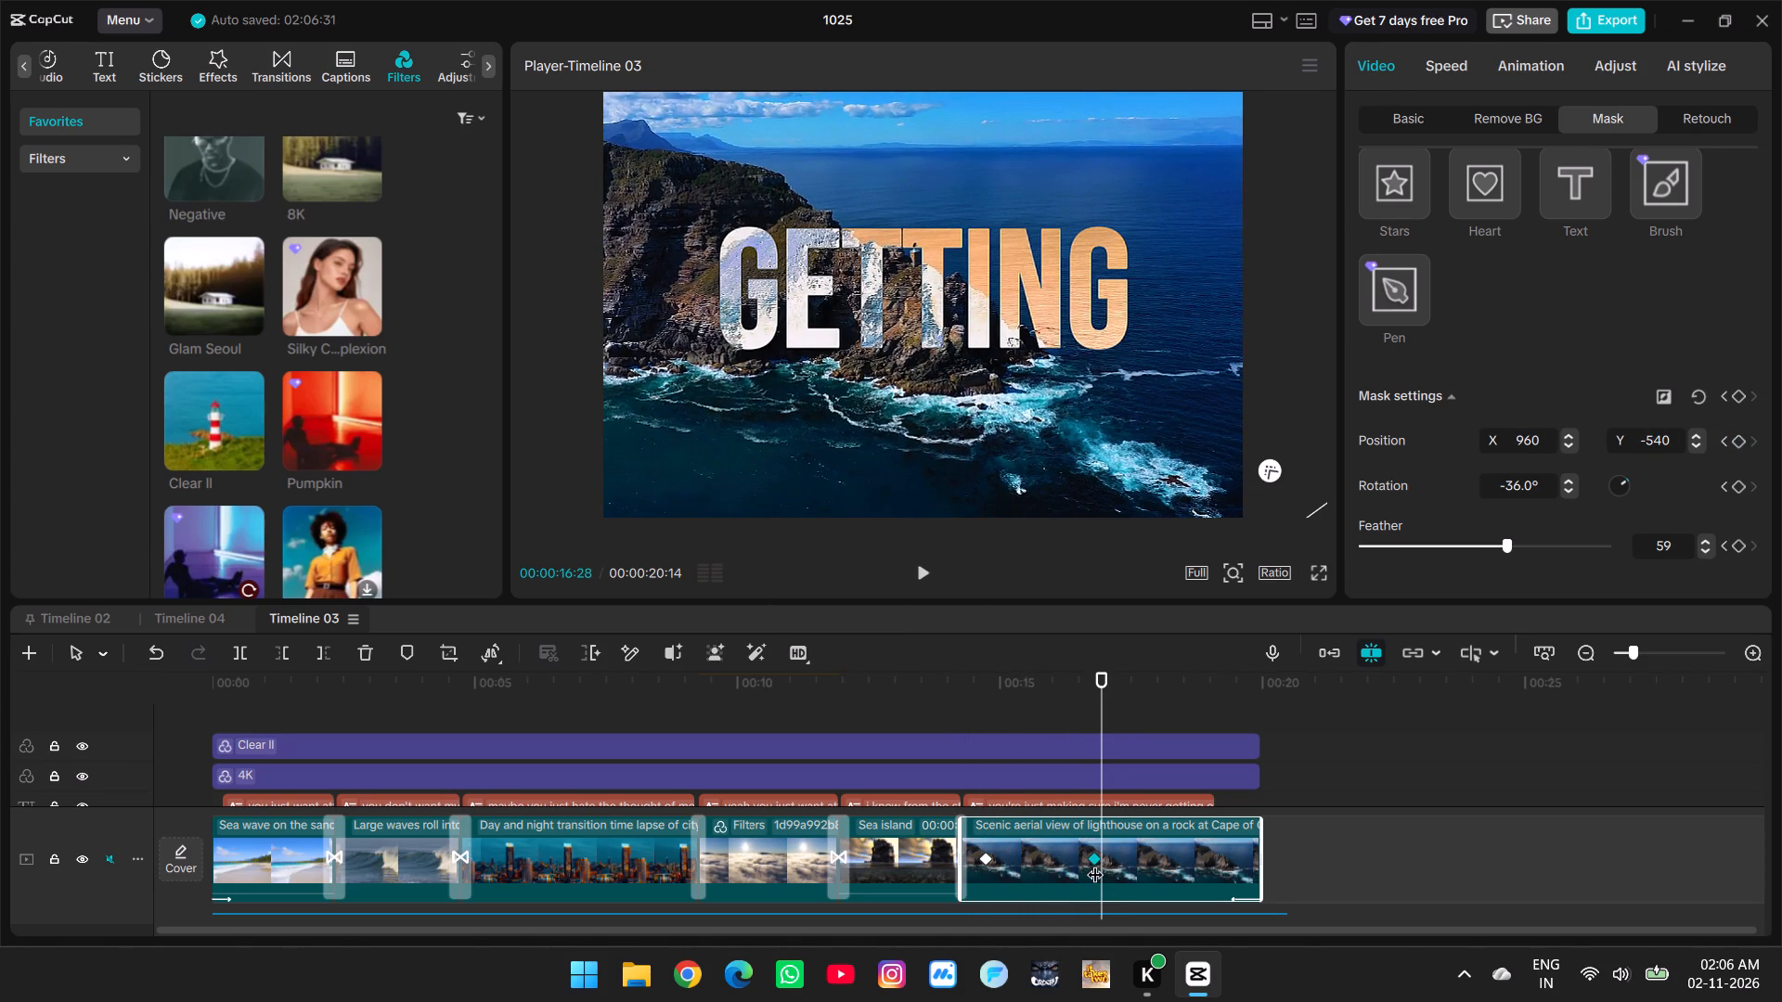
pyautogui.click(1100, 709)
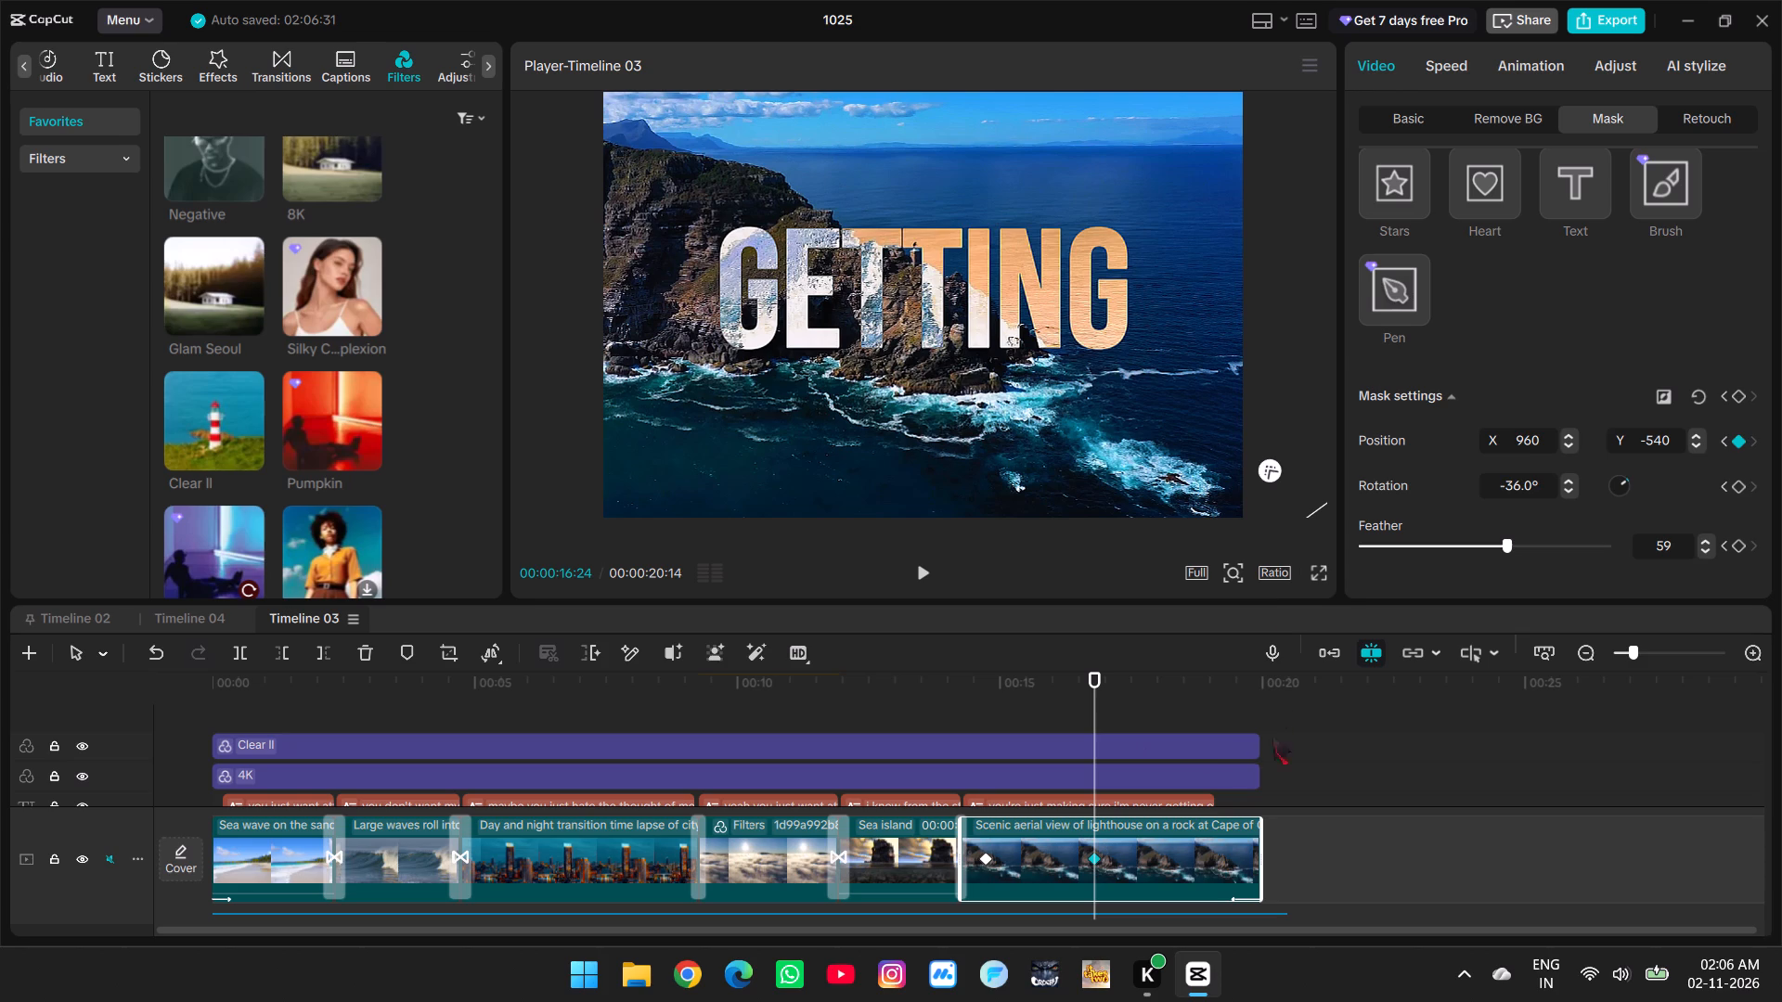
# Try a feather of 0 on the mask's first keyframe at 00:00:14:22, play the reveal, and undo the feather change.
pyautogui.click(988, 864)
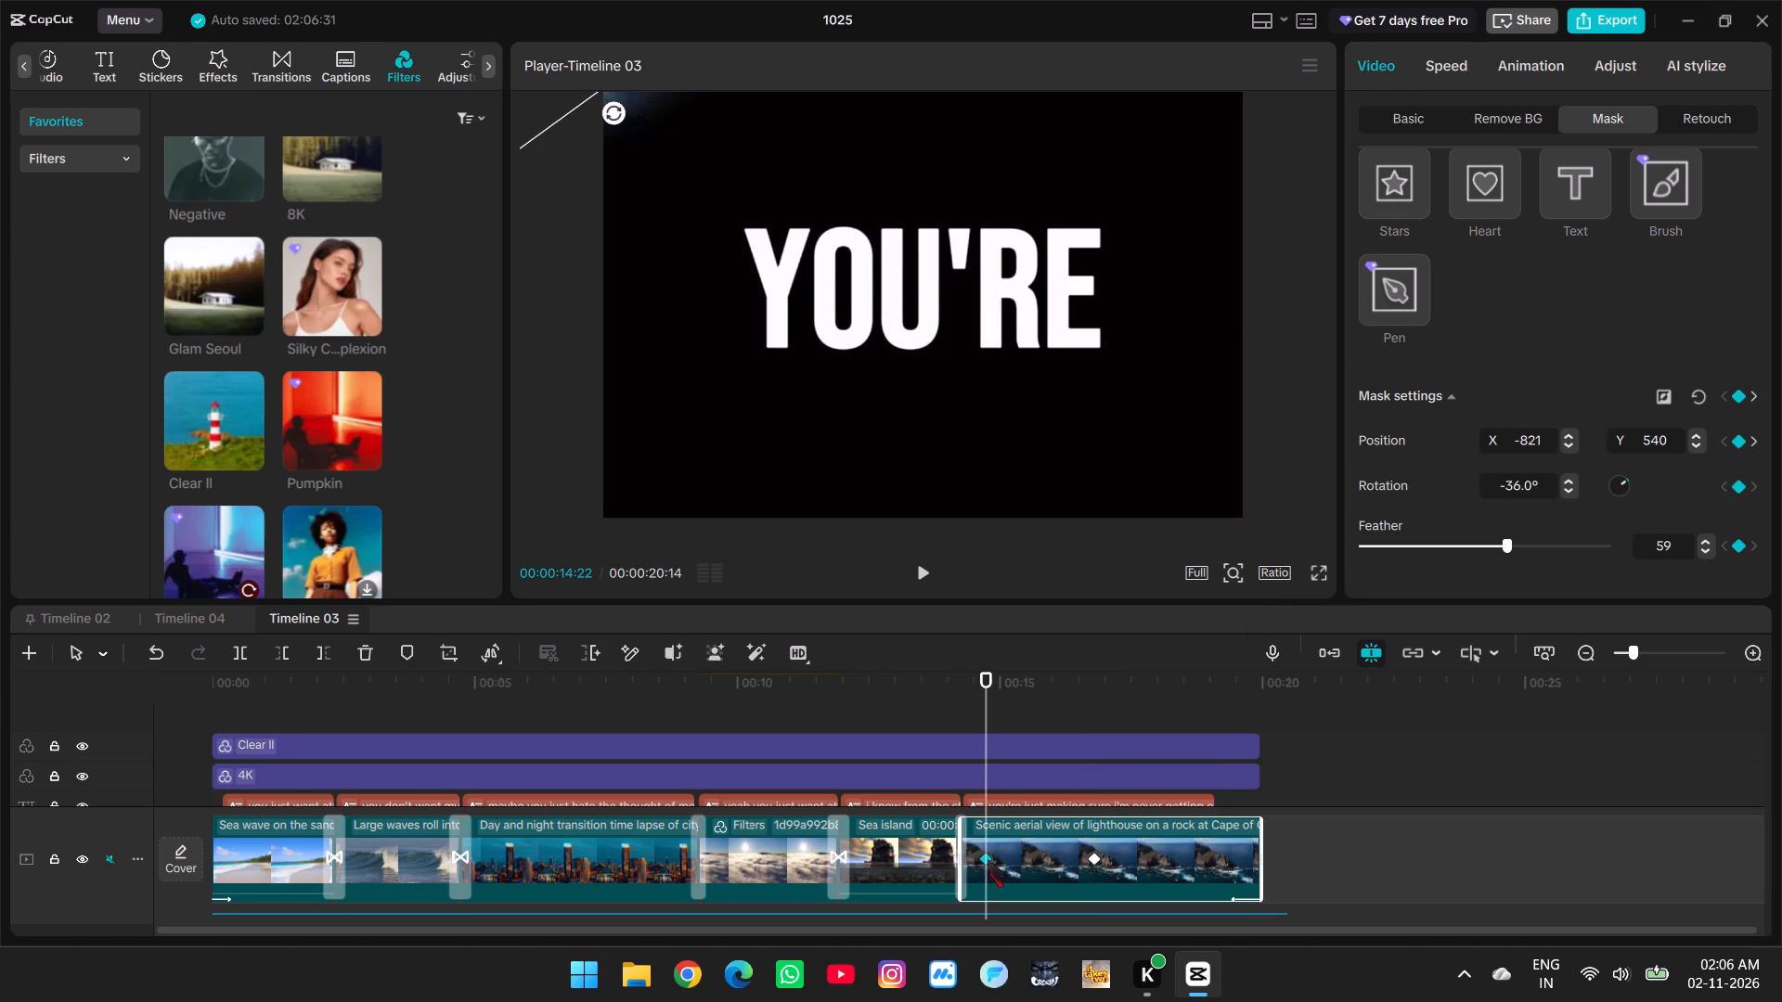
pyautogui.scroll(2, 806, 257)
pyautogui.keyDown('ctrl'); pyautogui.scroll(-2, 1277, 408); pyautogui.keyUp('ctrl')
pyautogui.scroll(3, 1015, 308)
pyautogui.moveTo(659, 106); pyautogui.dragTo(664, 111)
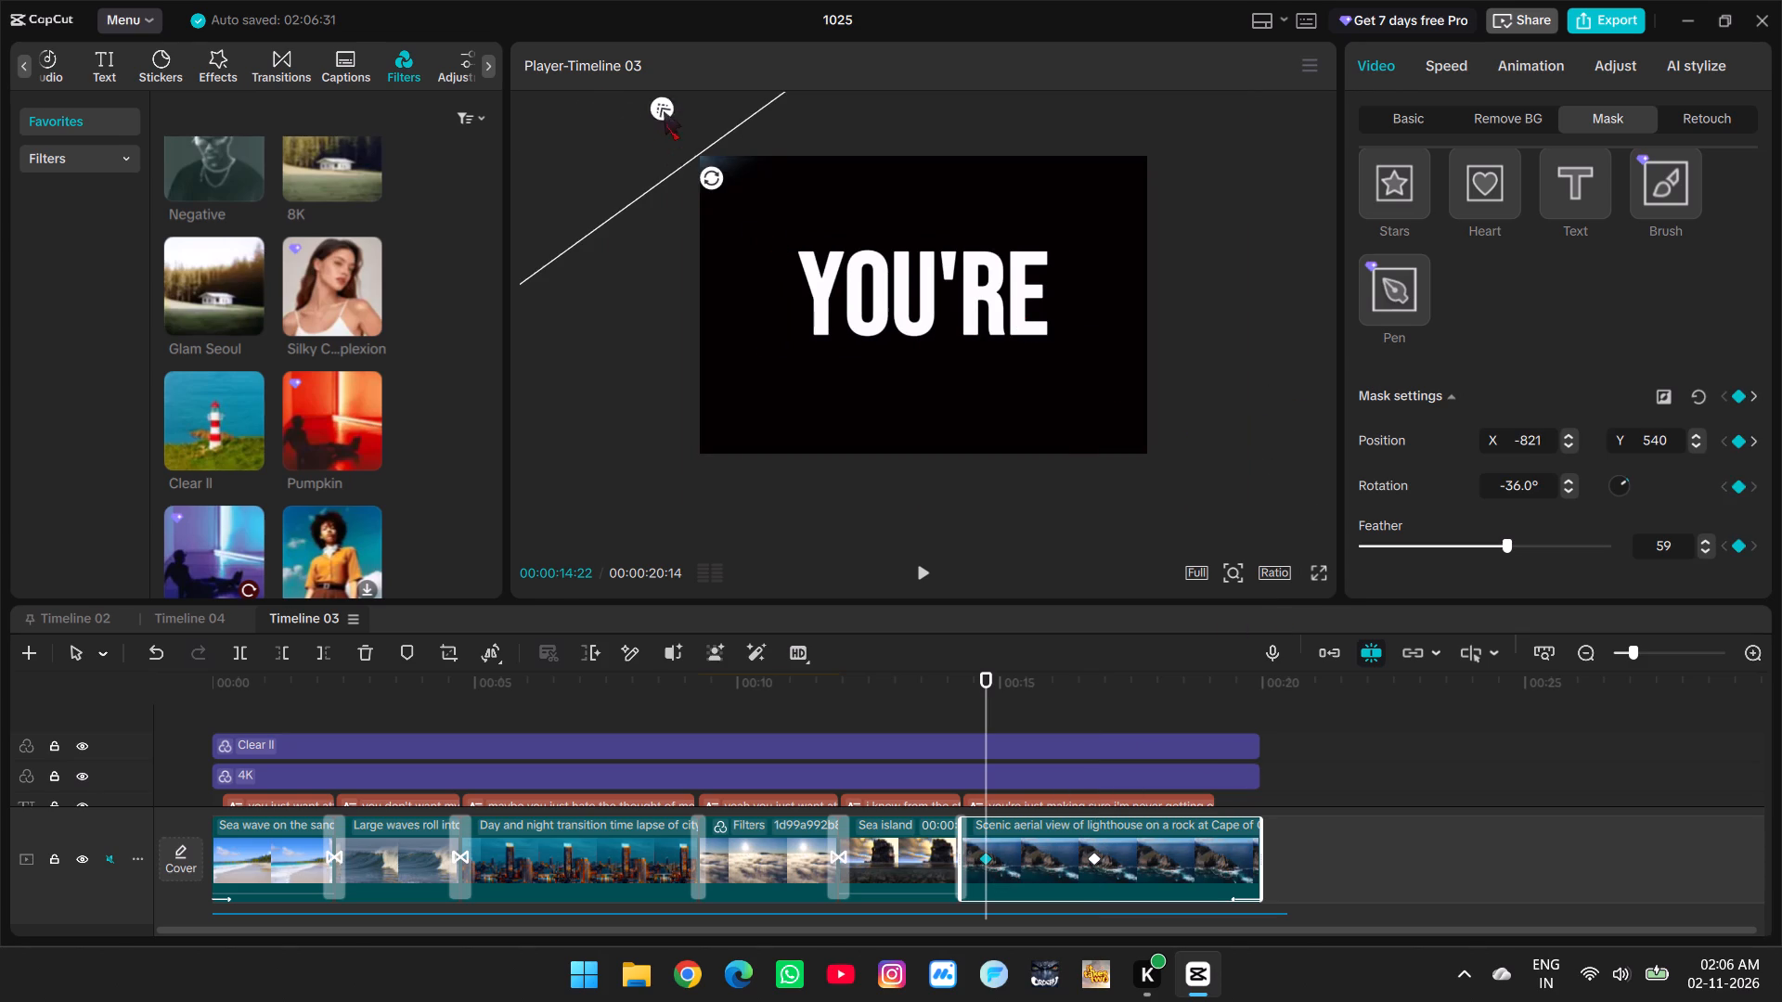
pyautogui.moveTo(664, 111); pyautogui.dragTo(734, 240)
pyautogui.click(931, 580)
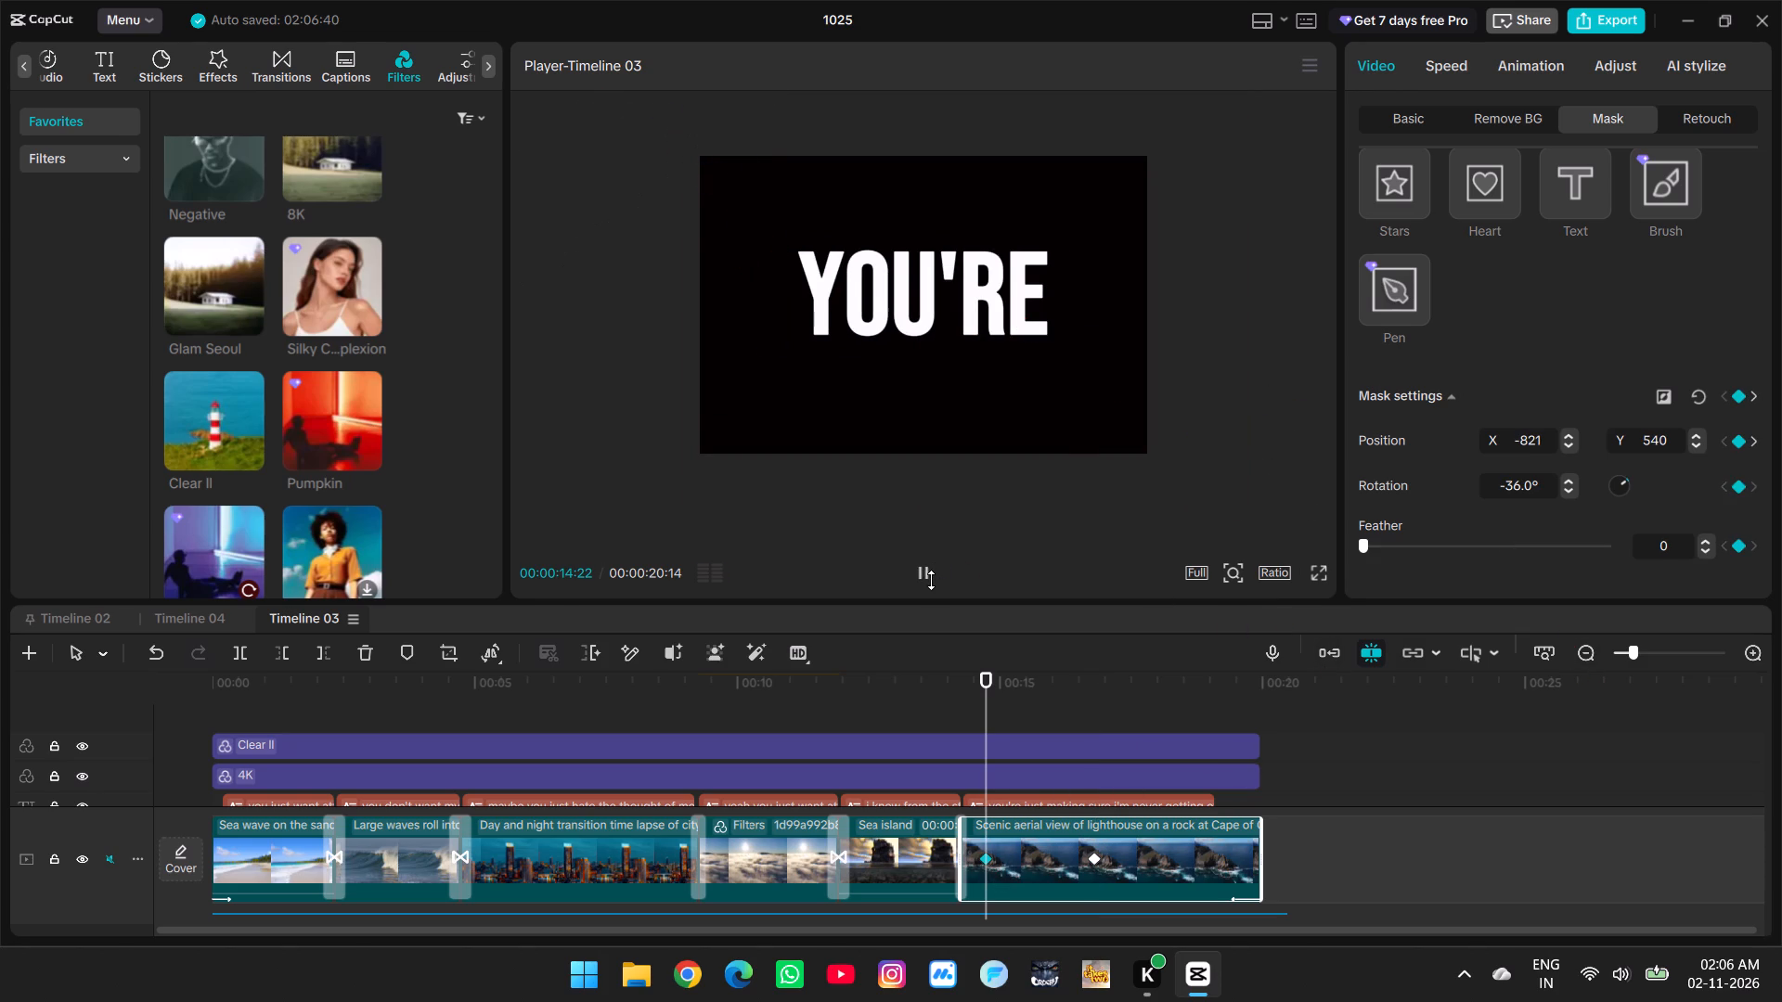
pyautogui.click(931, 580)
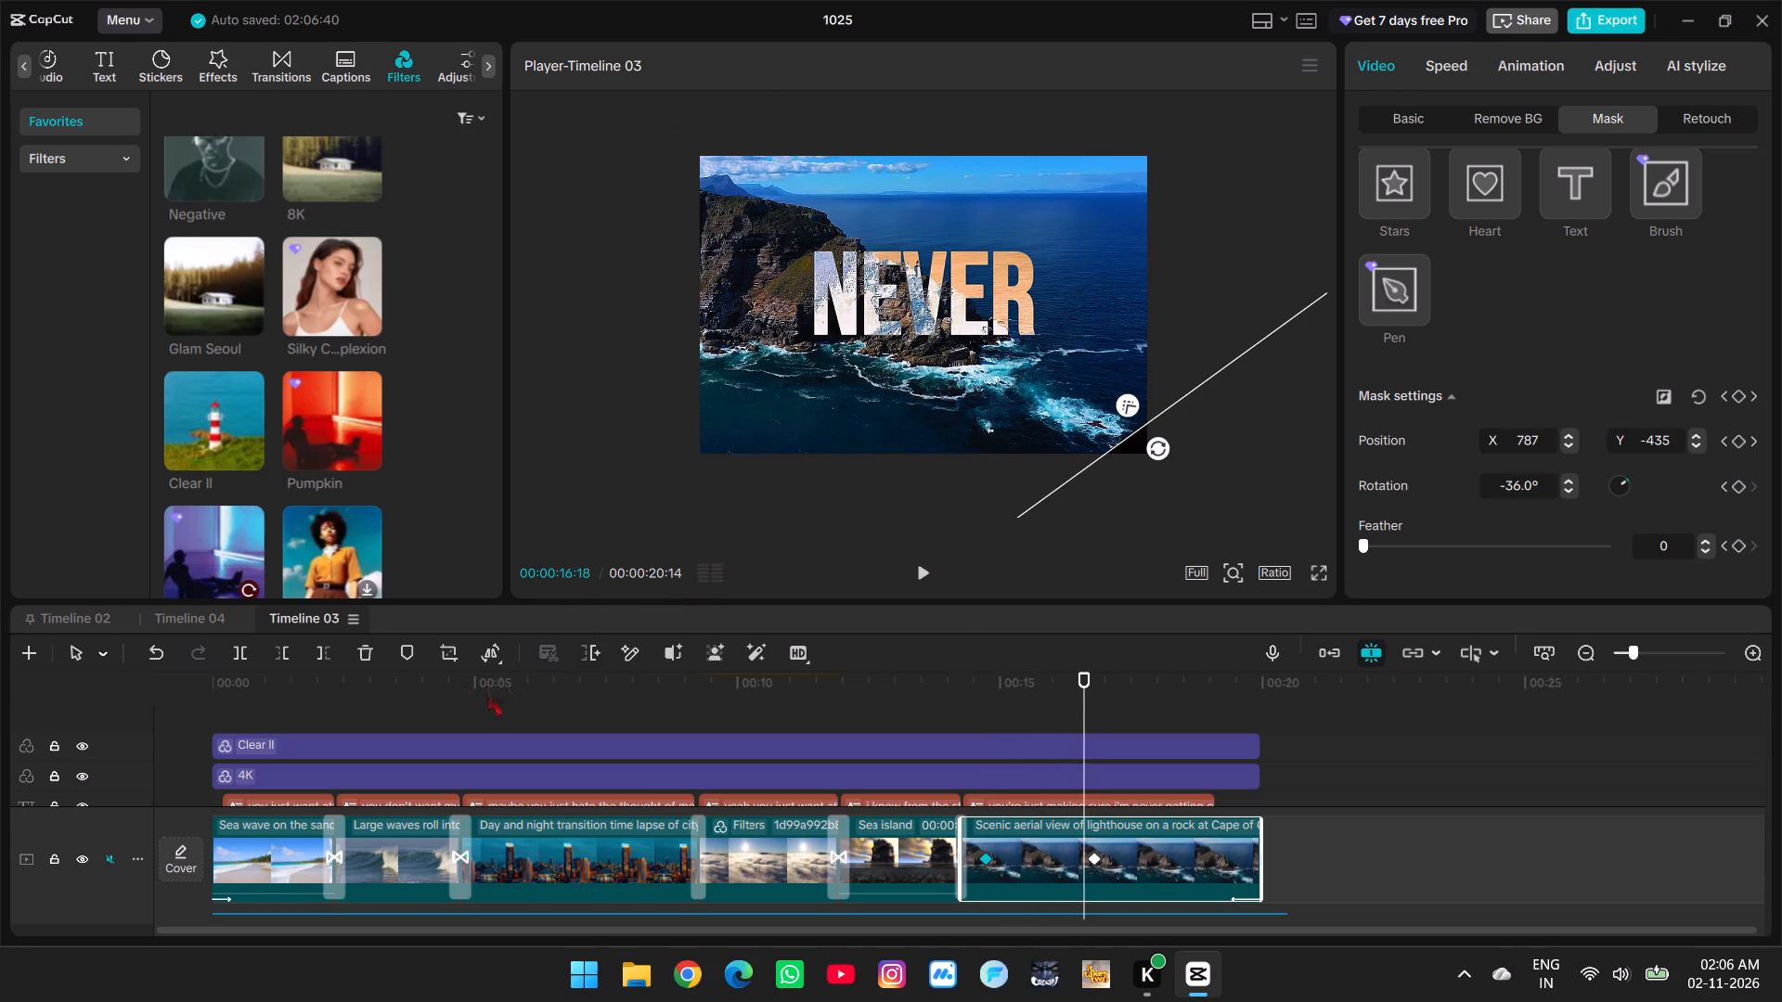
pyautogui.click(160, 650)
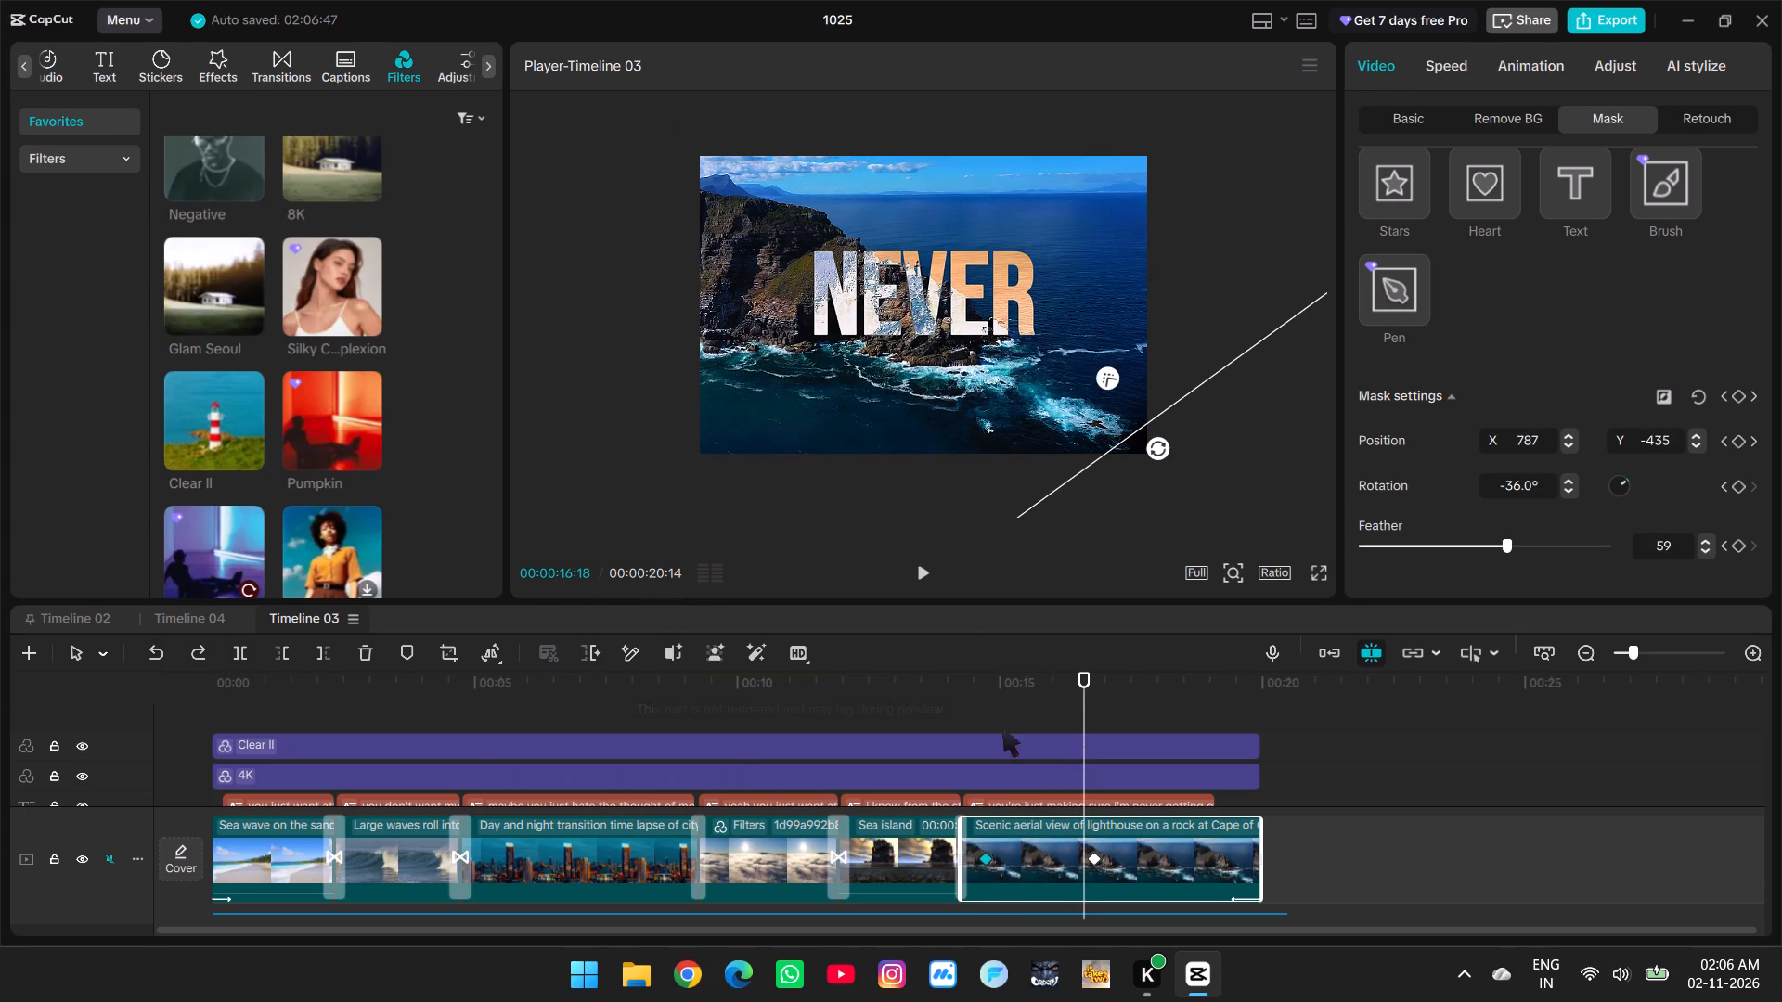
# Set the Split mask's feather to 100 at 00:00:15:09, partway through the reveal.
pyautogui.moveTo(1087, 696); pyautogui.dragTo(1011, 682)
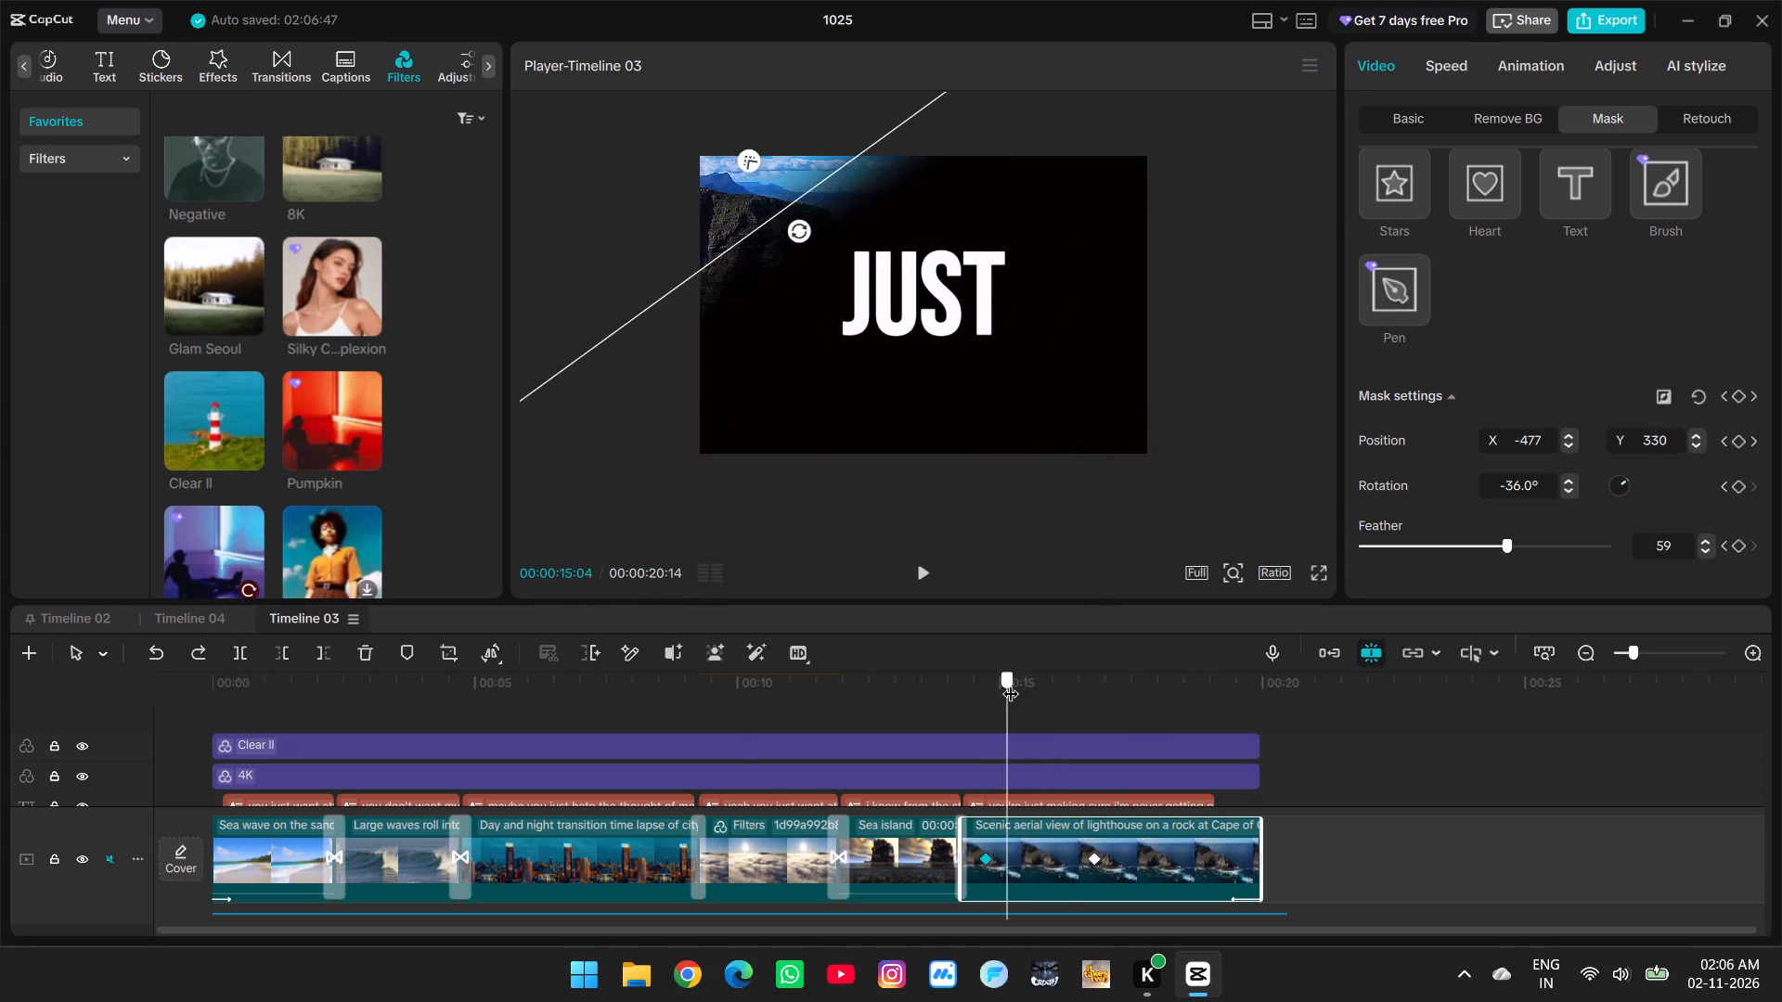
pyautogui.moveTo(1011, 682); pyautogui.dragTo(1015, 685)
pyautogui.moveTo(797, 195); pyautogui.dragTo(779, 182)
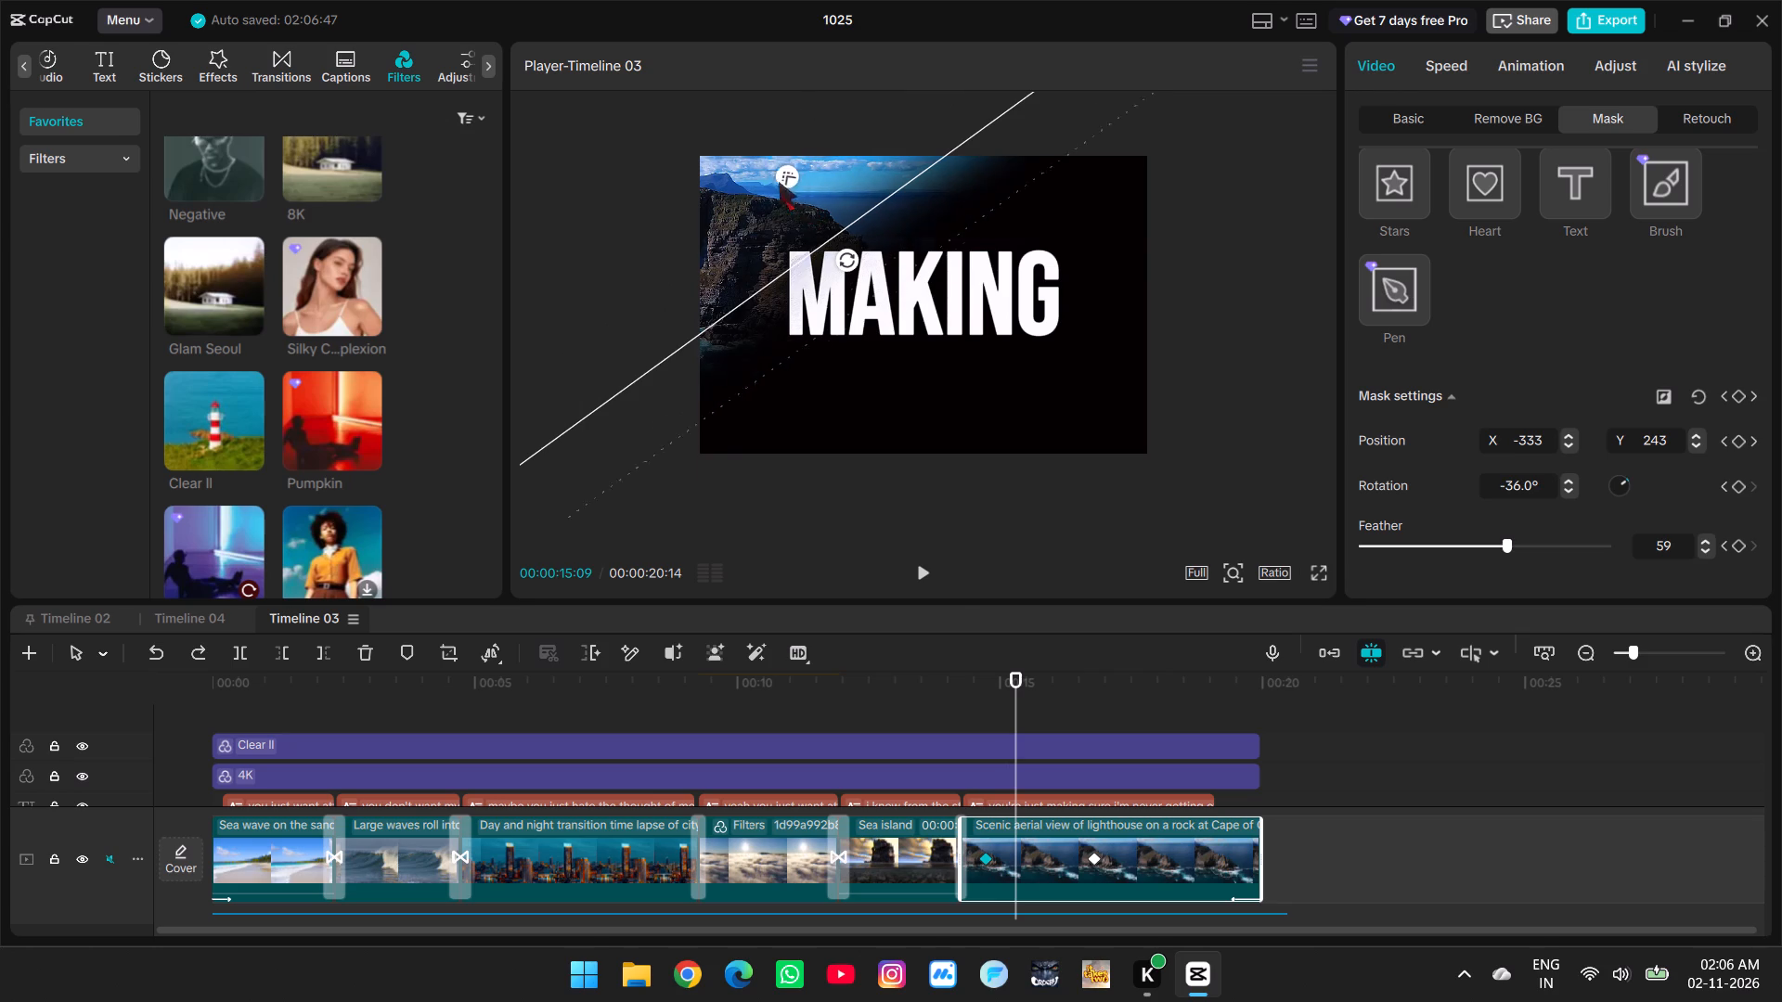
pyautogui.moveTo(779, 182); pyautogui.dragTo(759, 161)
# Scrub back and forth through the lighthouse clip's opening to review the softened mask reveal, and deselect the clip.
pyautogui.moveTo(1015, 699); pyautogui.dragTo(974, 702)
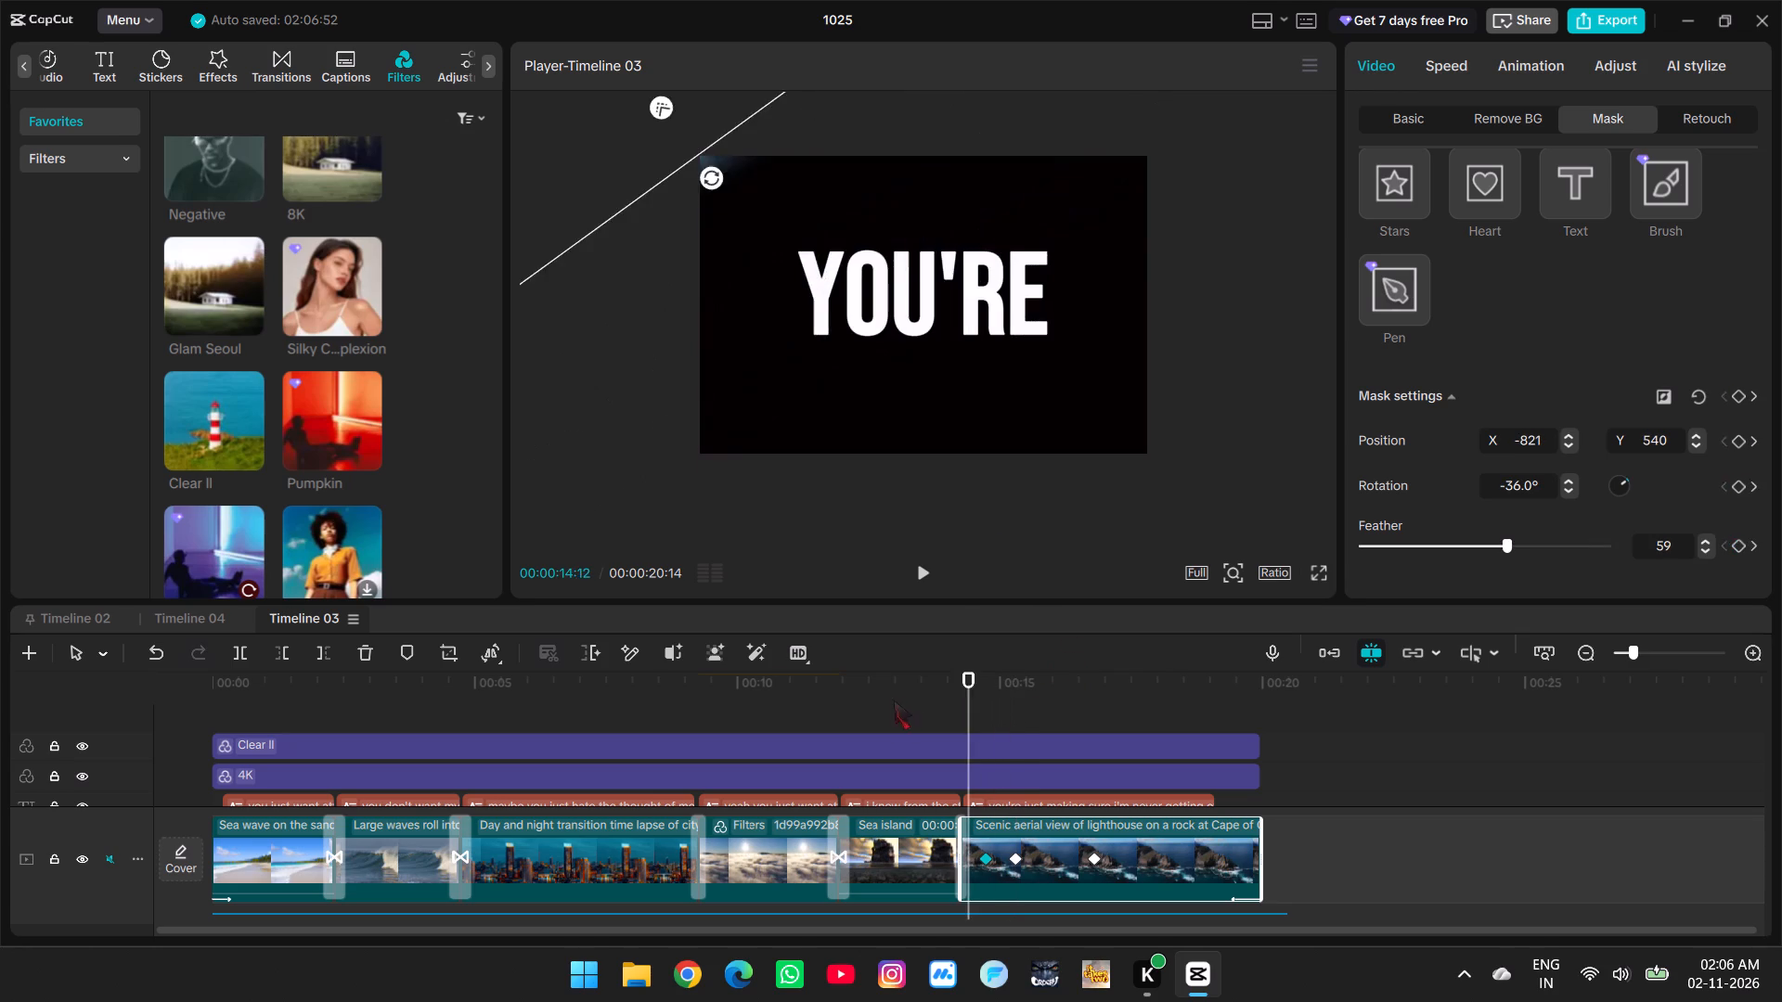
pyautogui.click(894, 699)
pyautogui.moveTo(894, 697); pyautogui.dragTo(1078, 724)
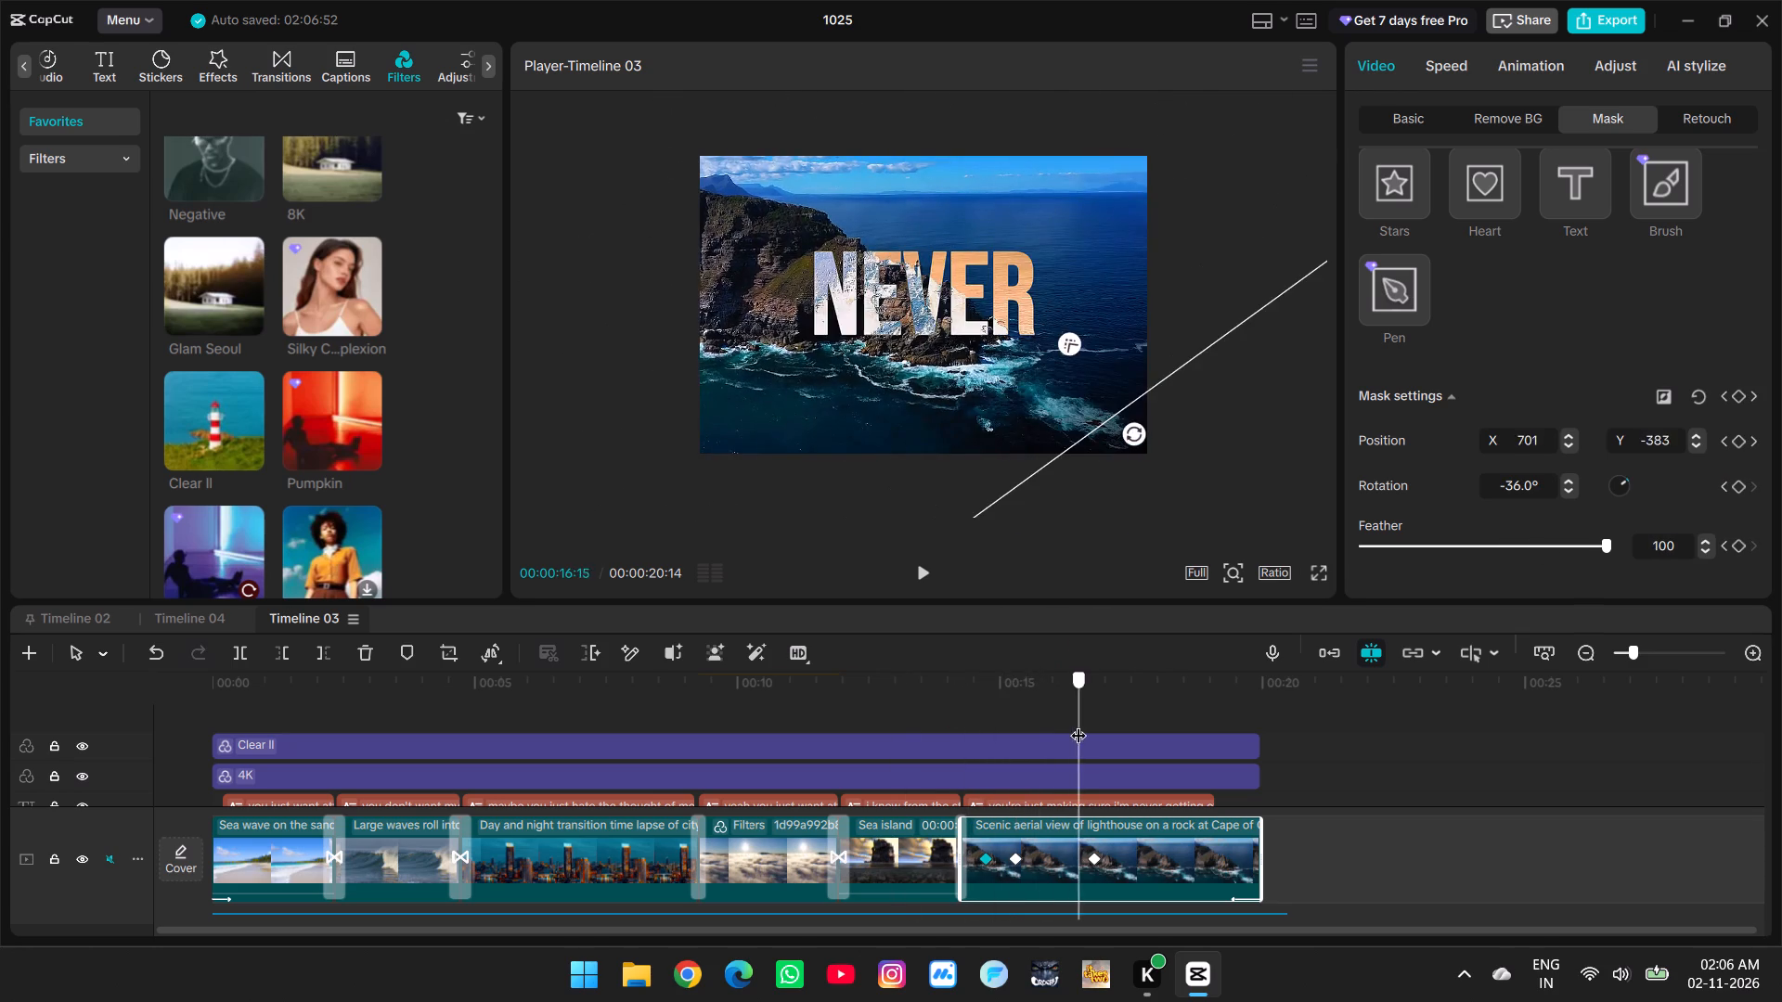
pyautogui.moveTo(1078, 724); pyautogui.dragTo(960, 680)
pyautogui.click(867, 706)
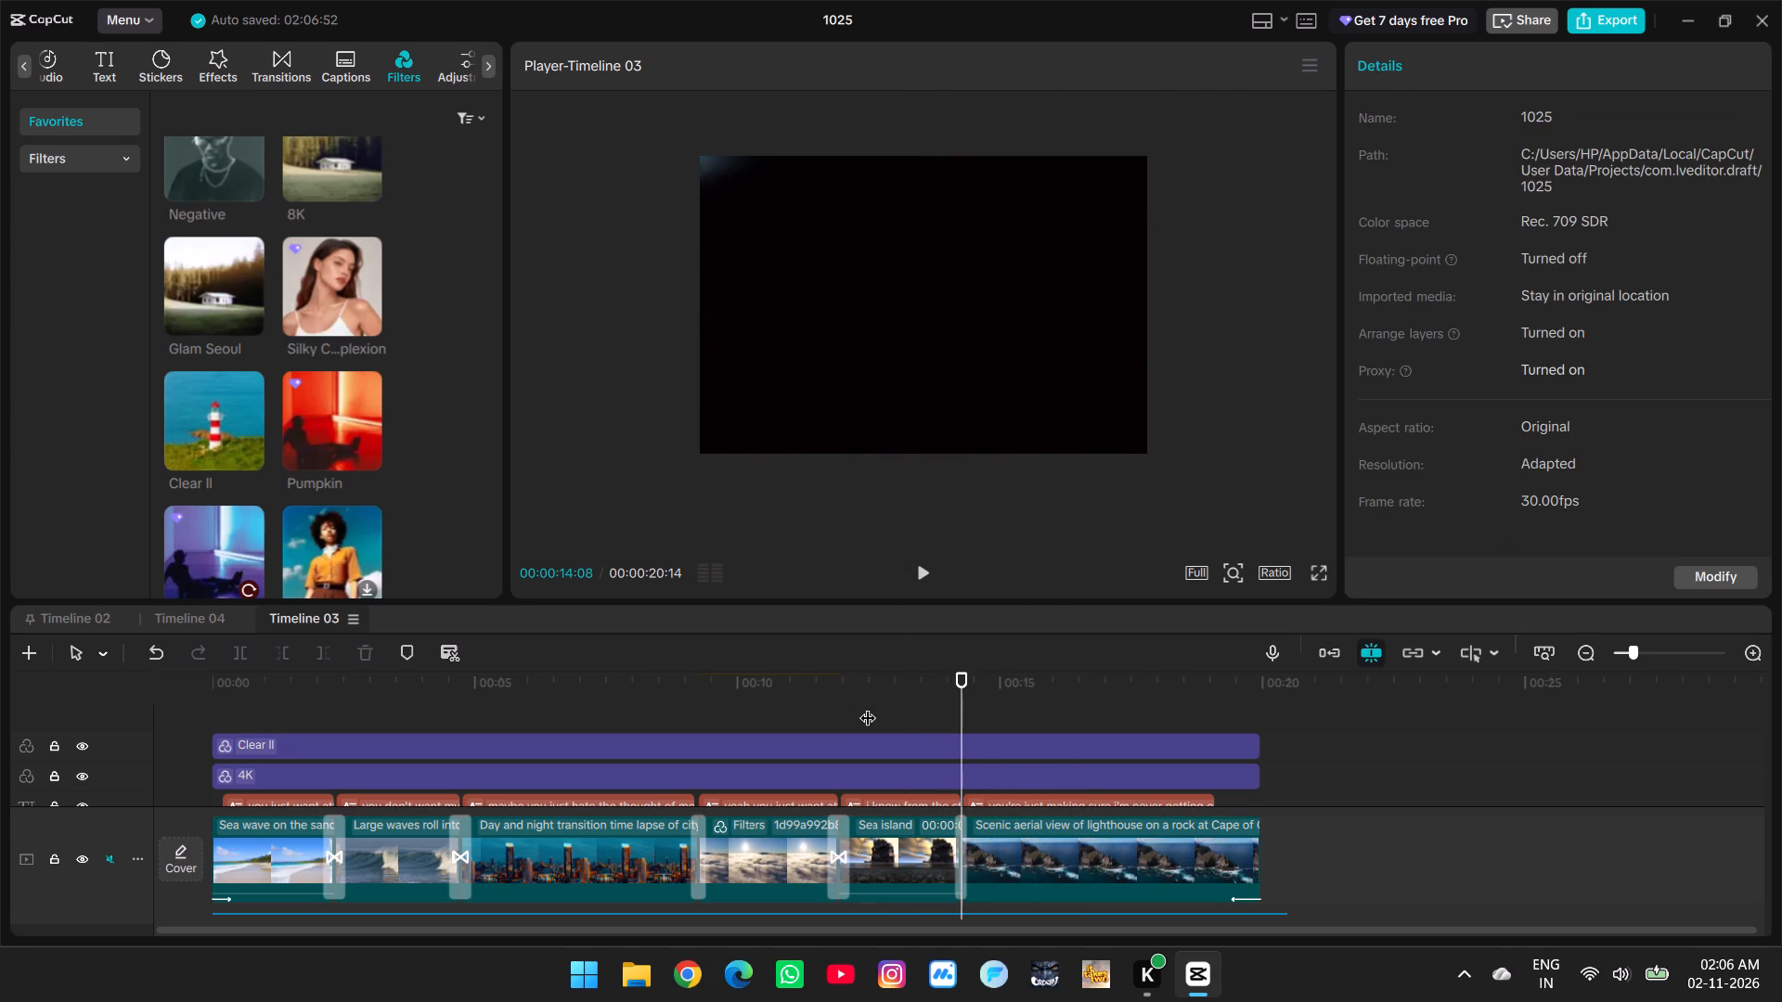
# Play back the lighthouse clip's opening from 00:00:14:08 to review the masked reveal.
pyautogui.click(923, 556)
pyautogui.click(924, 569)
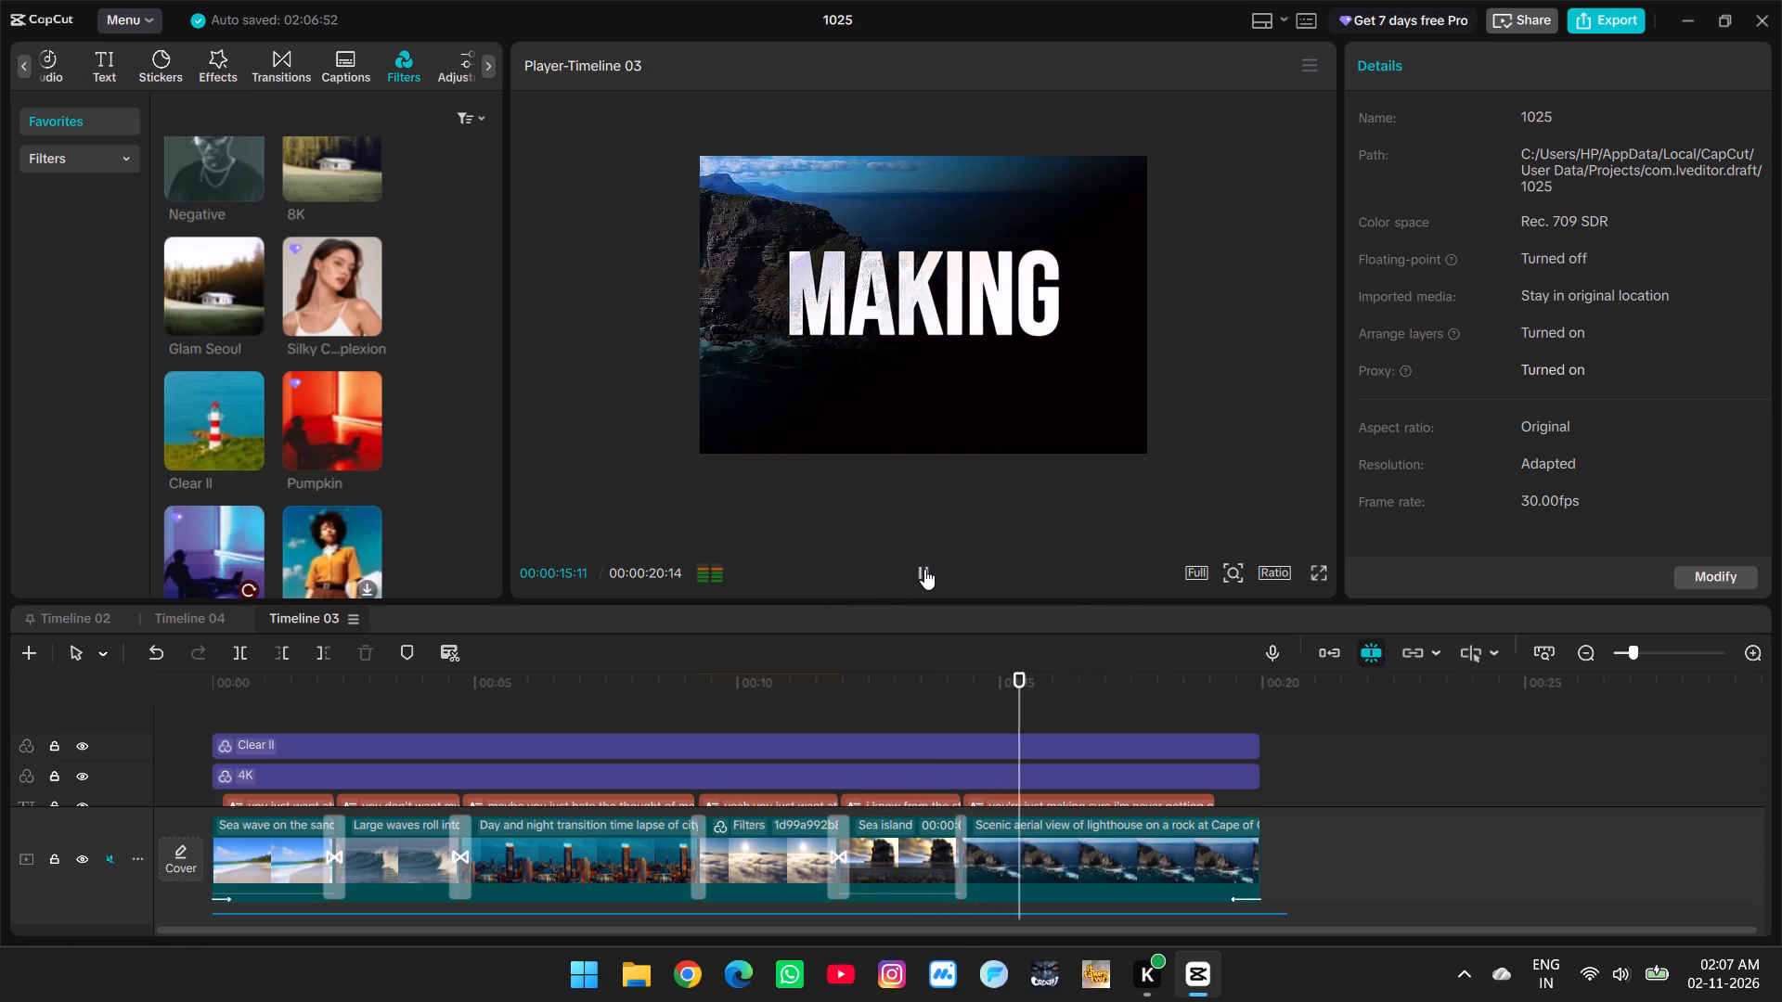
pyautogui.click(924, 569)
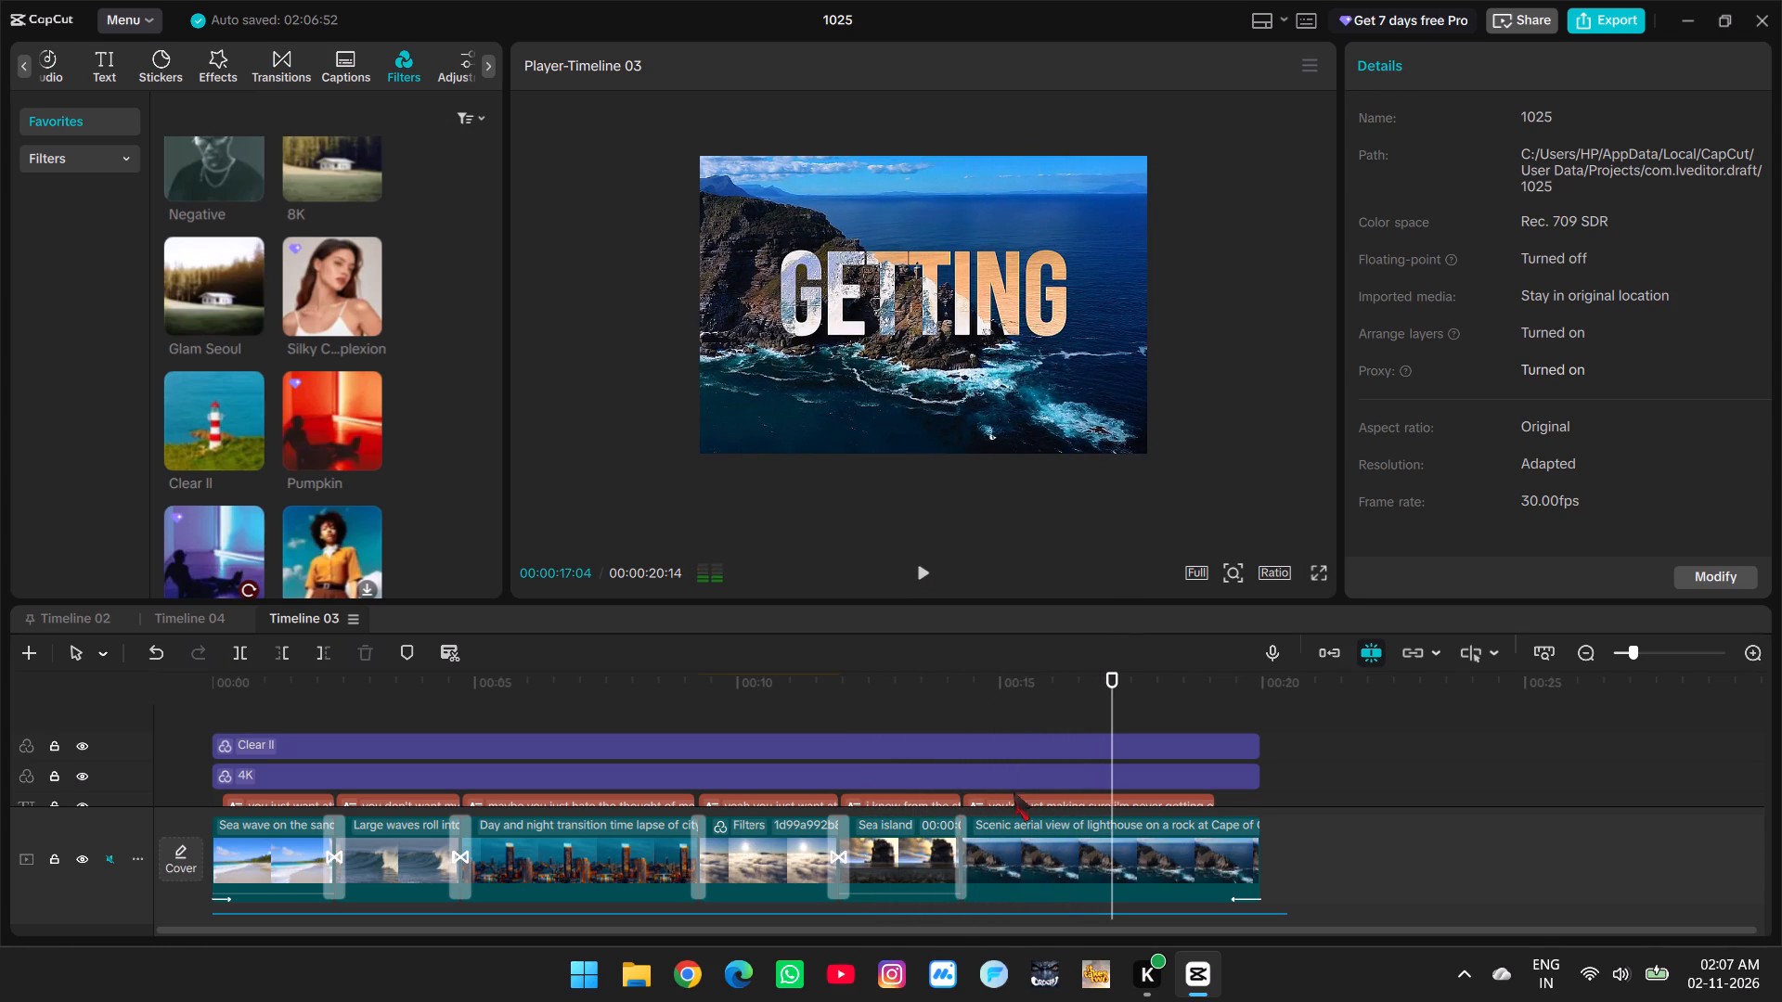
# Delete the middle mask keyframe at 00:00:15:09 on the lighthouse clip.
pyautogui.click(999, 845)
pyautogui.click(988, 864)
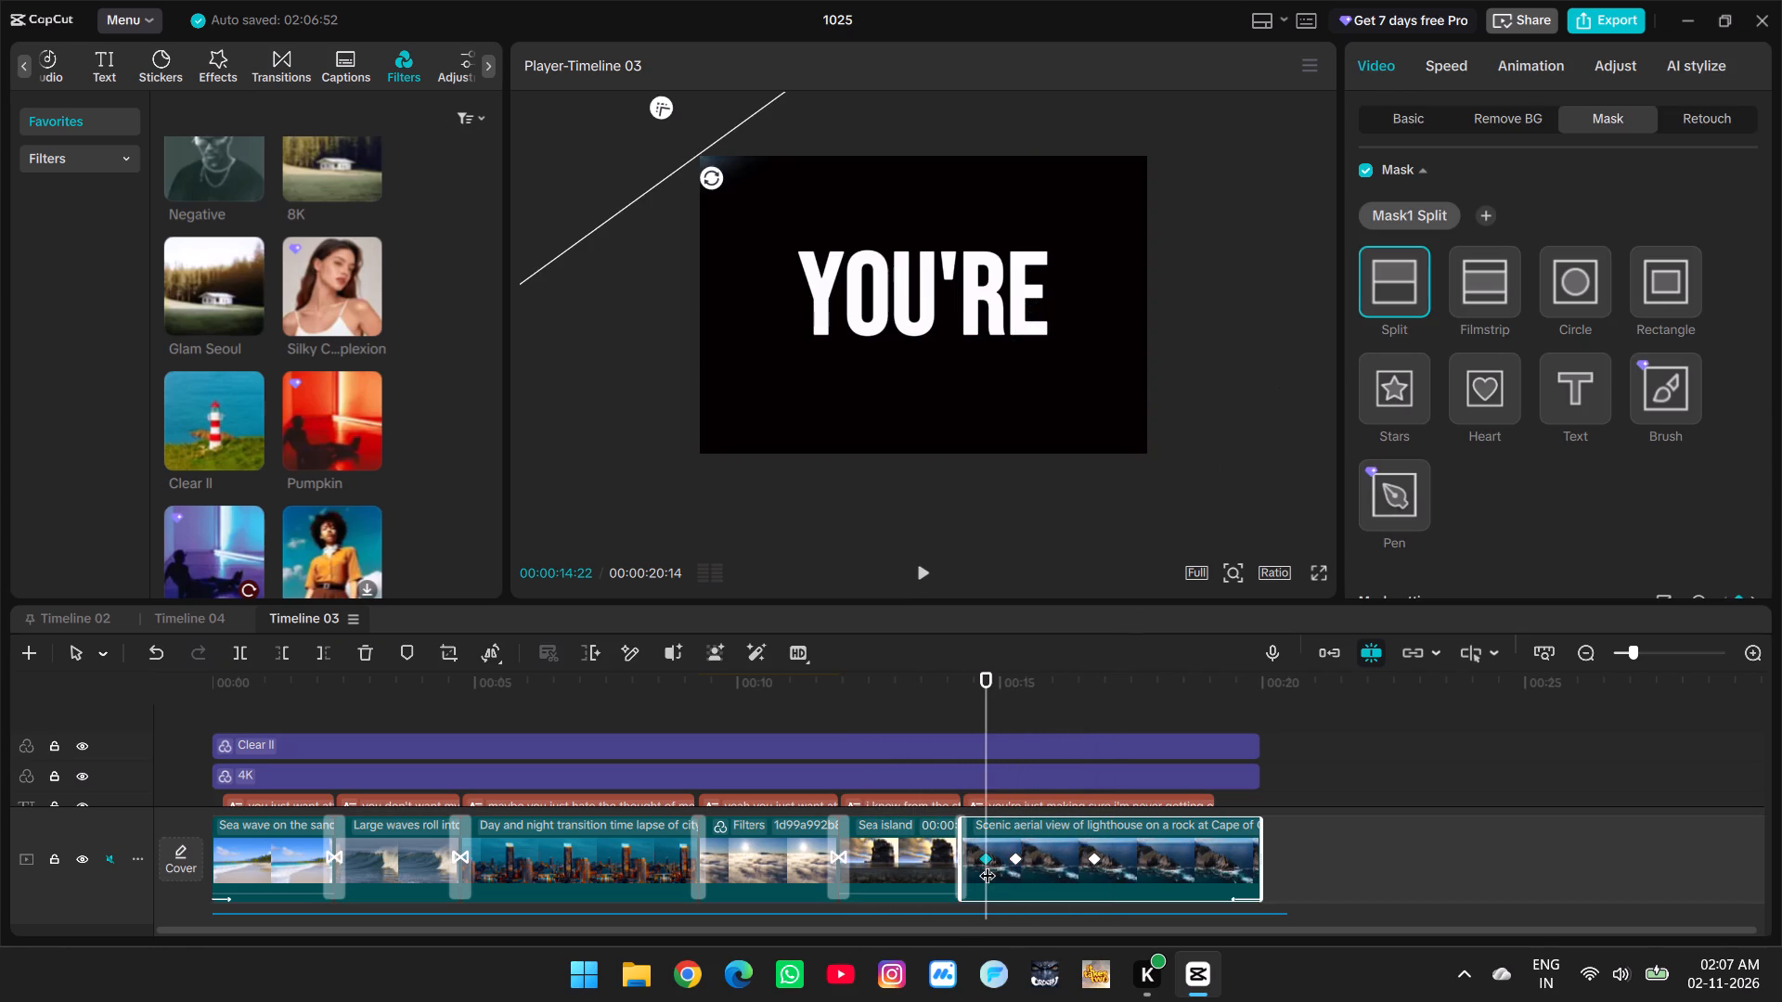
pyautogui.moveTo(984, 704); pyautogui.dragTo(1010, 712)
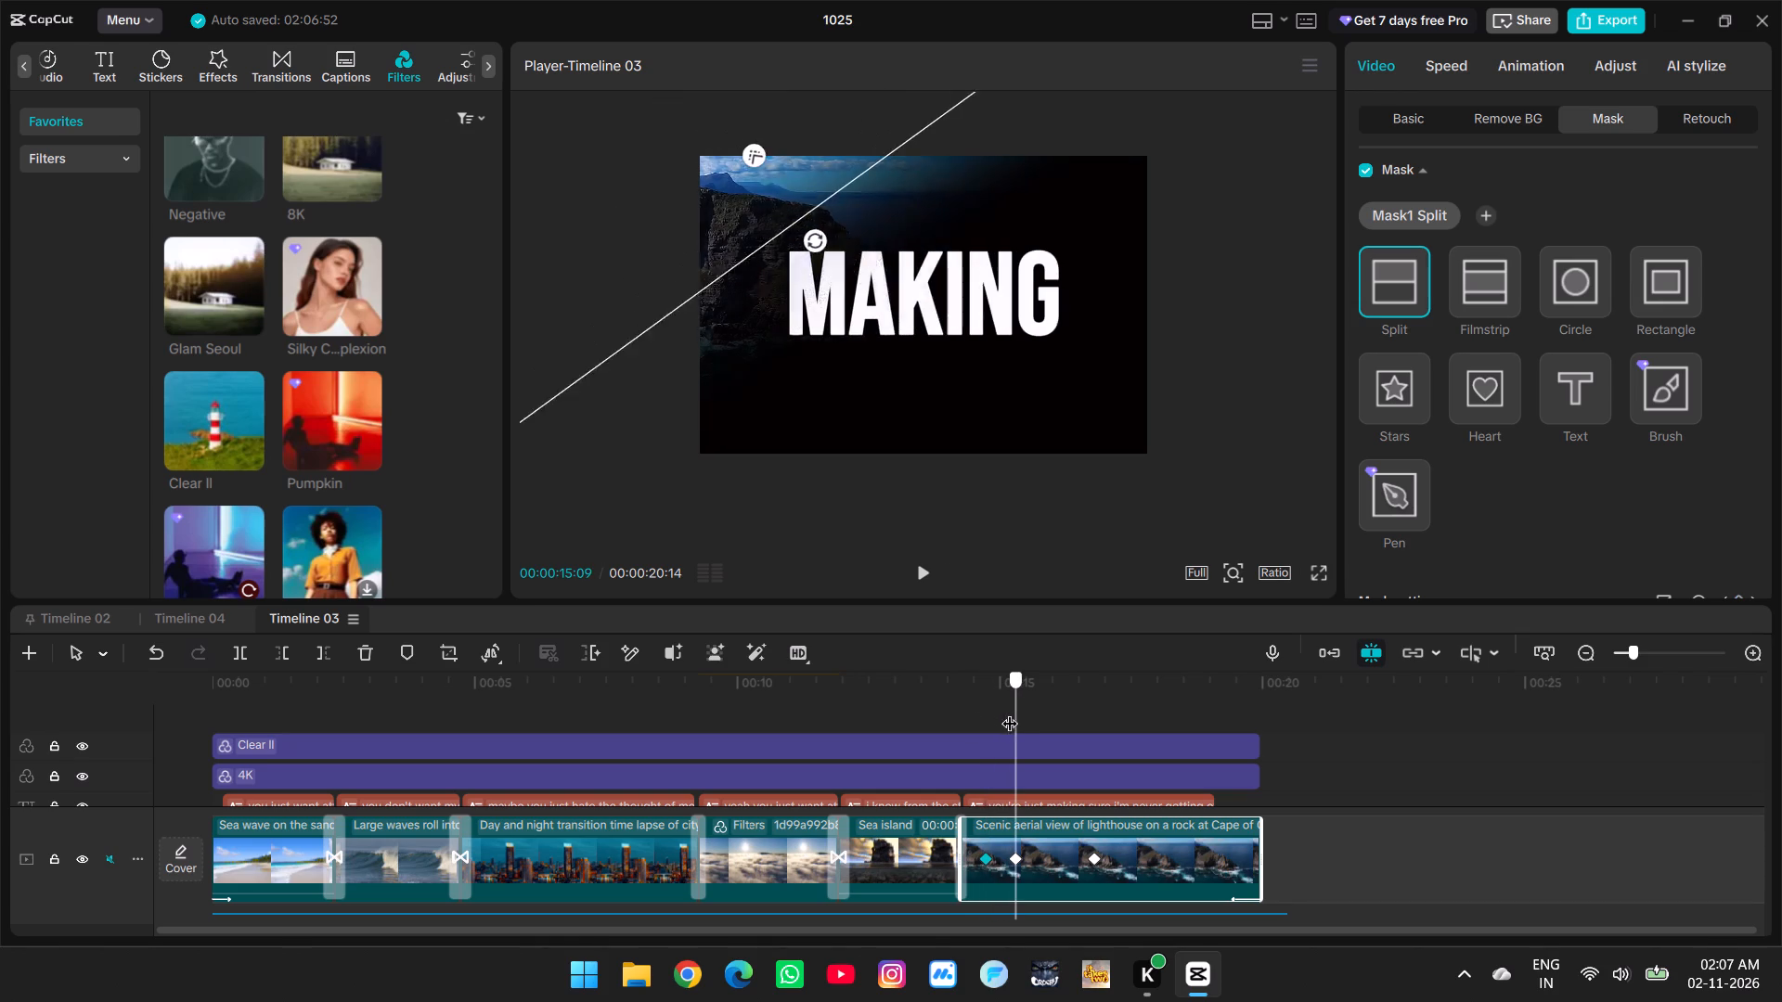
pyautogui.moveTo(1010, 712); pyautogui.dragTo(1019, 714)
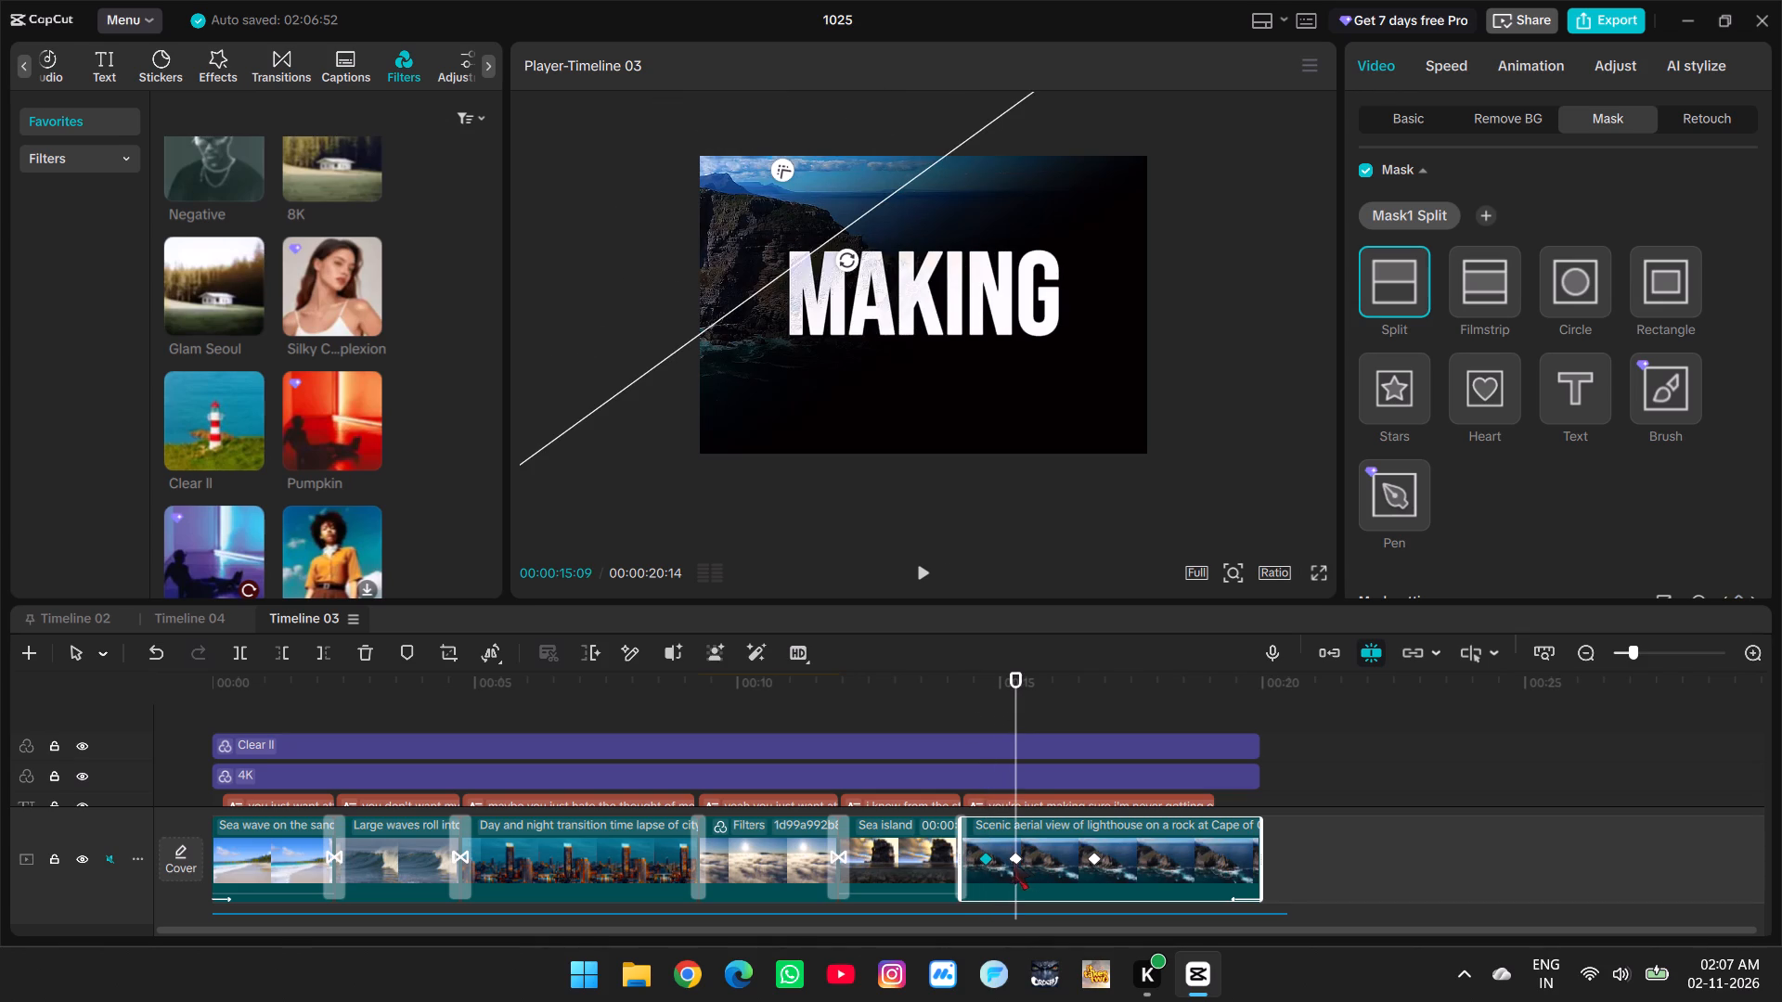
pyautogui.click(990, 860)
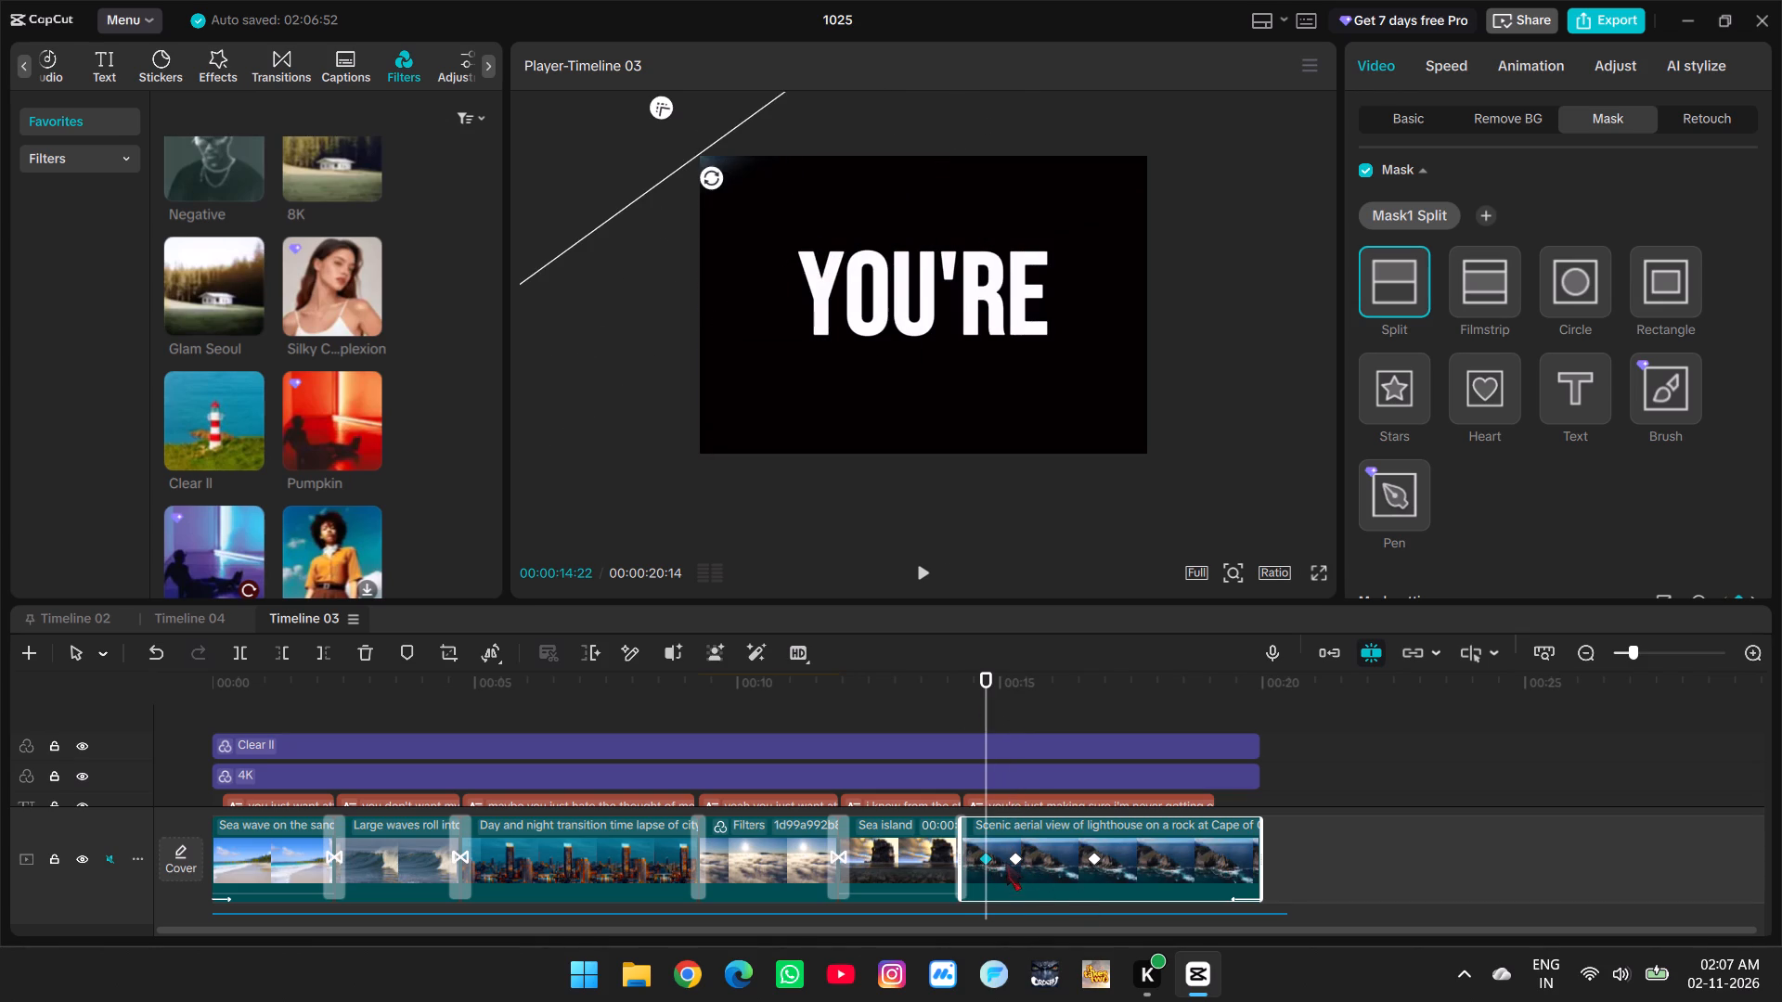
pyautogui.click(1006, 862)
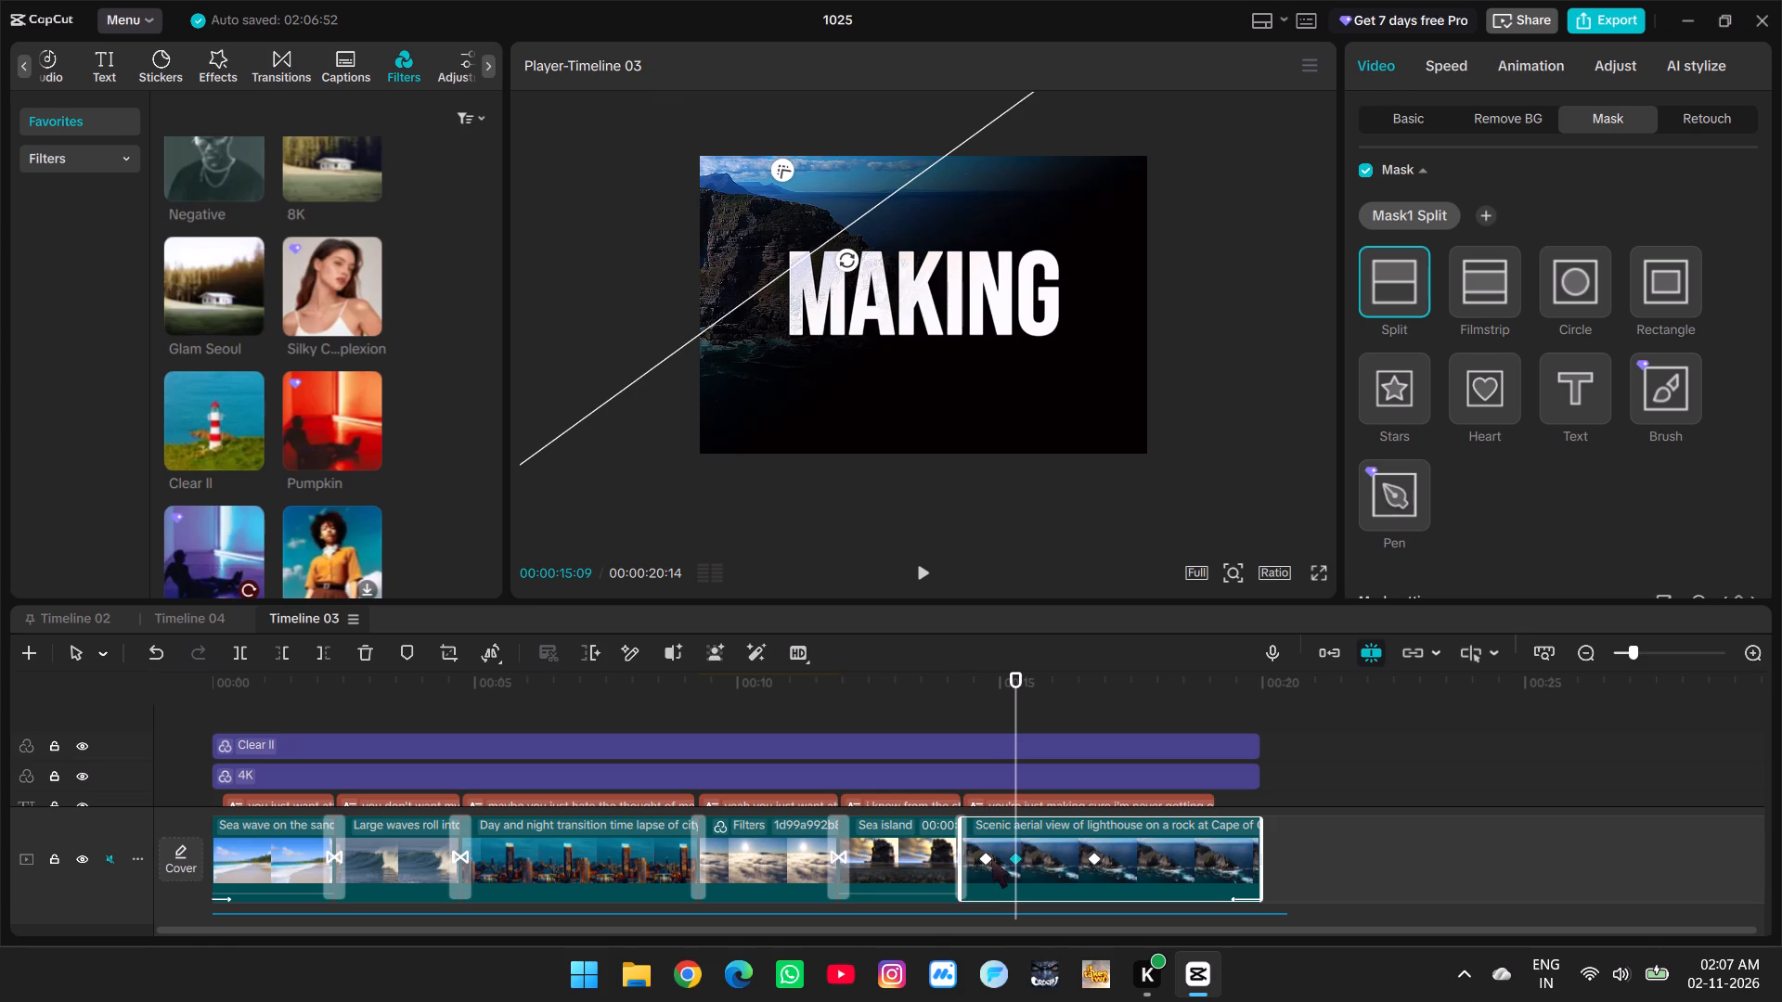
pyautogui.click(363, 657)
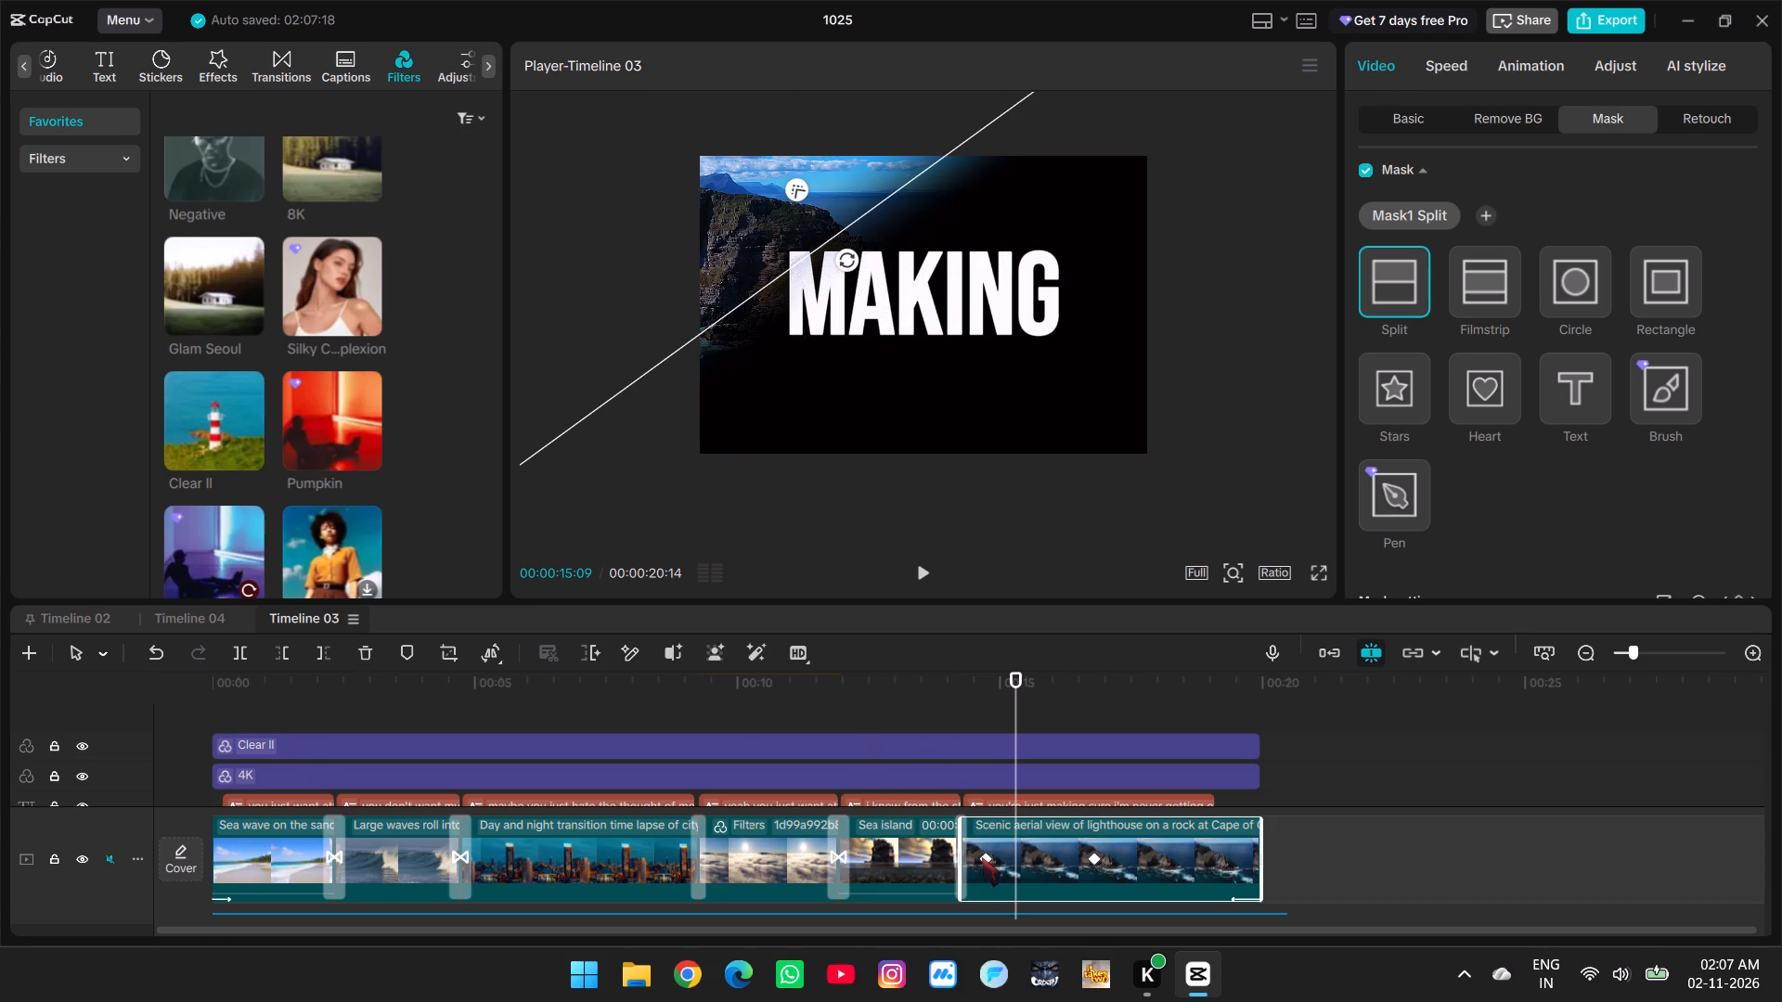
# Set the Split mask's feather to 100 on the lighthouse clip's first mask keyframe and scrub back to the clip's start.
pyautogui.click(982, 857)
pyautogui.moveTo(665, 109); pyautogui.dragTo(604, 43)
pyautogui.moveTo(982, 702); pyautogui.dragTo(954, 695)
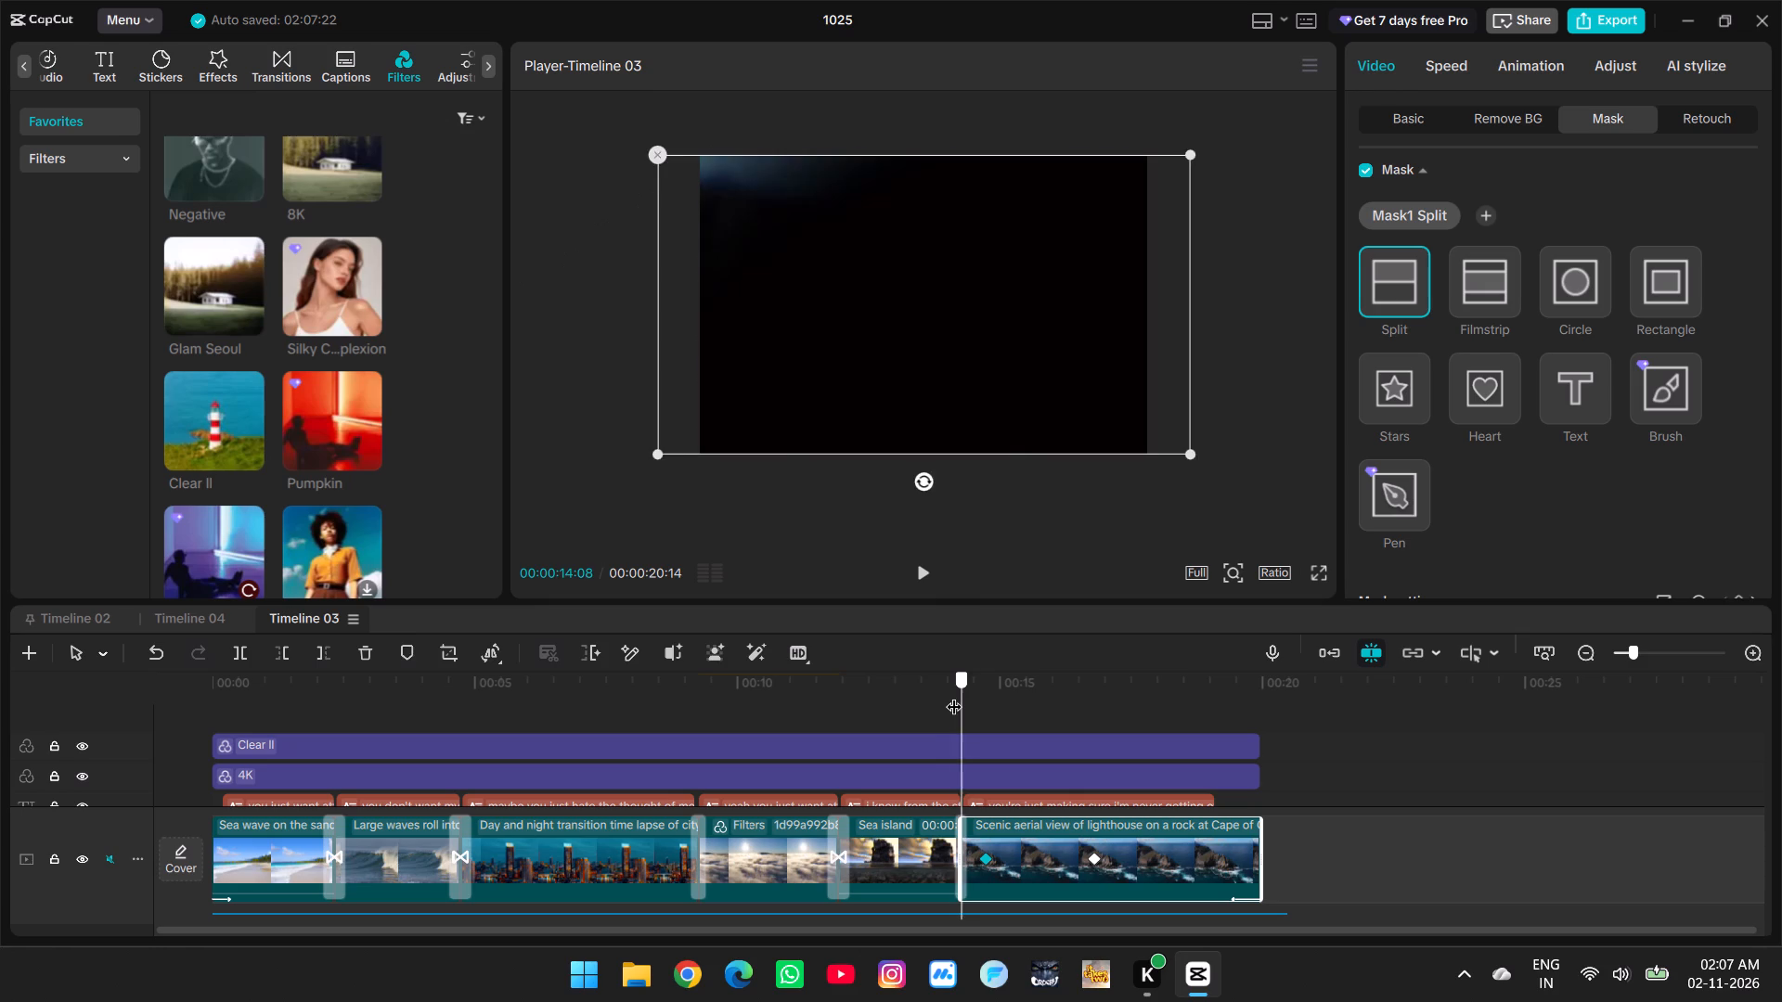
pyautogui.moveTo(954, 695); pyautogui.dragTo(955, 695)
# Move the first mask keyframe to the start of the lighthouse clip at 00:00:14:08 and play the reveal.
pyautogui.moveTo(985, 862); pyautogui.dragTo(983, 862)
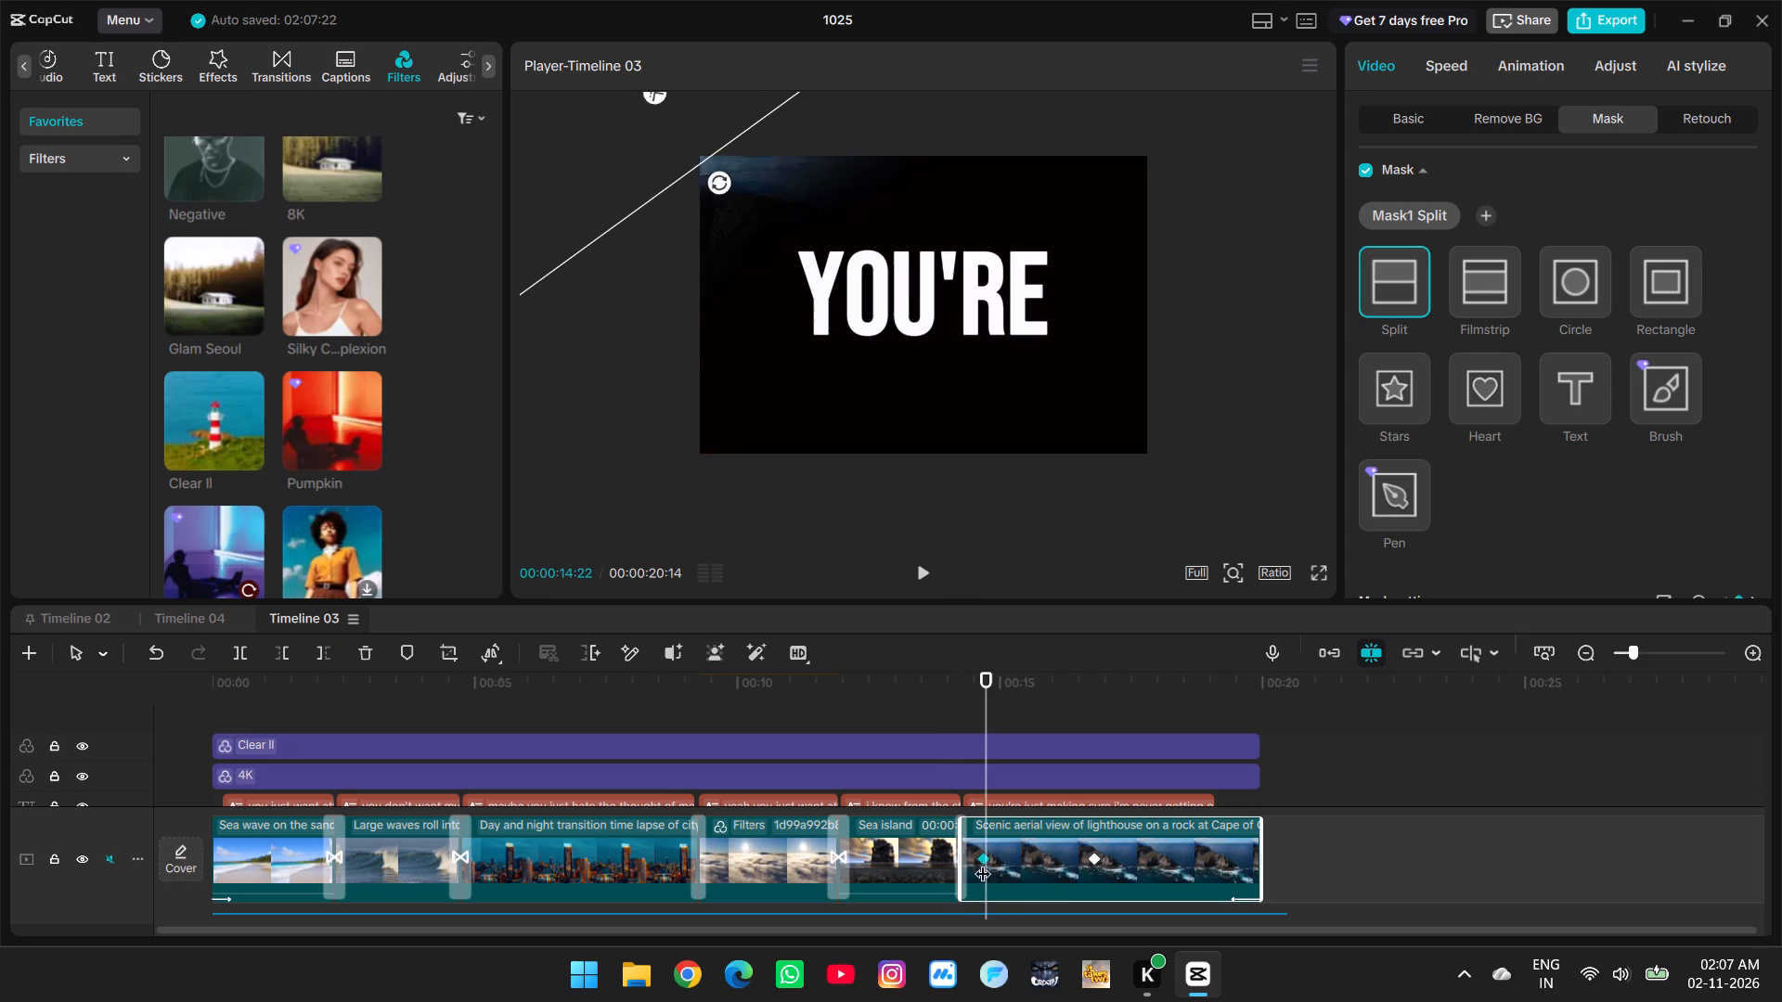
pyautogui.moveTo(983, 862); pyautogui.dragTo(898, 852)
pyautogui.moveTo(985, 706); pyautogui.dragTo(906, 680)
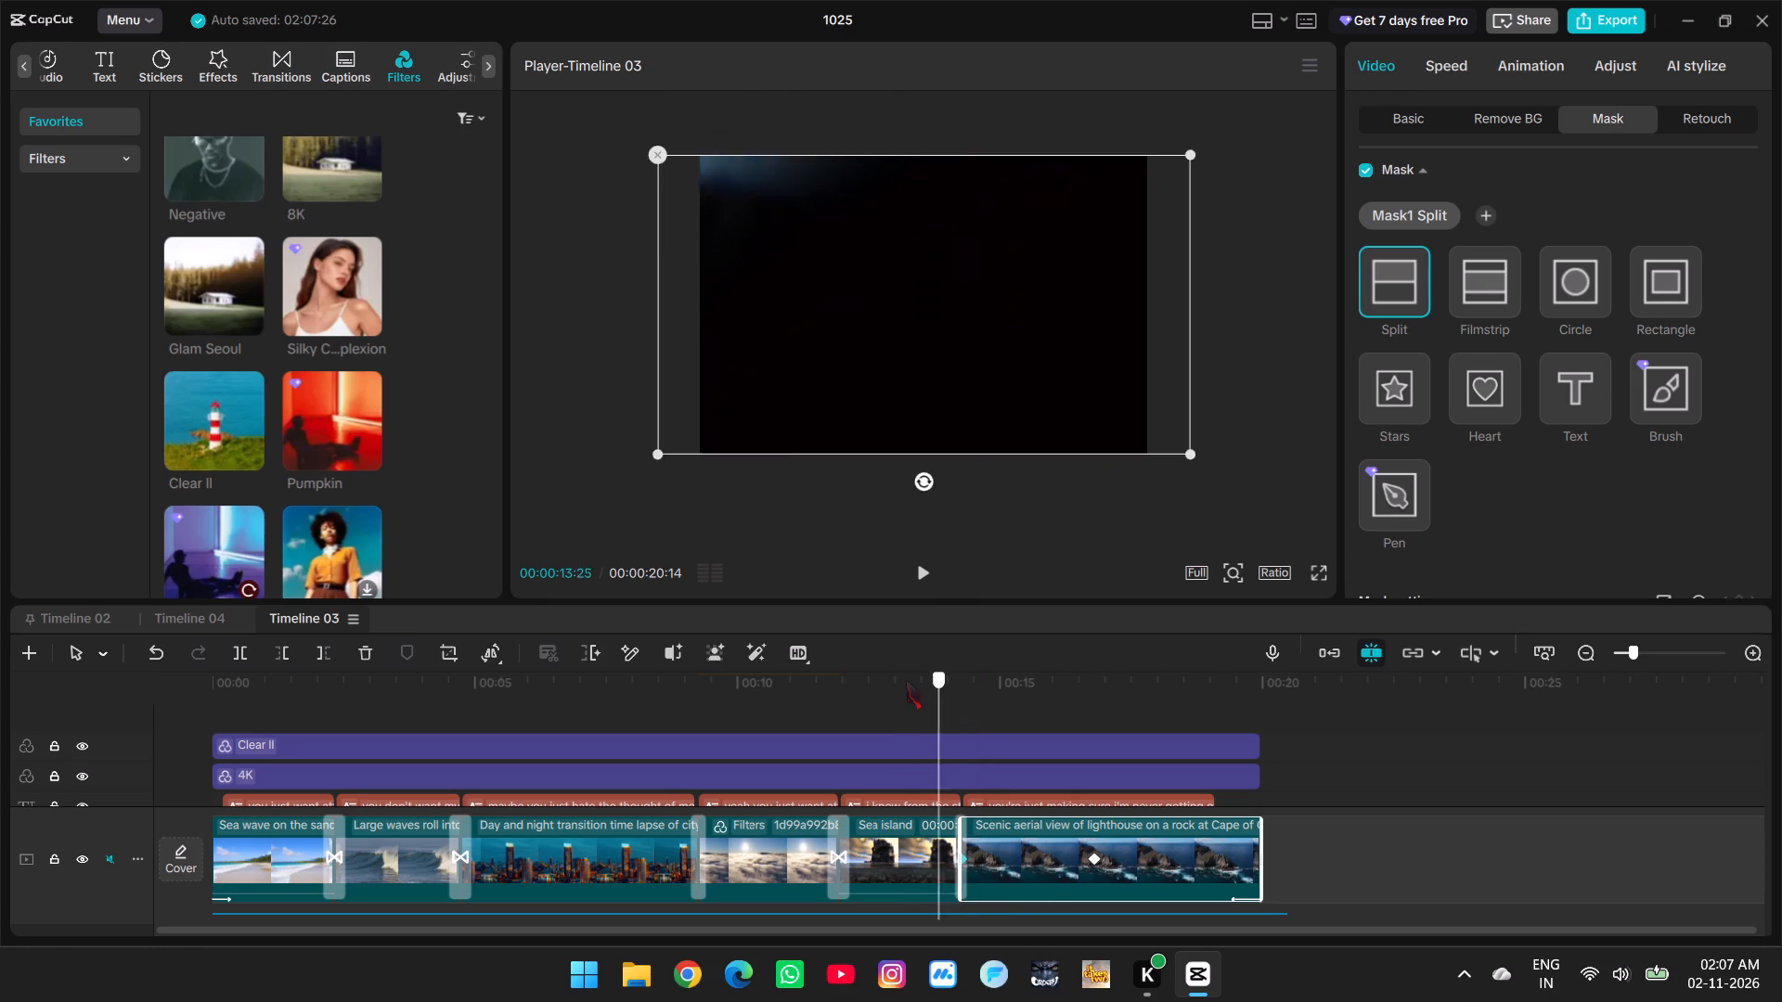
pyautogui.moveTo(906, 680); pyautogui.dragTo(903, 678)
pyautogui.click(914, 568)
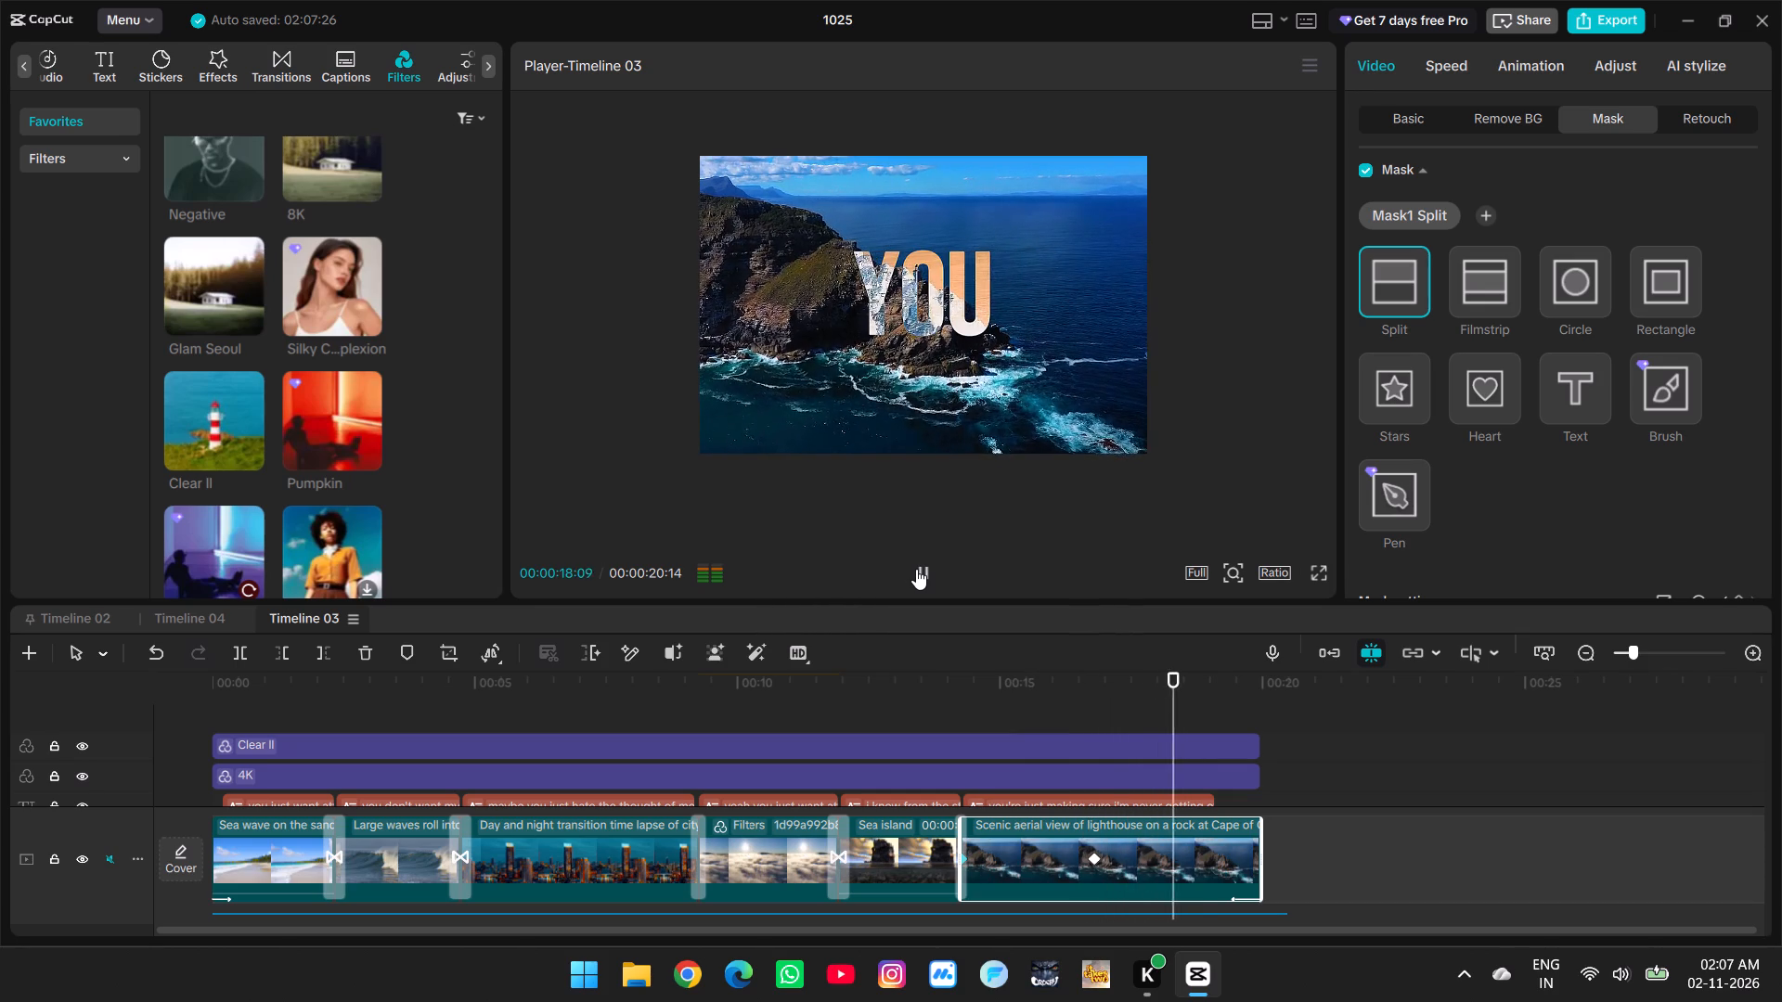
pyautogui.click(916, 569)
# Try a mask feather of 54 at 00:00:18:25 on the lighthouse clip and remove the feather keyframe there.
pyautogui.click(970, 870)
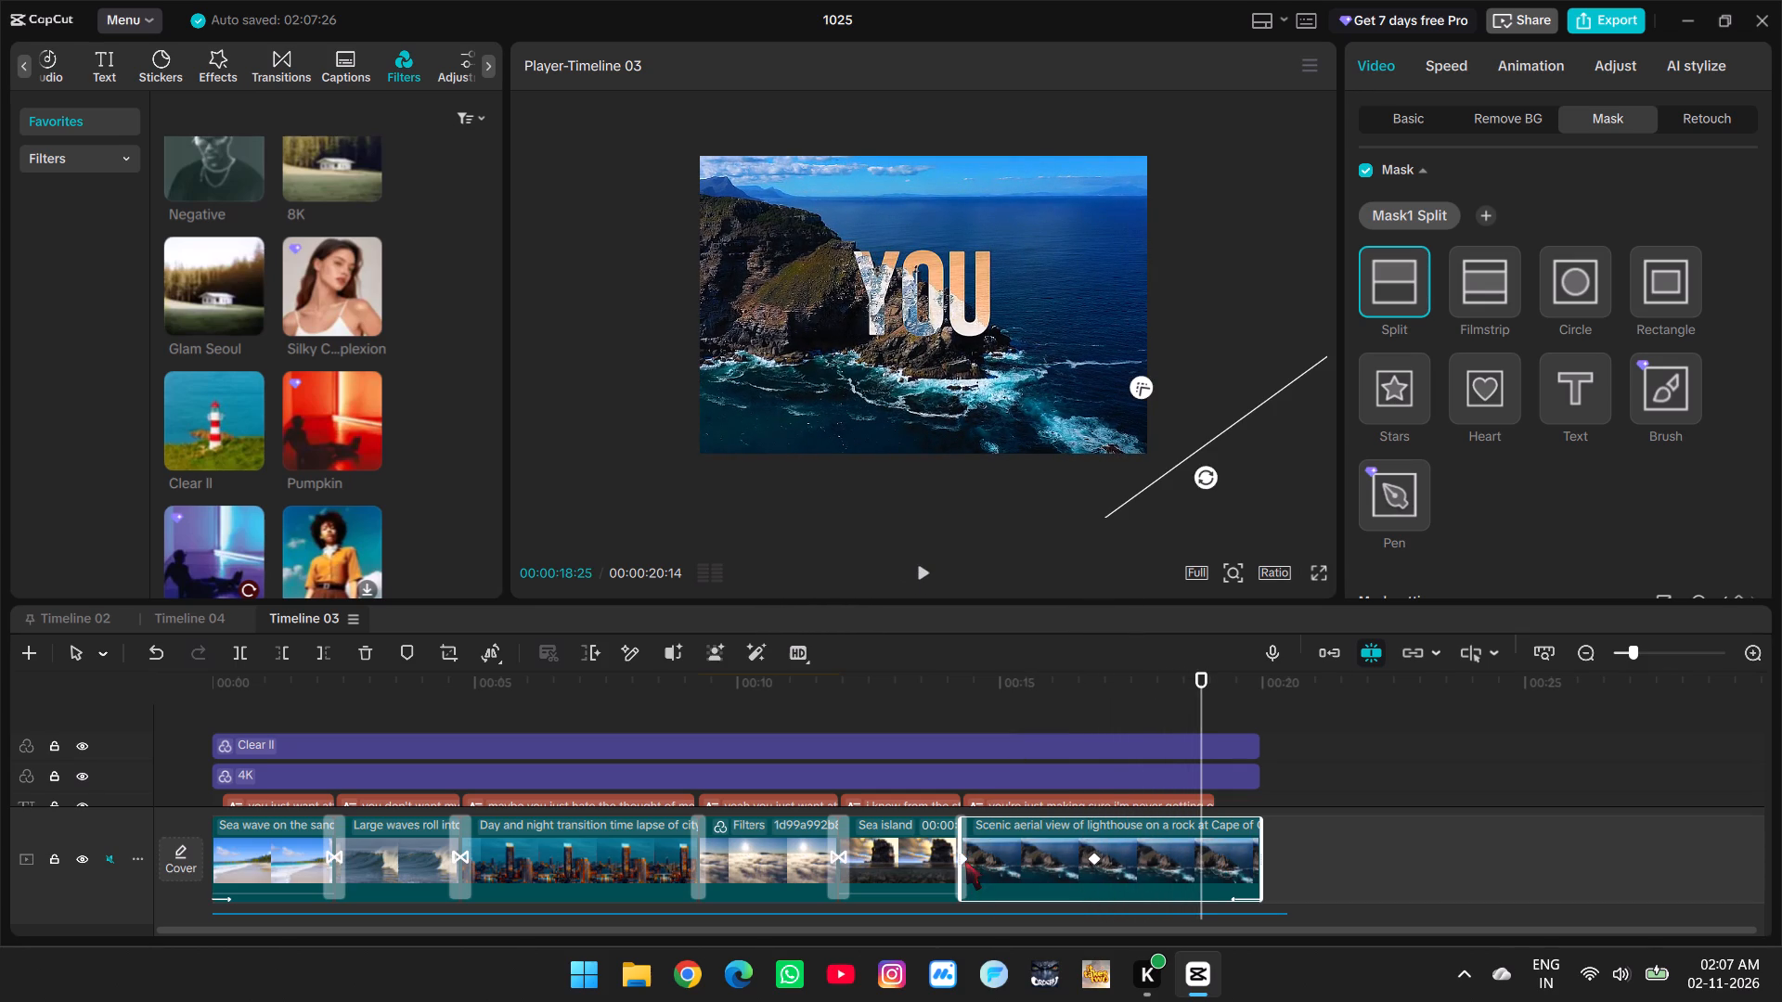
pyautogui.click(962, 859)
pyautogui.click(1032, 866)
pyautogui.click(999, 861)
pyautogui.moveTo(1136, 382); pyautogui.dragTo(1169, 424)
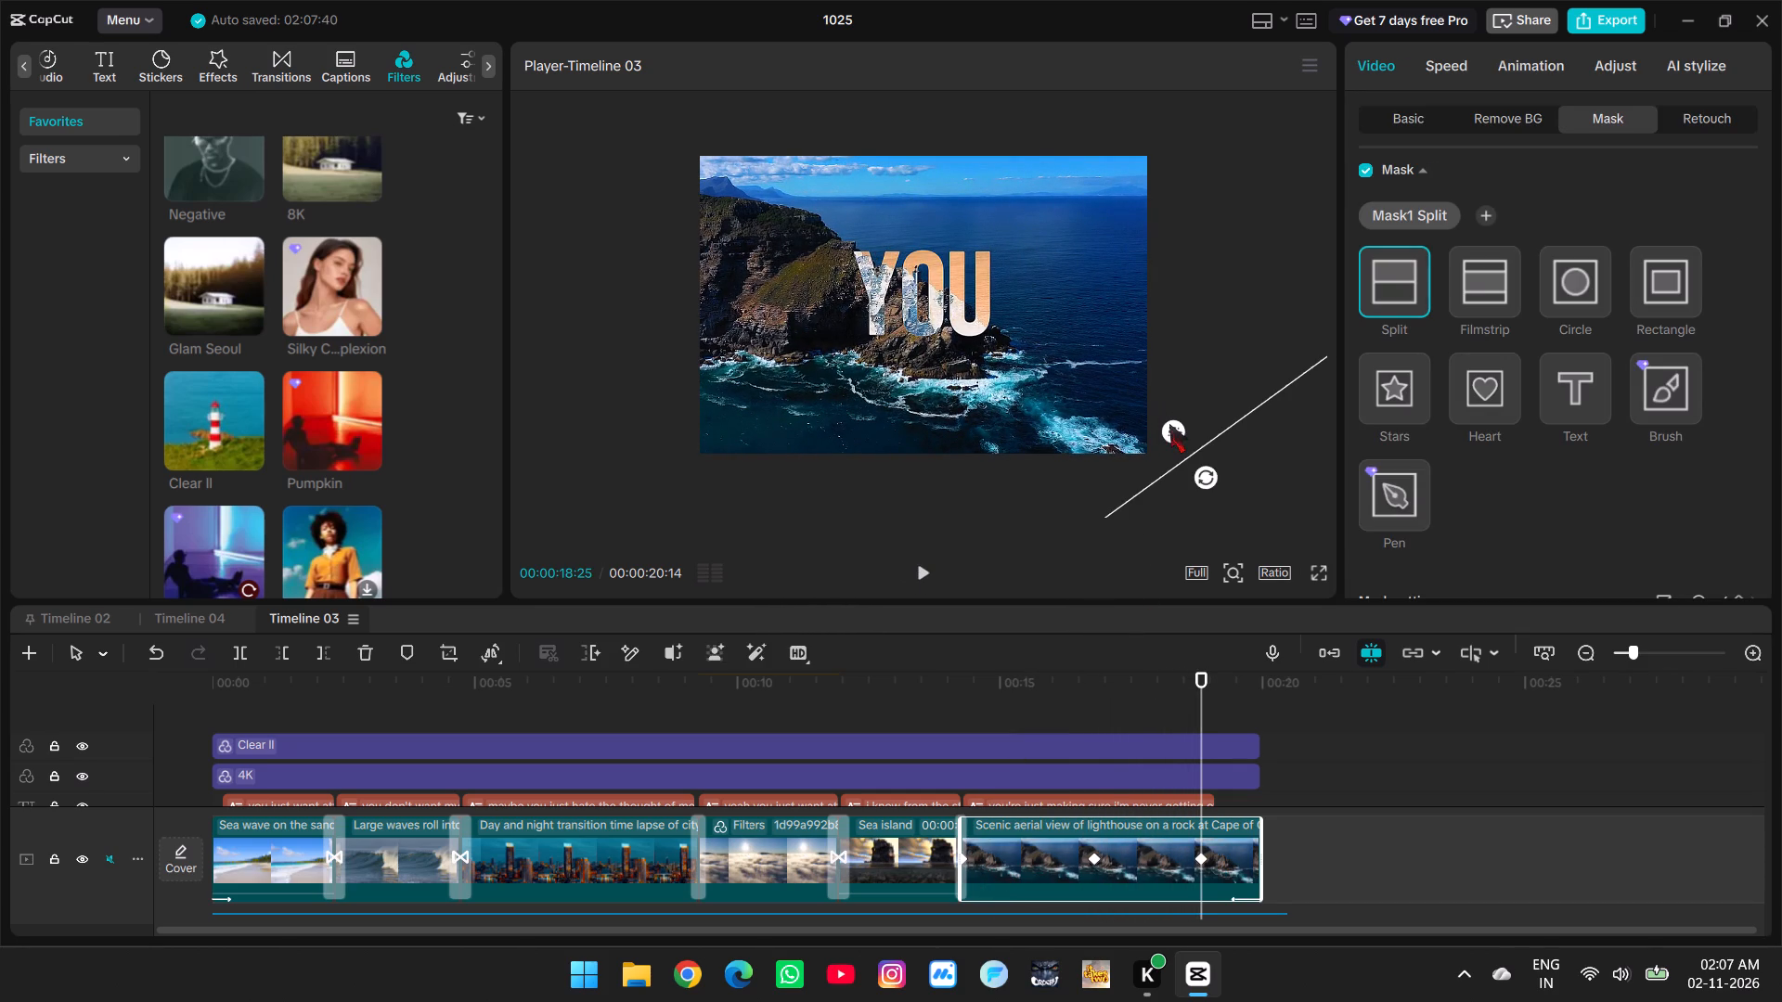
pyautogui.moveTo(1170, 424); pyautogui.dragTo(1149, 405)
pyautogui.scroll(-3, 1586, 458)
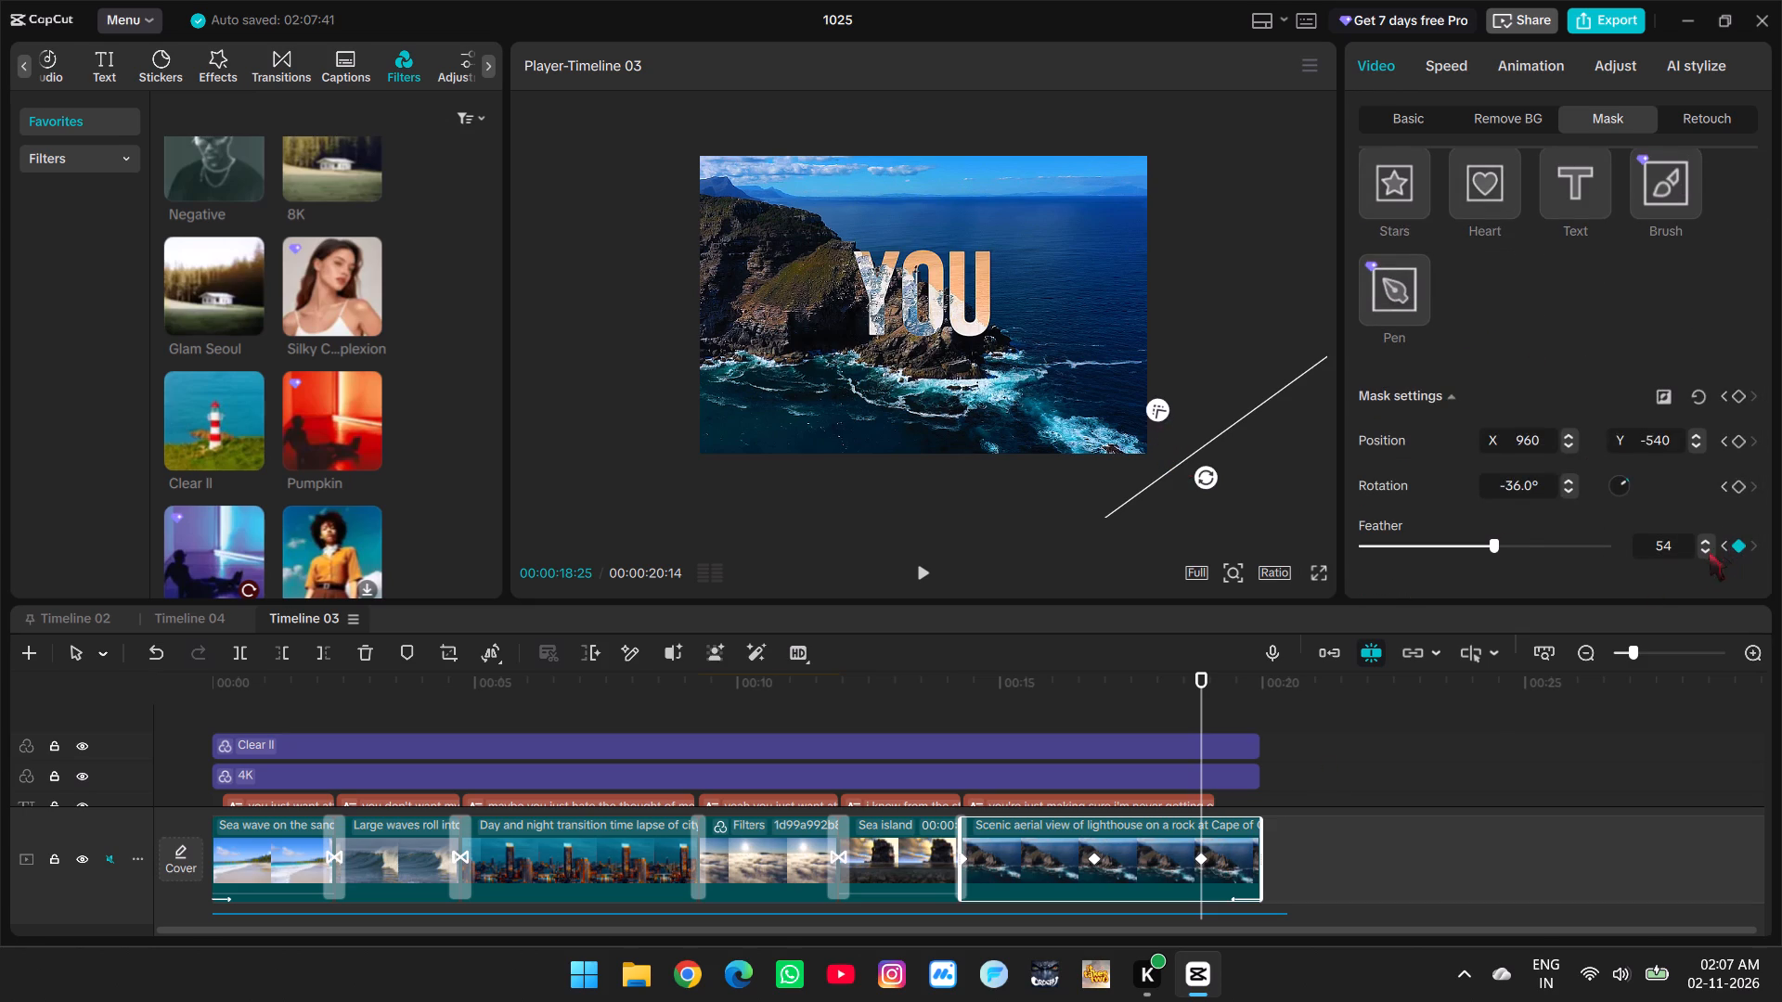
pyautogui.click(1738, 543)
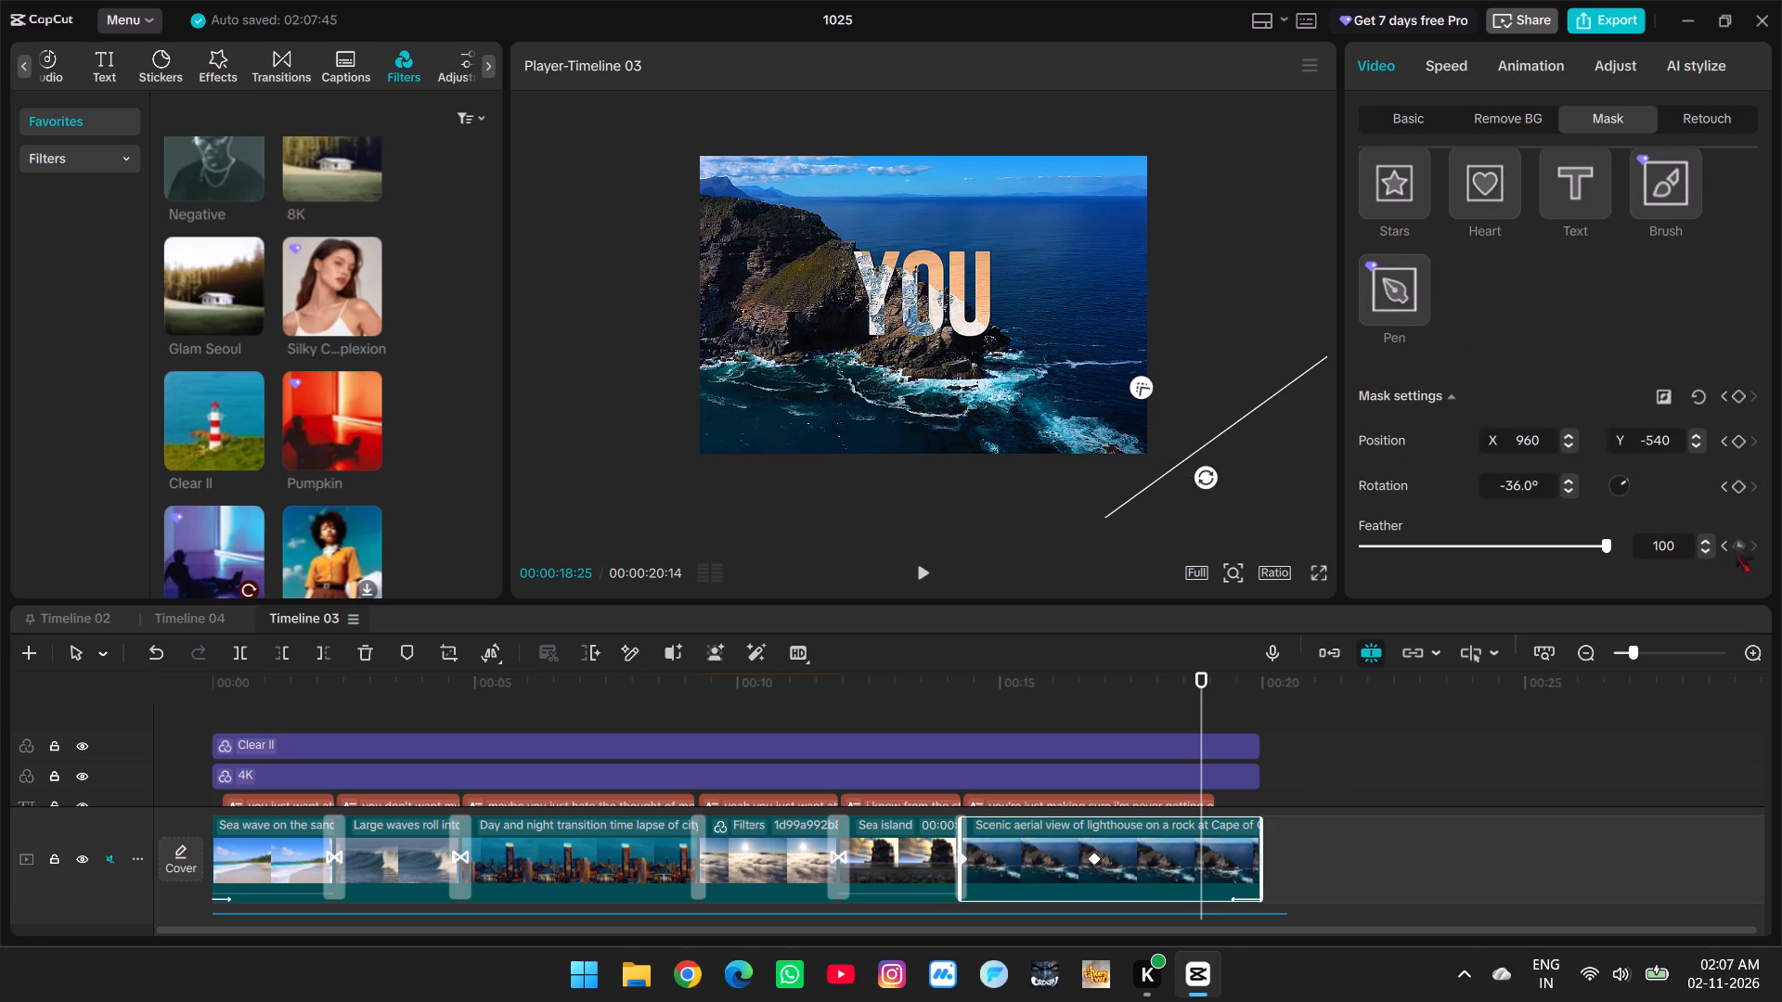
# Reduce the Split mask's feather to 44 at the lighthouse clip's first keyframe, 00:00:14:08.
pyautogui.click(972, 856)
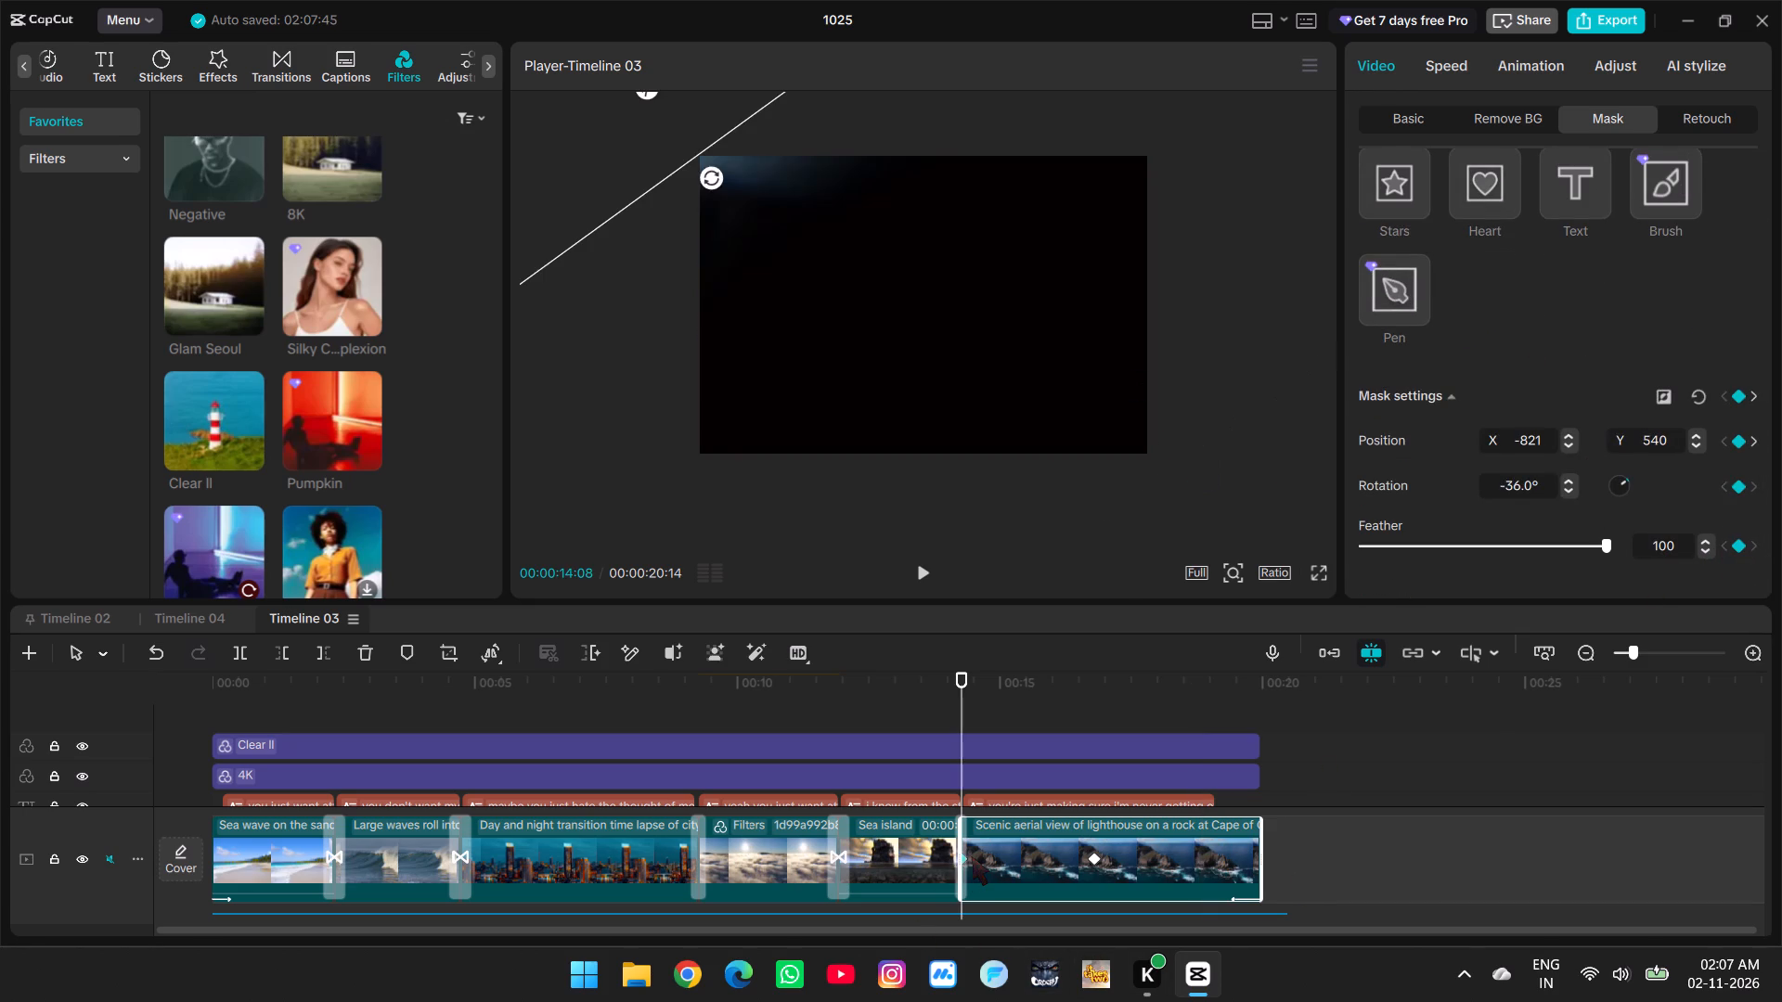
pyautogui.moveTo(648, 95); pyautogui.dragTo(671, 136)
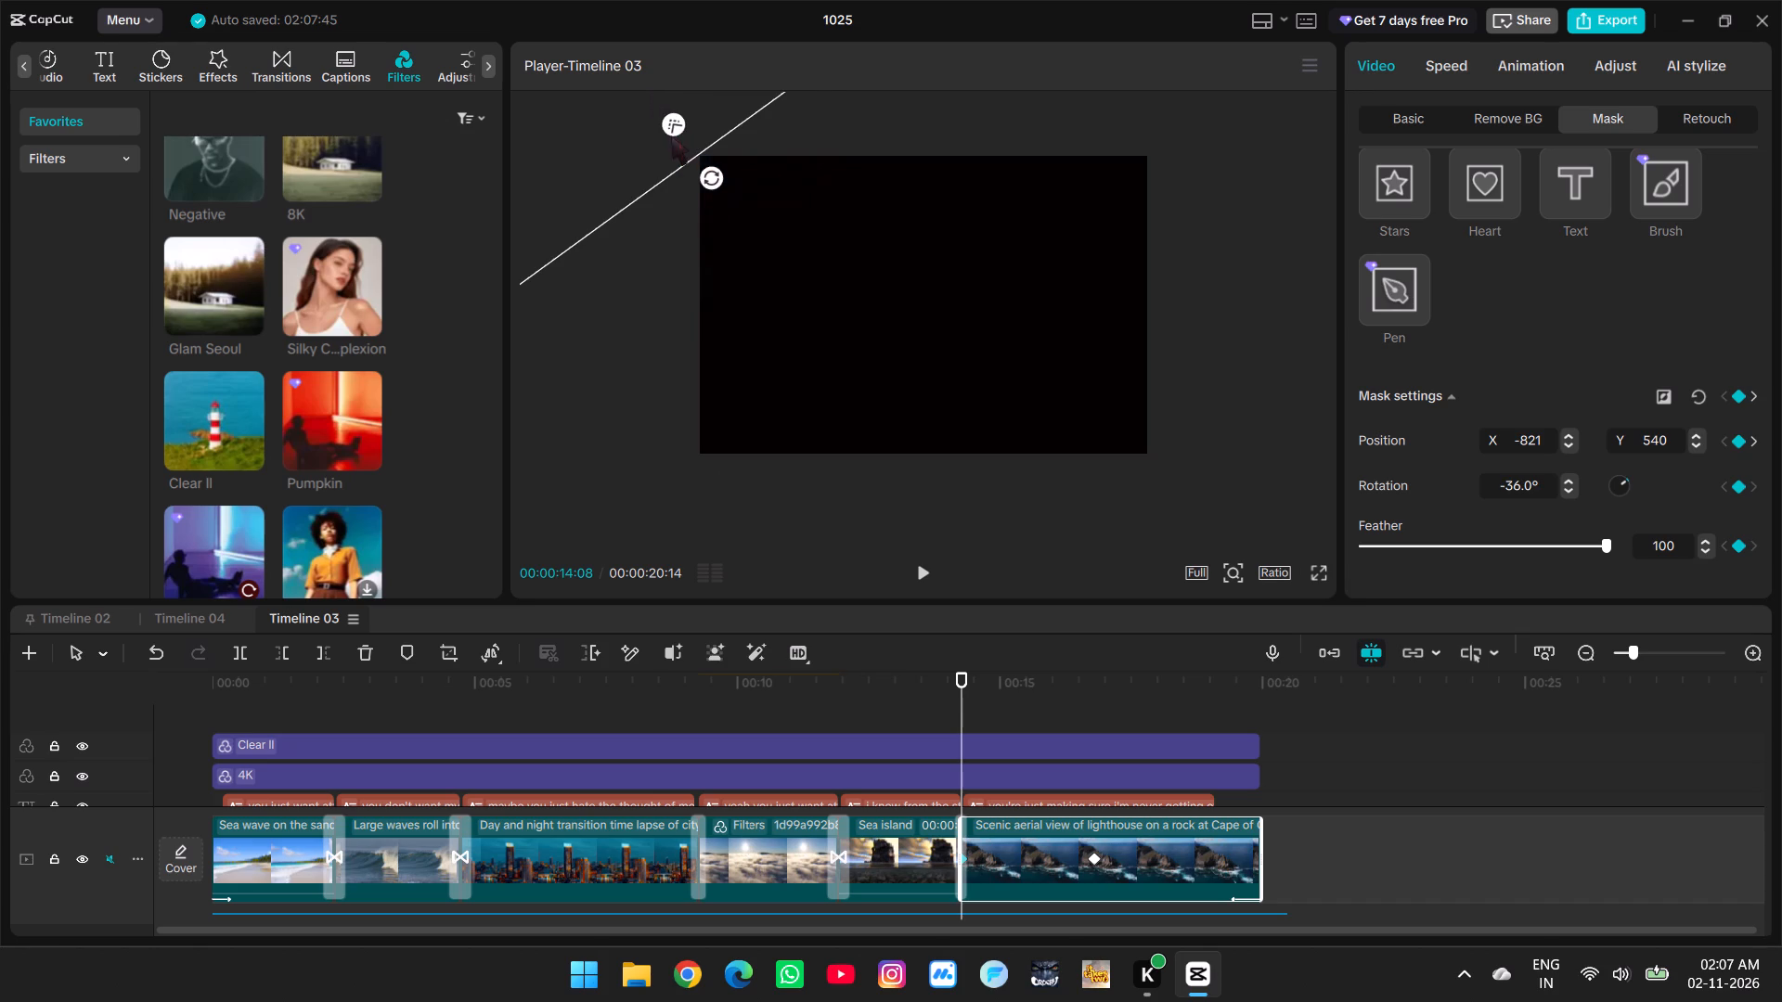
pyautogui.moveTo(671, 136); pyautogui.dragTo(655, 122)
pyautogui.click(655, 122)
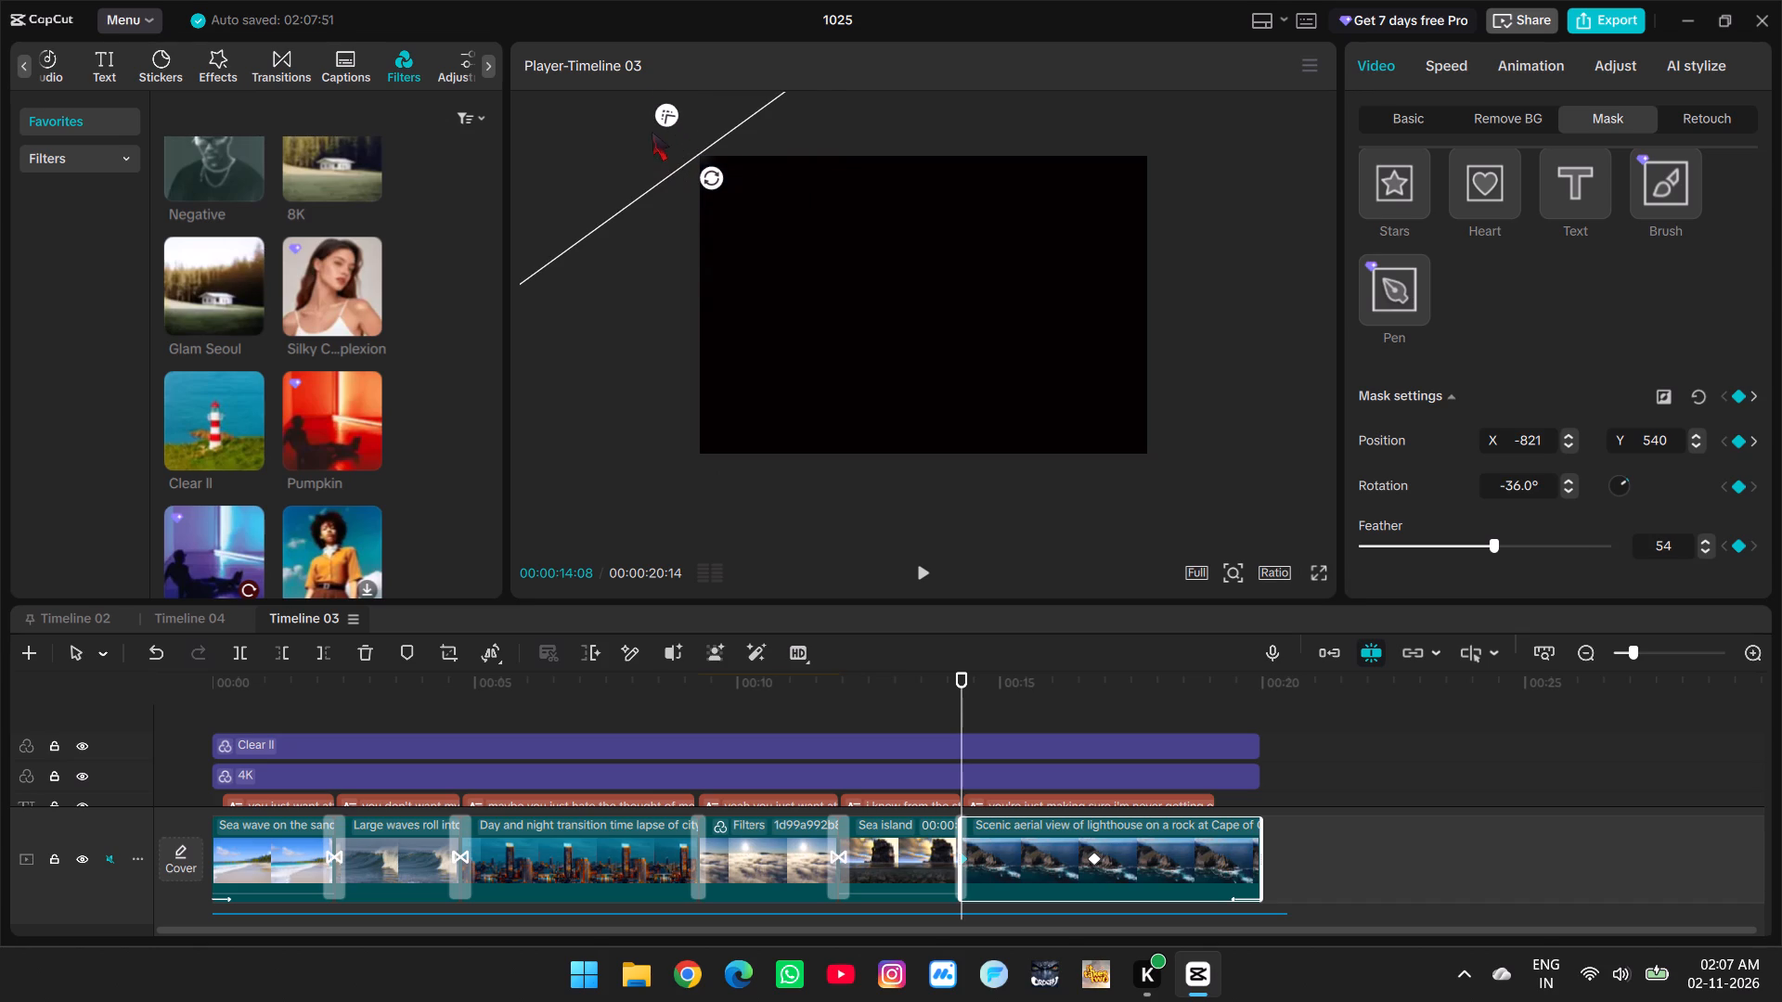
# Play the lighthouse clip from its start to review the diagonal reveal with the reduced feather.
pyautogui.click(925, 576)
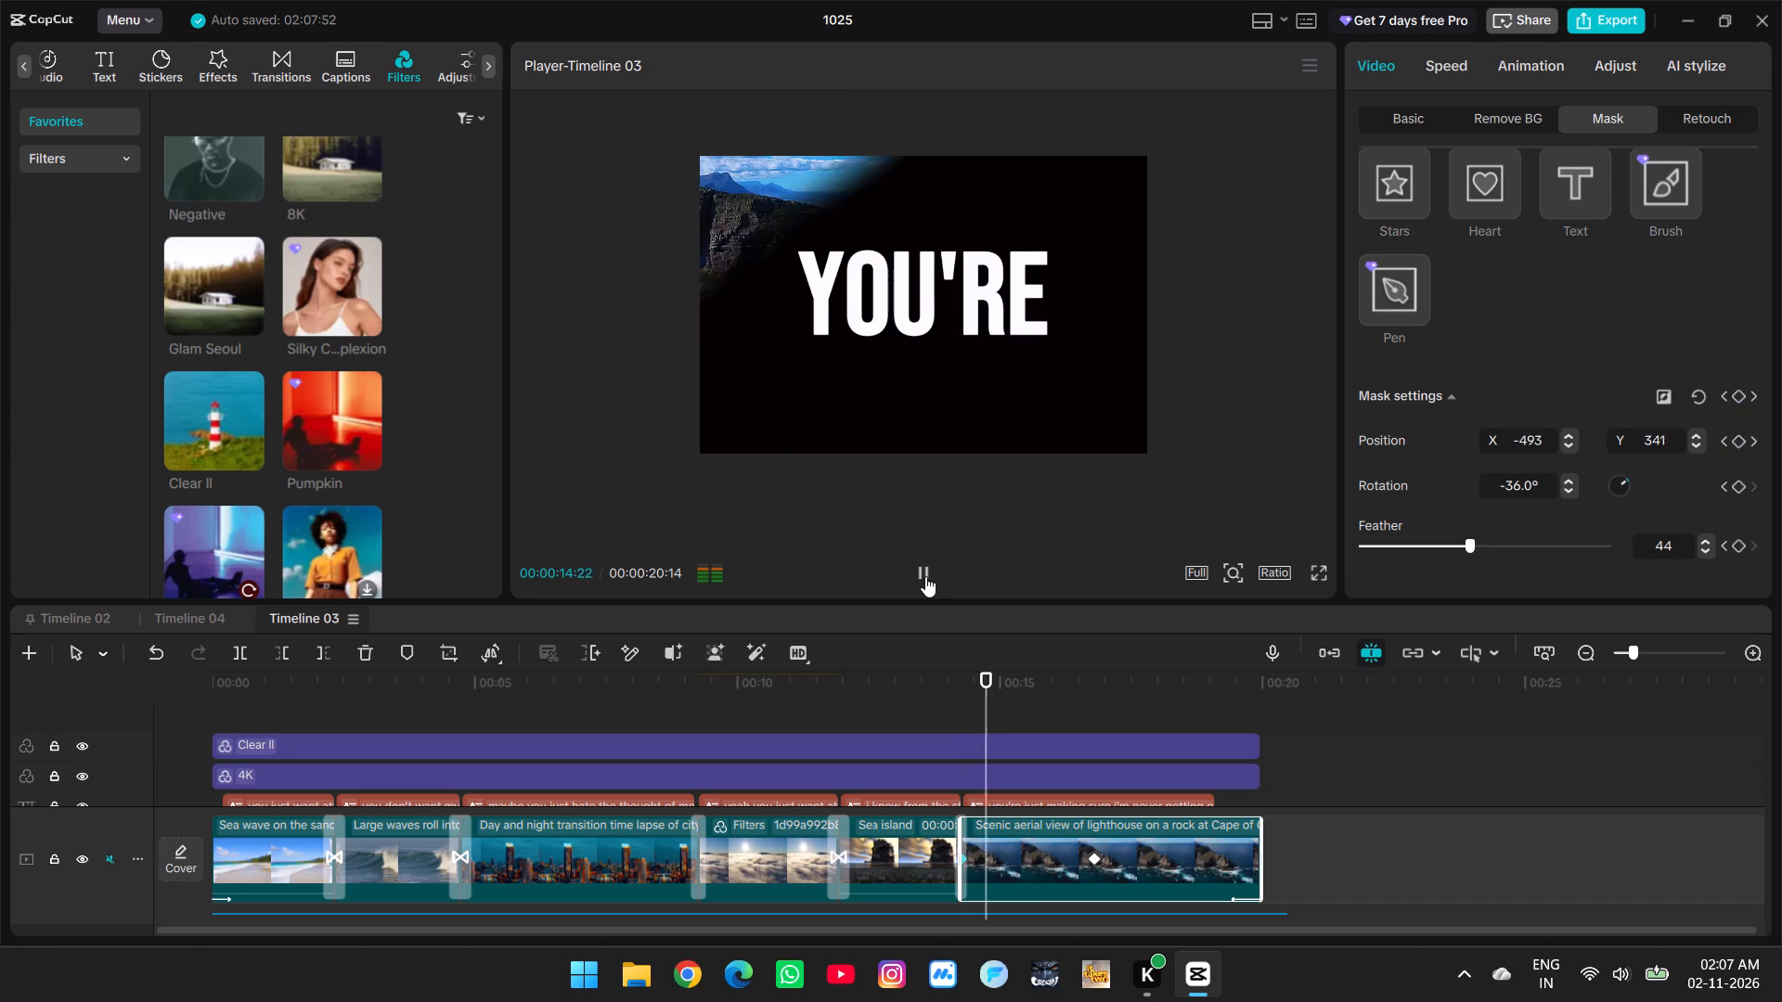
pyautogui.click(925, 576)
pyautogui.doubleClick(925, 576)
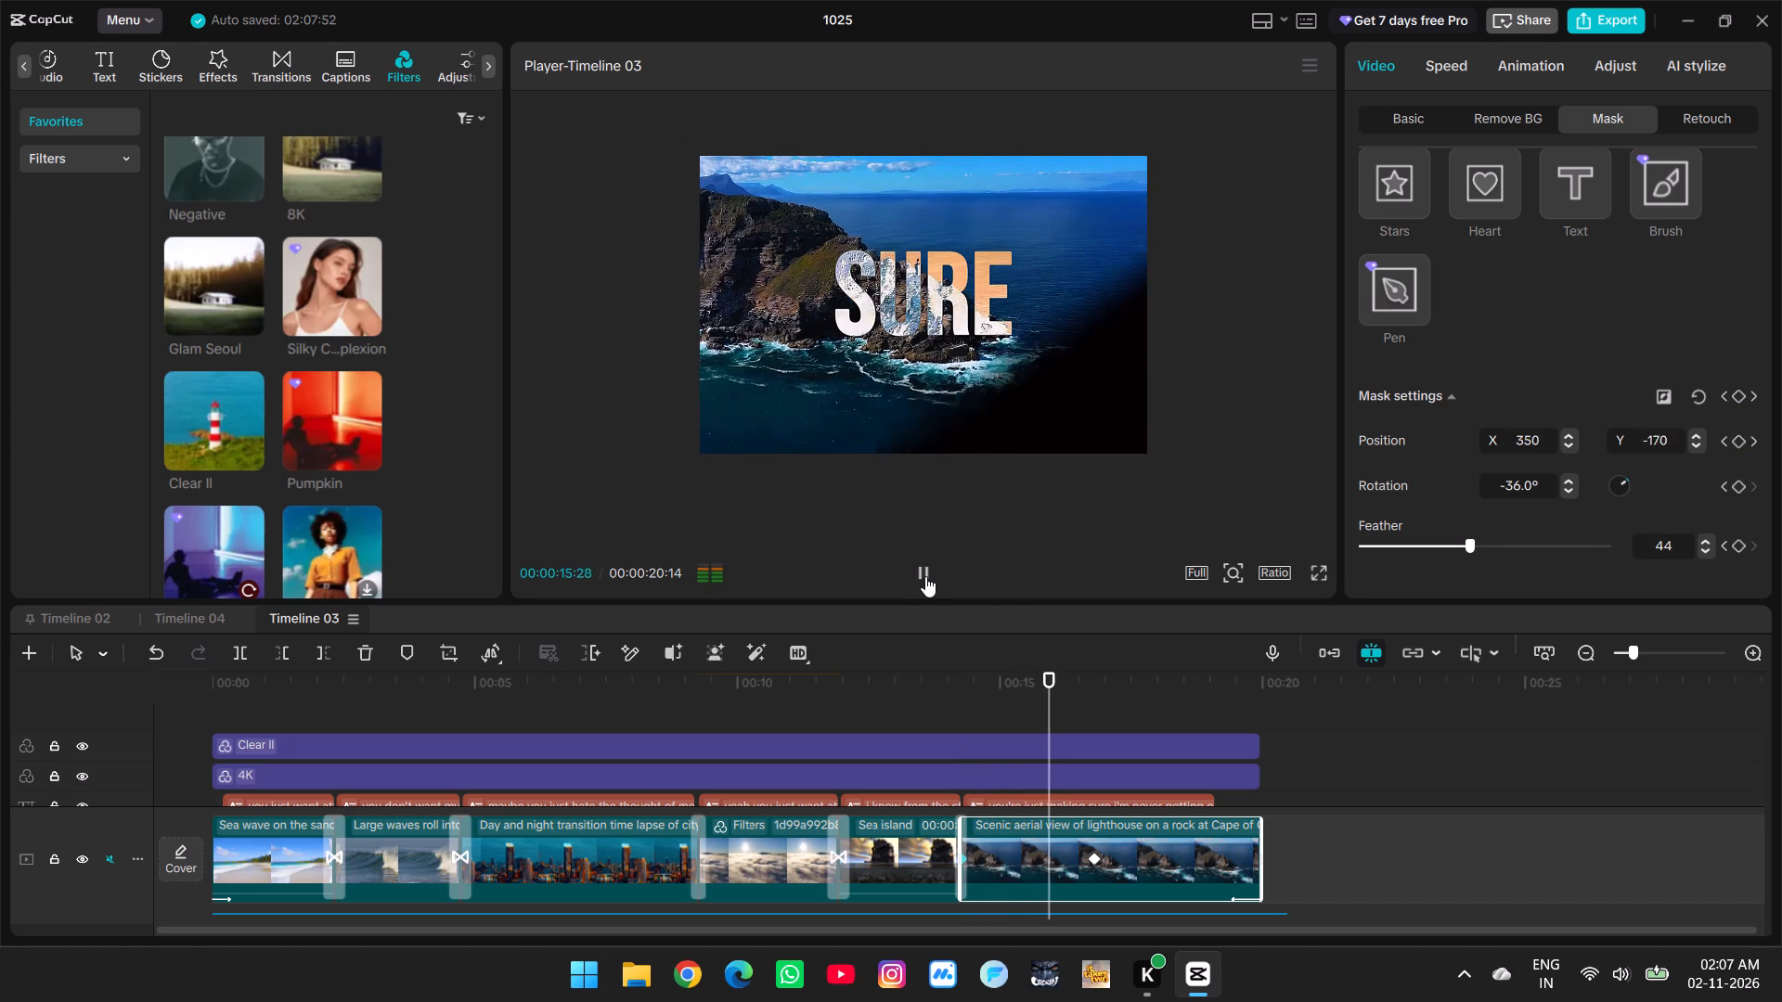
pyautogui.click(925, 576)
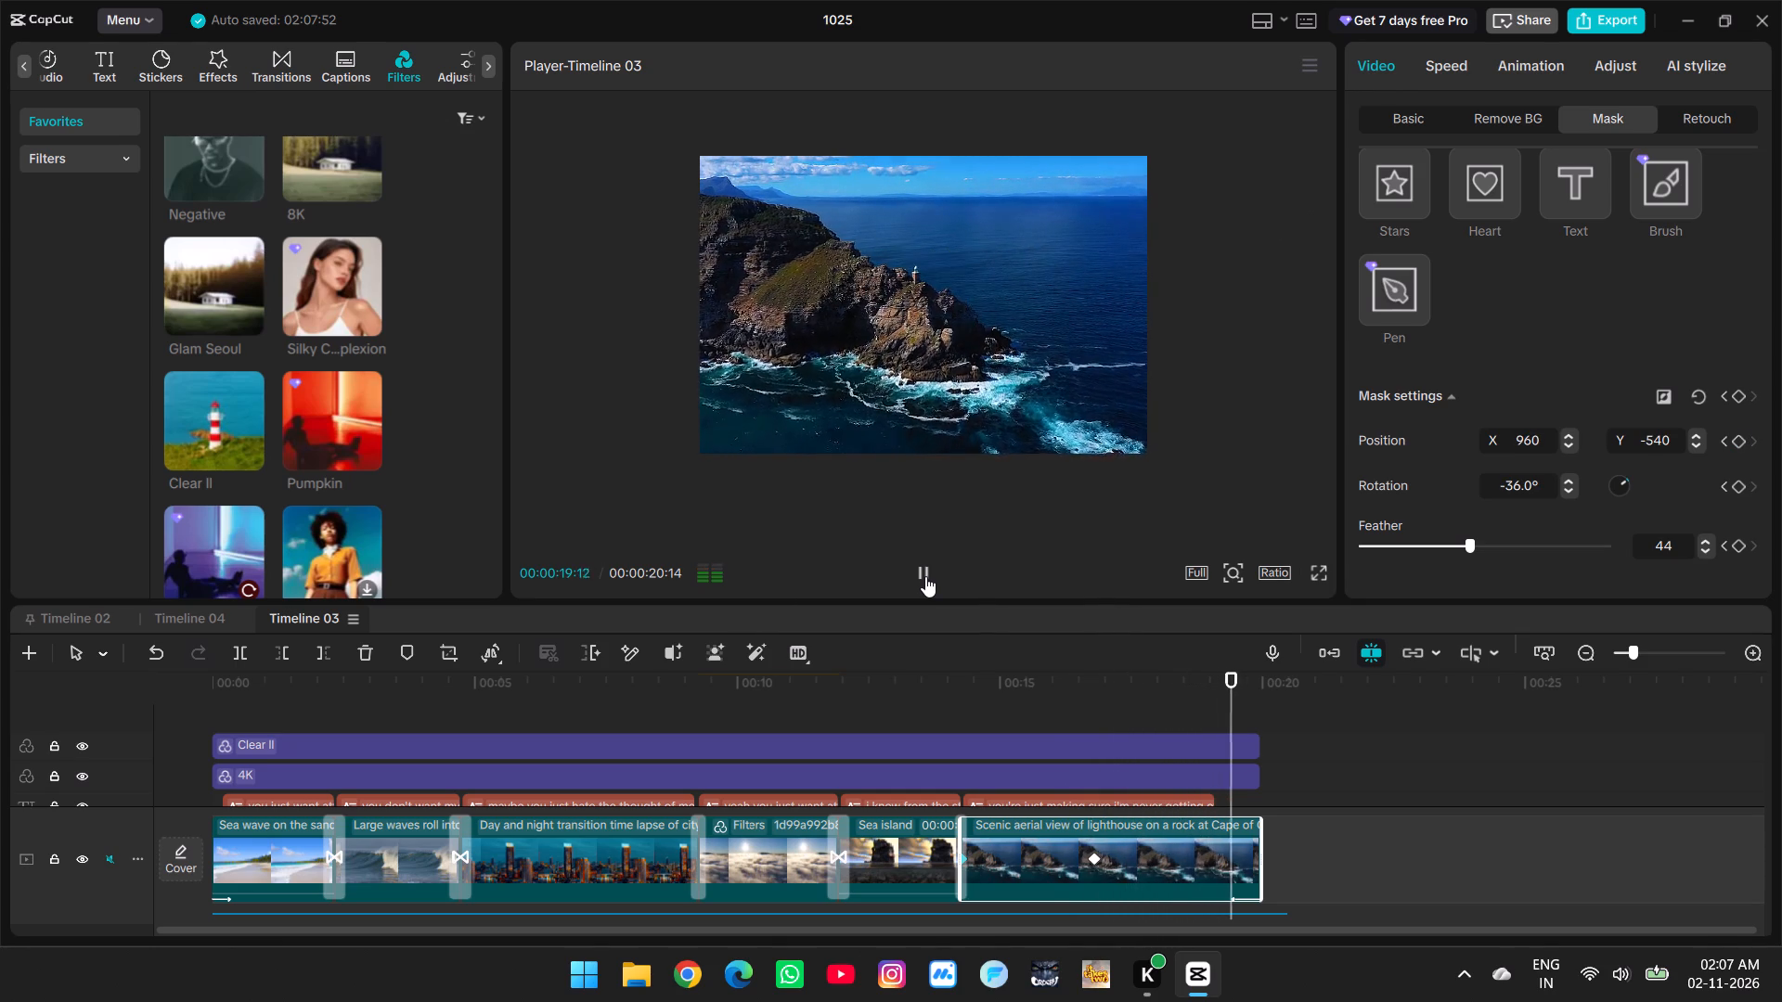
pyautogui.click(925, 581)
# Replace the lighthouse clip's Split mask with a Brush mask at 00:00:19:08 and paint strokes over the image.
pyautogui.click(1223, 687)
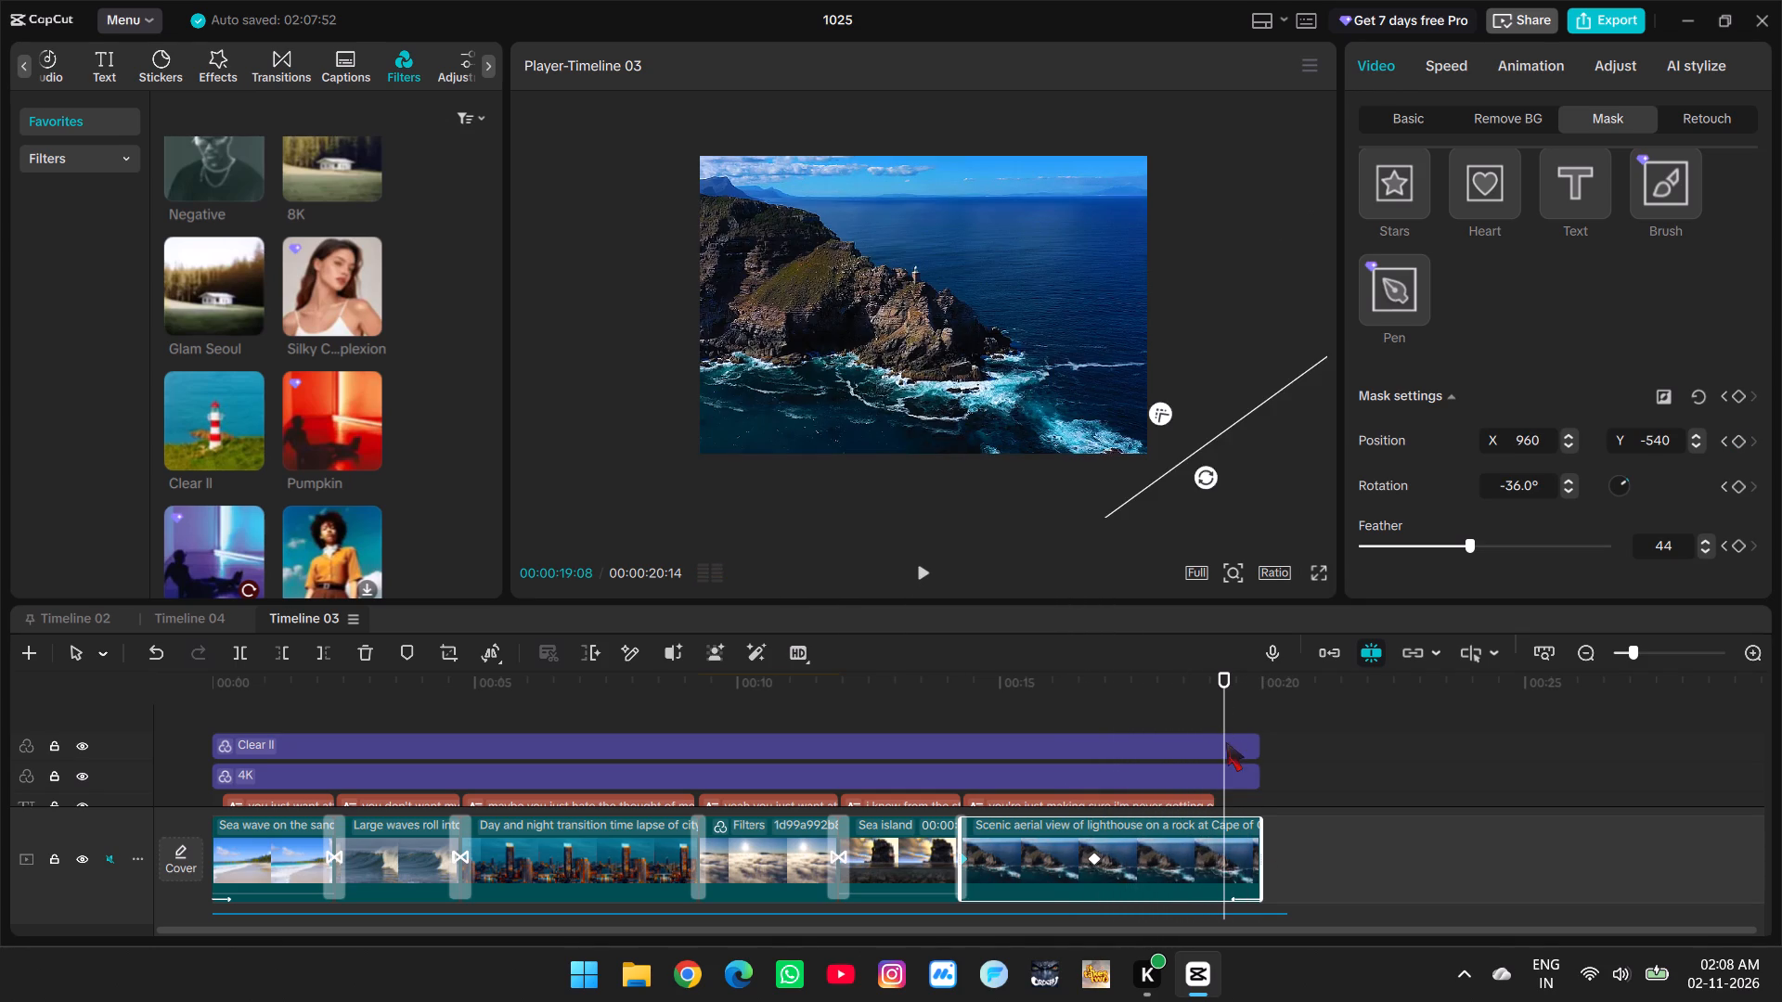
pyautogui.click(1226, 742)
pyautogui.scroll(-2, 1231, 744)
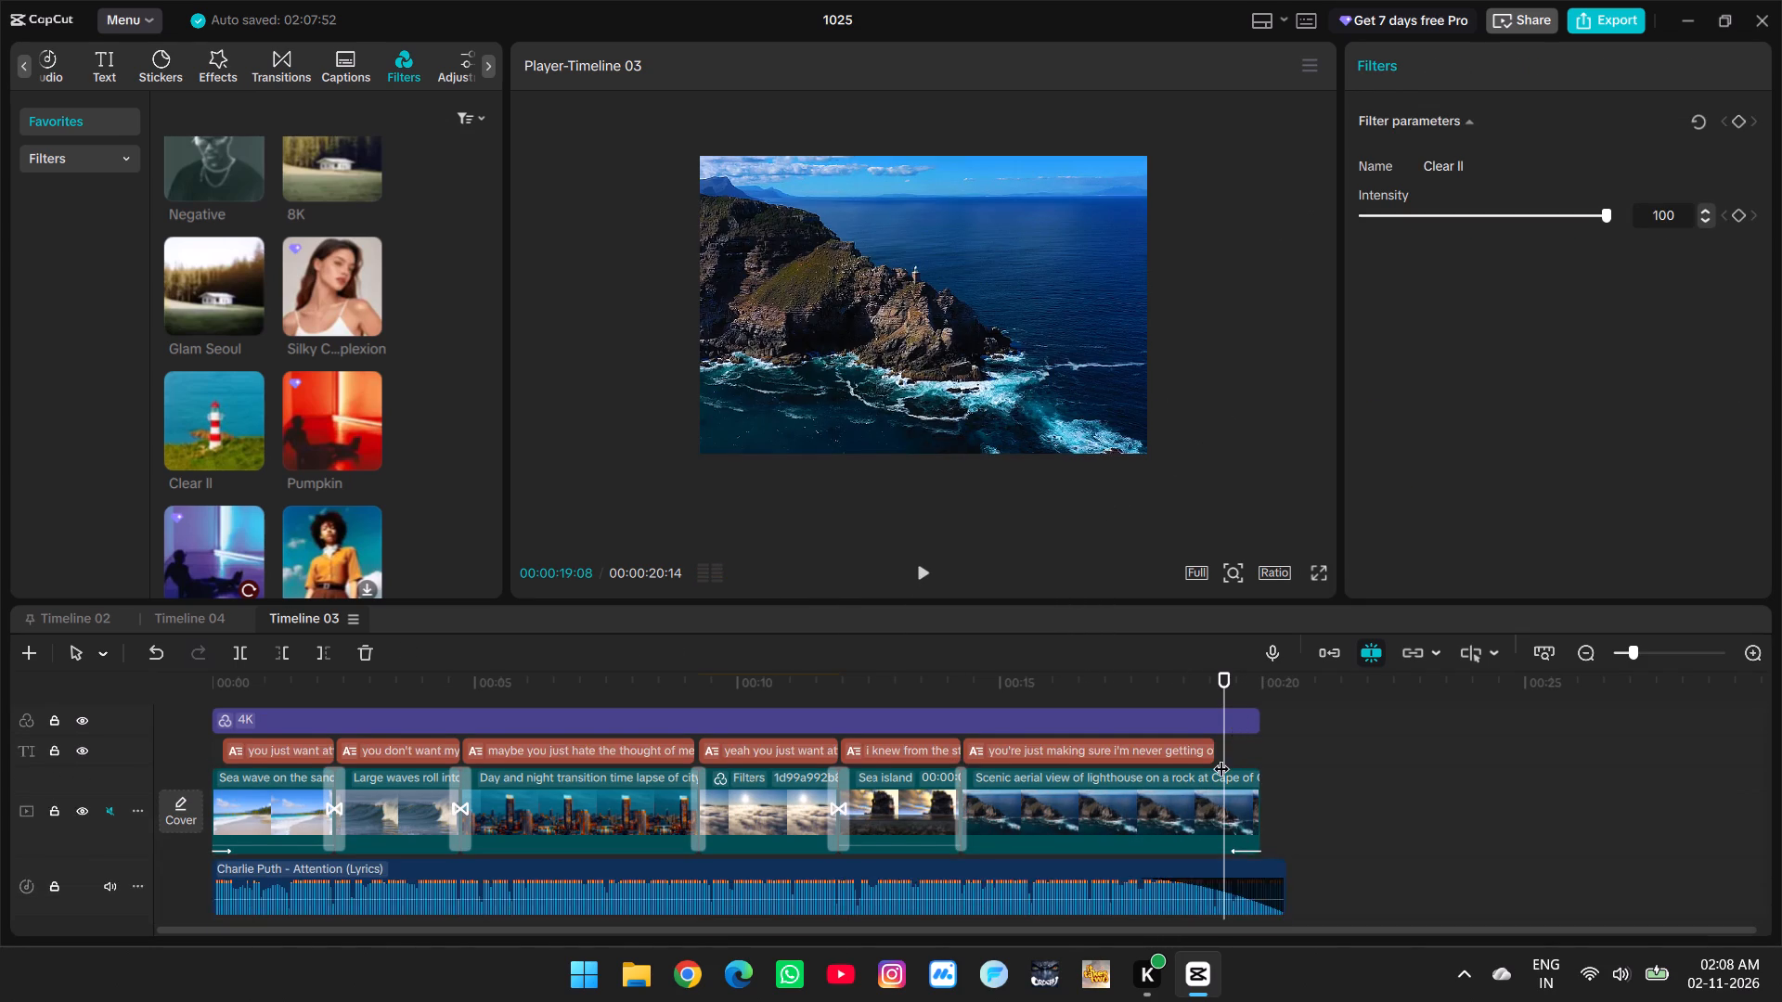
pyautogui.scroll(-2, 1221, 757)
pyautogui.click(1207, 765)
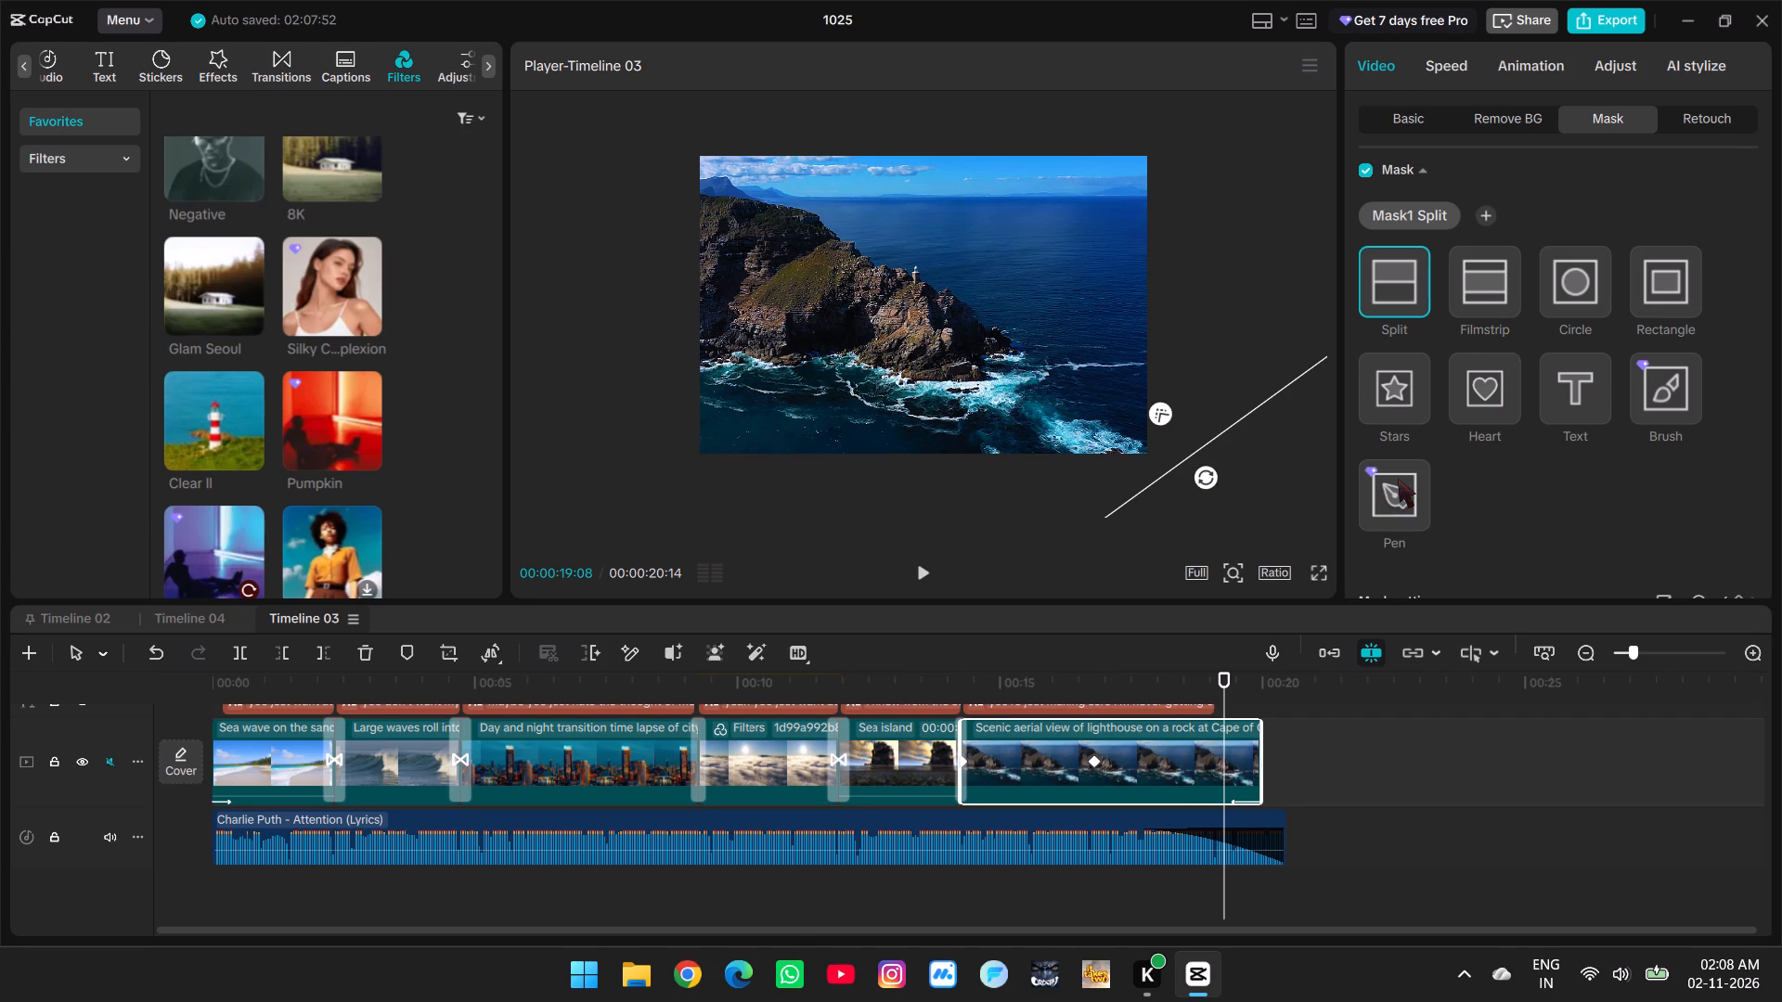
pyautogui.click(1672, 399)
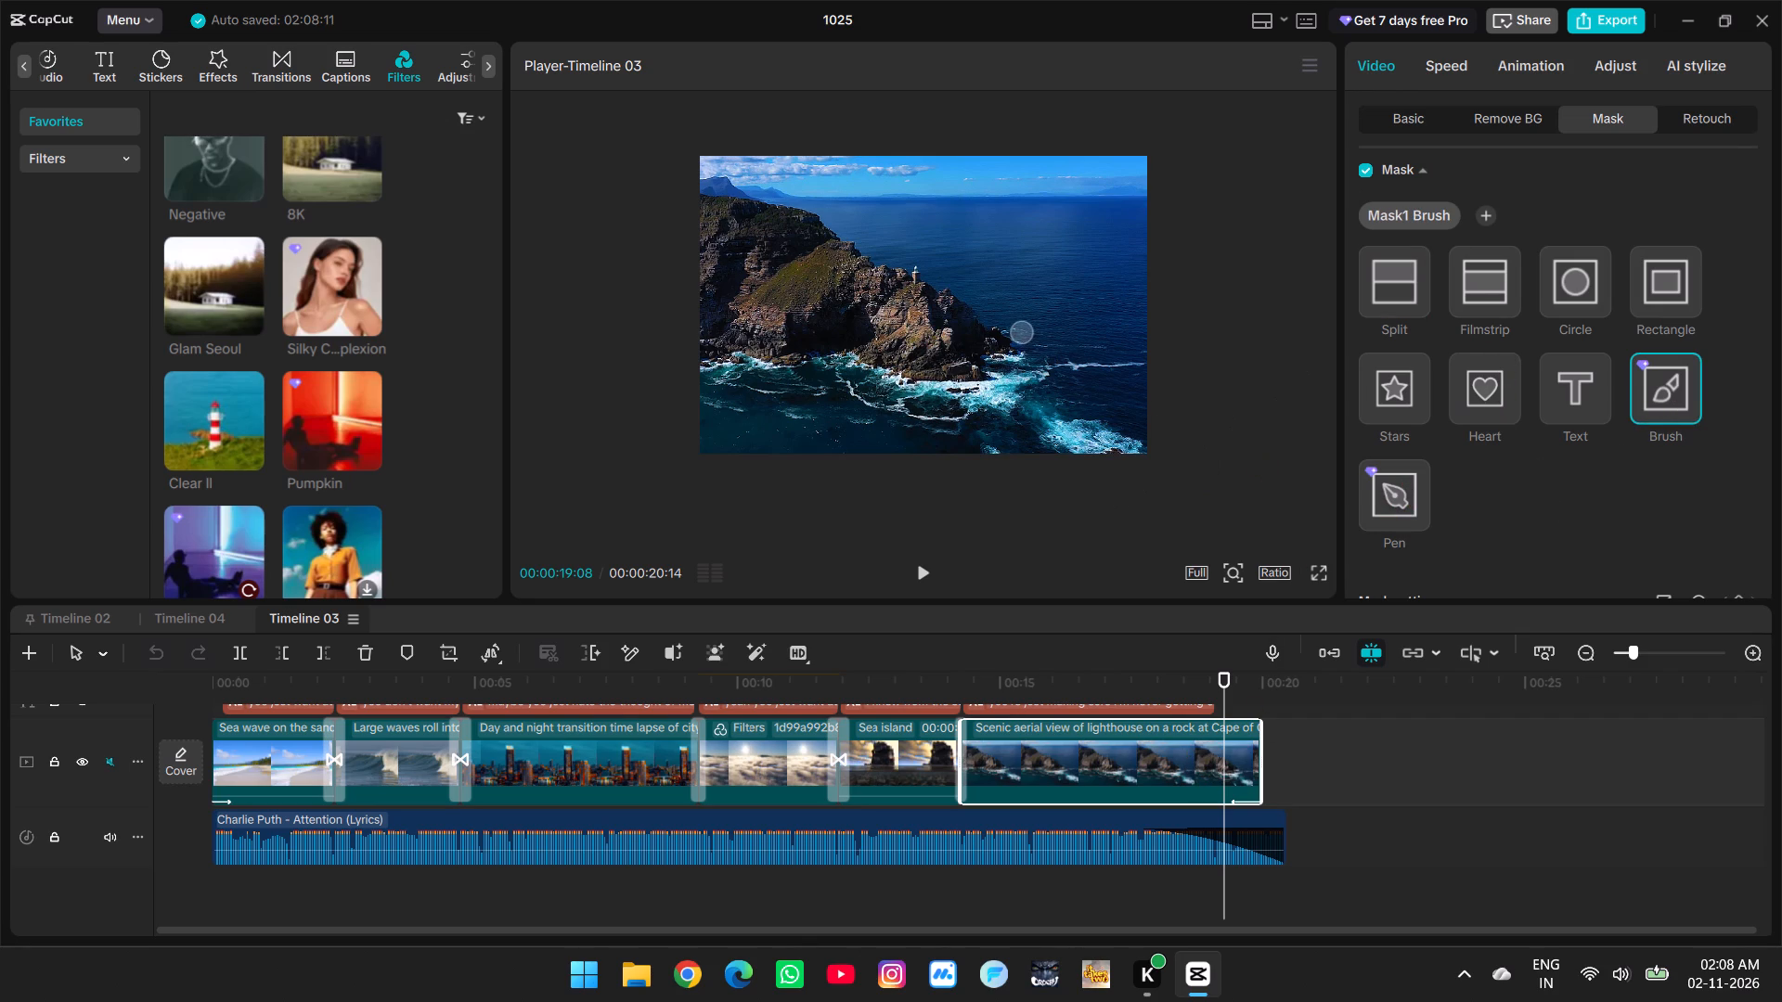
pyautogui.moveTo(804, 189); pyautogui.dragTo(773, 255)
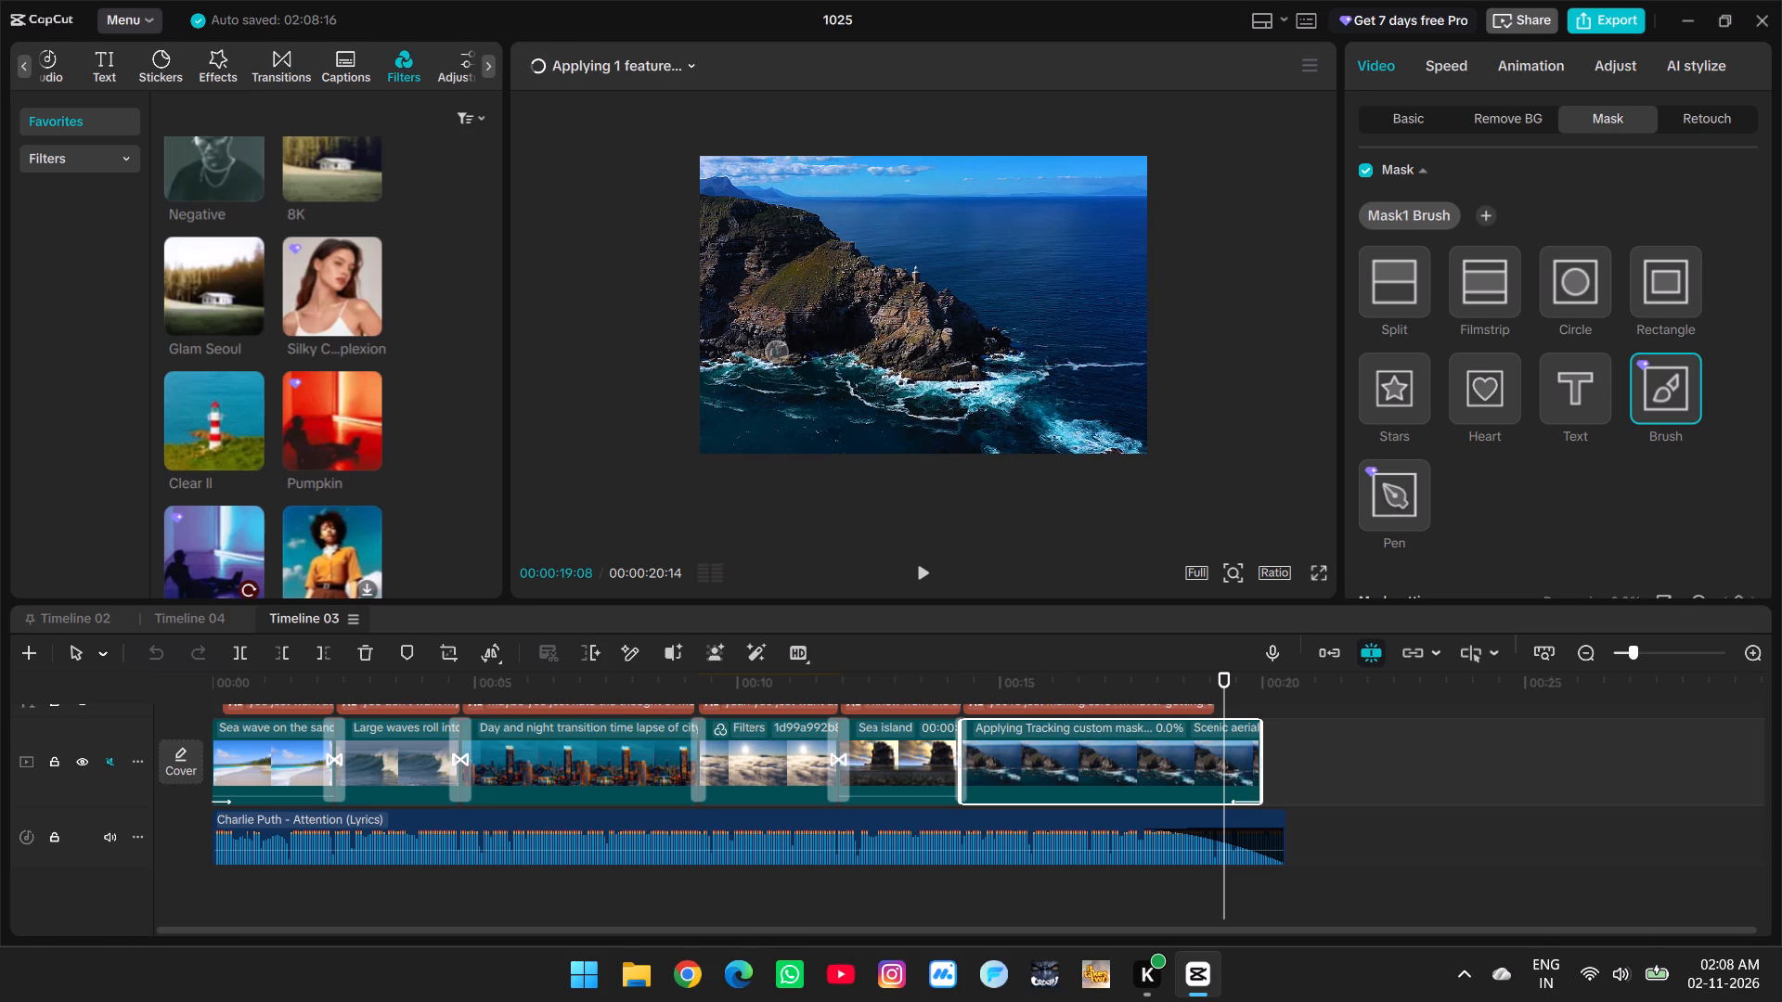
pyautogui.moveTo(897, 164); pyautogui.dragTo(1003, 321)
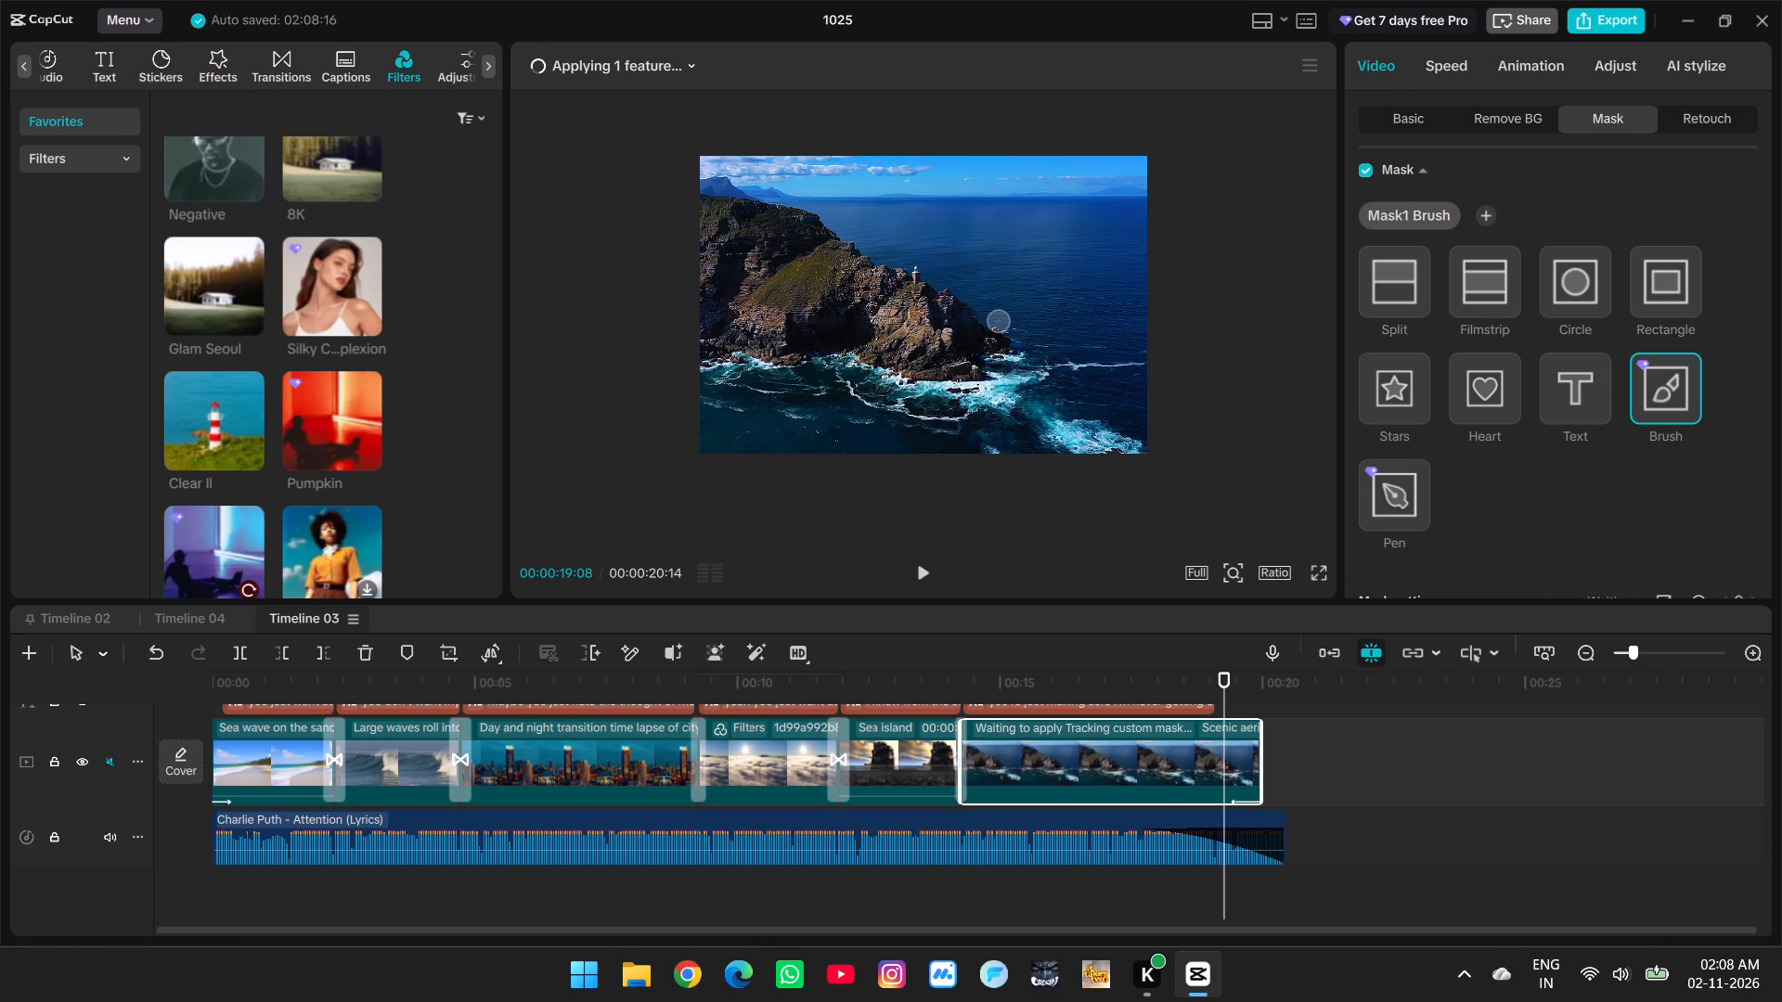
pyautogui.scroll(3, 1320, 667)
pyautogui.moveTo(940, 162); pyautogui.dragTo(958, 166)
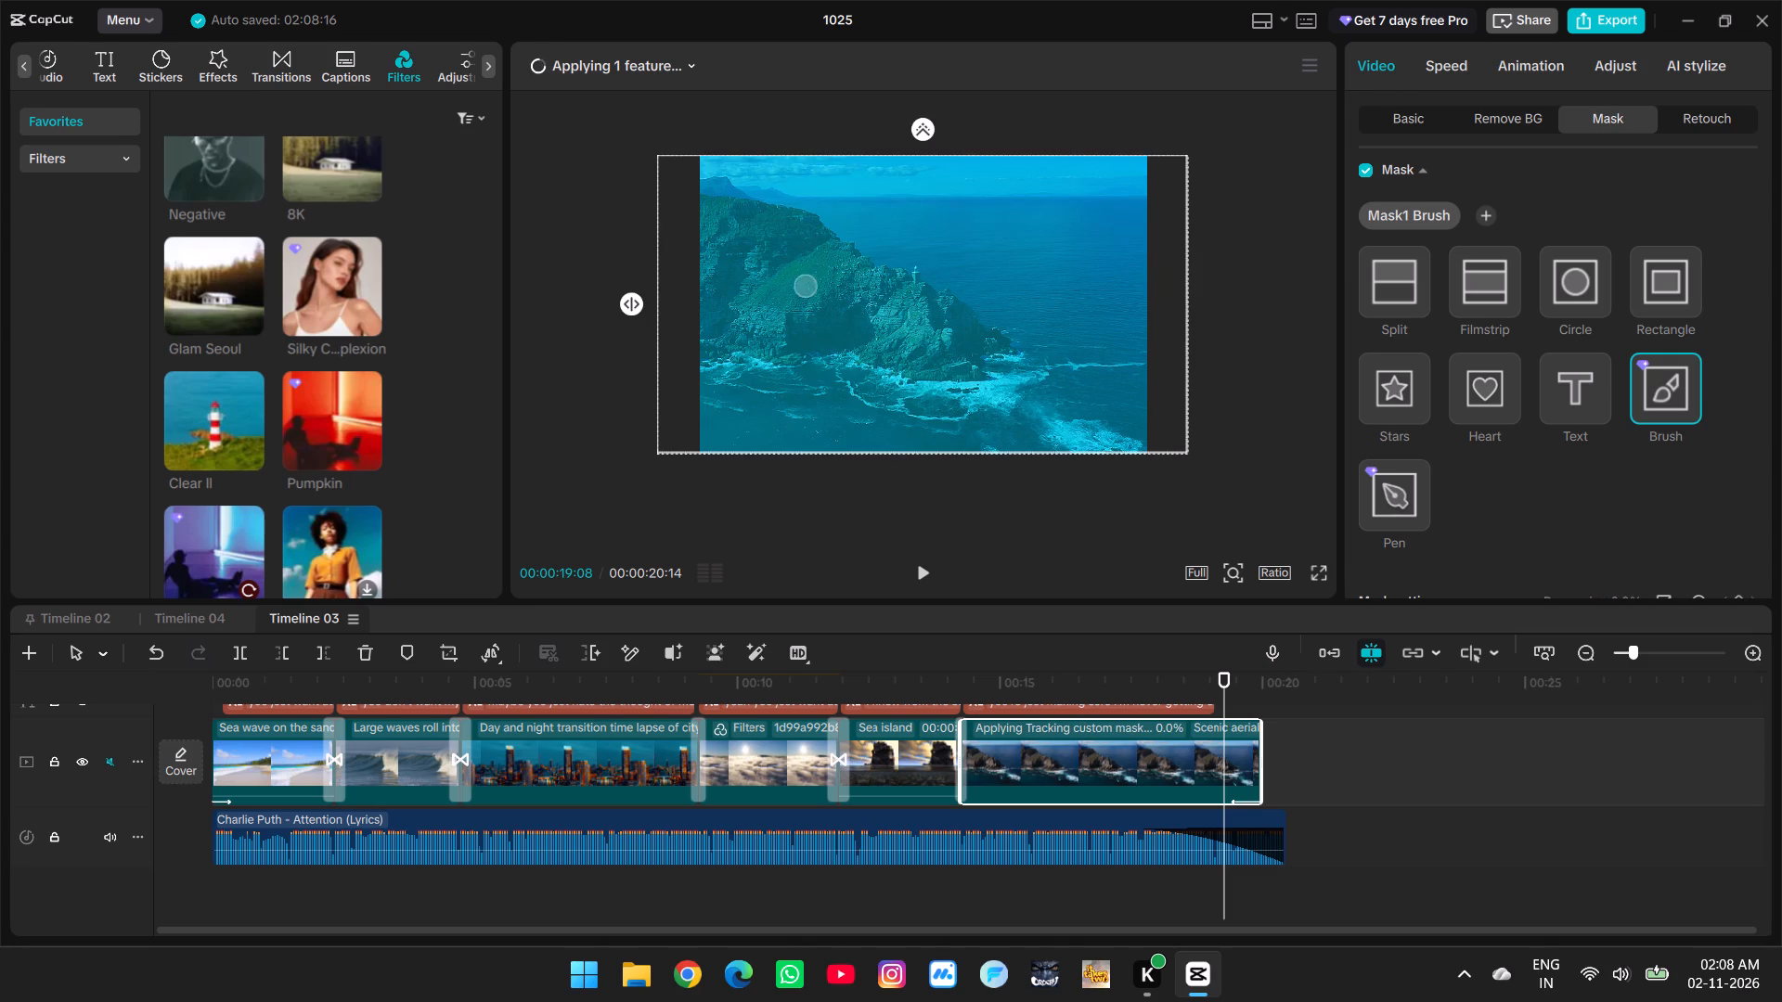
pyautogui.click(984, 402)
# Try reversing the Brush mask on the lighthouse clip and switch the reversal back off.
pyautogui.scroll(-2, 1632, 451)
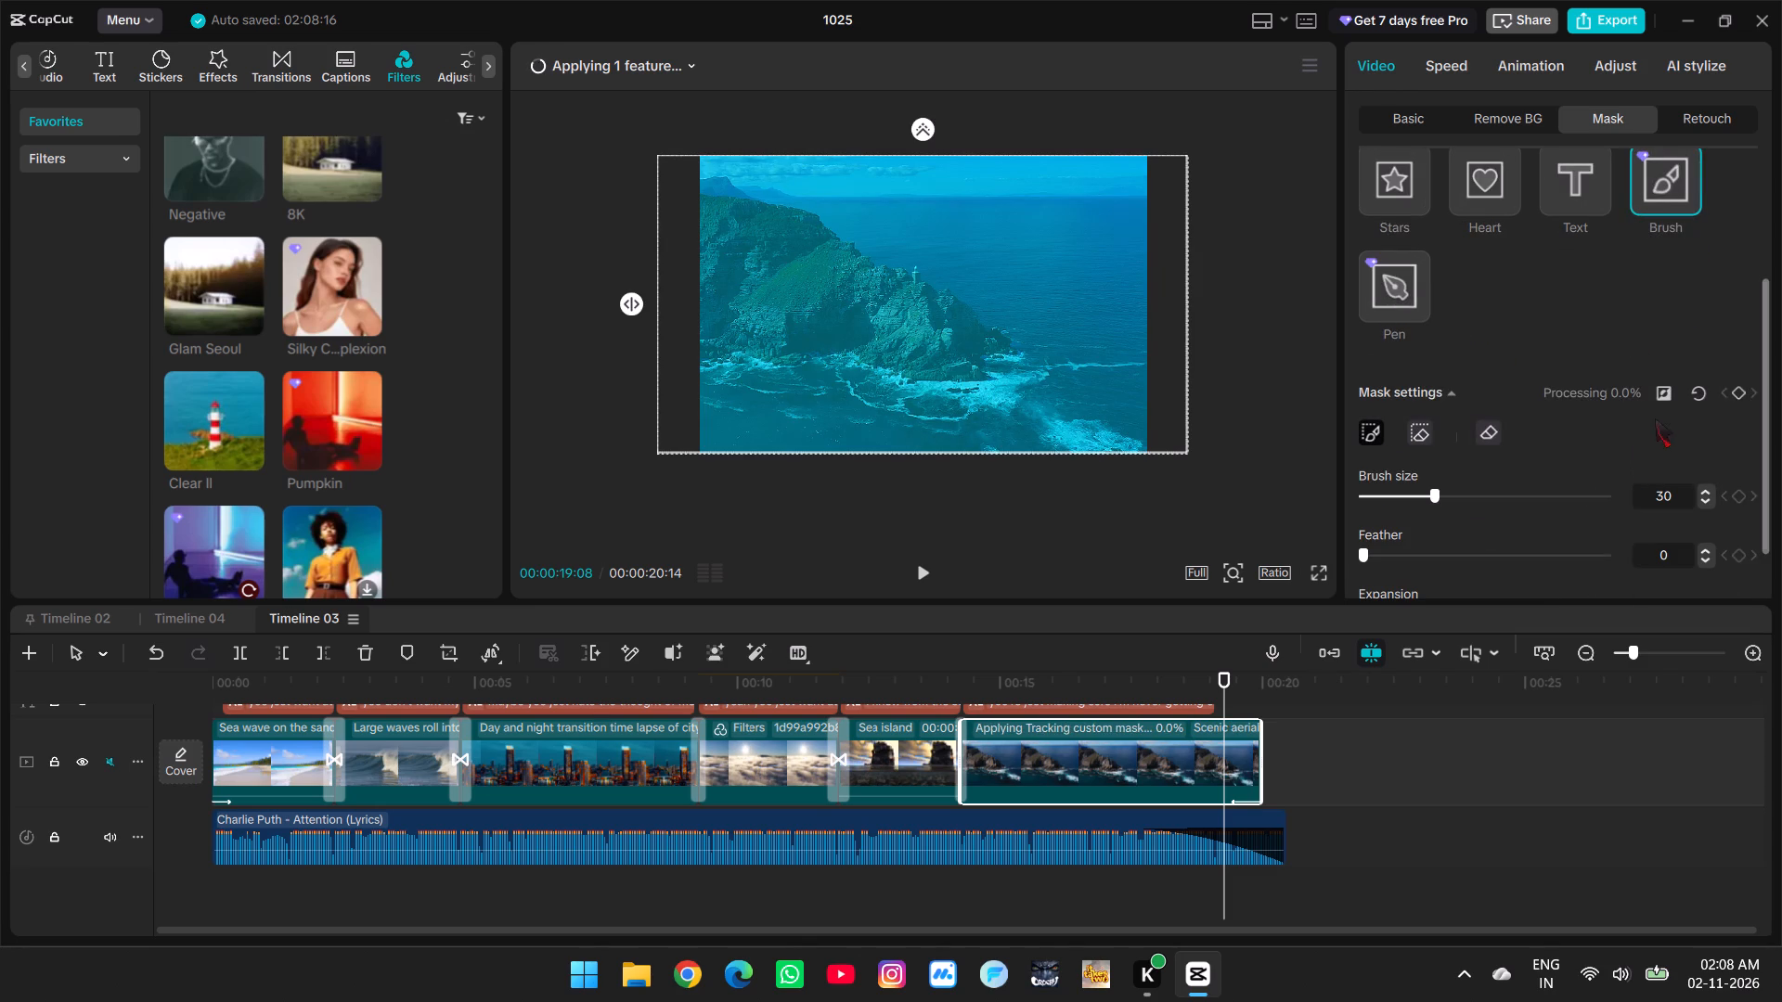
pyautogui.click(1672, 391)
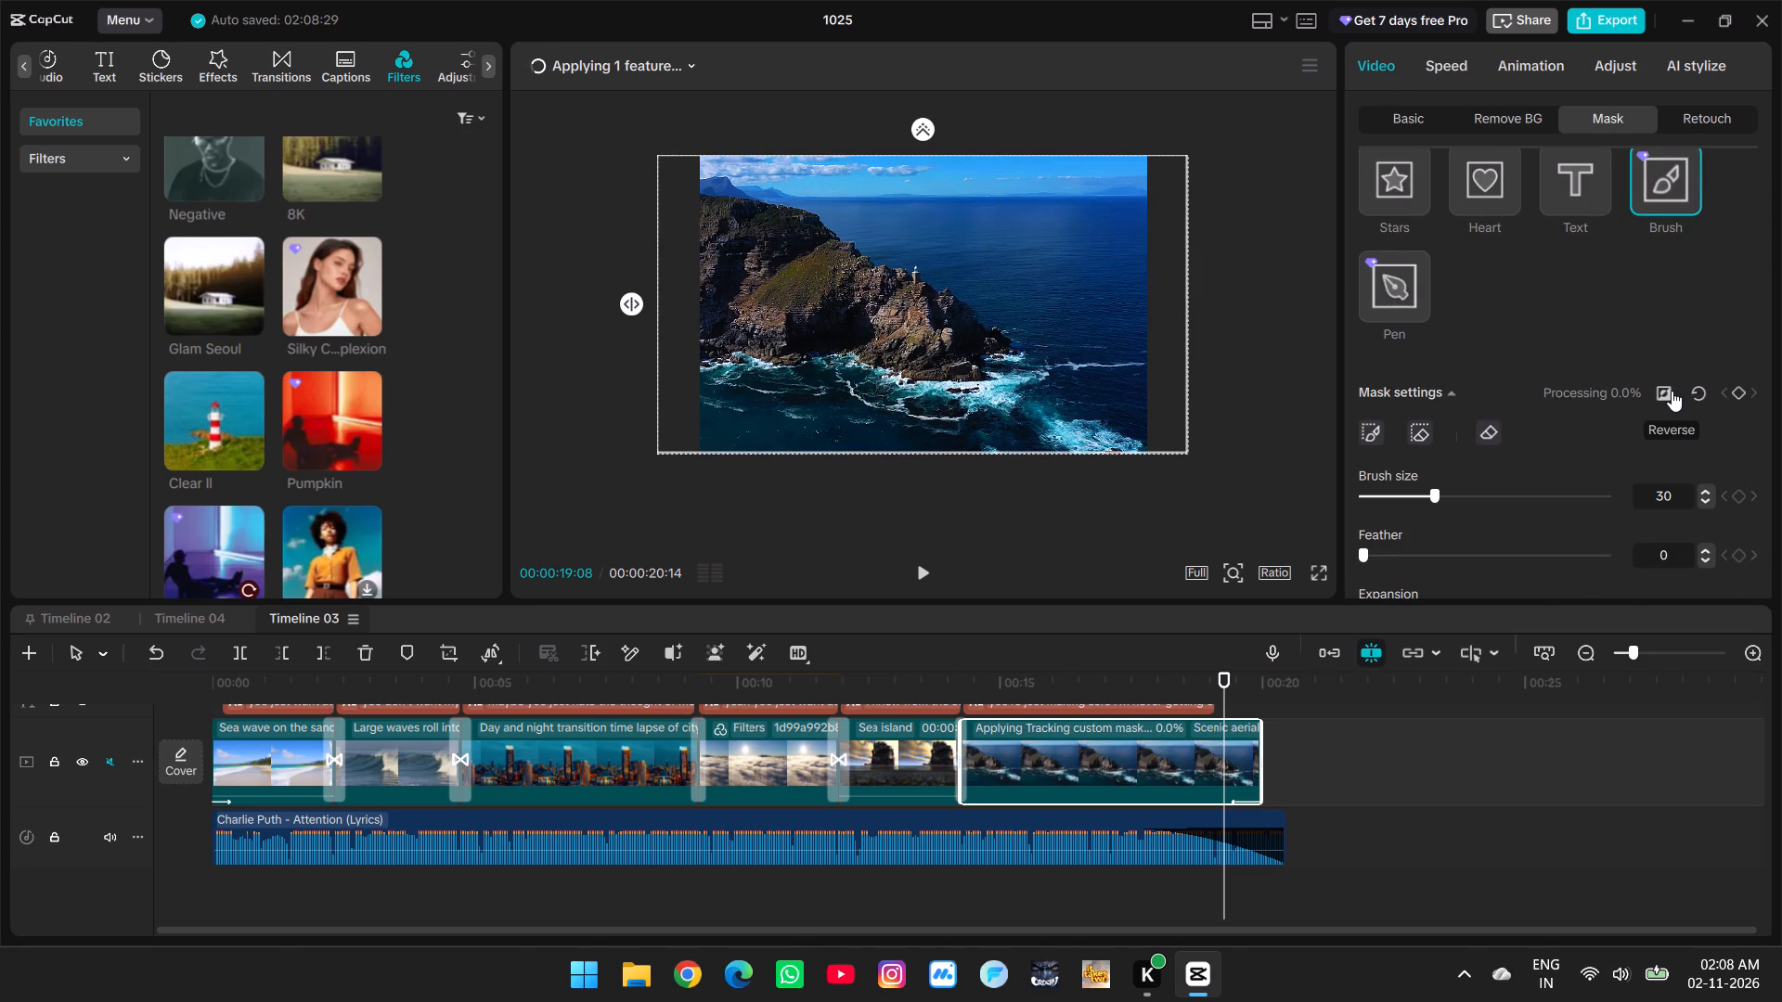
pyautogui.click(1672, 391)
# Remove the Brush mask from the lighthouse clip.
pyautogui.scroll(2, 1672, 391)
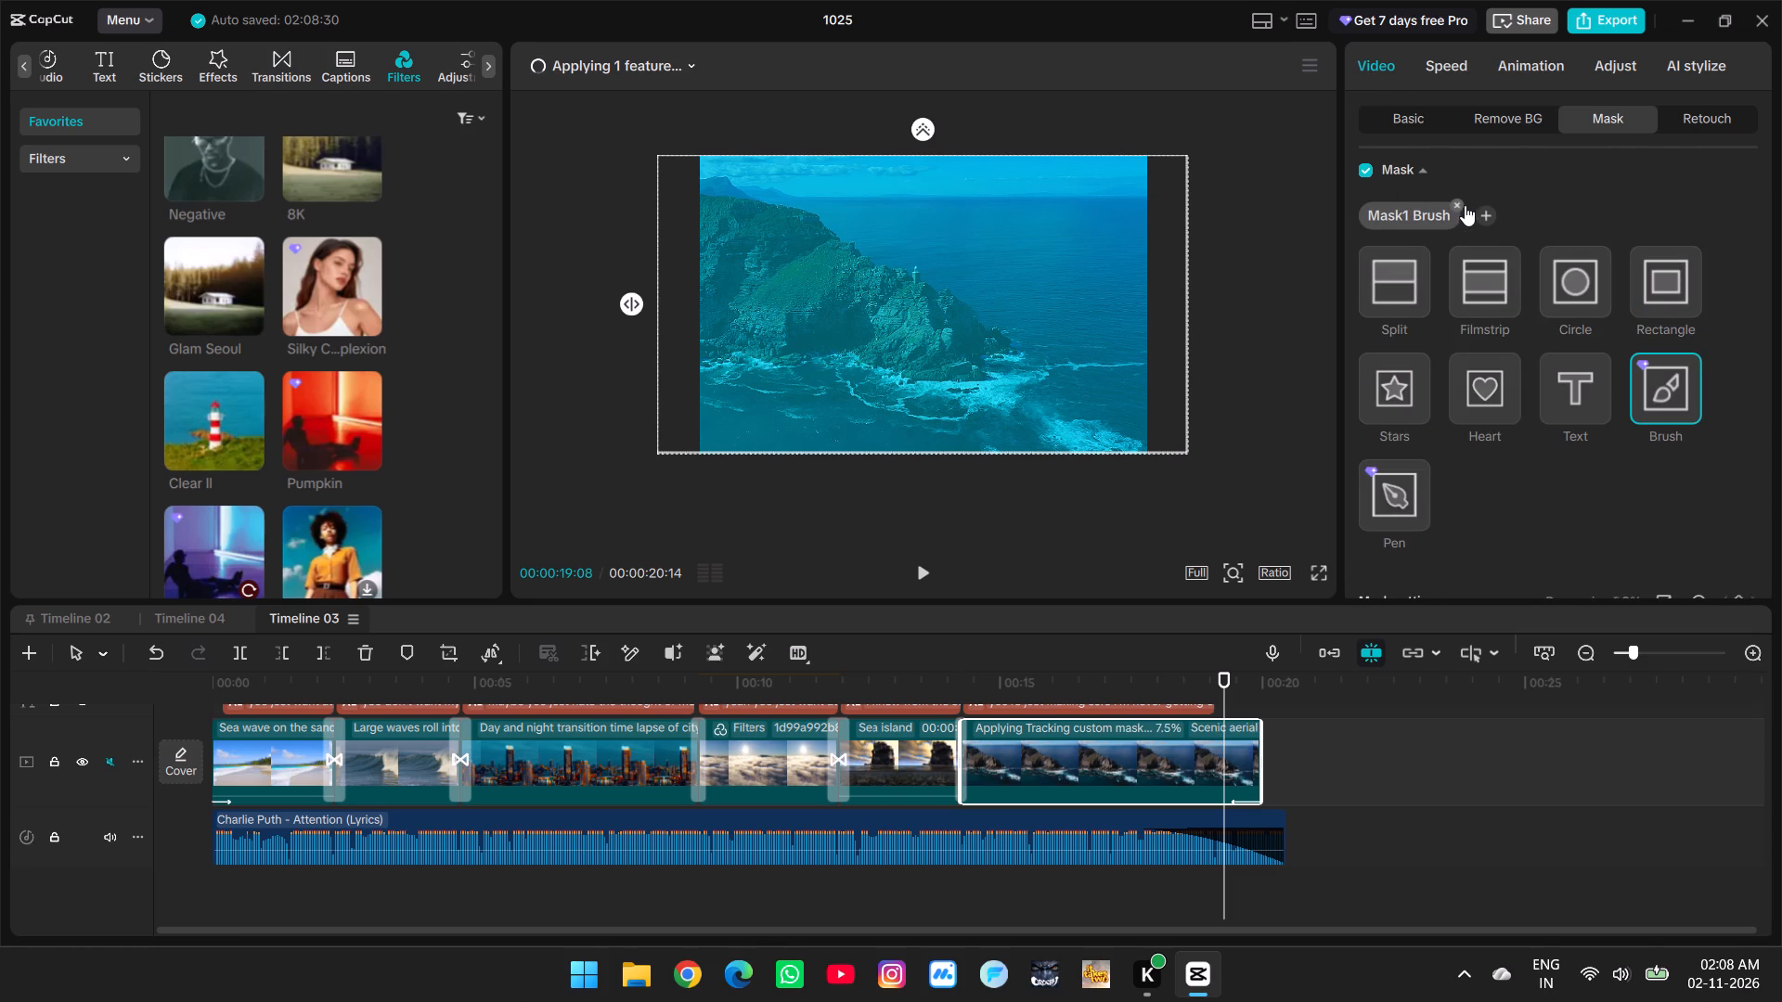
pyautogui.click(1466, 205)
pyautogui.click(1458, 204)
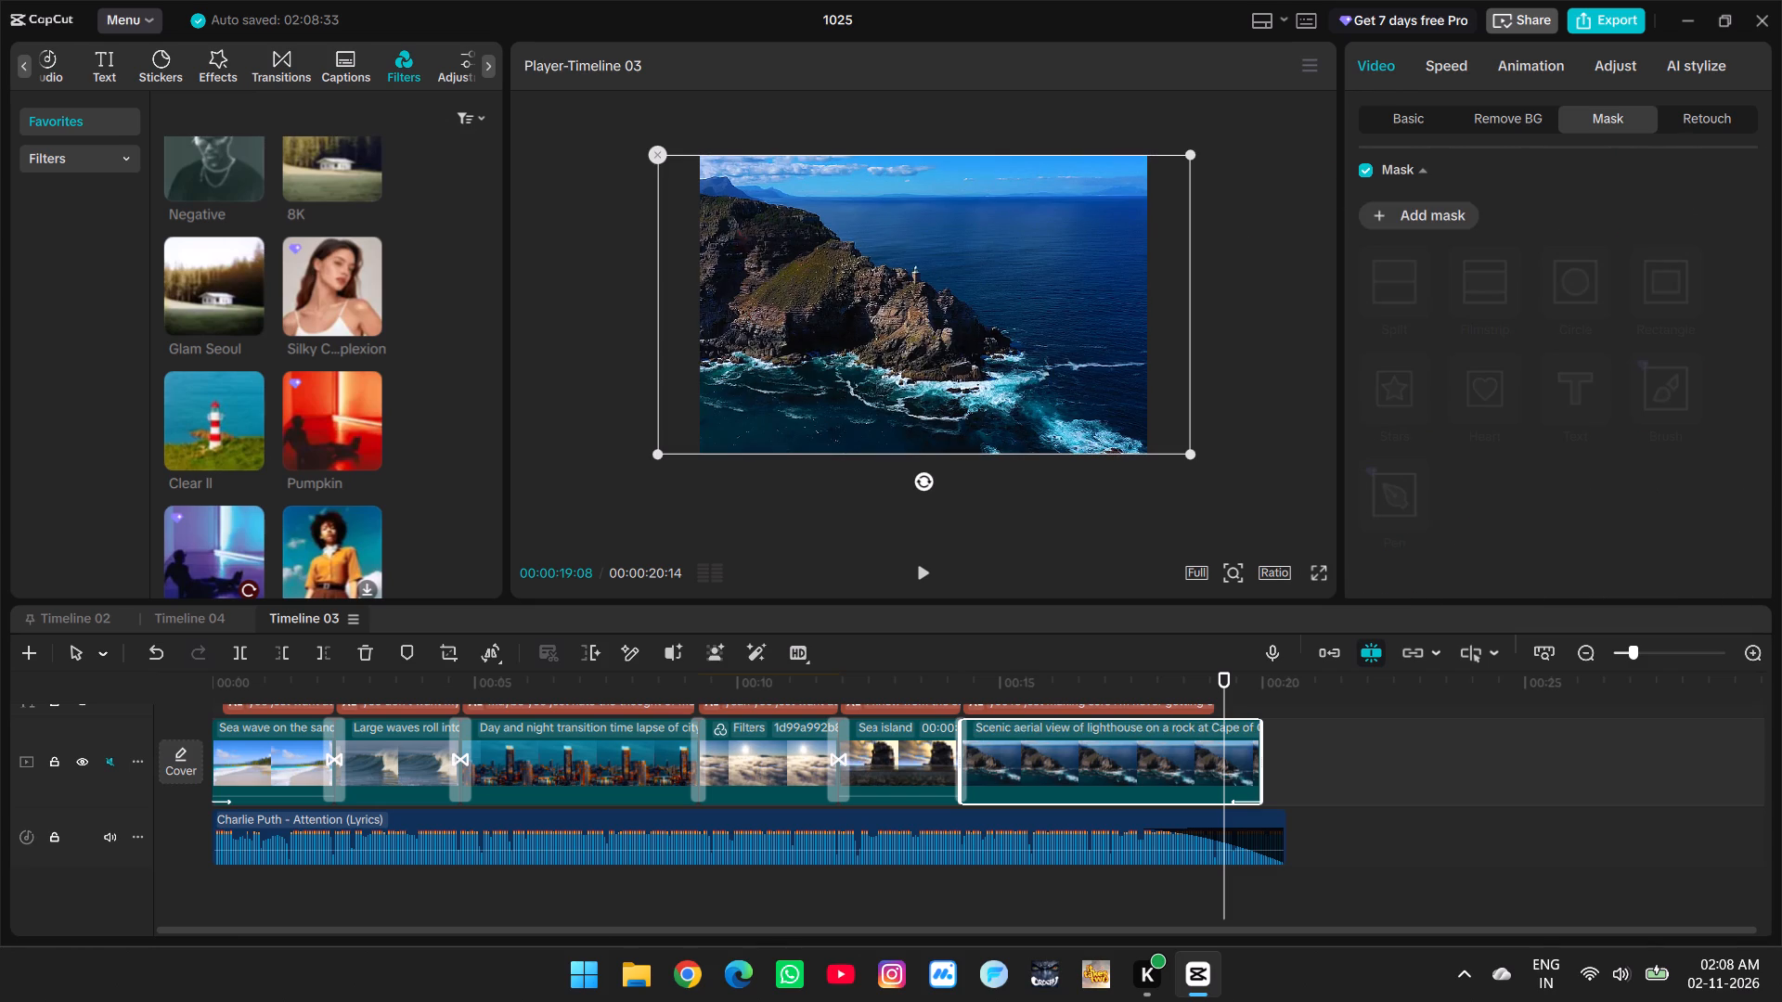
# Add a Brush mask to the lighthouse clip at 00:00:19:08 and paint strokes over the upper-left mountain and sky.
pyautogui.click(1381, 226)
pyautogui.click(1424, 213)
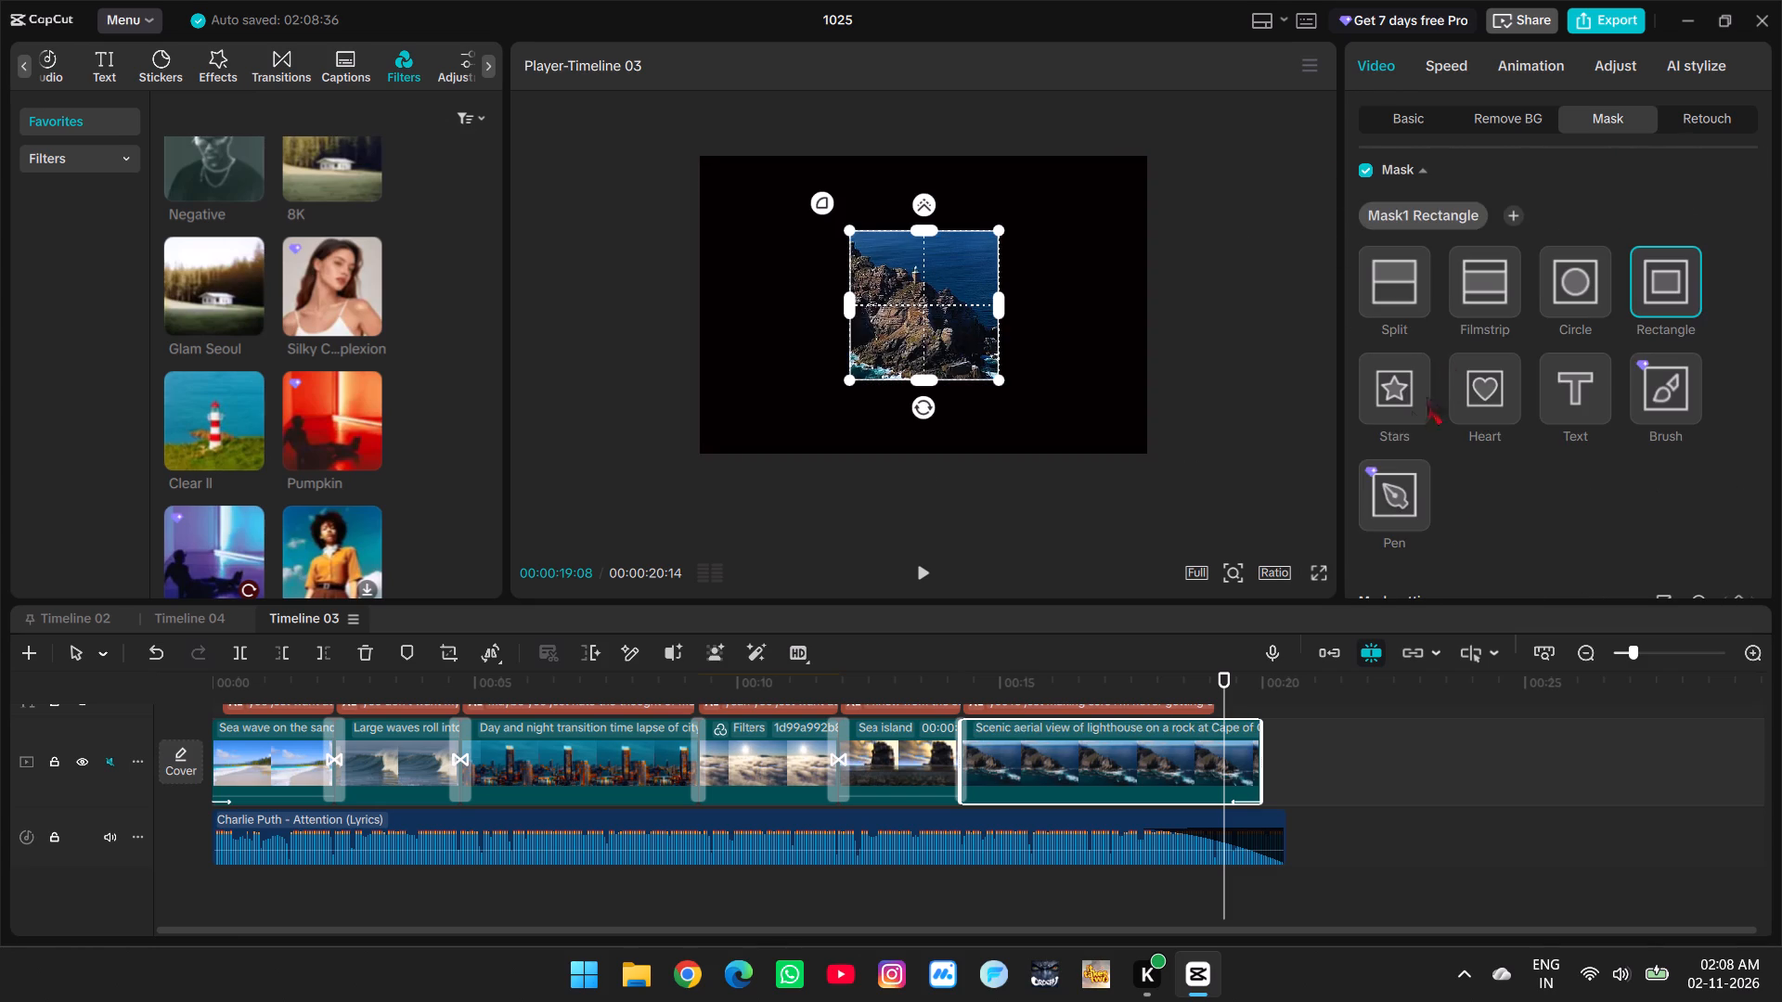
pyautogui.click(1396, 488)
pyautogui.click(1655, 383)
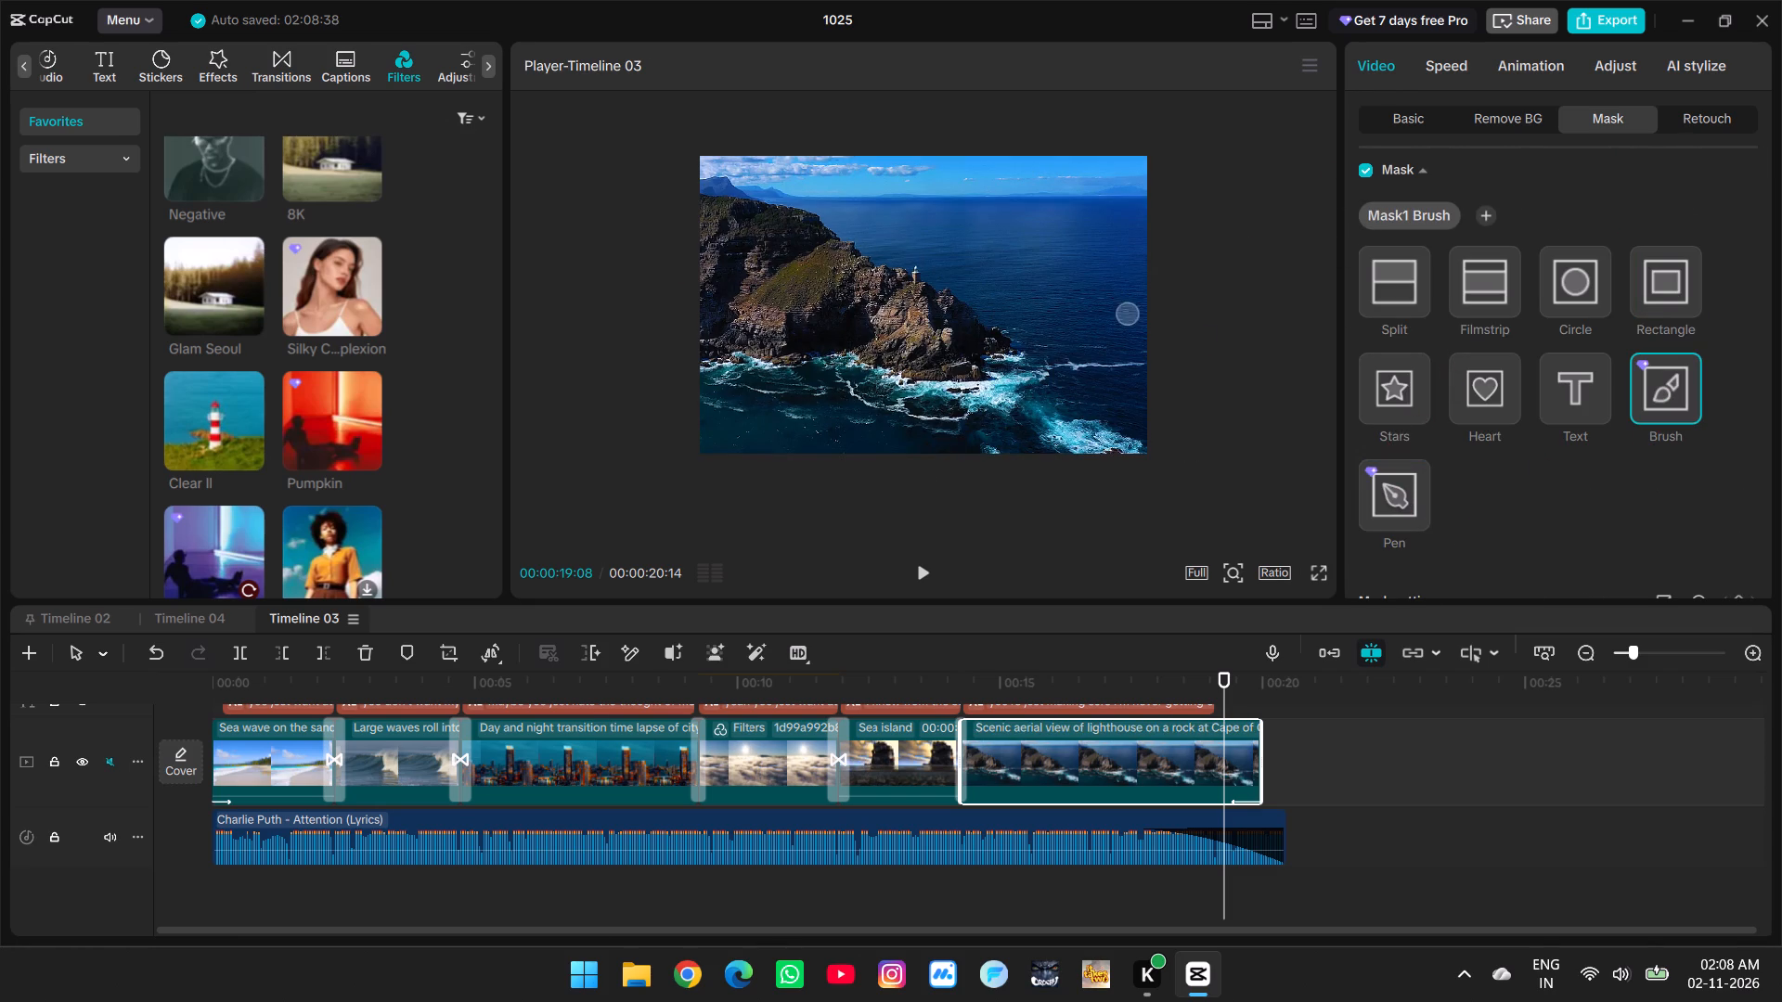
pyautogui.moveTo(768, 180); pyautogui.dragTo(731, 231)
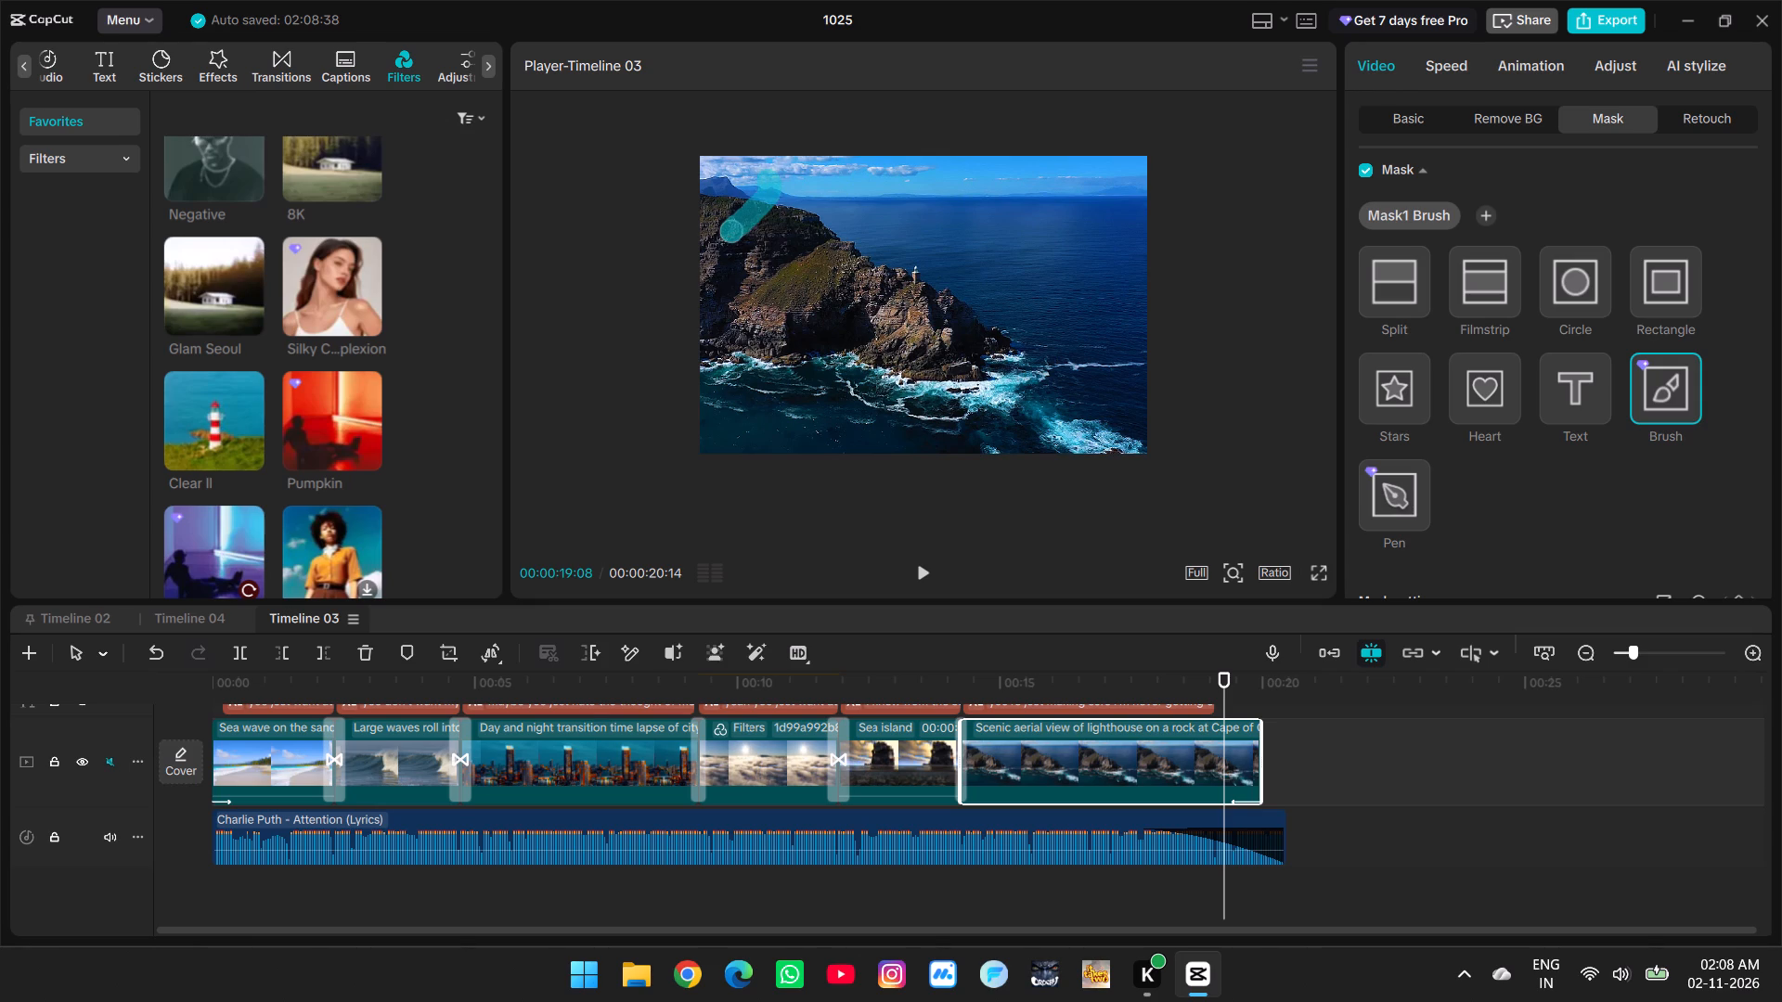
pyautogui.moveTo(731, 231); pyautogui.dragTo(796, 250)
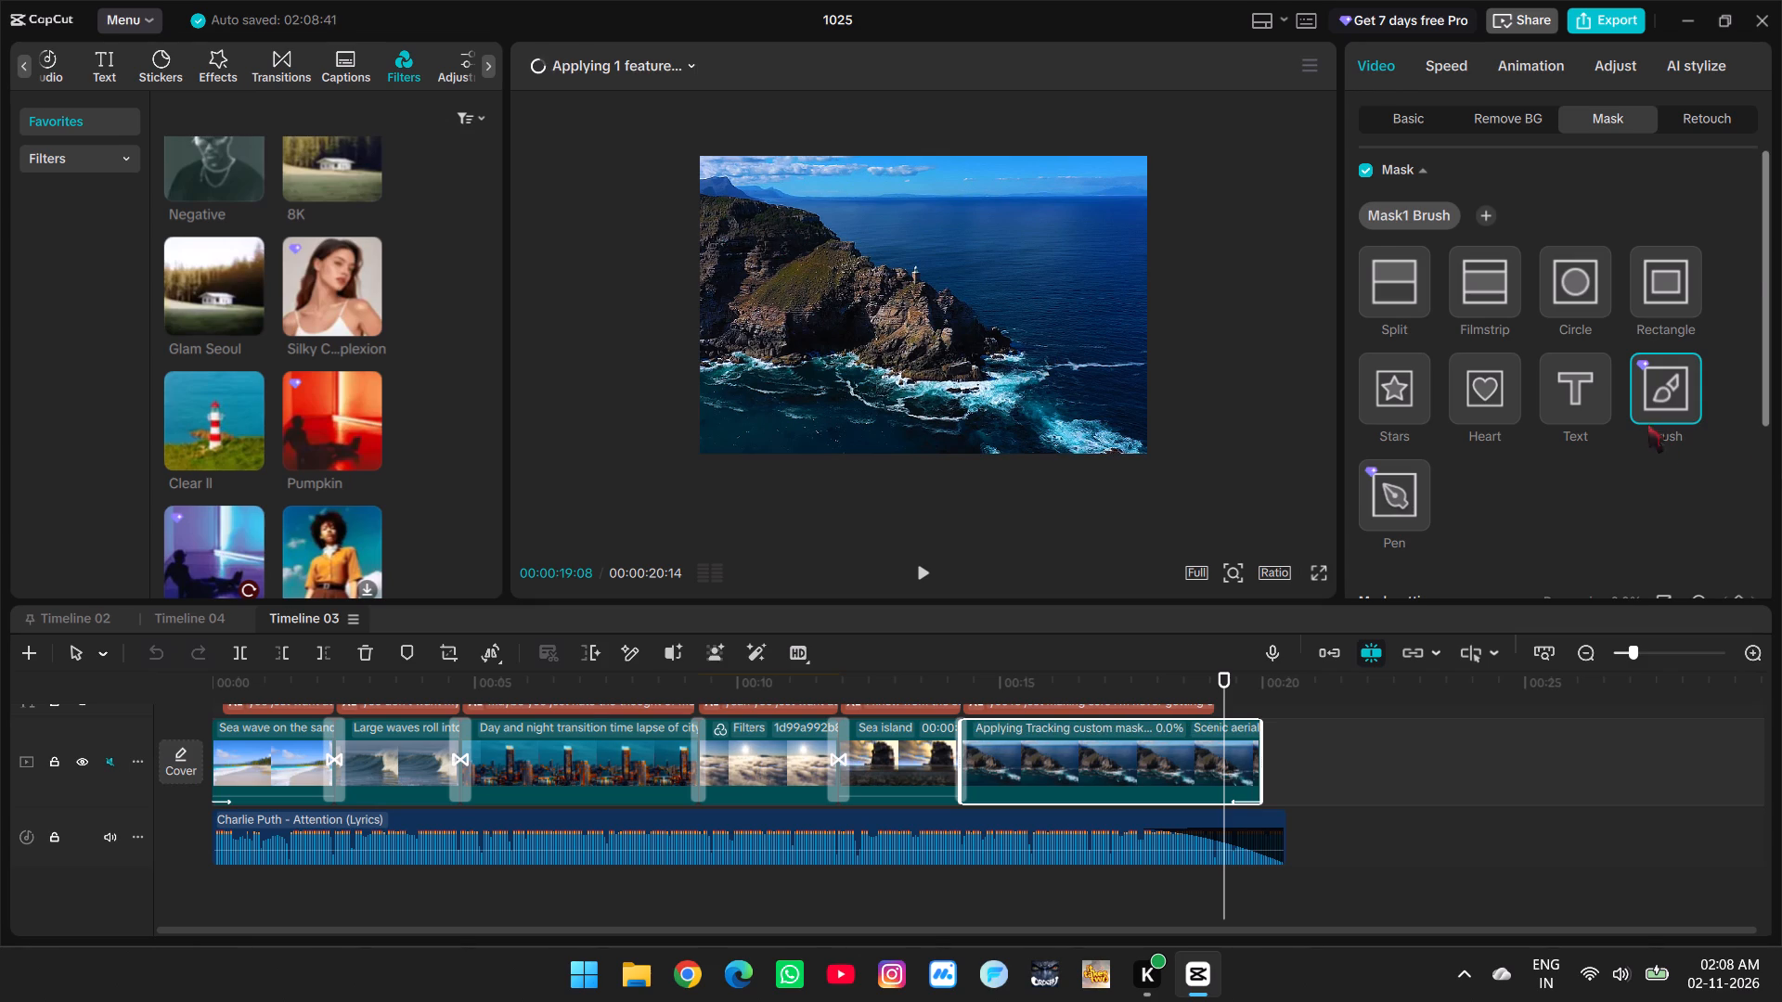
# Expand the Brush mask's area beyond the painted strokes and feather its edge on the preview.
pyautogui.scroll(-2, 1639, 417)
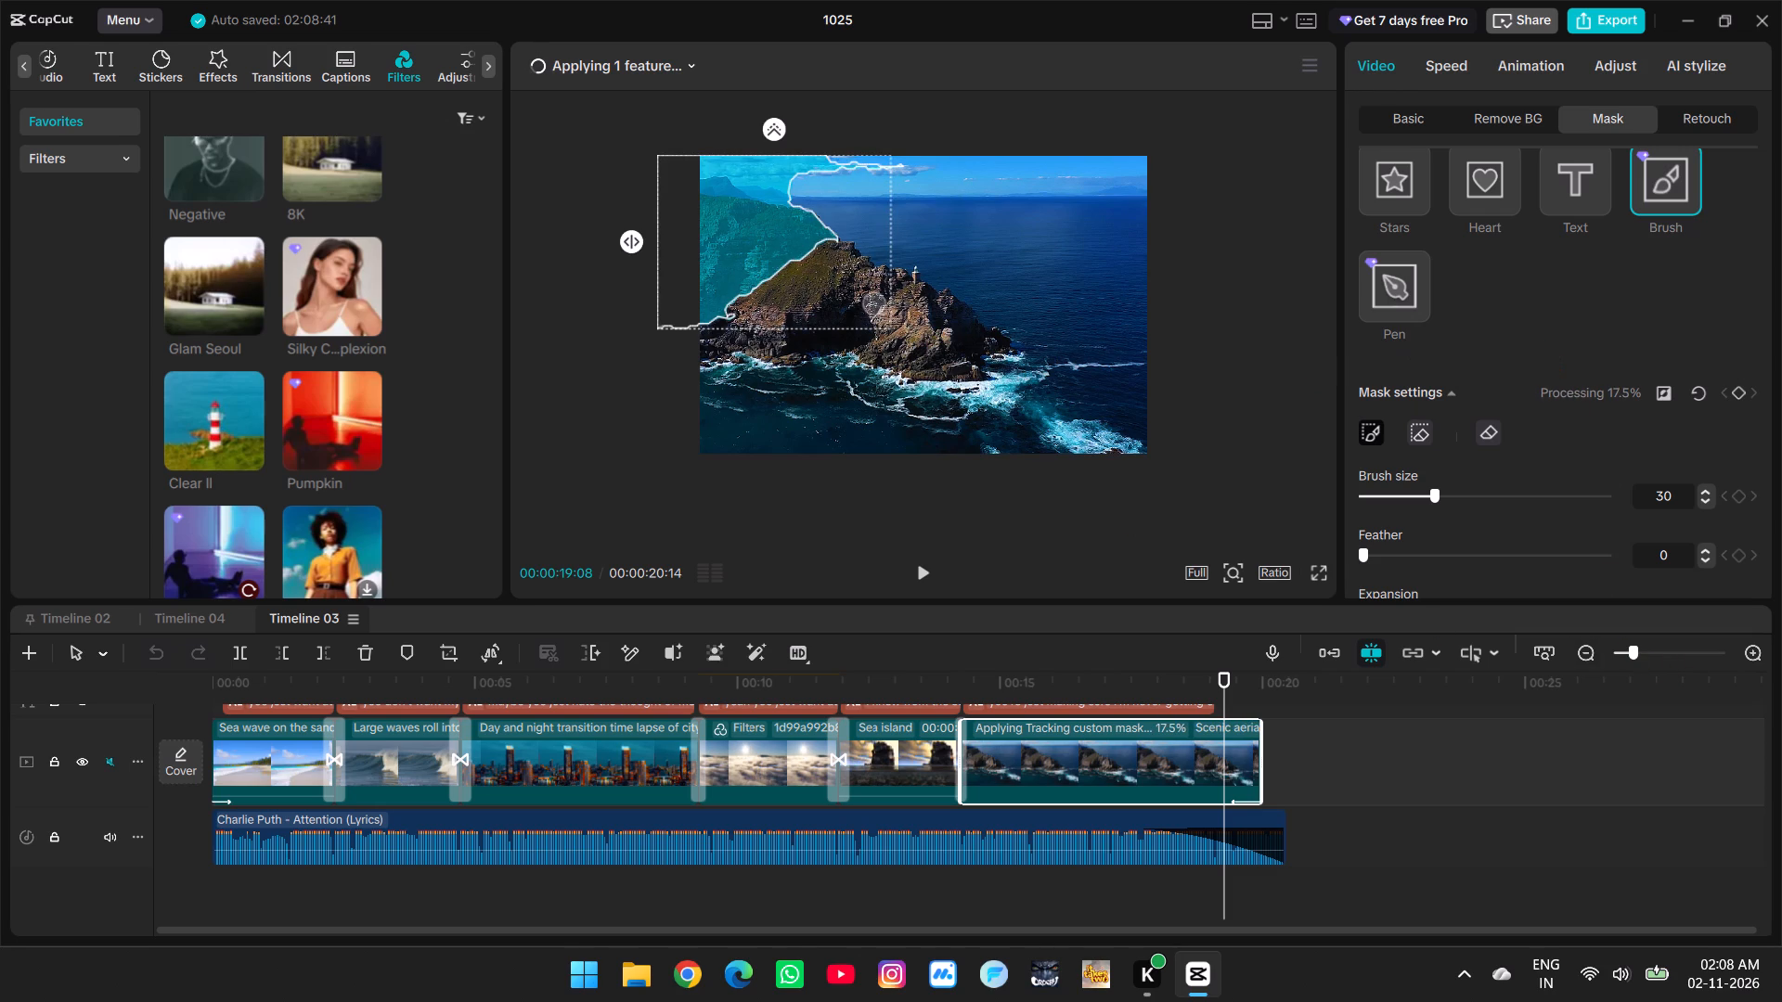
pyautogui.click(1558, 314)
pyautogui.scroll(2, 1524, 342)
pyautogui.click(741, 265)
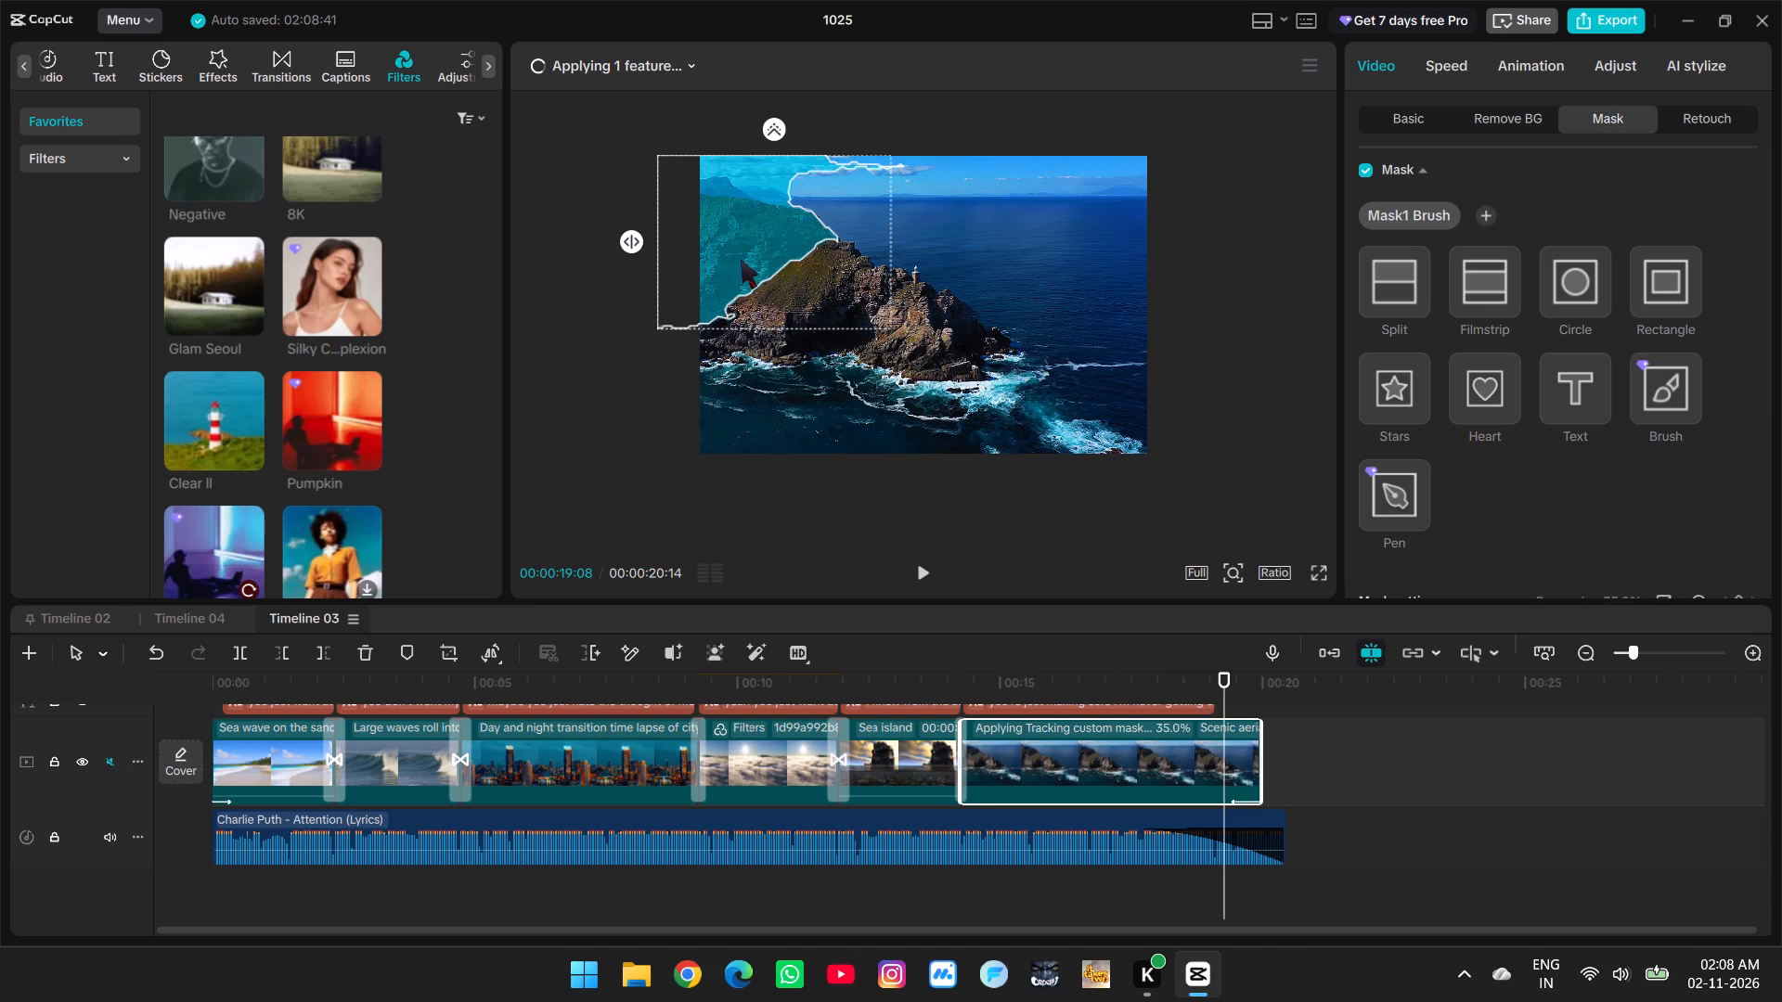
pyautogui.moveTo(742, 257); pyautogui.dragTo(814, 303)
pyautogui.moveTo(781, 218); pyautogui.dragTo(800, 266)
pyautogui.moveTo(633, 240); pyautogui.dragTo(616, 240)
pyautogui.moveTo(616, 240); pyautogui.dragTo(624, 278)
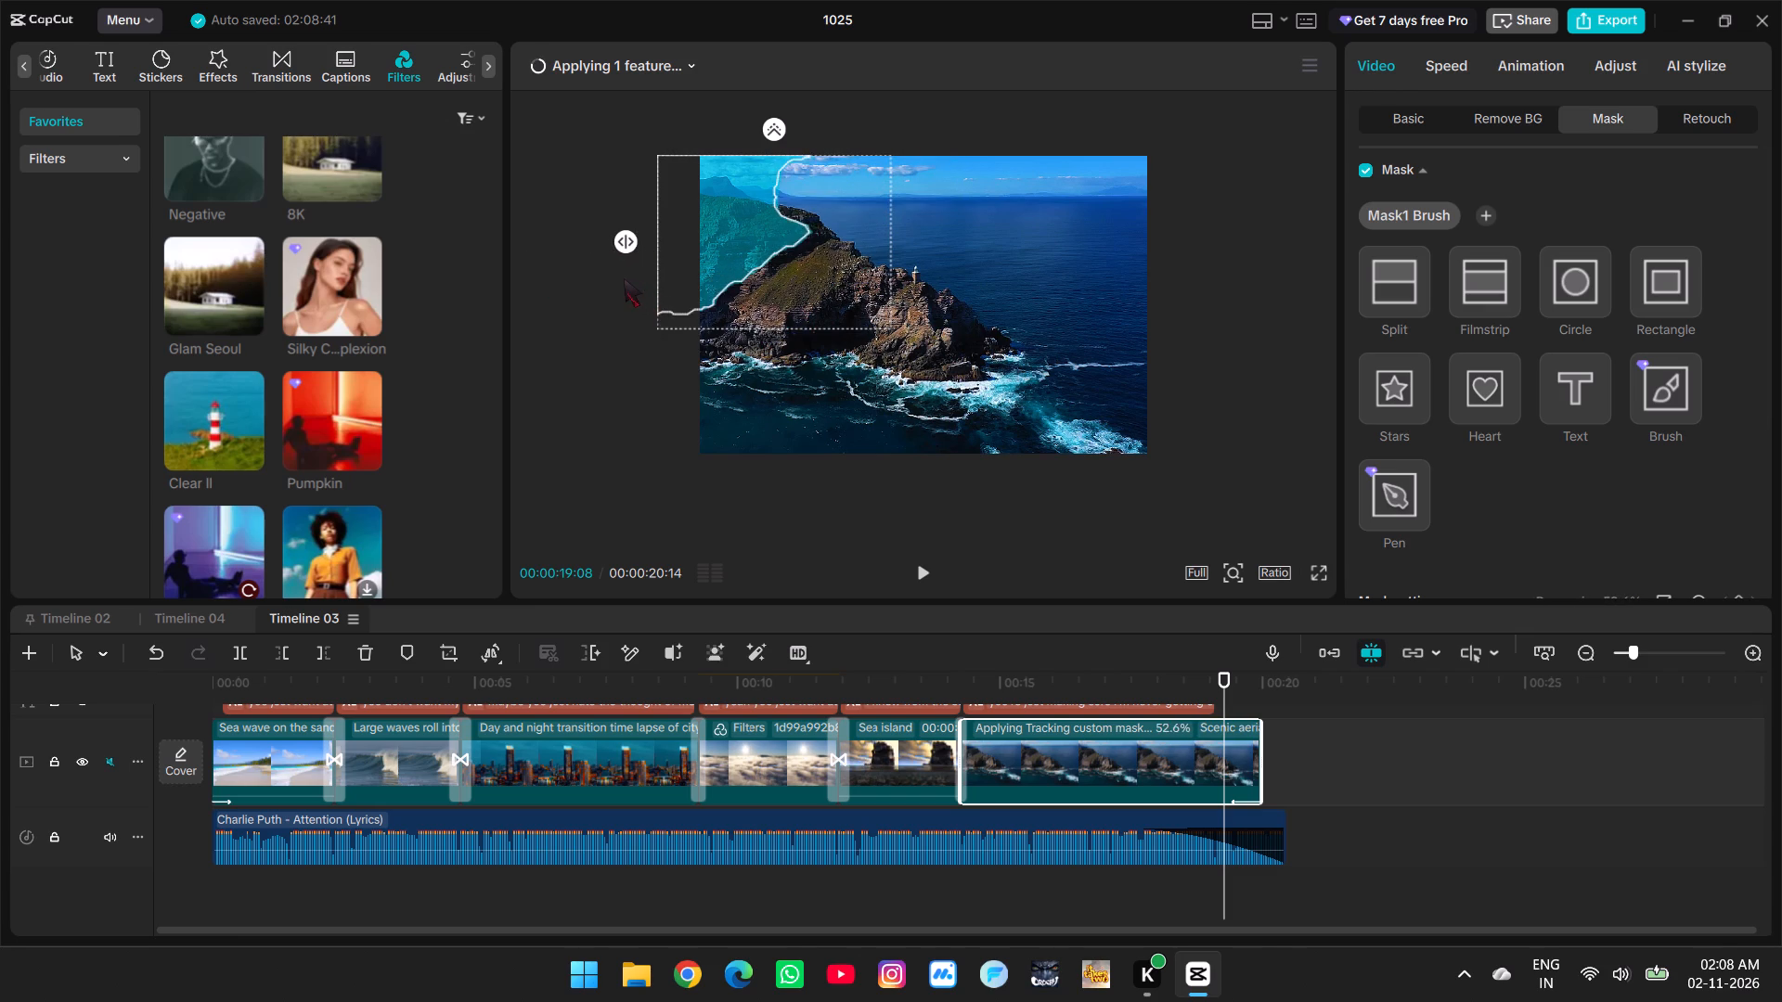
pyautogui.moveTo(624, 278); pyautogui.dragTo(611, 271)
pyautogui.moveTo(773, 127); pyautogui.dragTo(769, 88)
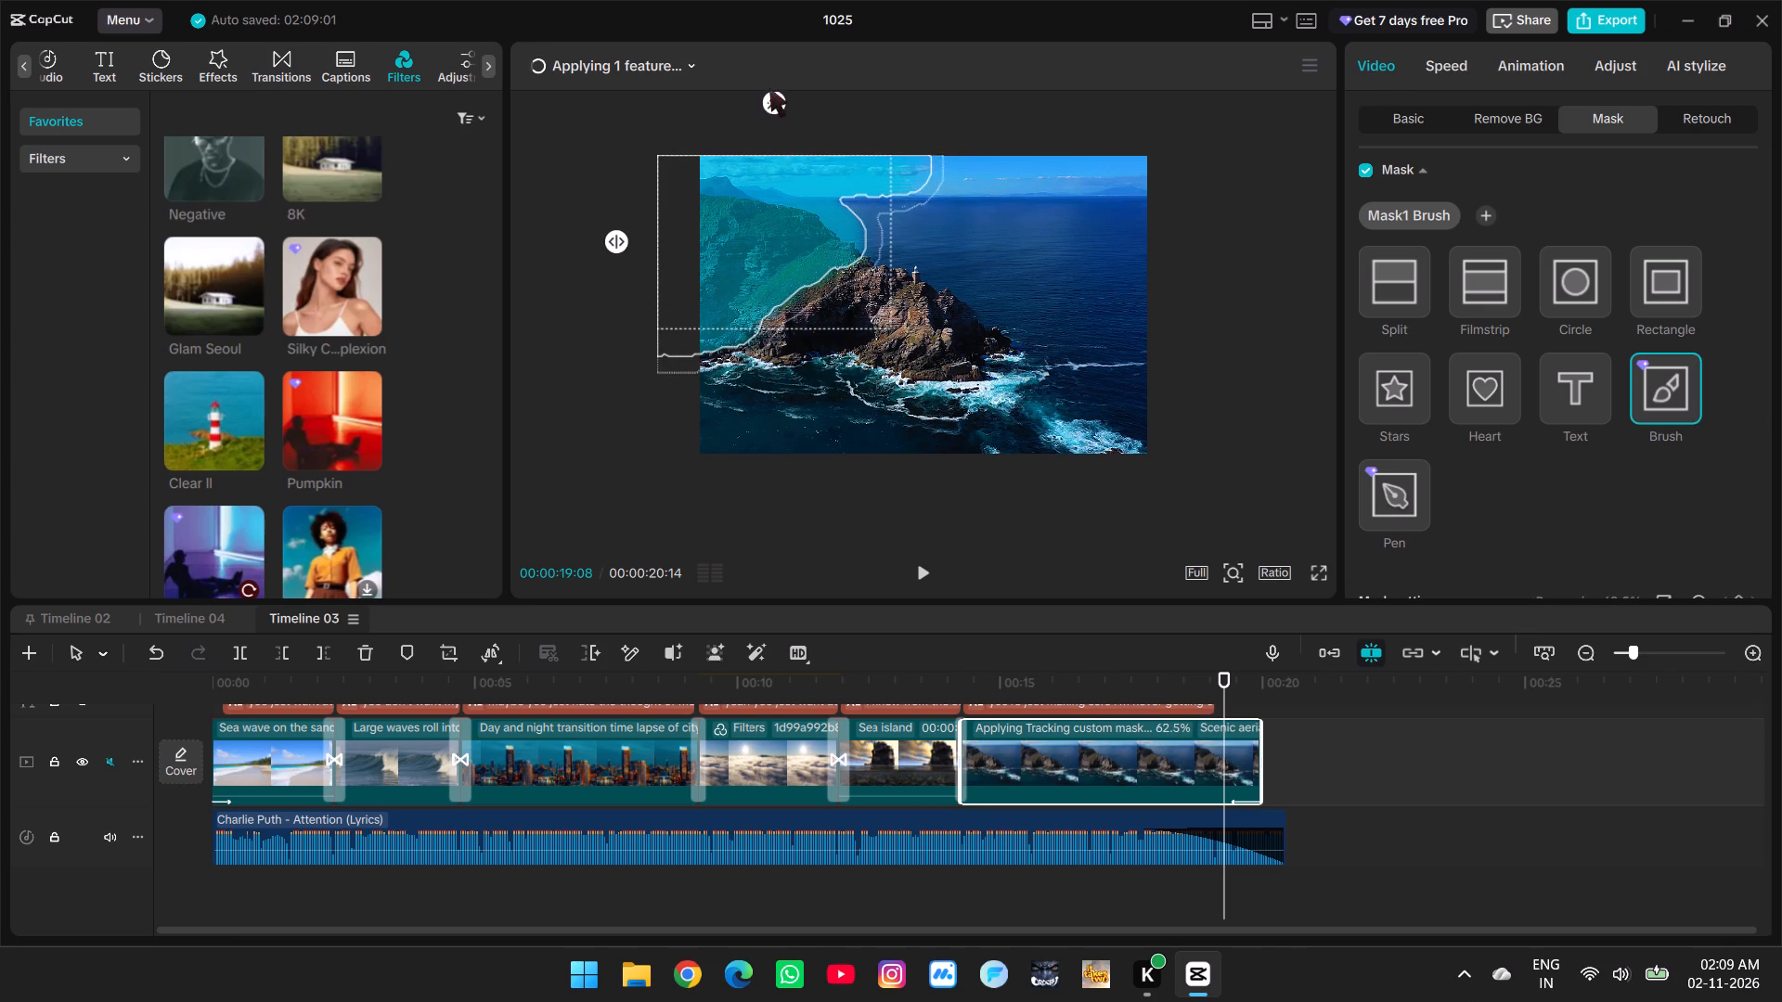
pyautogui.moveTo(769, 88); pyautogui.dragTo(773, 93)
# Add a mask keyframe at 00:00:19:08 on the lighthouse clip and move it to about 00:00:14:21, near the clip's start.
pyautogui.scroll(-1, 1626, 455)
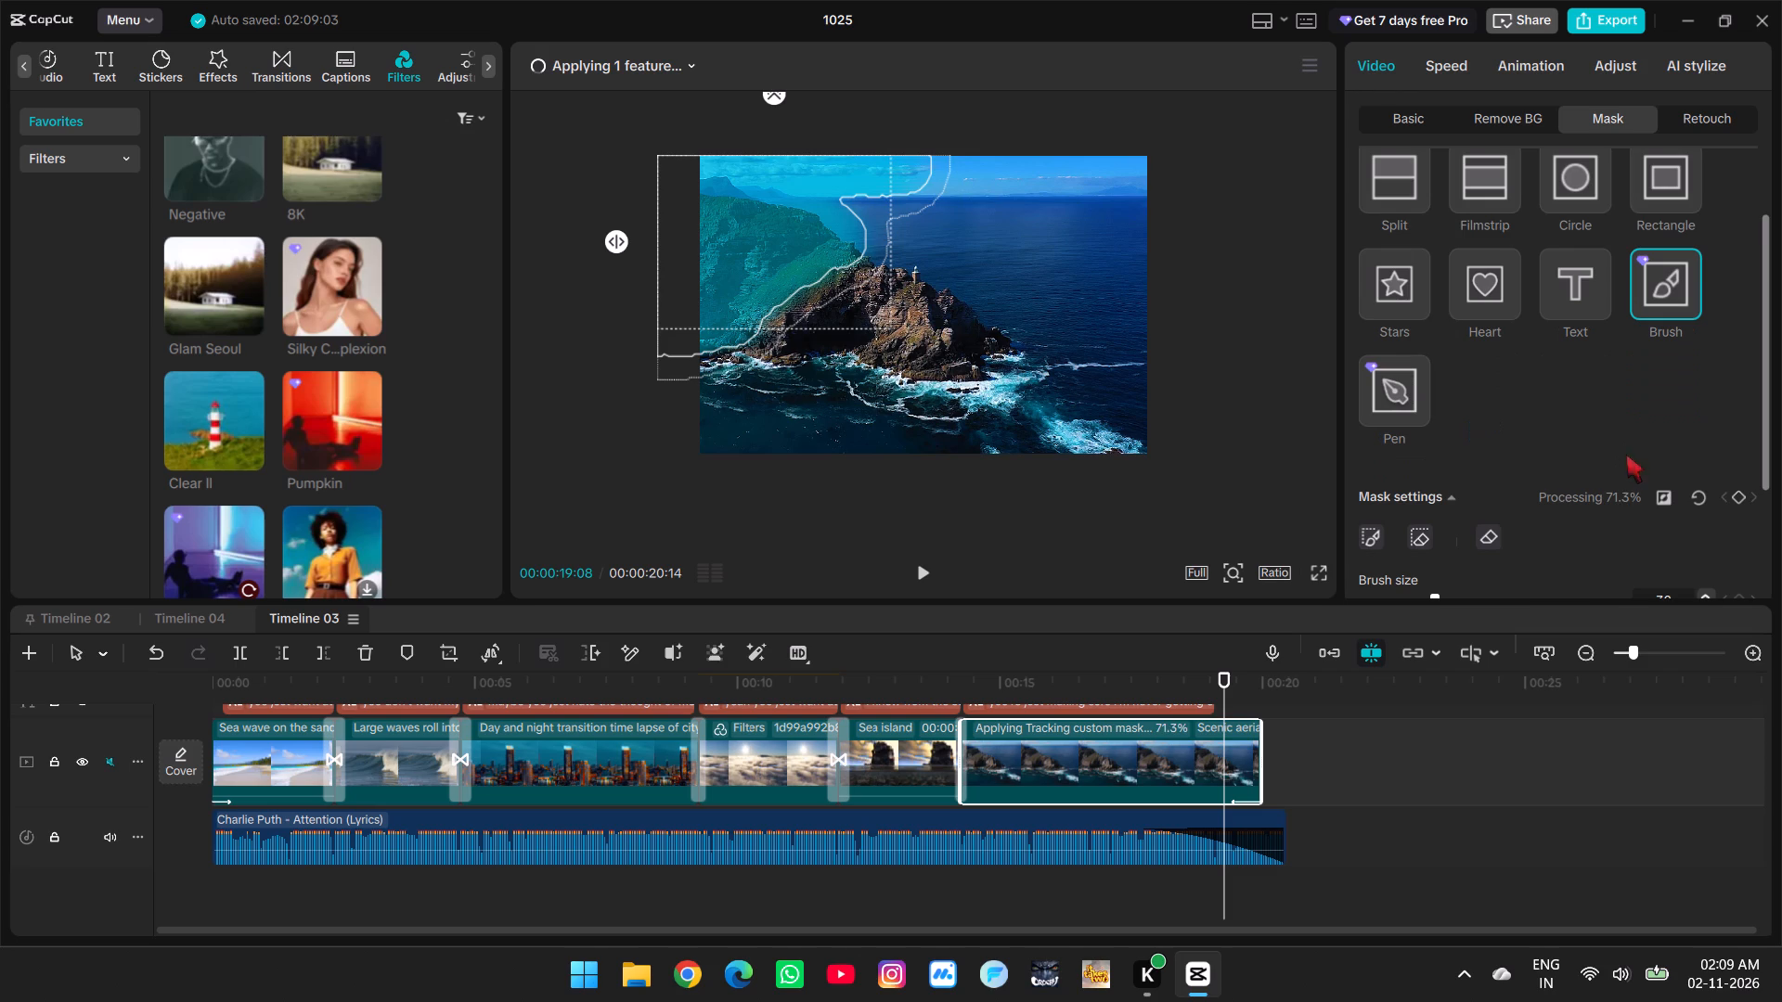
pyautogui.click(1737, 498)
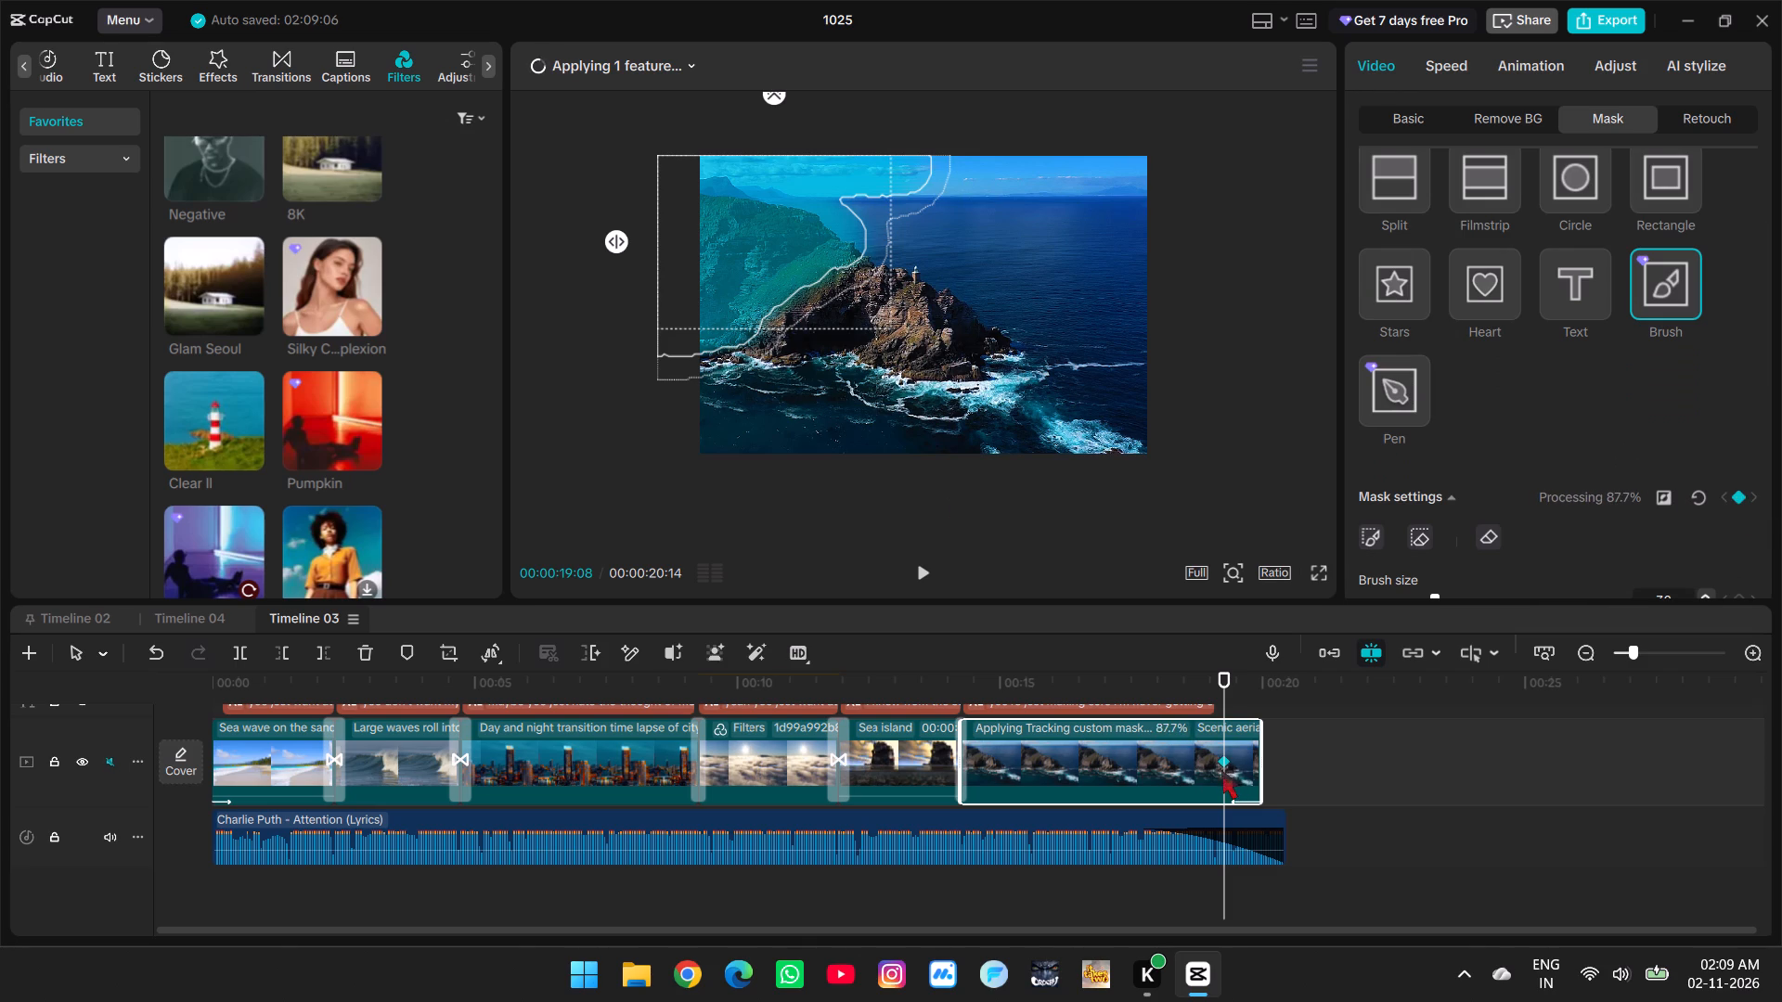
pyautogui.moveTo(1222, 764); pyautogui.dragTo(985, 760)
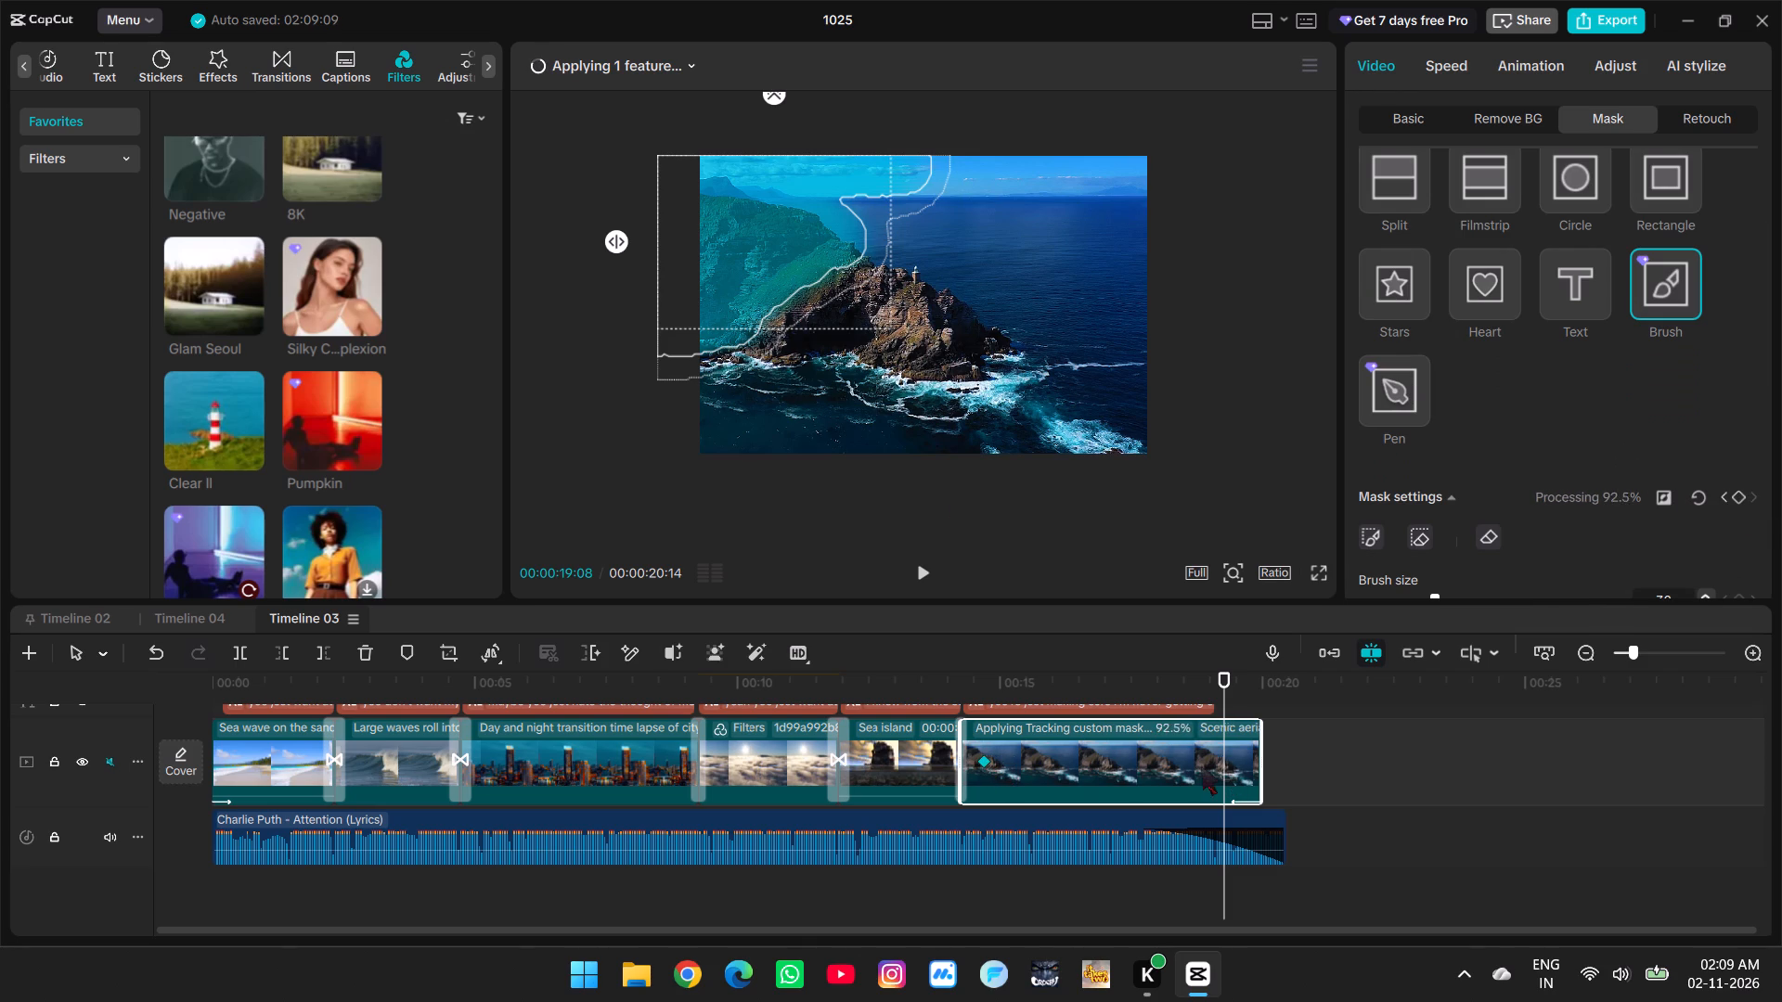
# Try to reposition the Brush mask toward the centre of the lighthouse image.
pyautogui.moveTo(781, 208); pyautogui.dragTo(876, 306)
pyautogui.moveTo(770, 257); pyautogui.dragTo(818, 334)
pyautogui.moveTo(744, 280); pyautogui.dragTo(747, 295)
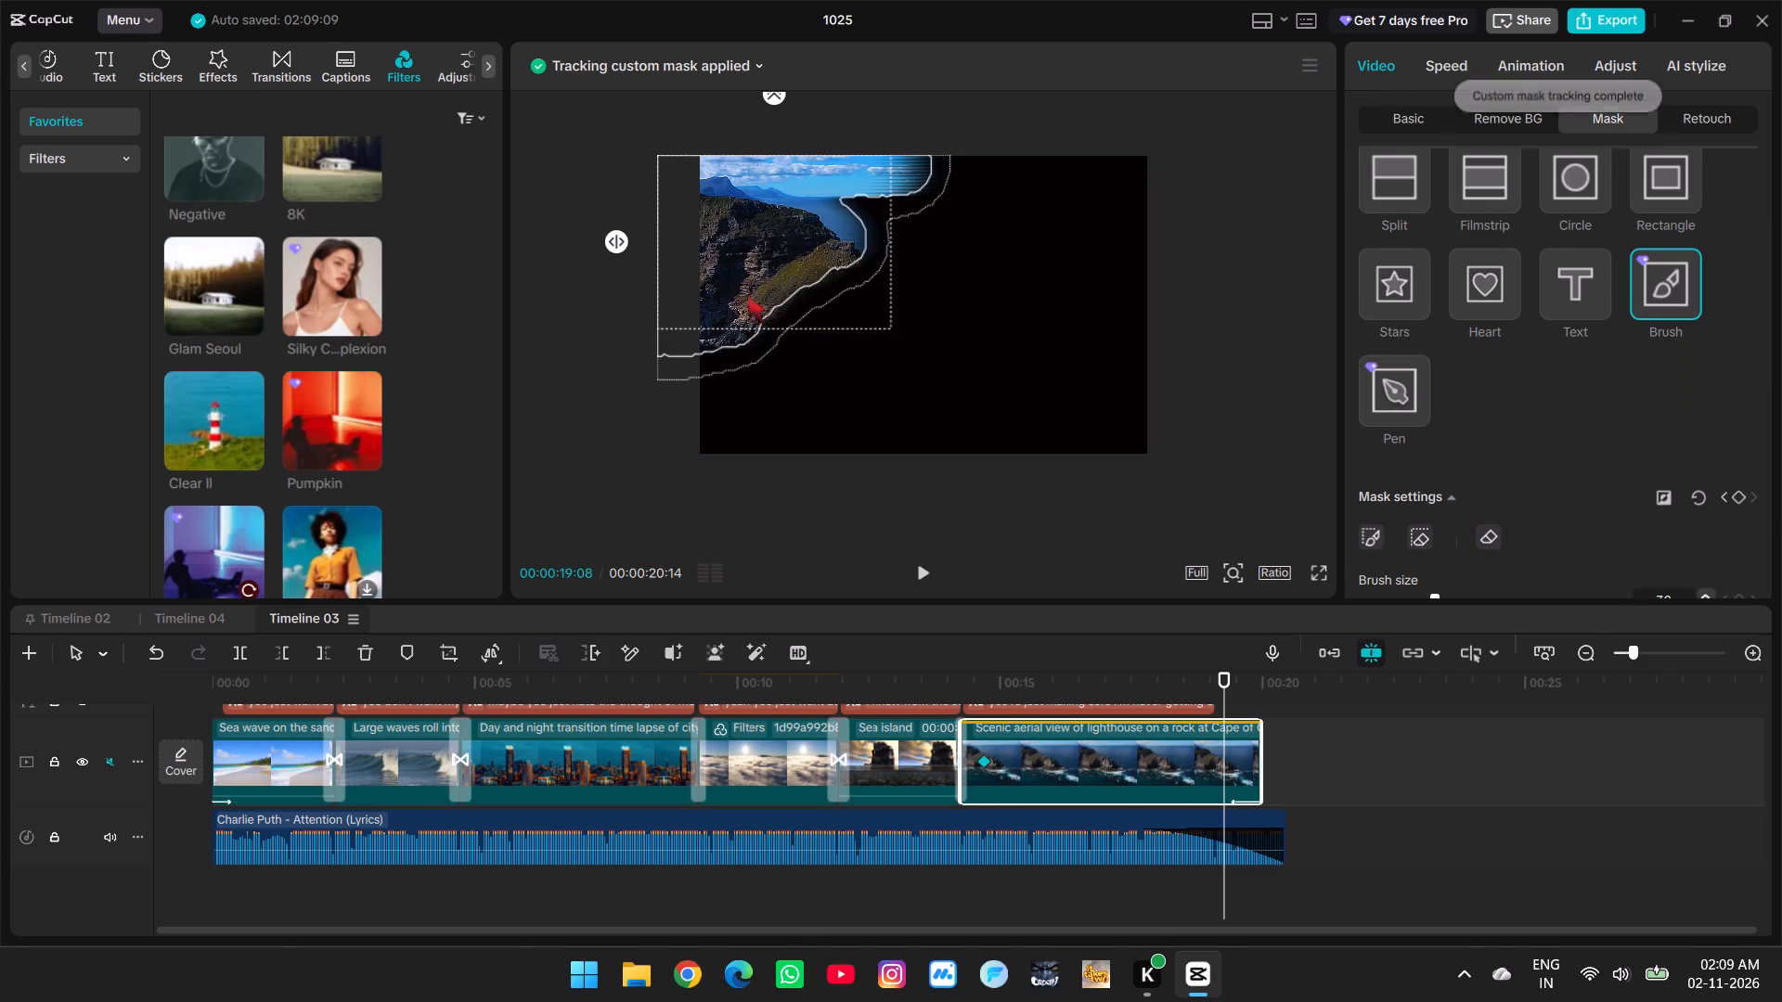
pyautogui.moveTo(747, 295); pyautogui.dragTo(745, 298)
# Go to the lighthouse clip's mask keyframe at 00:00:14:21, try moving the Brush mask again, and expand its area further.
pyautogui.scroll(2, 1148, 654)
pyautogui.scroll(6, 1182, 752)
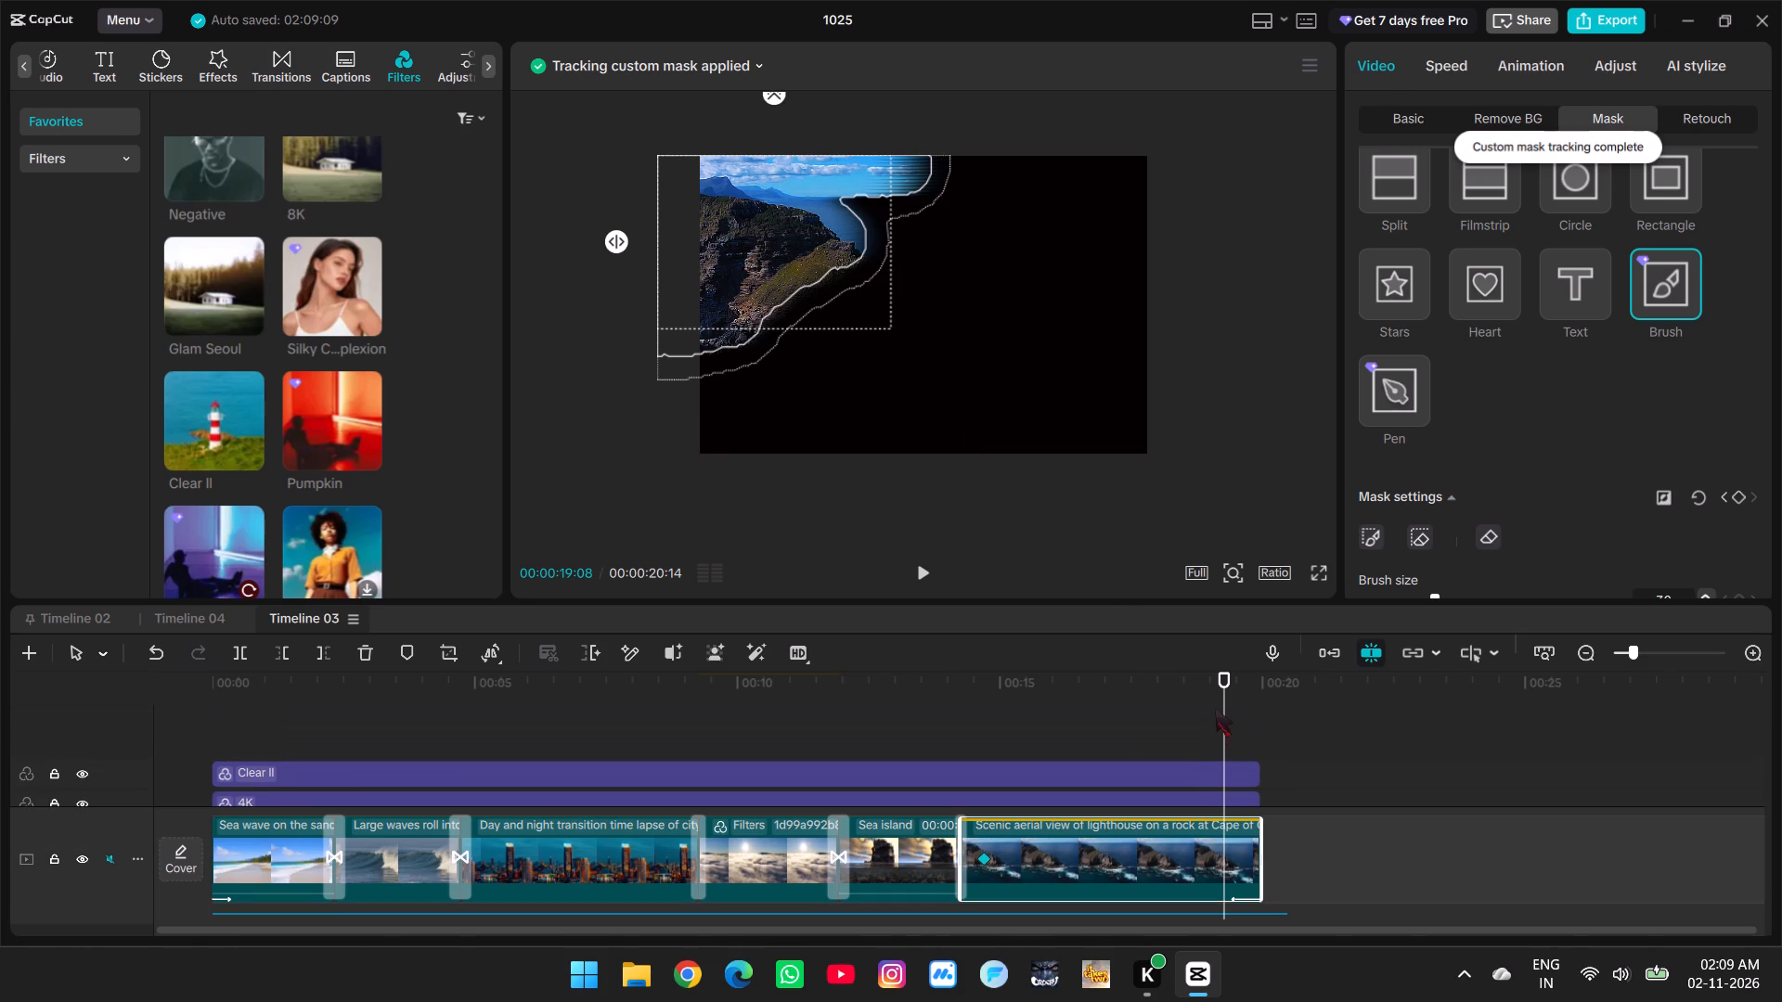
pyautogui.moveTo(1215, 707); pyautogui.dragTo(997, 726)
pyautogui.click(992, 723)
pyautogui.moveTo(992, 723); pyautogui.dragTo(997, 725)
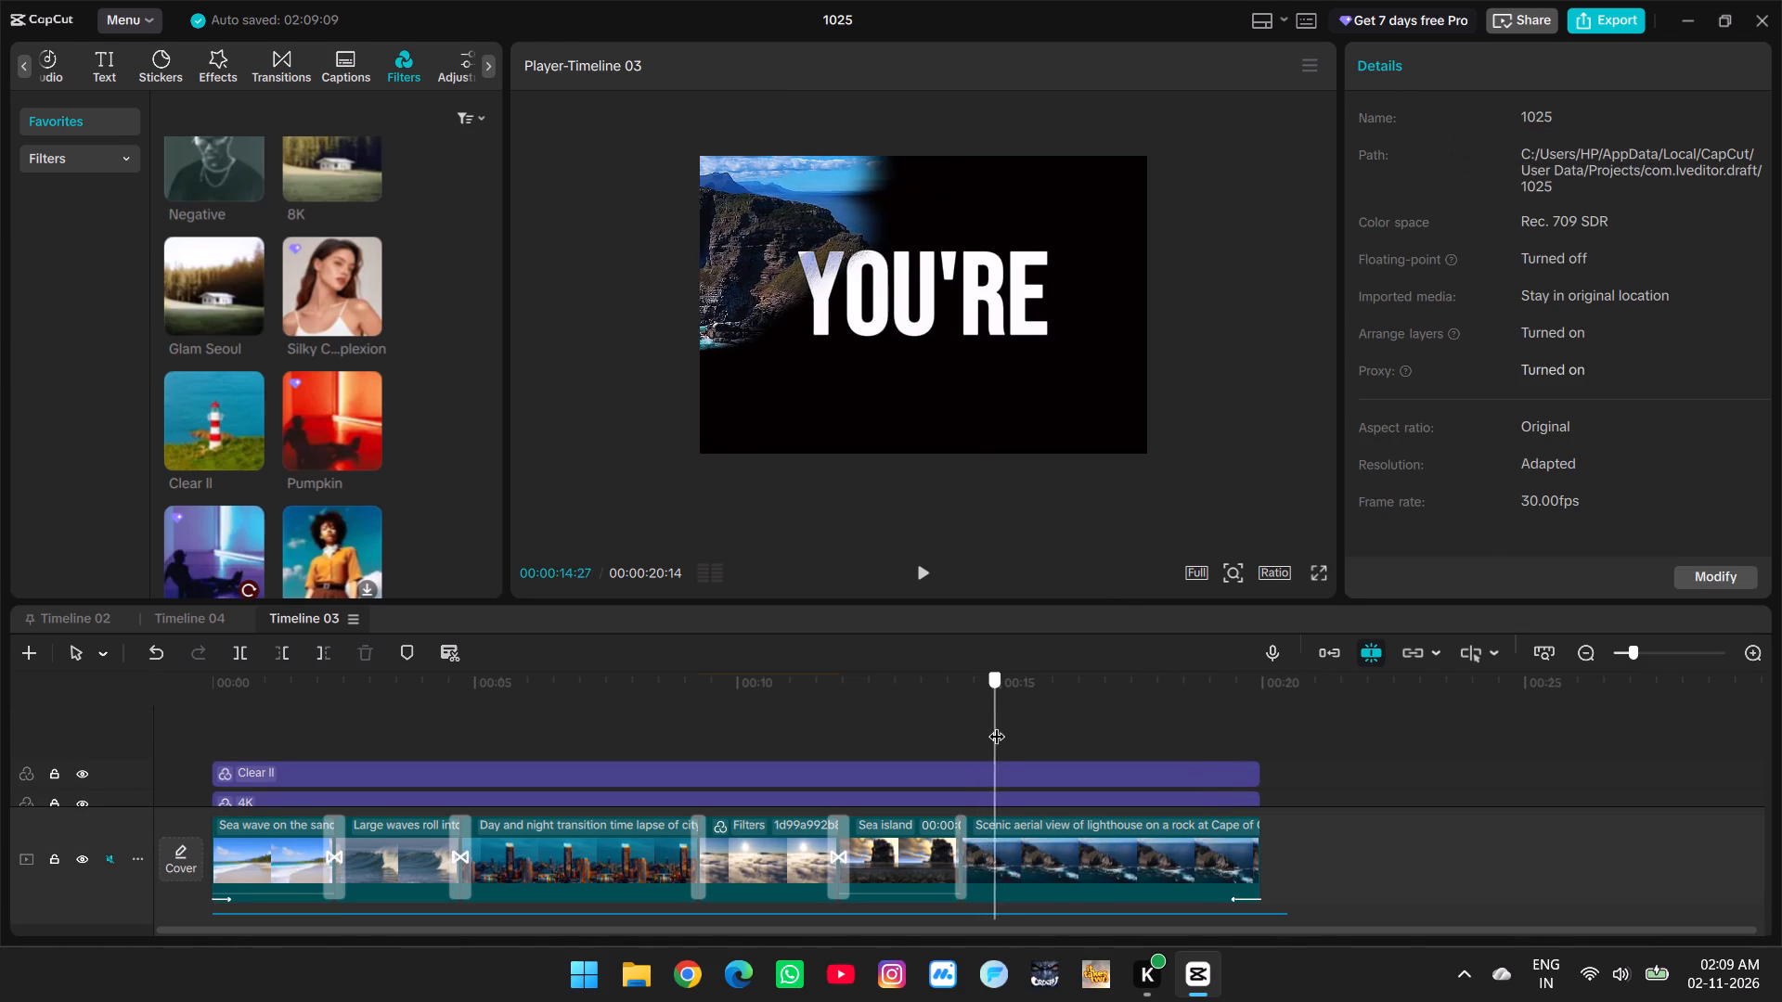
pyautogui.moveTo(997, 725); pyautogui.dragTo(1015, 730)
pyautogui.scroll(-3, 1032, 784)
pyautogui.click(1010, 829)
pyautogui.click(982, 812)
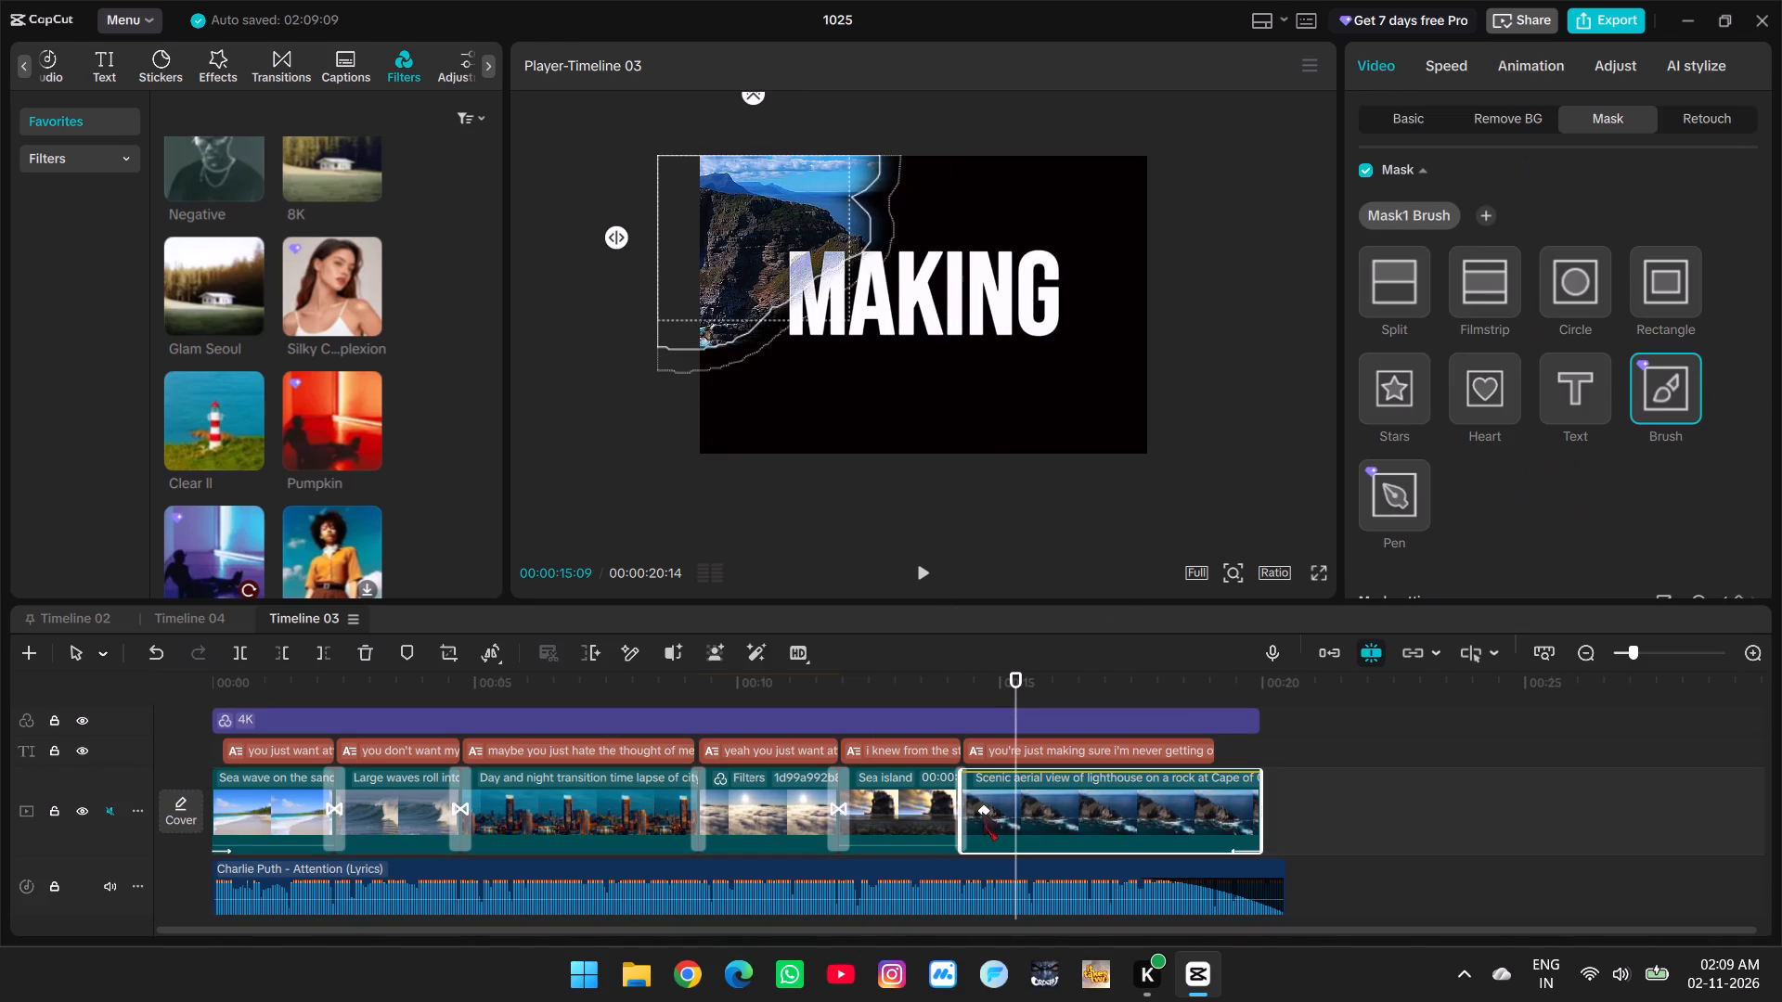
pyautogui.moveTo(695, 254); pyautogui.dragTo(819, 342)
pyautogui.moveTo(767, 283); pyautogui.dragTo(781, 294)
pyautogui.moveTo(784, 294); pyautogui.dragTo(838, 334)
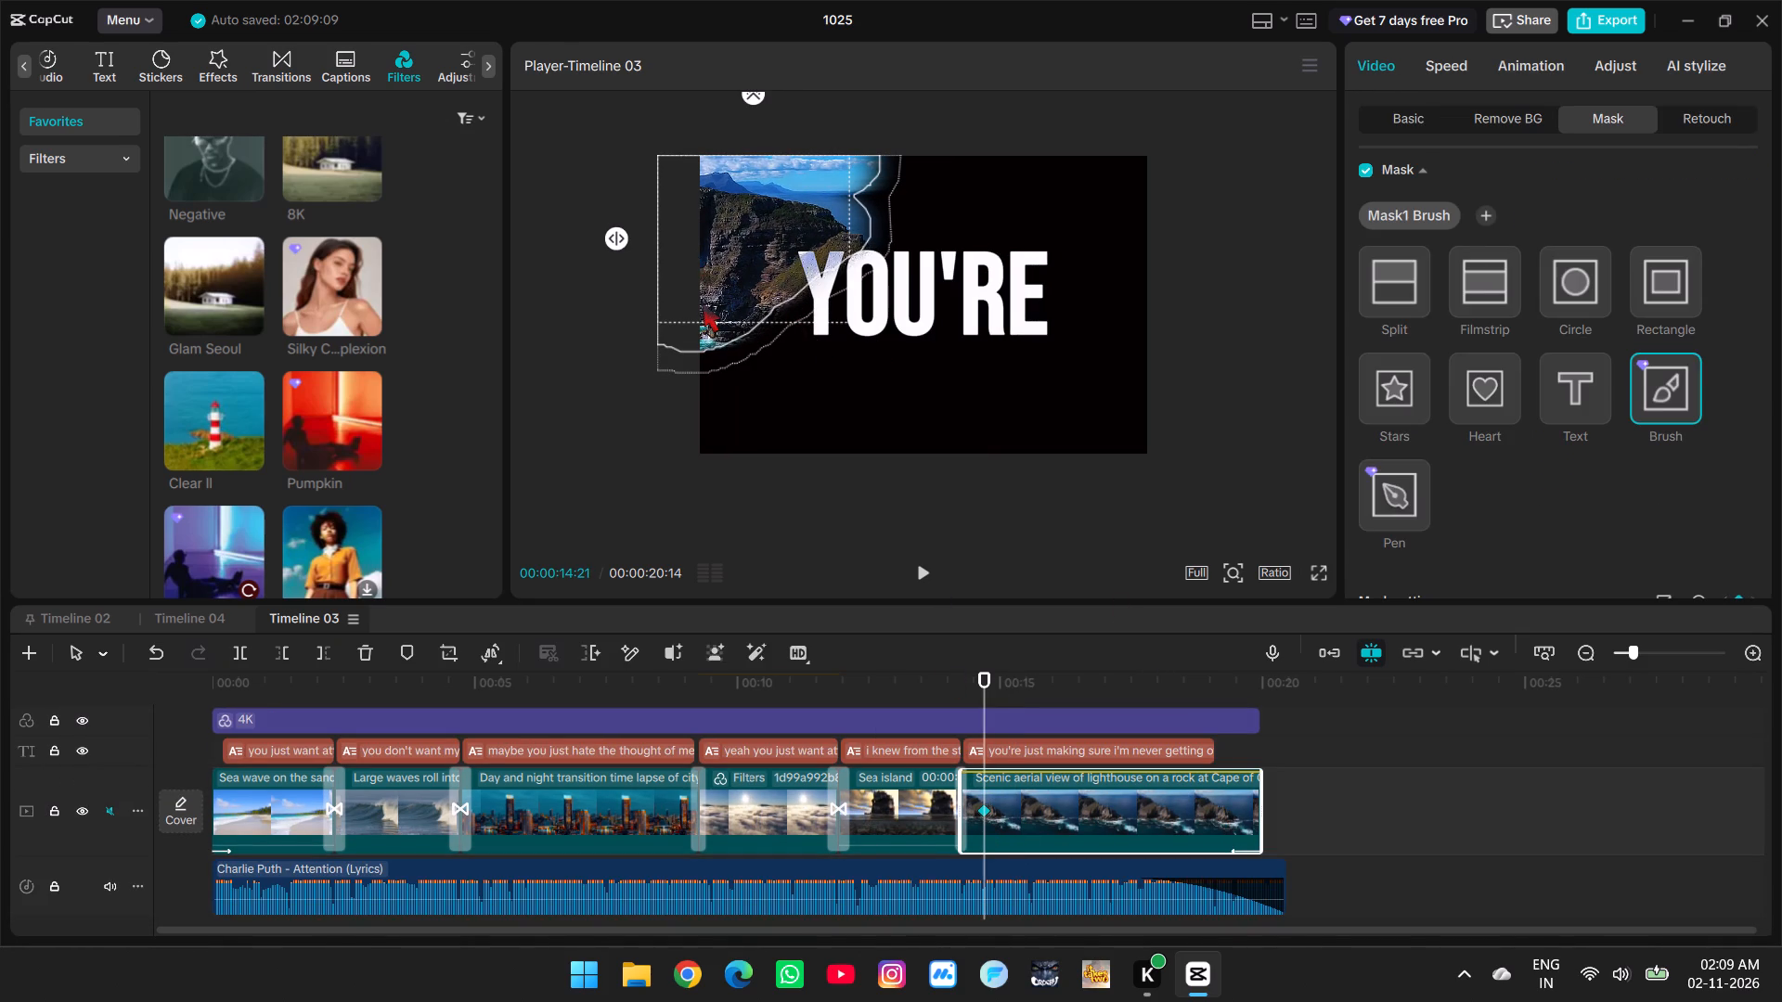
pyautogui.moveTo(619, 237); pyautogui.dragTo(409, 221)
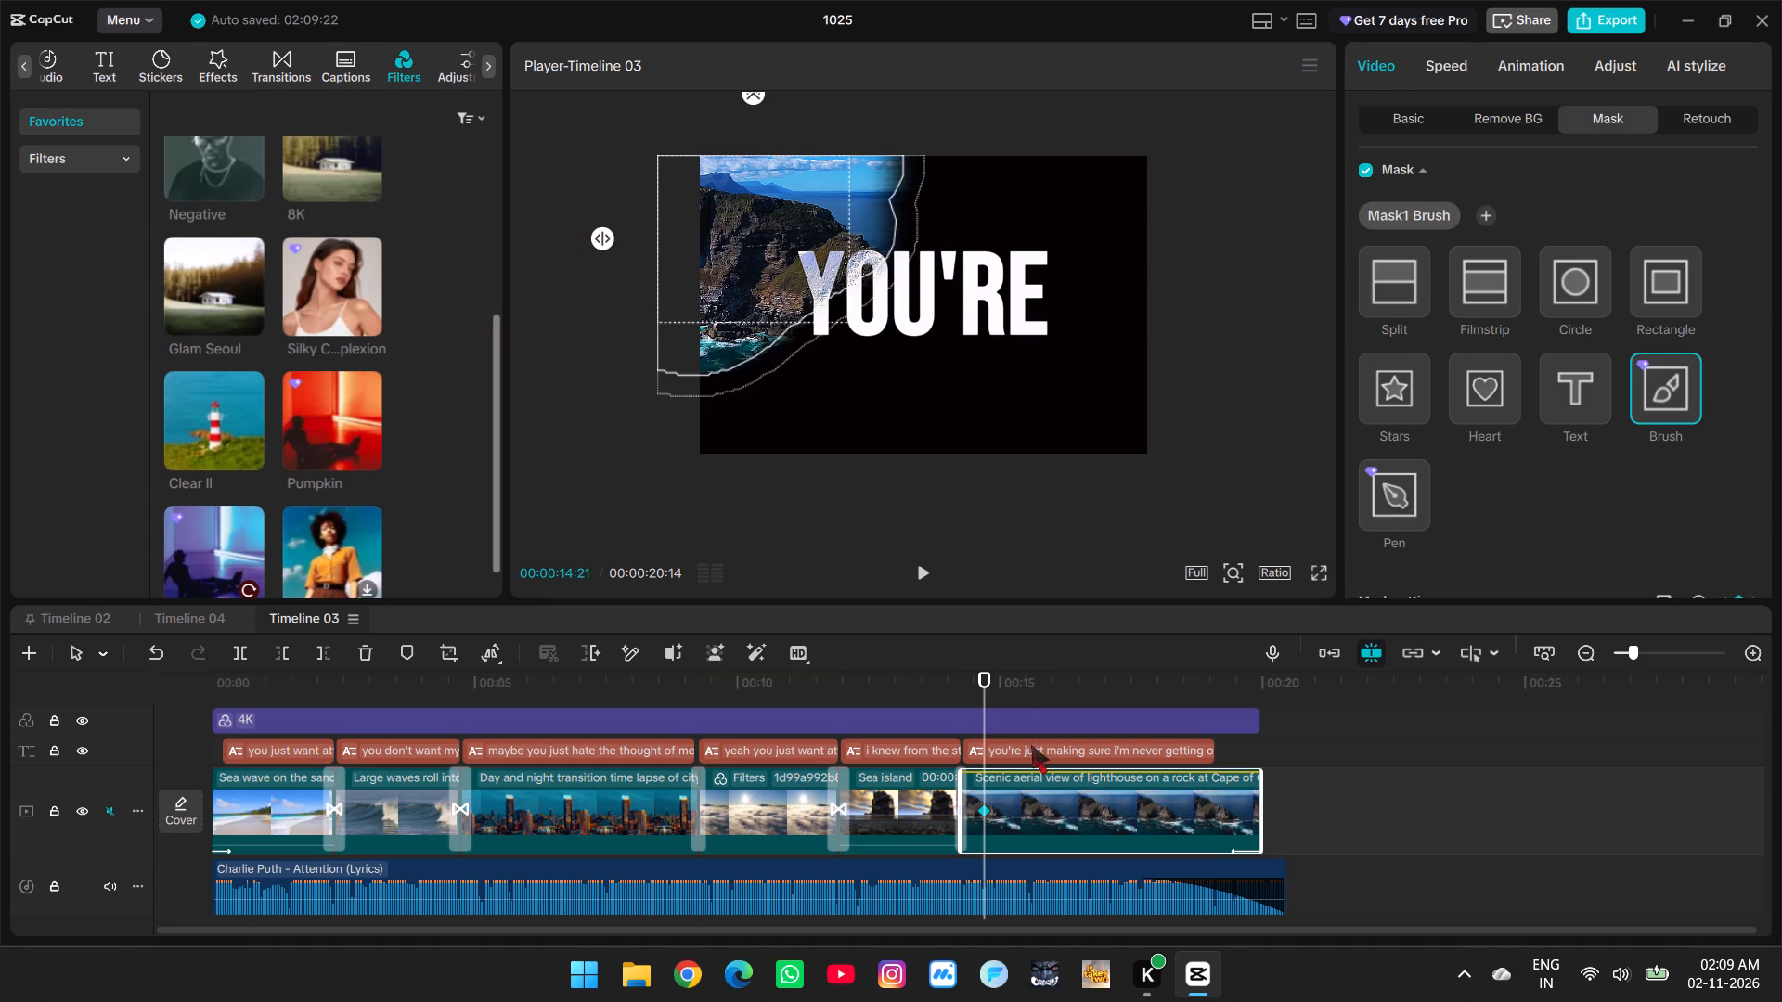
# Play the timeline from 00:00:14:04, just before the lighthouse clip, to review the Brush mask.
pyautogui.moveTo(983, 679); pyautogui.dragTo(979, 679)
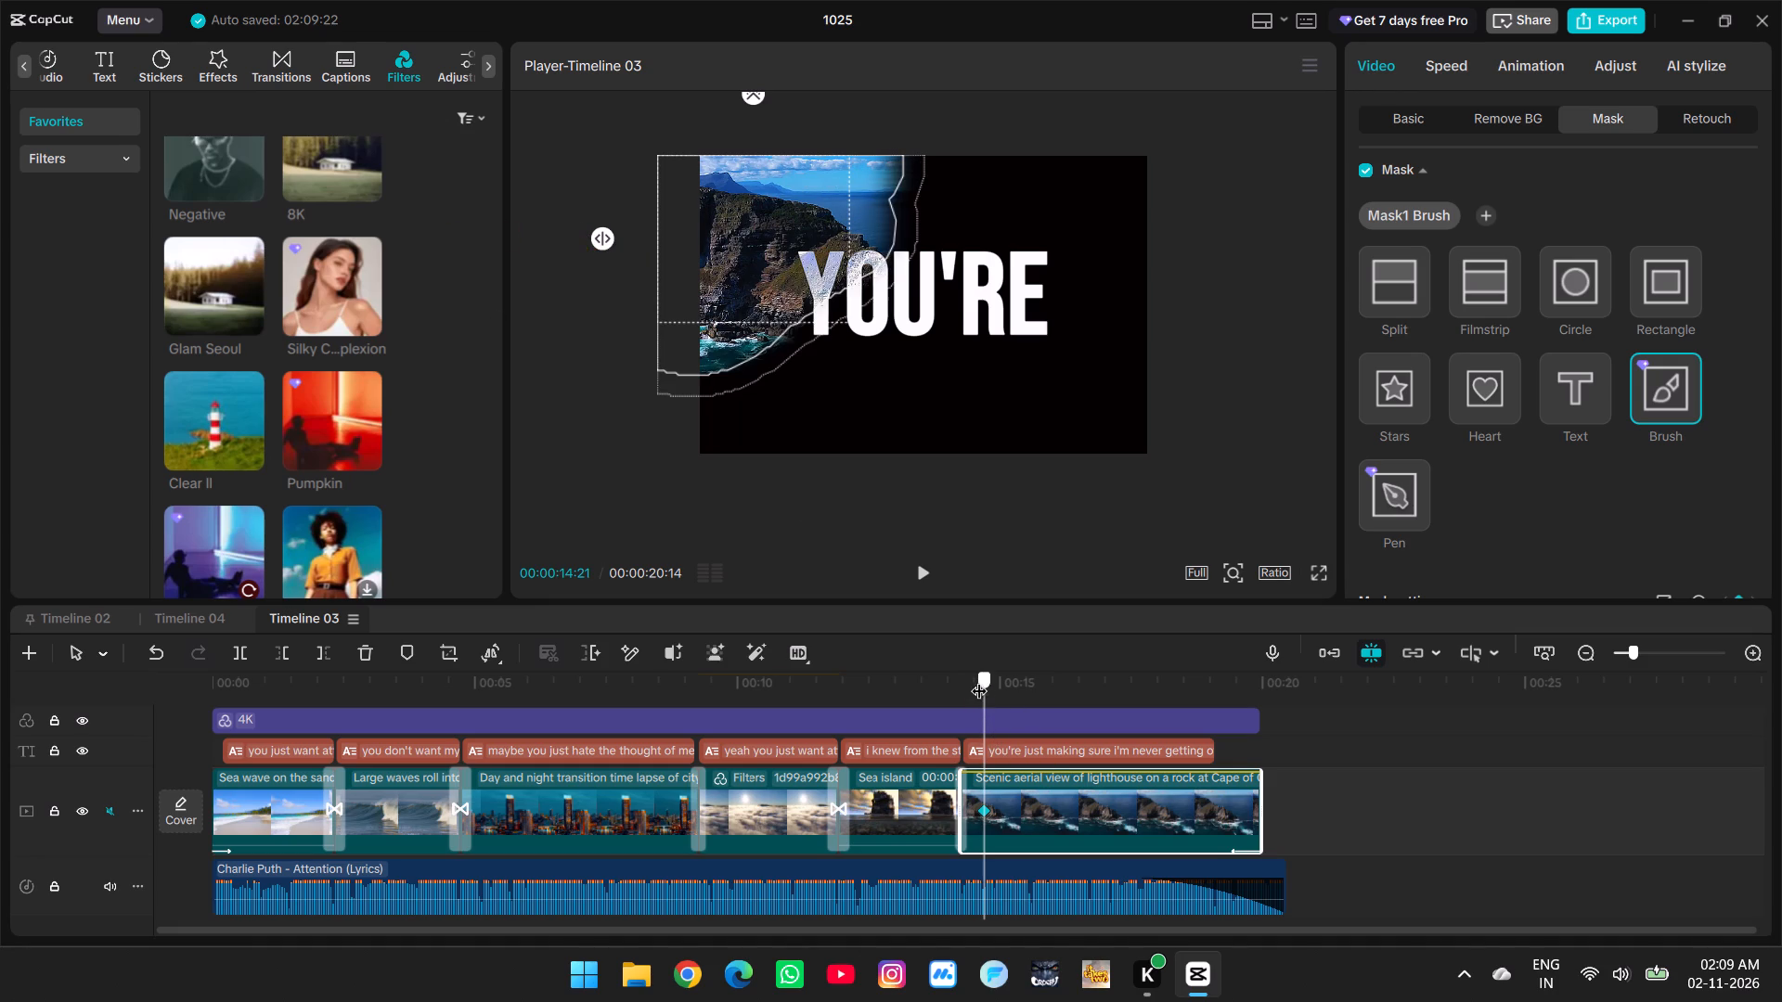
pyautogui.moveTo(979, 679); pyautogui.dragTo(952, 670)
pyautogui.click(930, 577)
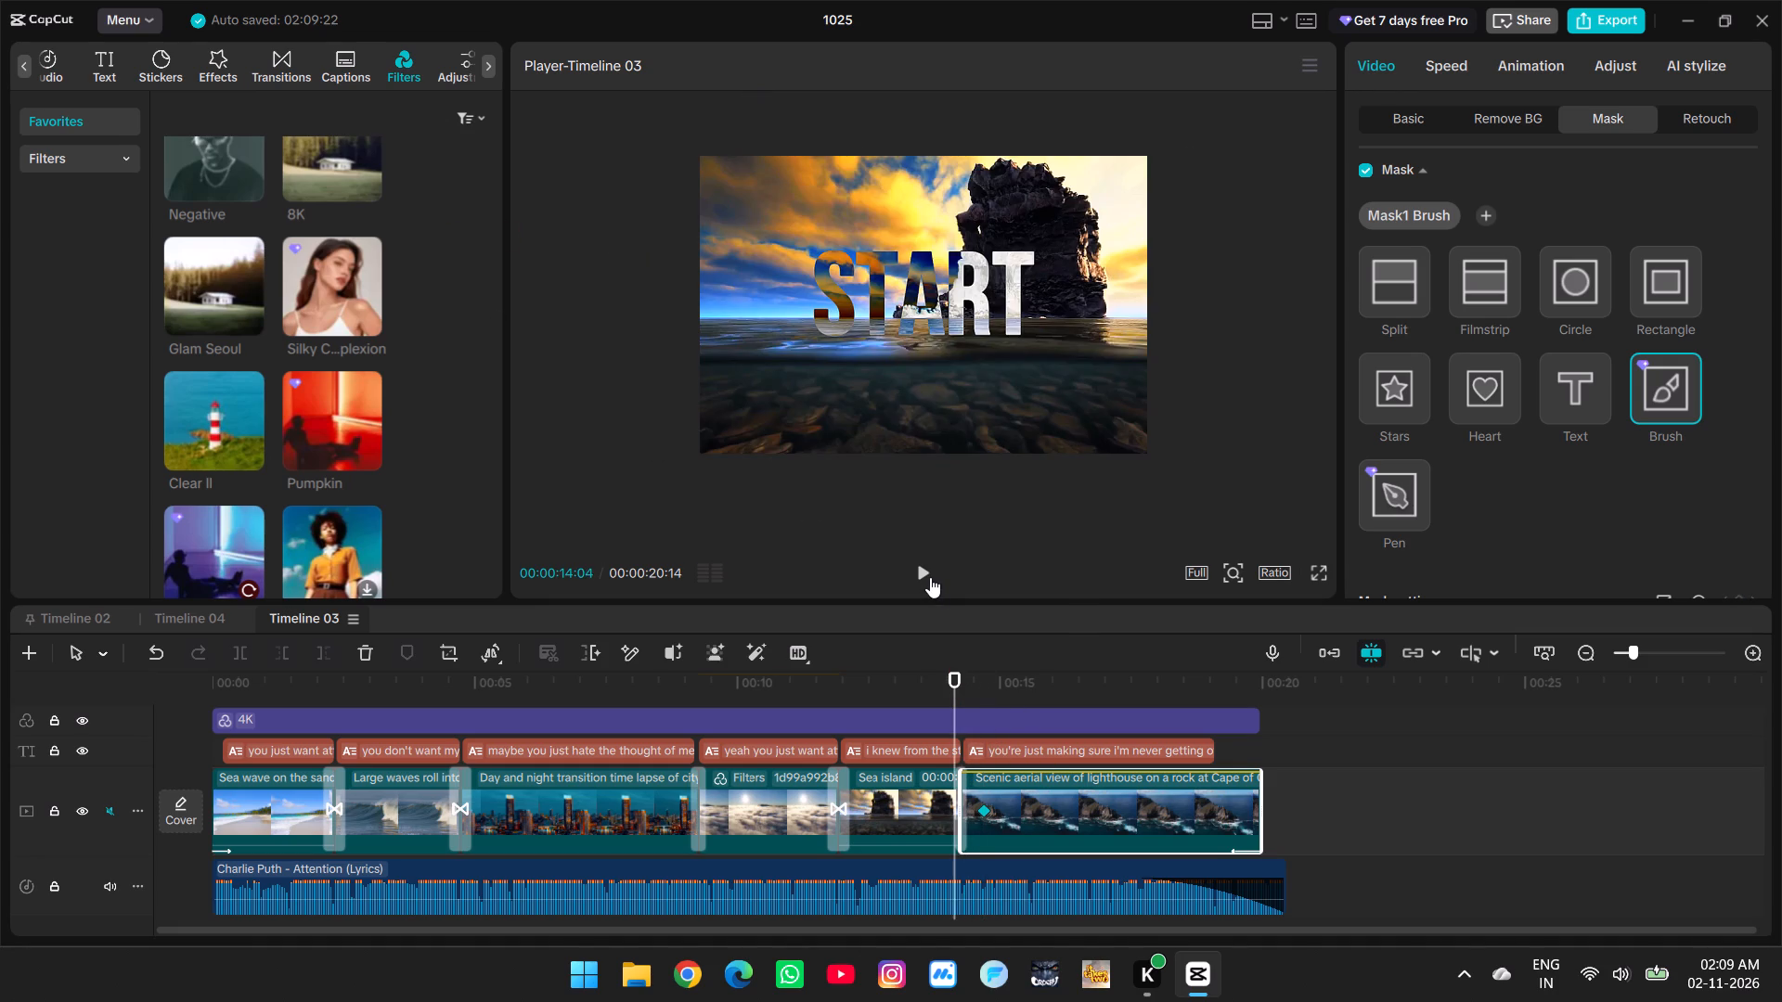
pyautogui.click(930, 577)
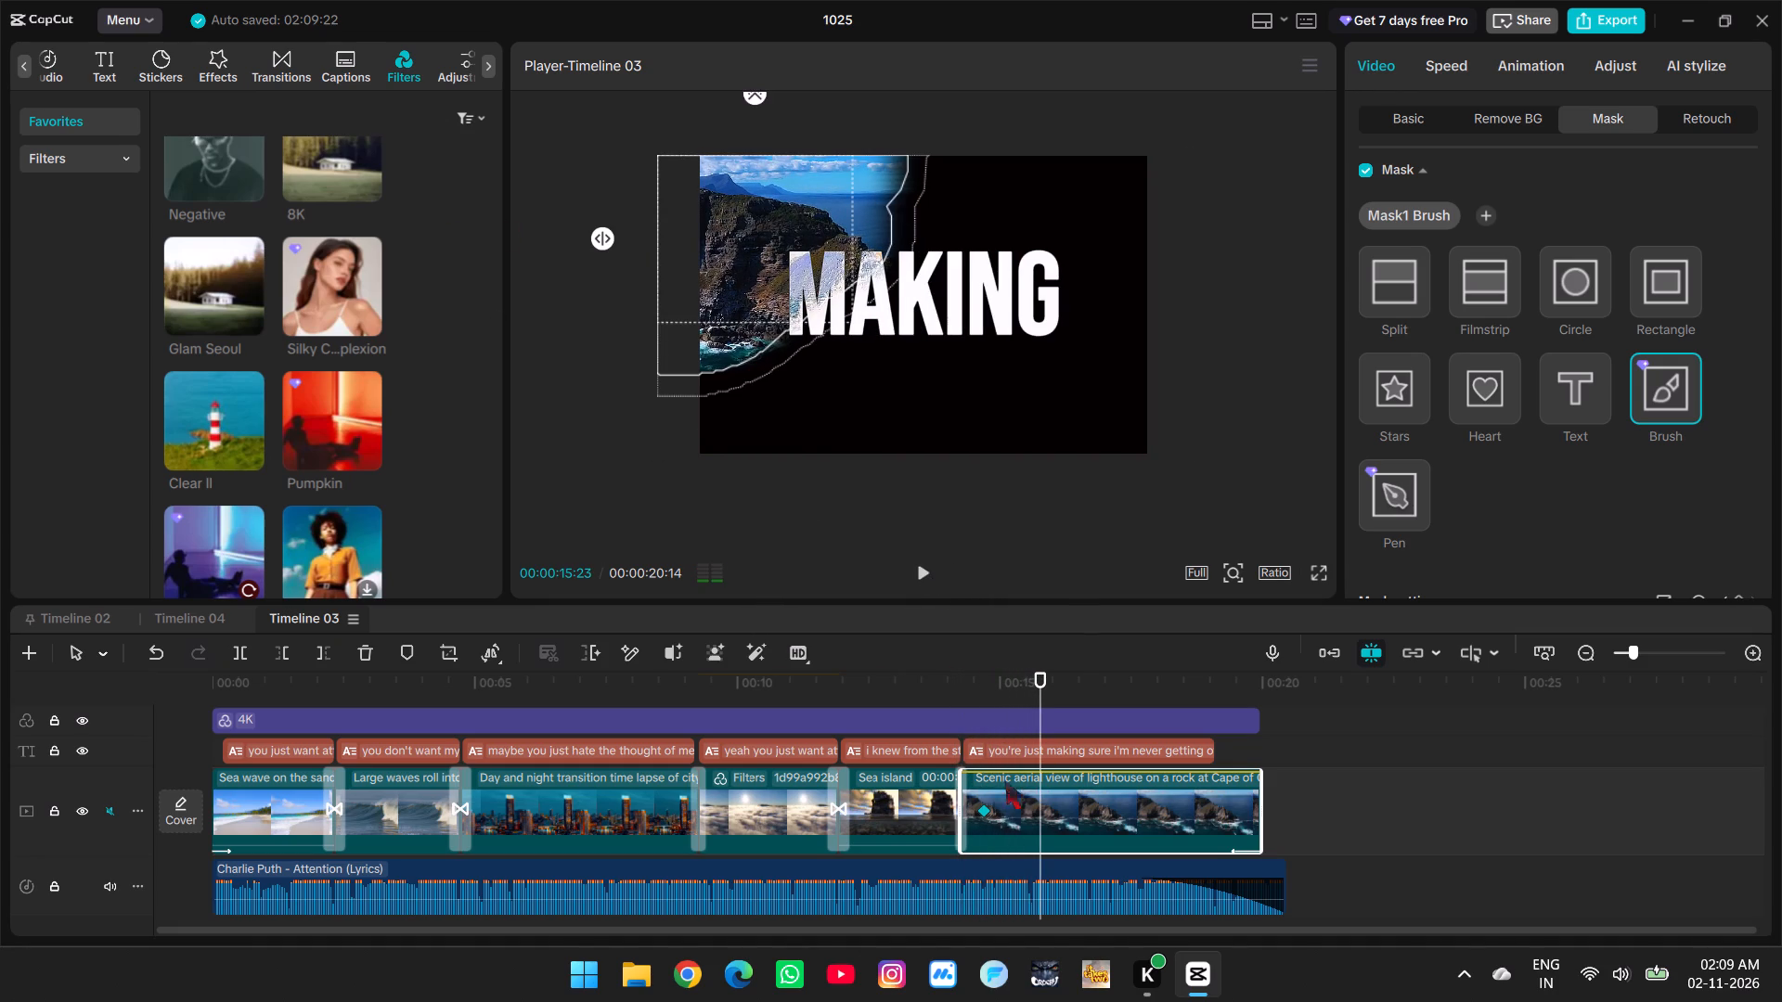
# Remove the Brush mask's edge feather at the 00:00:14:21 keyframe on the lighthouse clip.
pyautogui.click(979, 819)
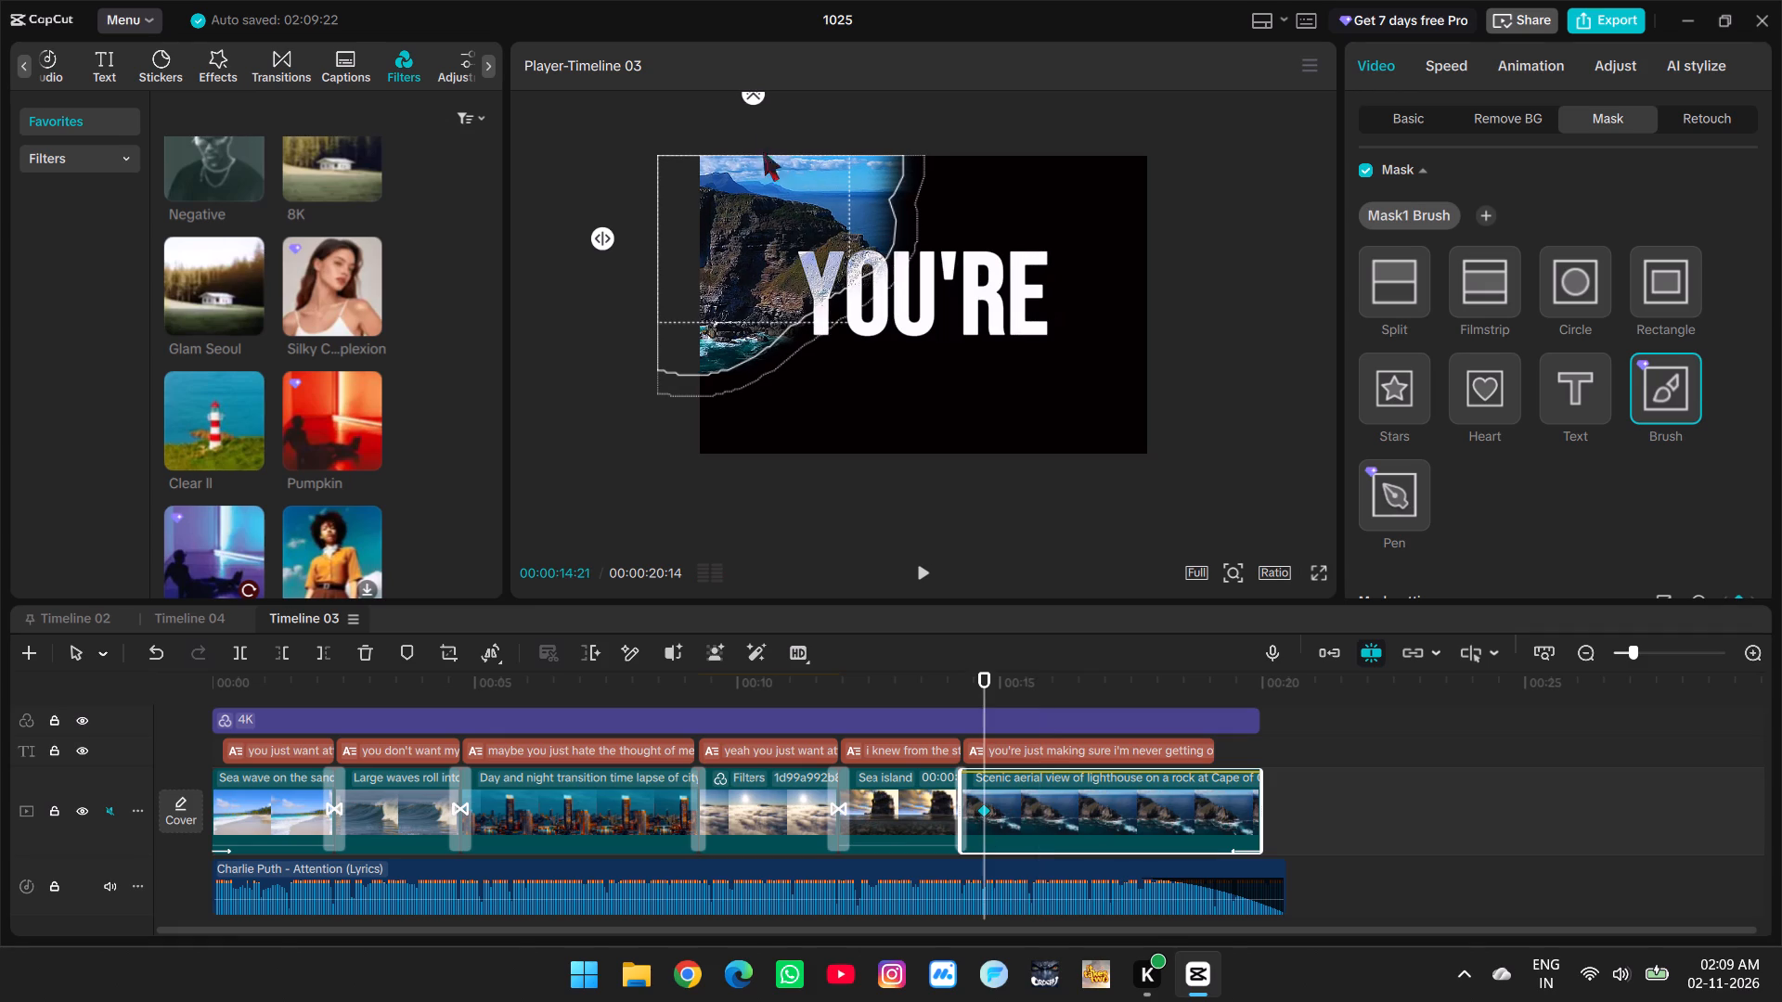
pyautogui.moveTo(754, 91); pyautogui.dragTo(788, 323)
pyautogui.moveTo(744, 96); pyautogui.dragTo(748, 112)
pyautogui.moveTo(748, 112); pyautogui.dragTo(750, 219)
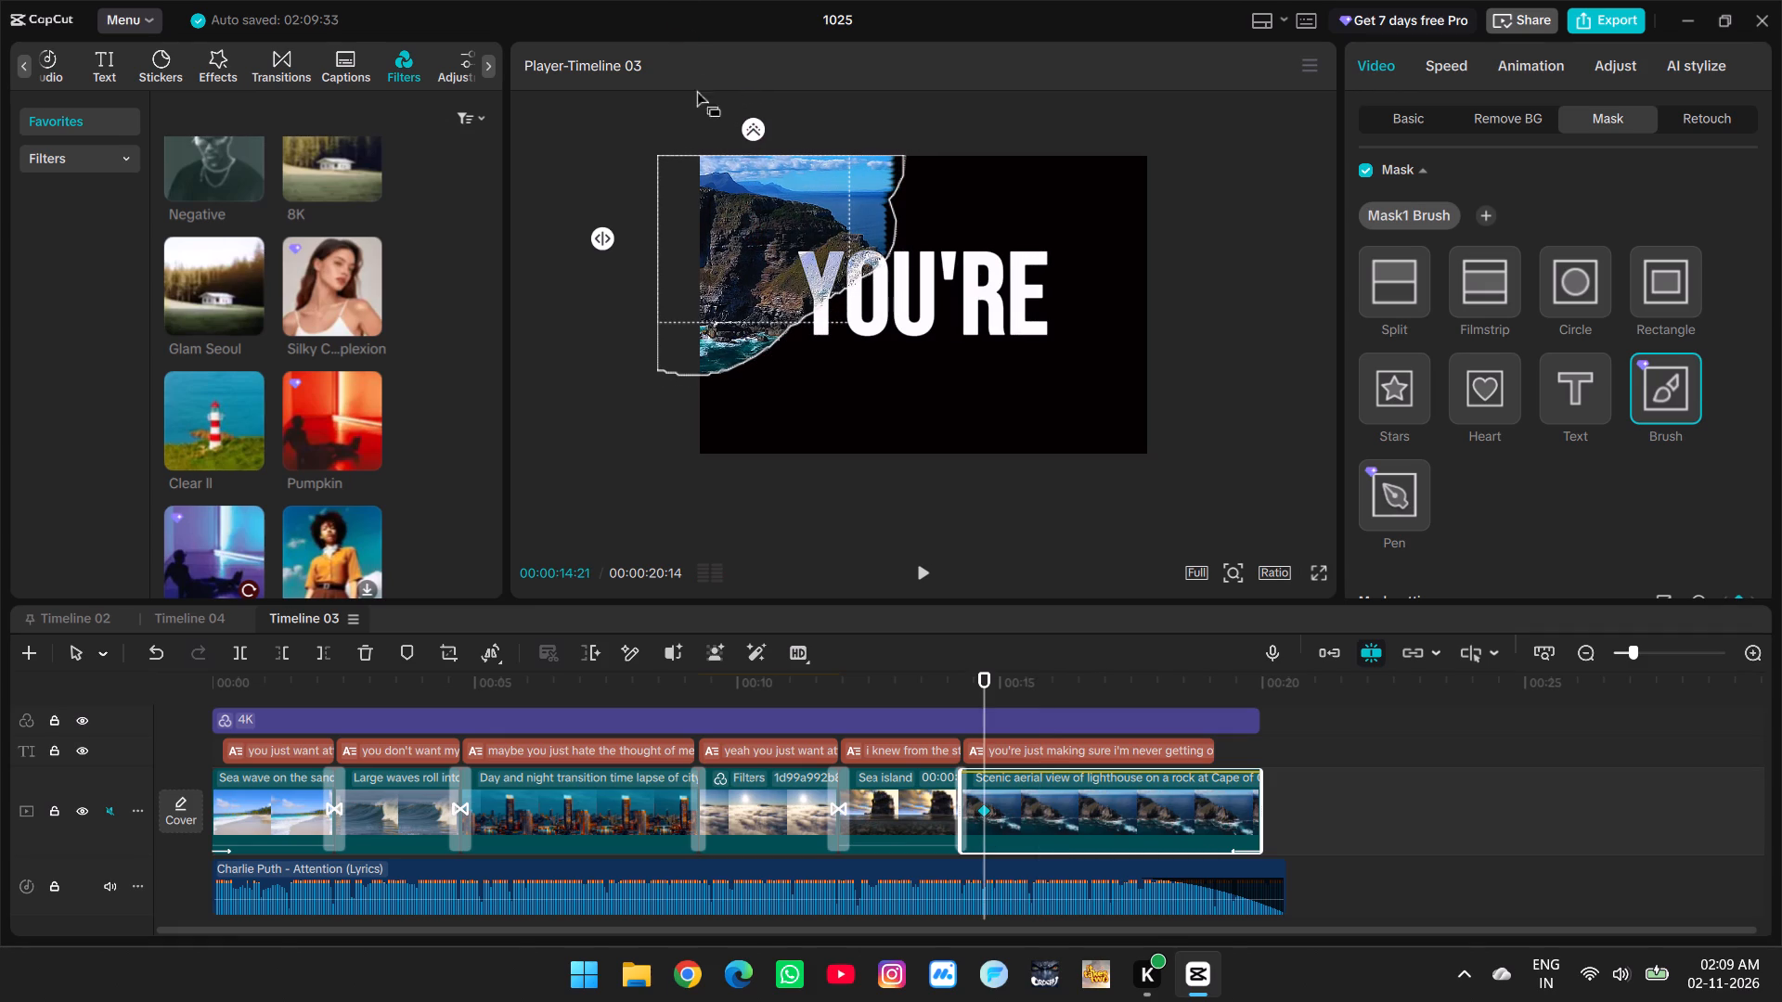
# Play the lighthouse clip from 00:00:14:21 to review the Brush mask without feathering.
pyautogui.click(927, 579)
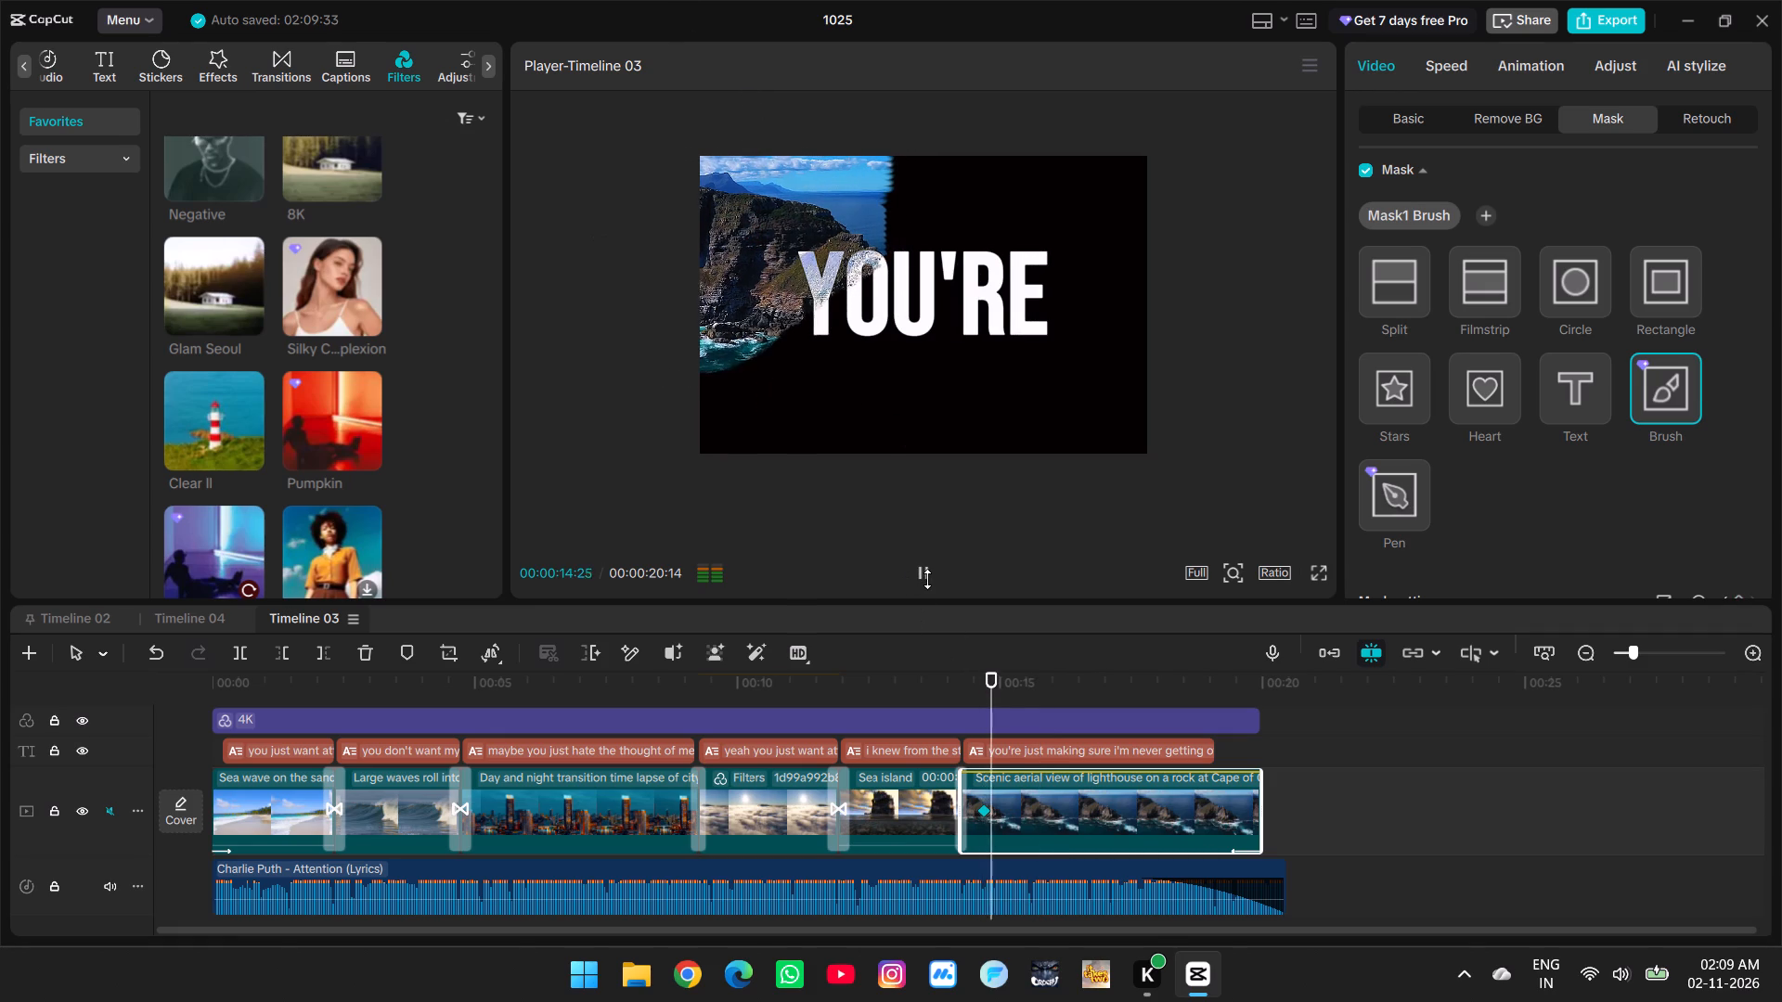
pyautogui.click(927, 579)
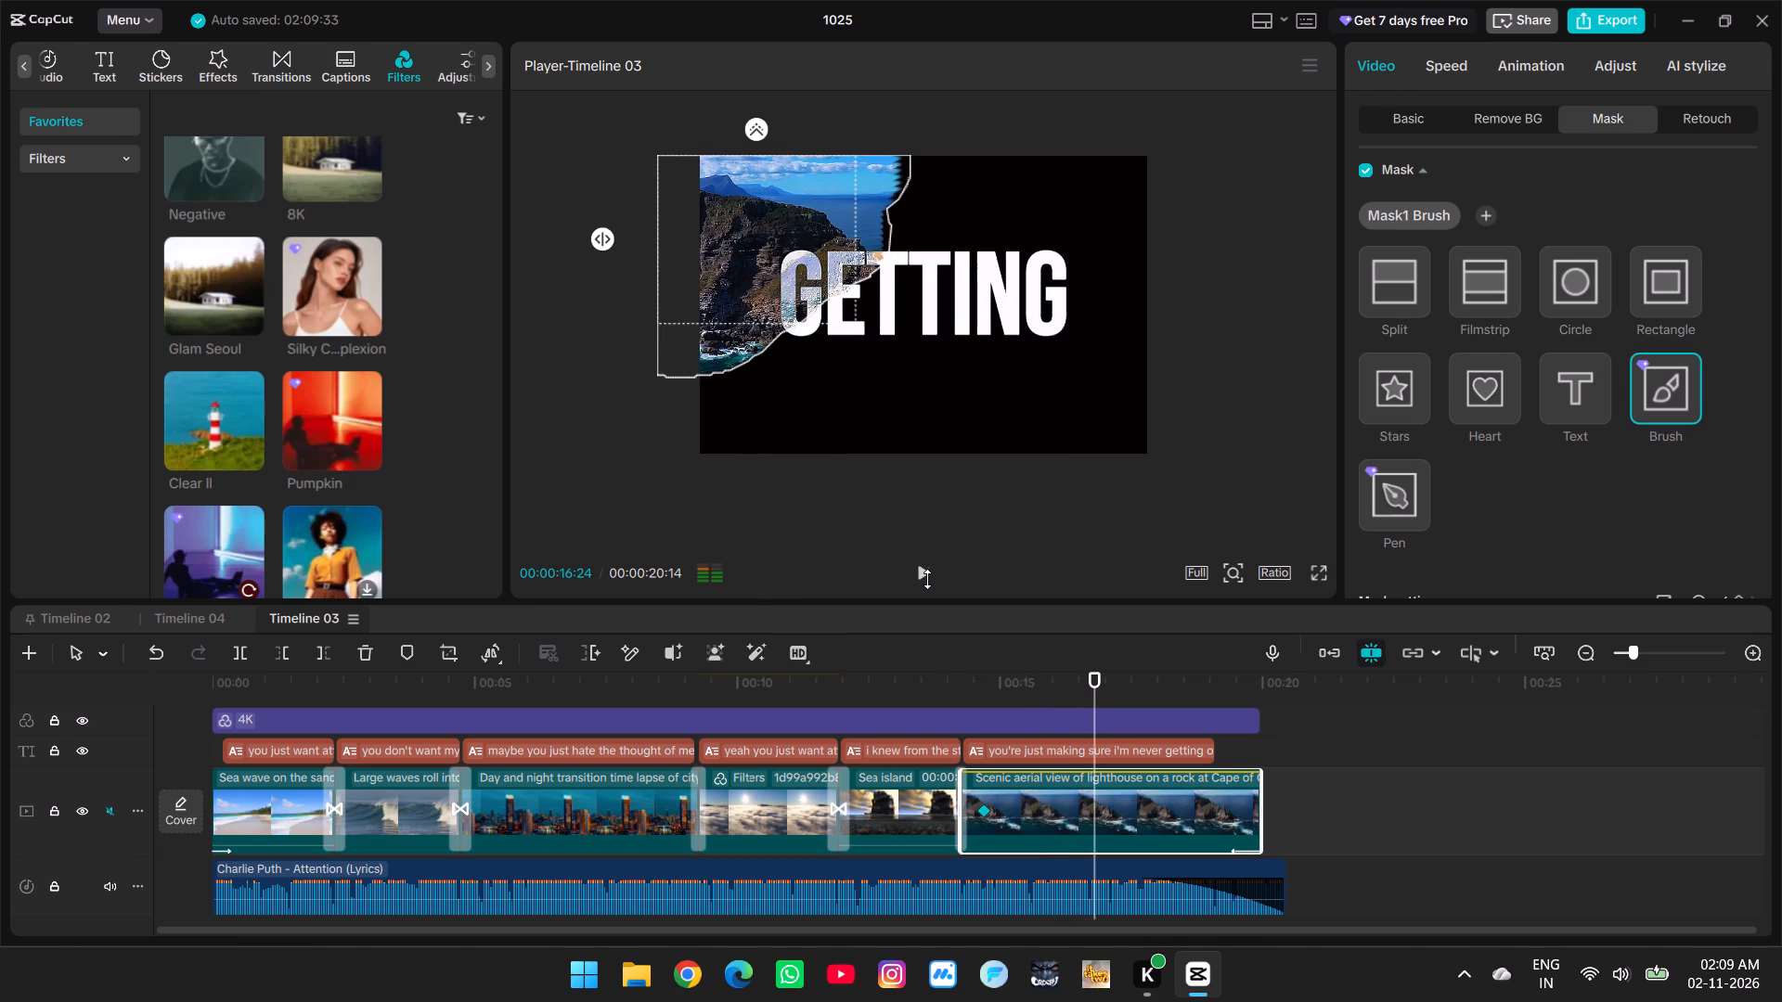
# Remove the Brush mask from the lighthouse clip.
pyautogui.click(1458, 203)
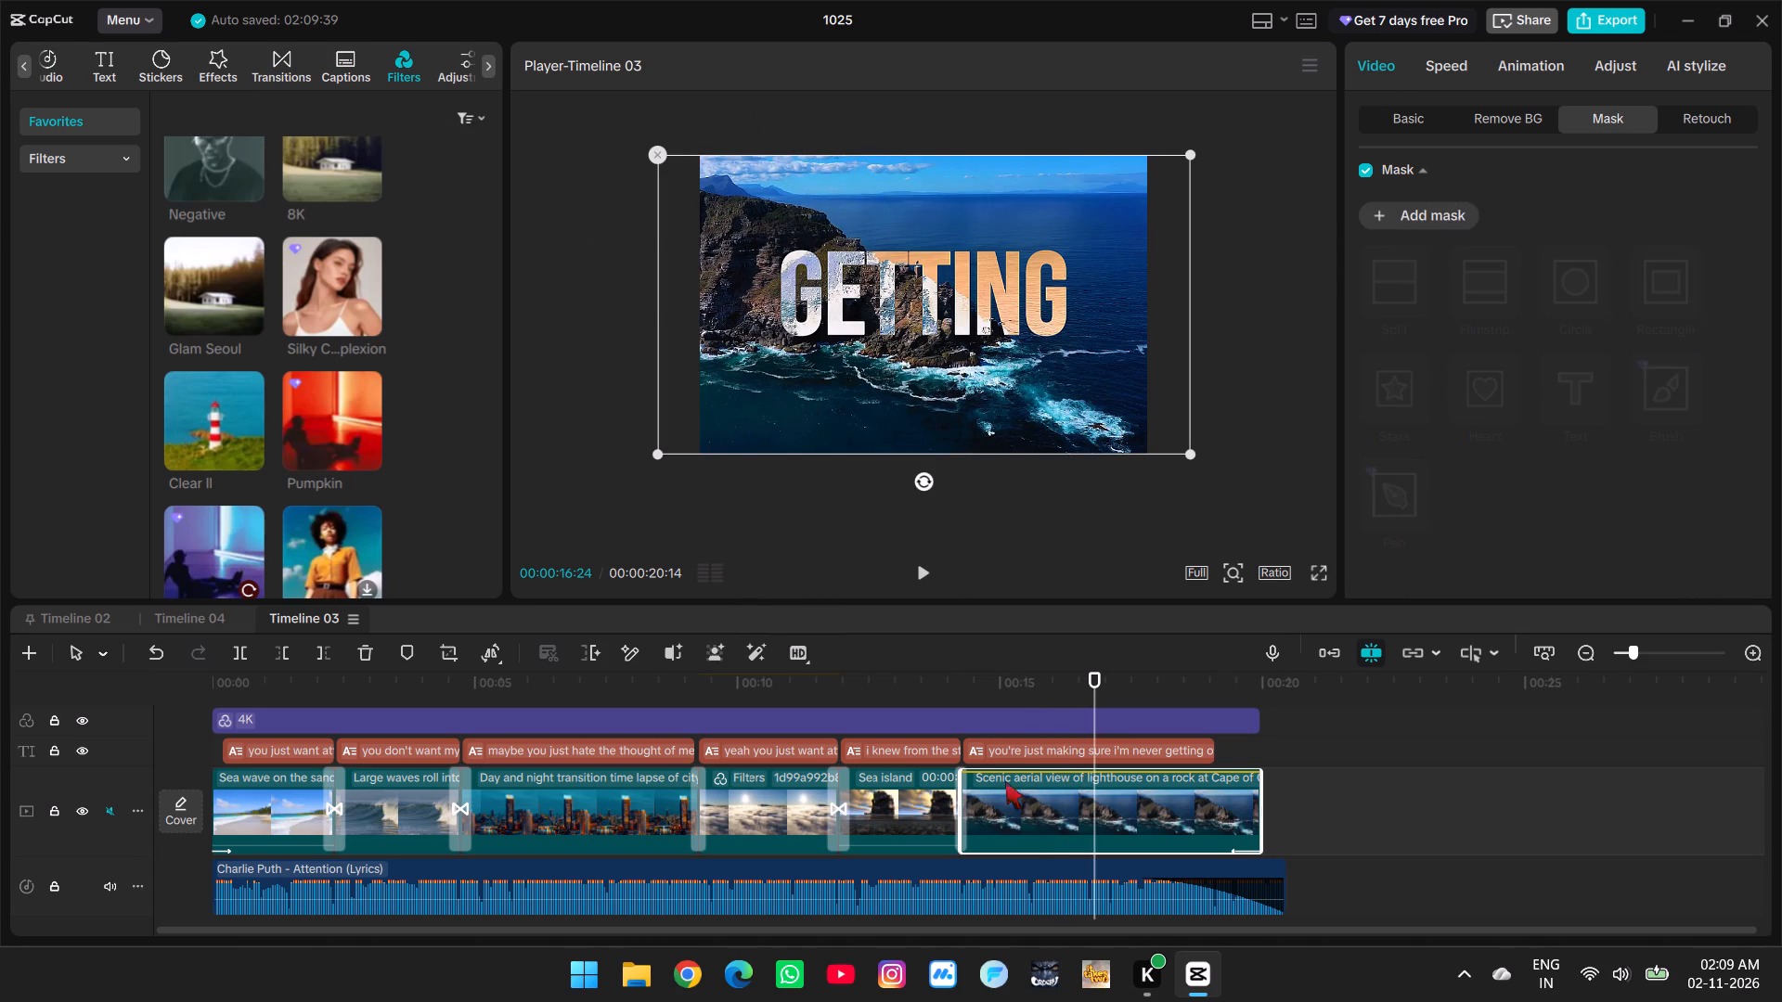
# Scrub through the lighthouse, city, wave and cloud clips to examine how the captions and images look together.
pyautogui.scroll(3, 1108, 761)
pyautogui.scroll(-2, 1080, 766)
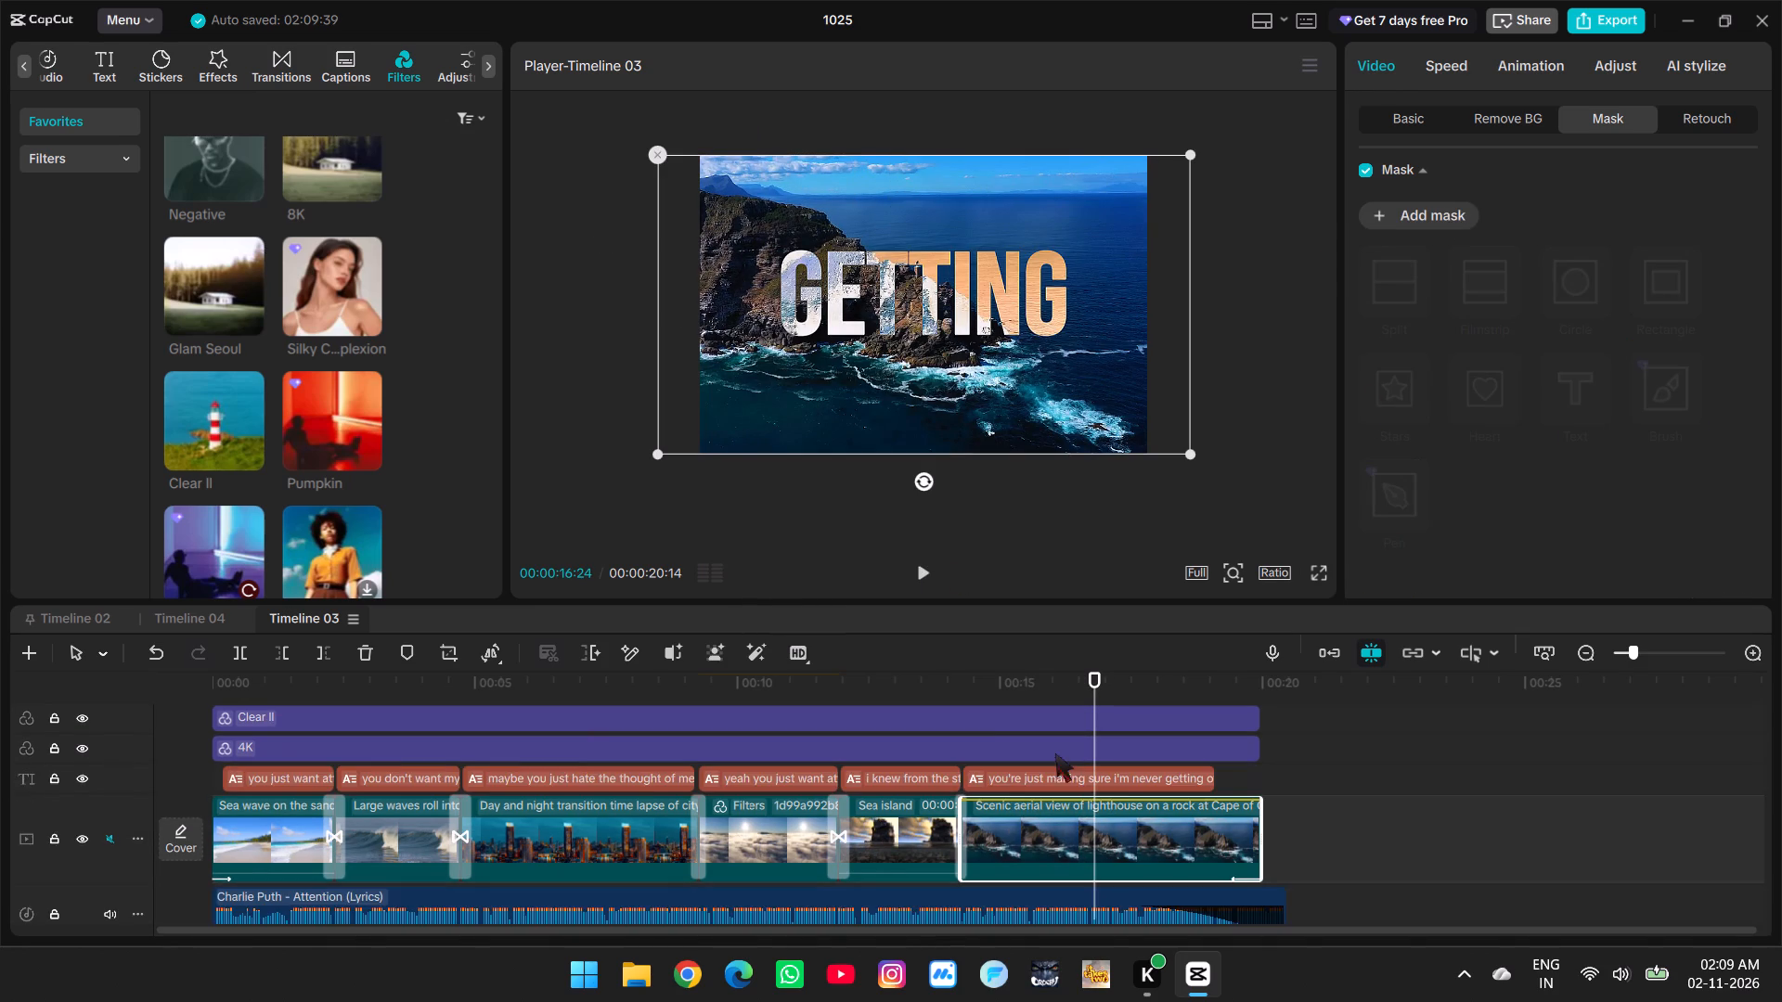
pyautogui.scroll(1, 1004, 726)
pyautogui.click(1001, 717)
pyautogui.moveTo(993, 716); pyautogui.dragTo(954, 713)
pyautogui.click(961, 725)
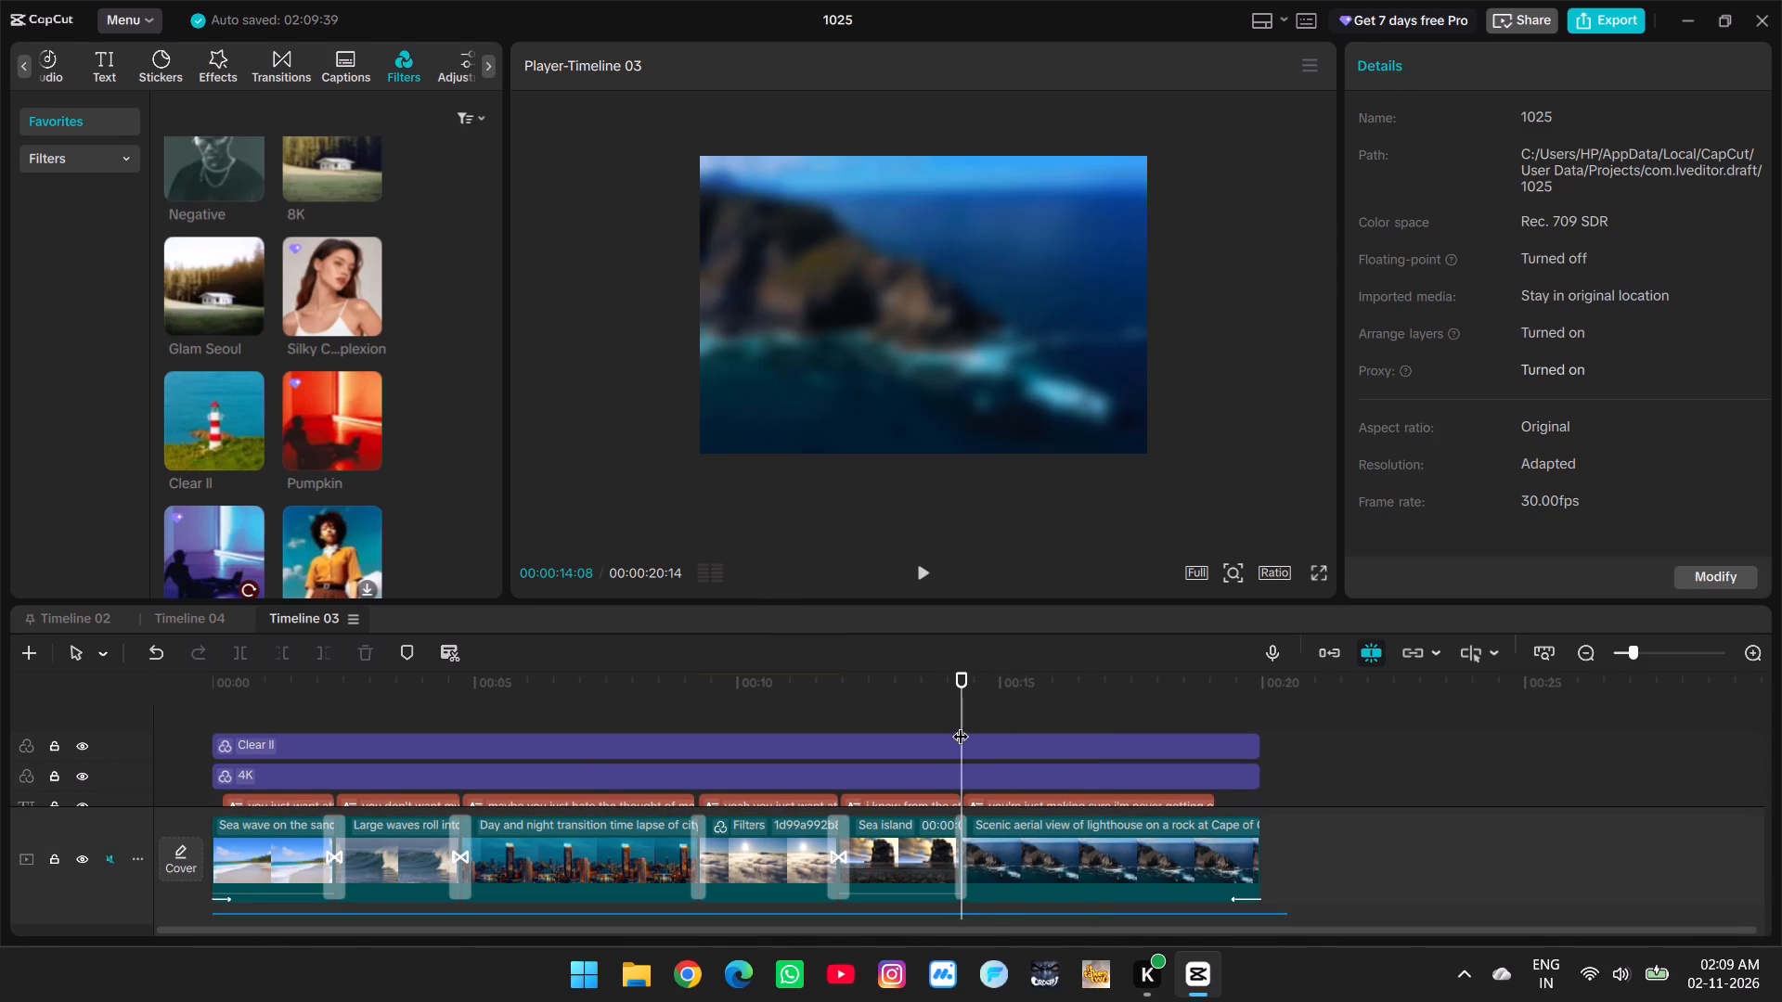
pyautogui.moveTo(961, 725); pyautogui.dragTo(1044, 743)
pyautogui.click(1066, 856)
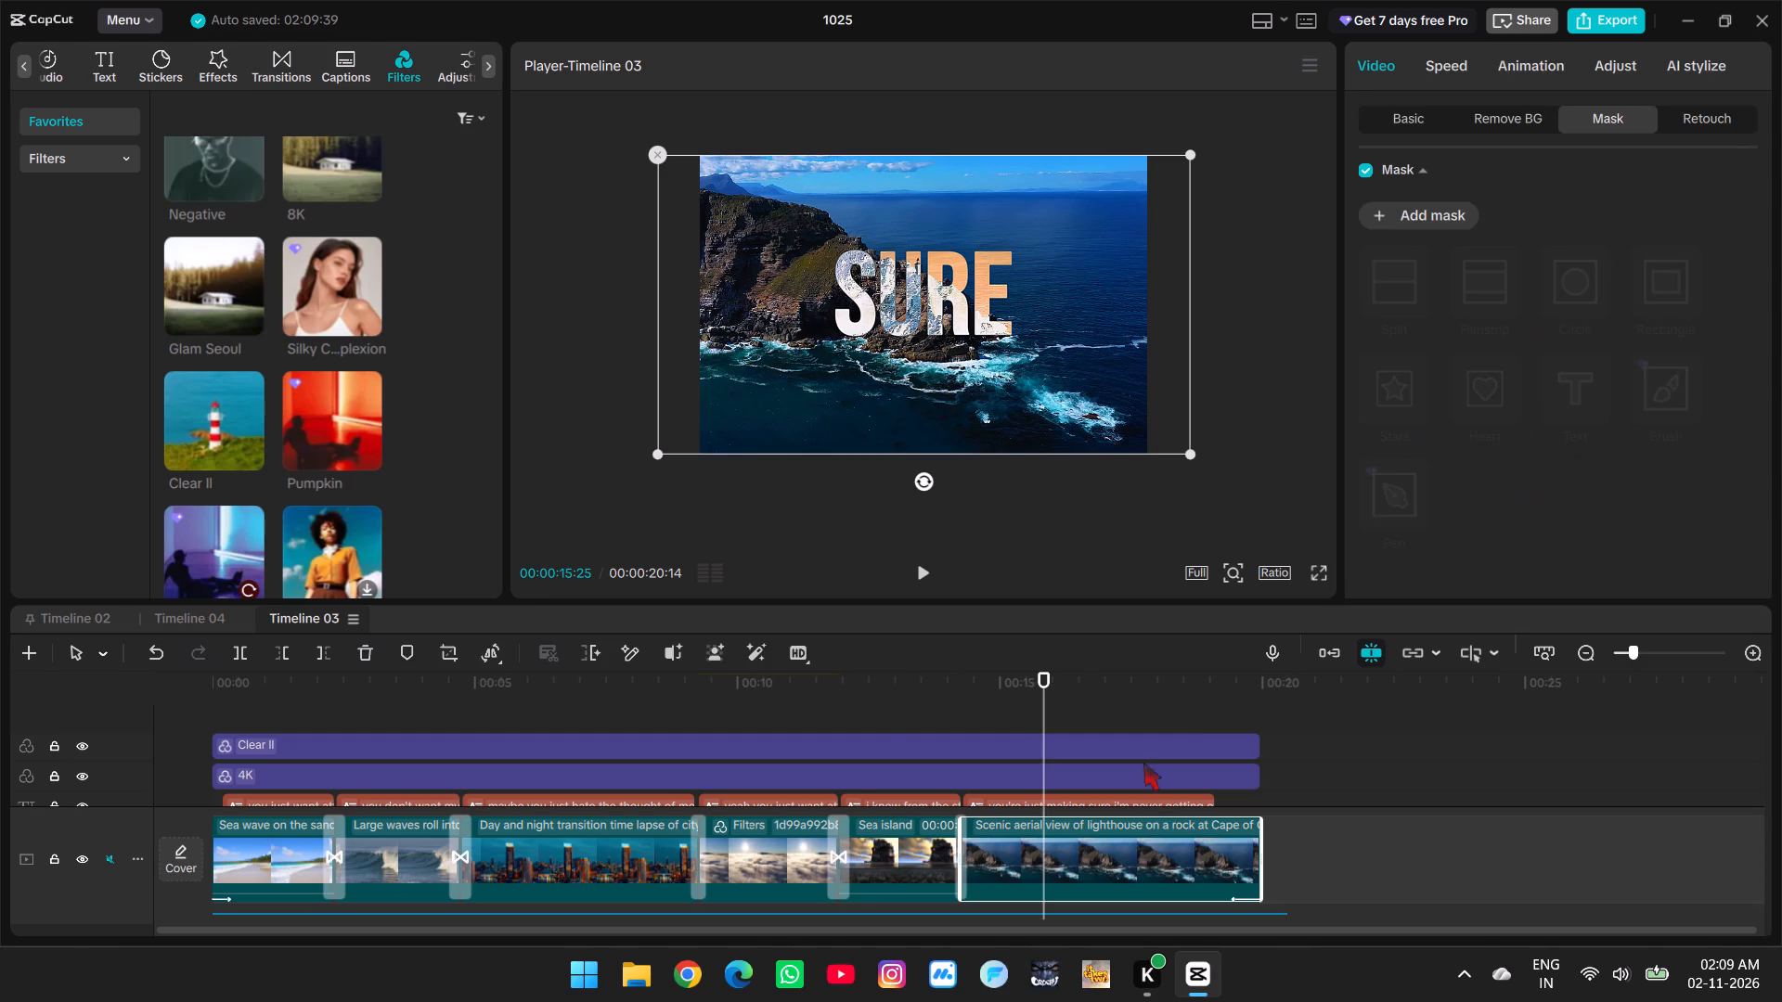
pyautogui.click(875, 713)
pyautogui.moveTo(875, 713); pyautogui.dragTo(543, 706)
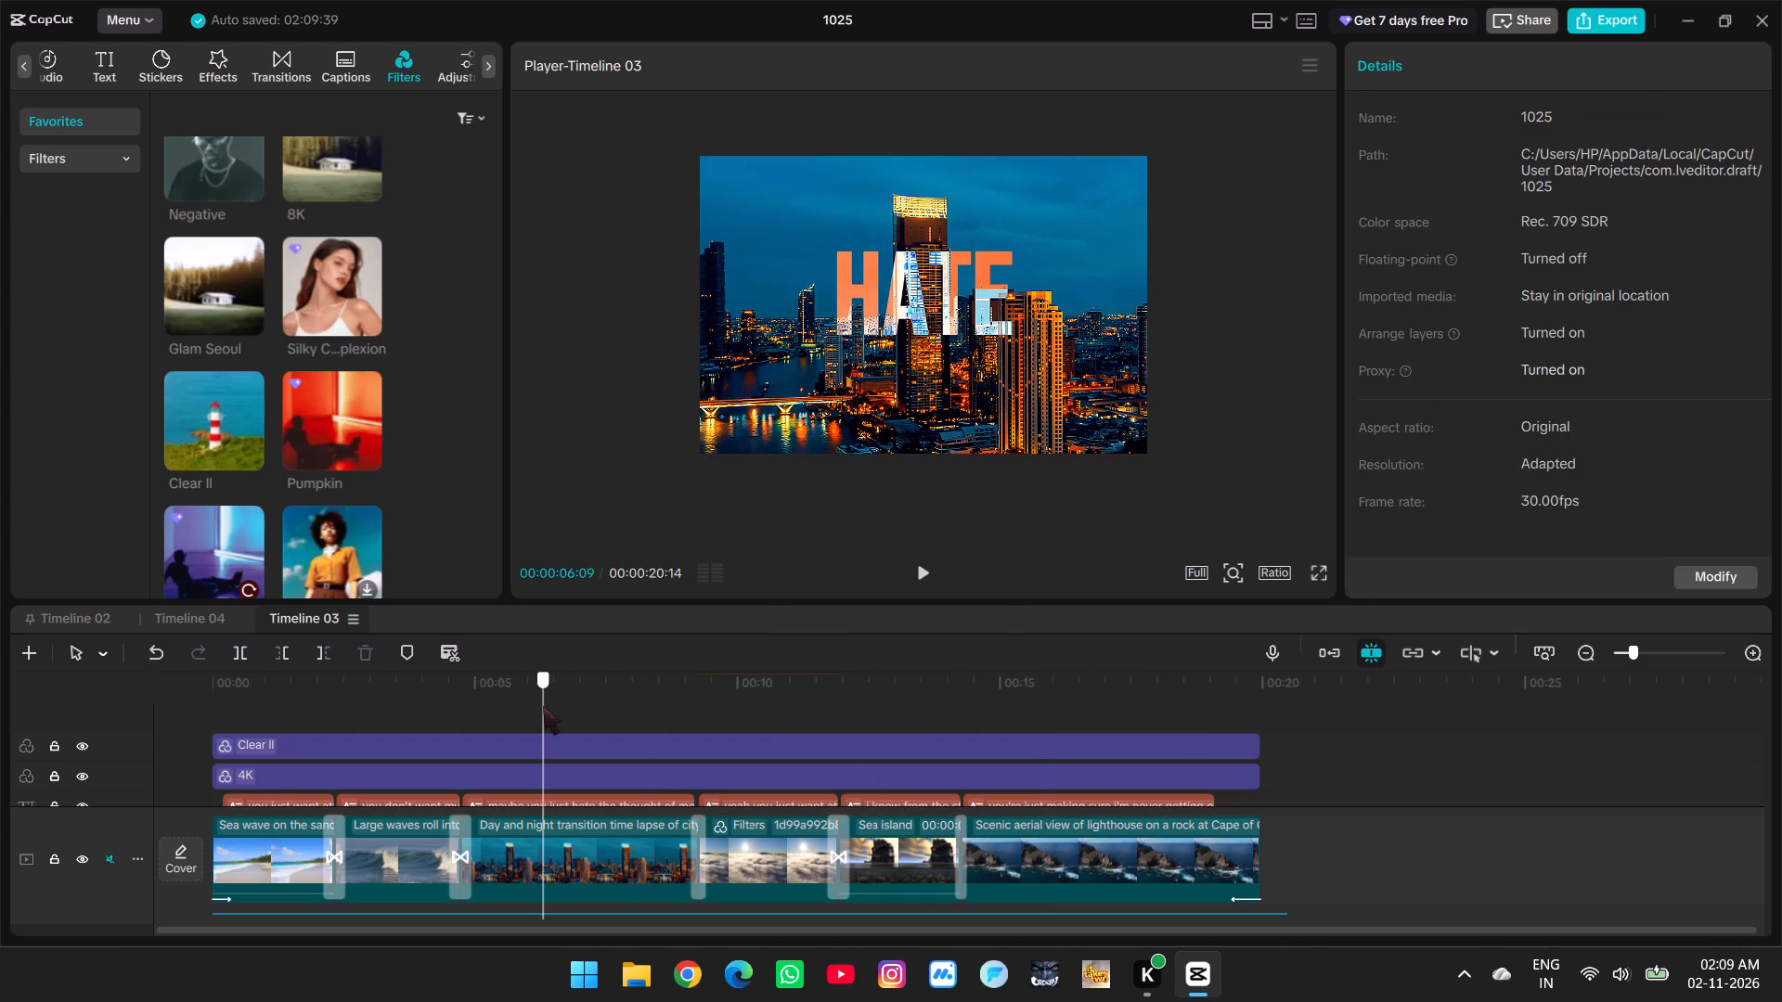
pyautogui.moveTo(543, 706); pyautogui.dragTo(394, 714)
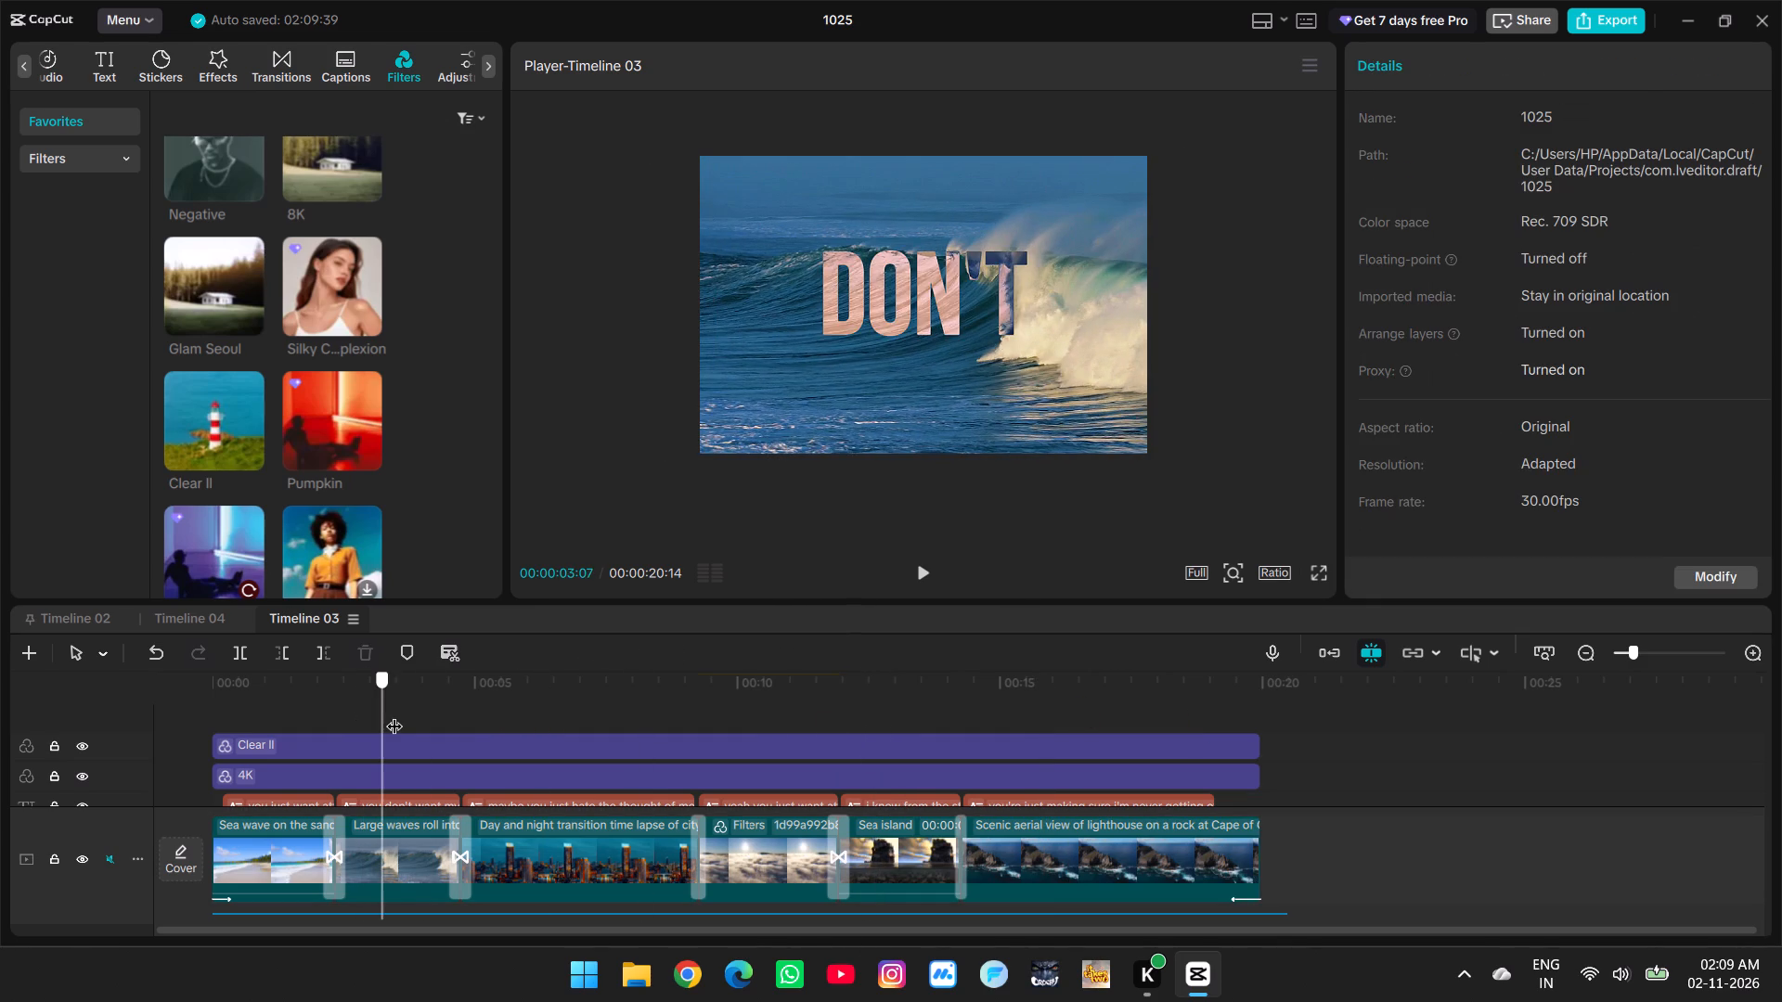
pyautogui.moveTo(394, 714); pyautogui.dragTo(762, 758)
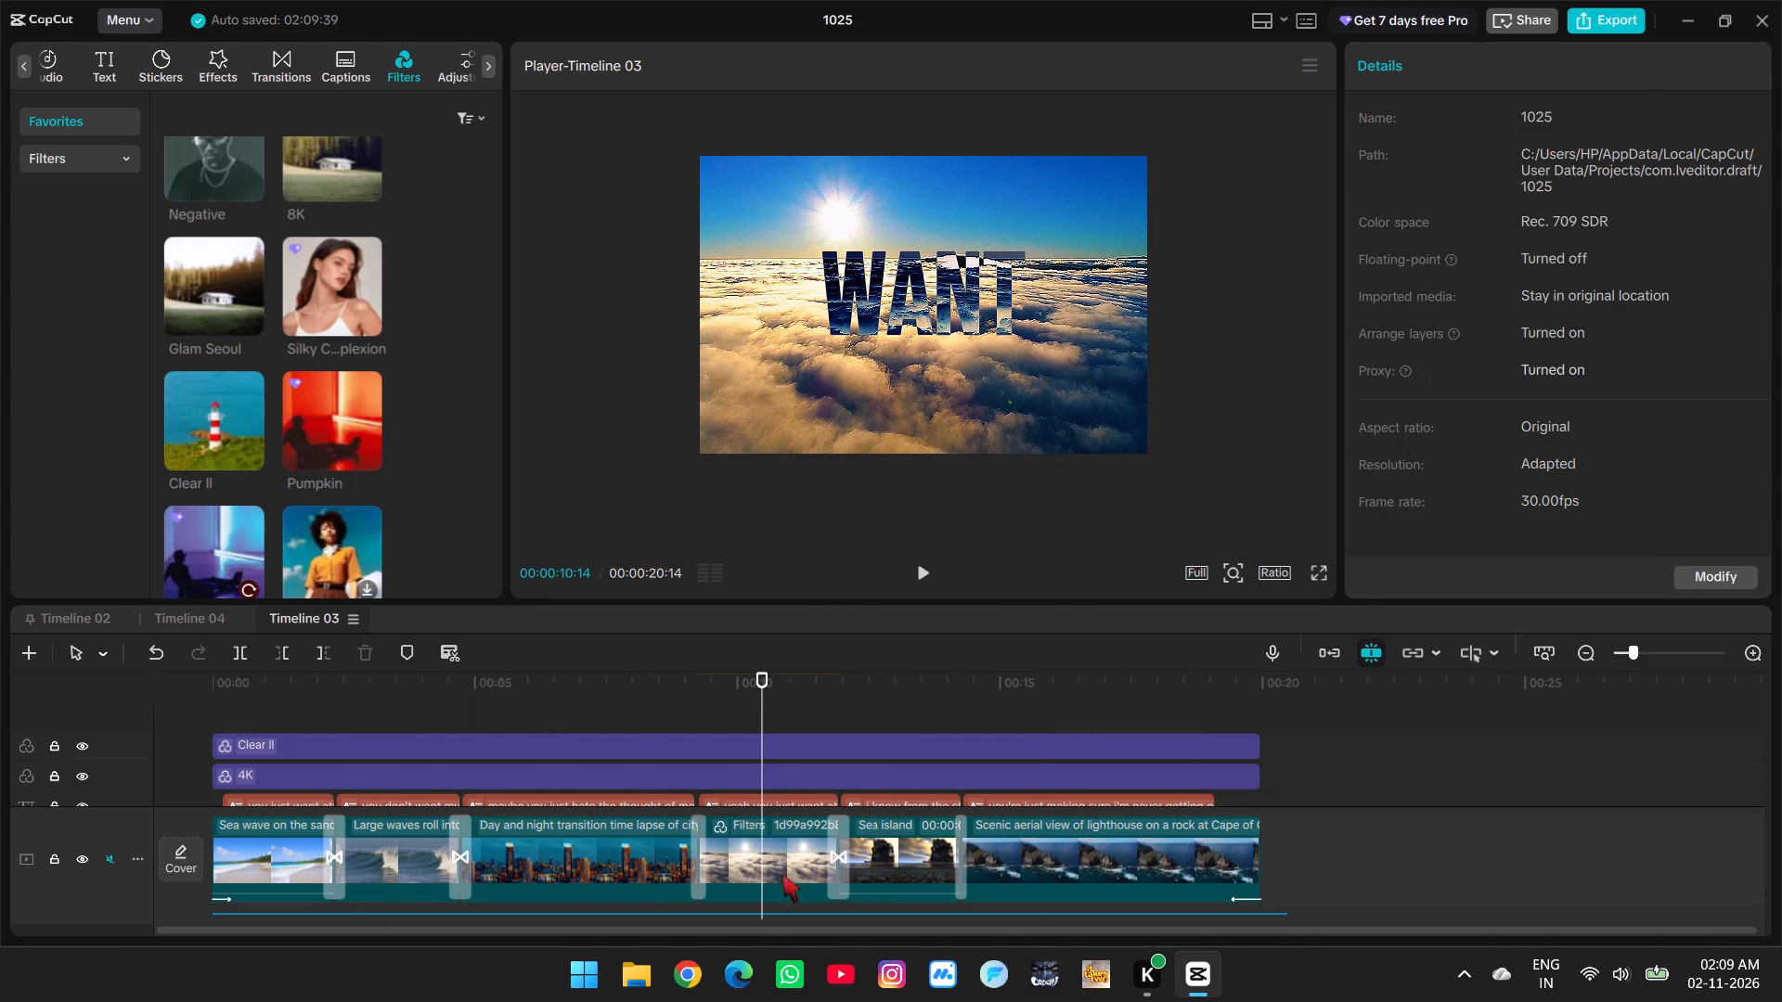
# Select the sun-over-clouds clip at 00:00:10:14 and preview the Clear II filter from the favourites.
pyautogui.click(784, 874)
pyautogui.scroll(-1, 265, 335)
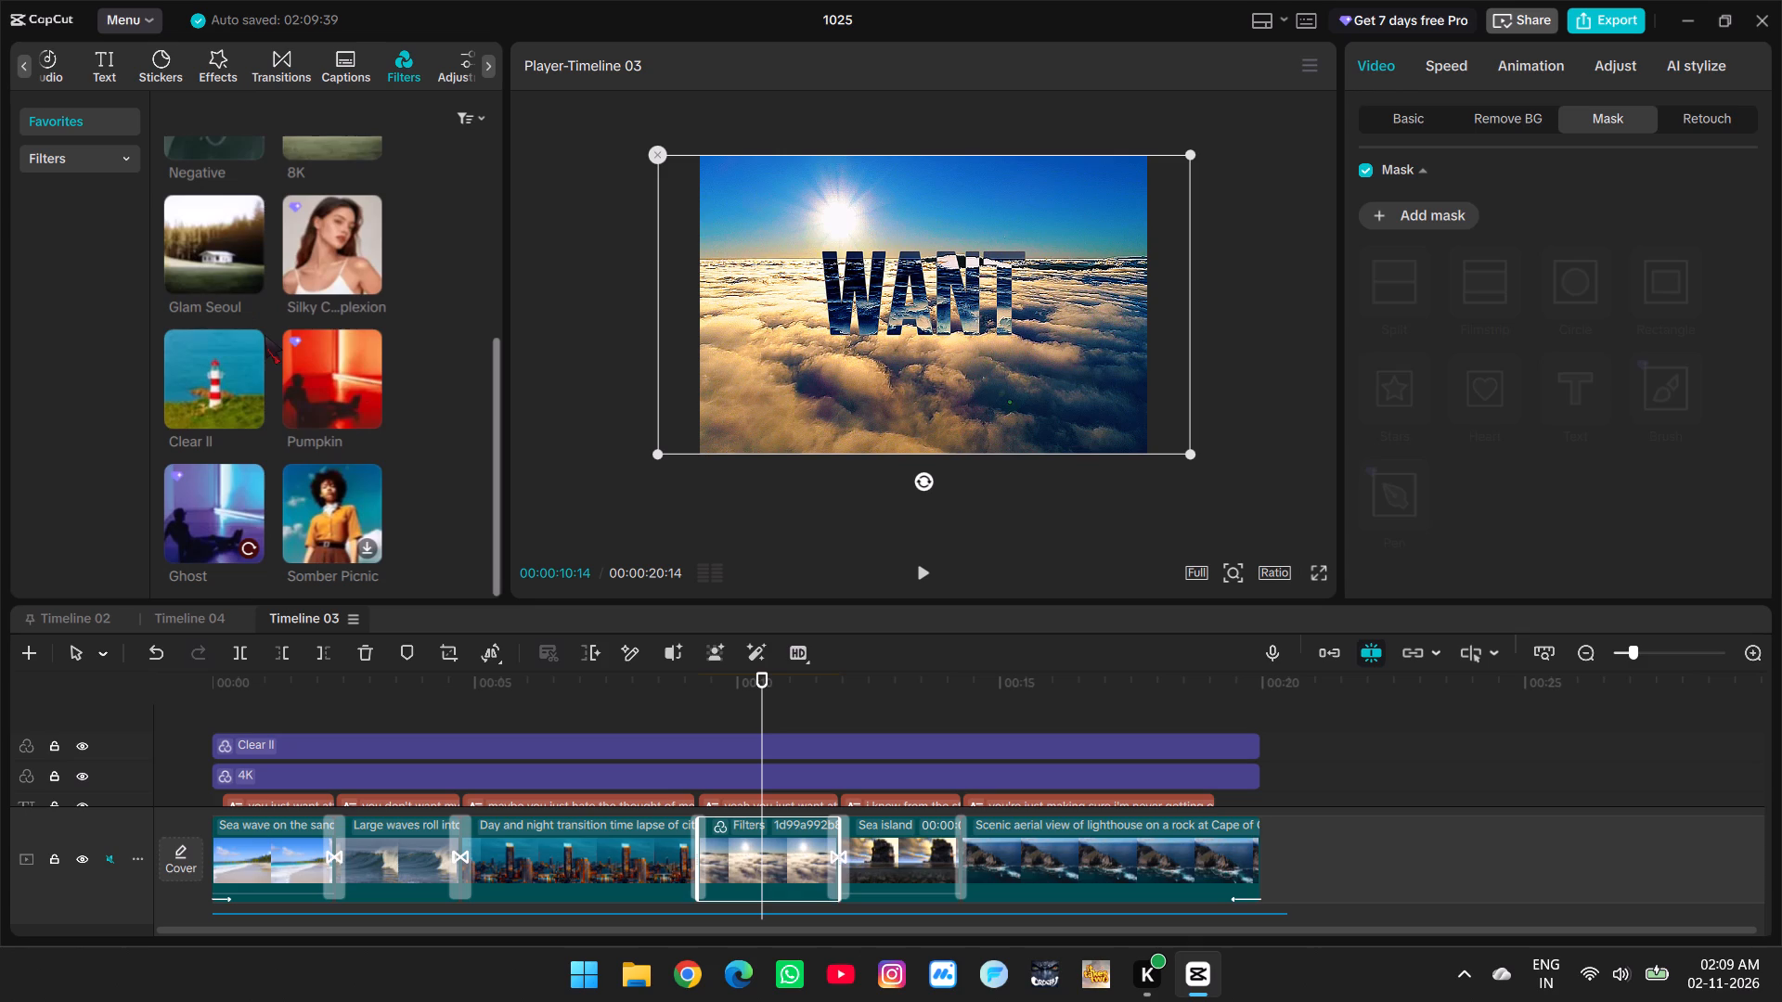
pyautogui.click(230, 338)
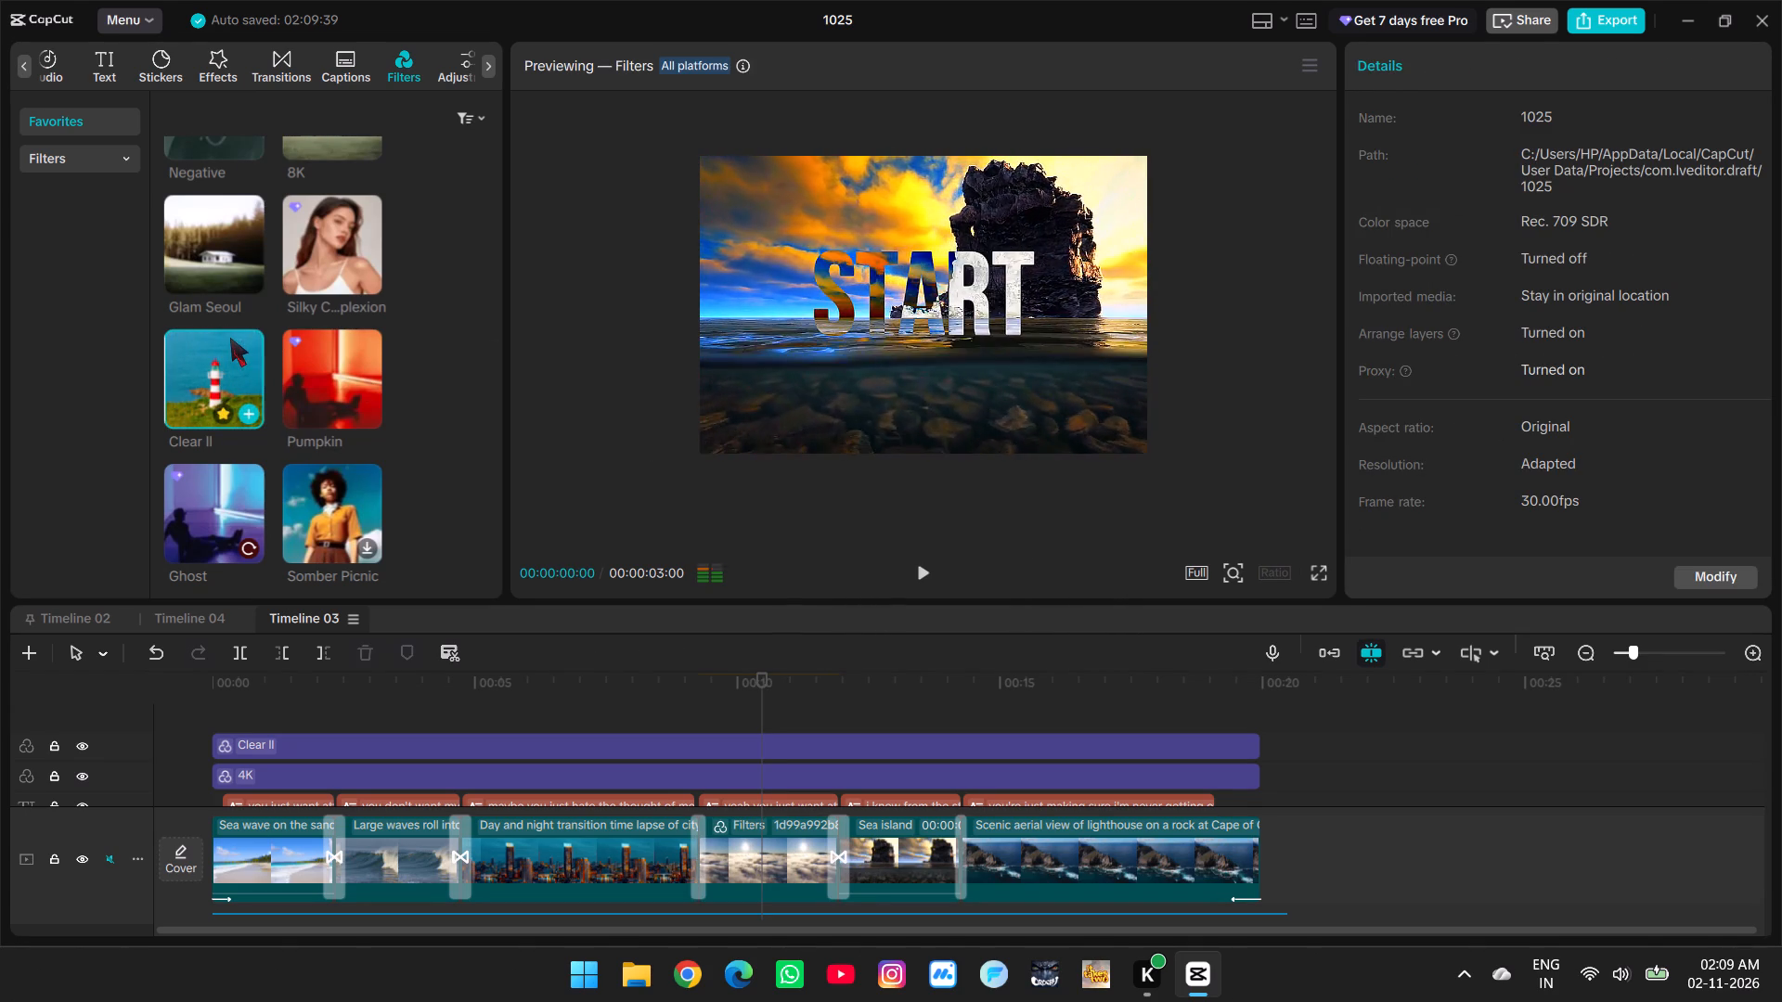
# Preview the Pumpkin filter from the favourite filters.
pyautogui.click(296, 354)
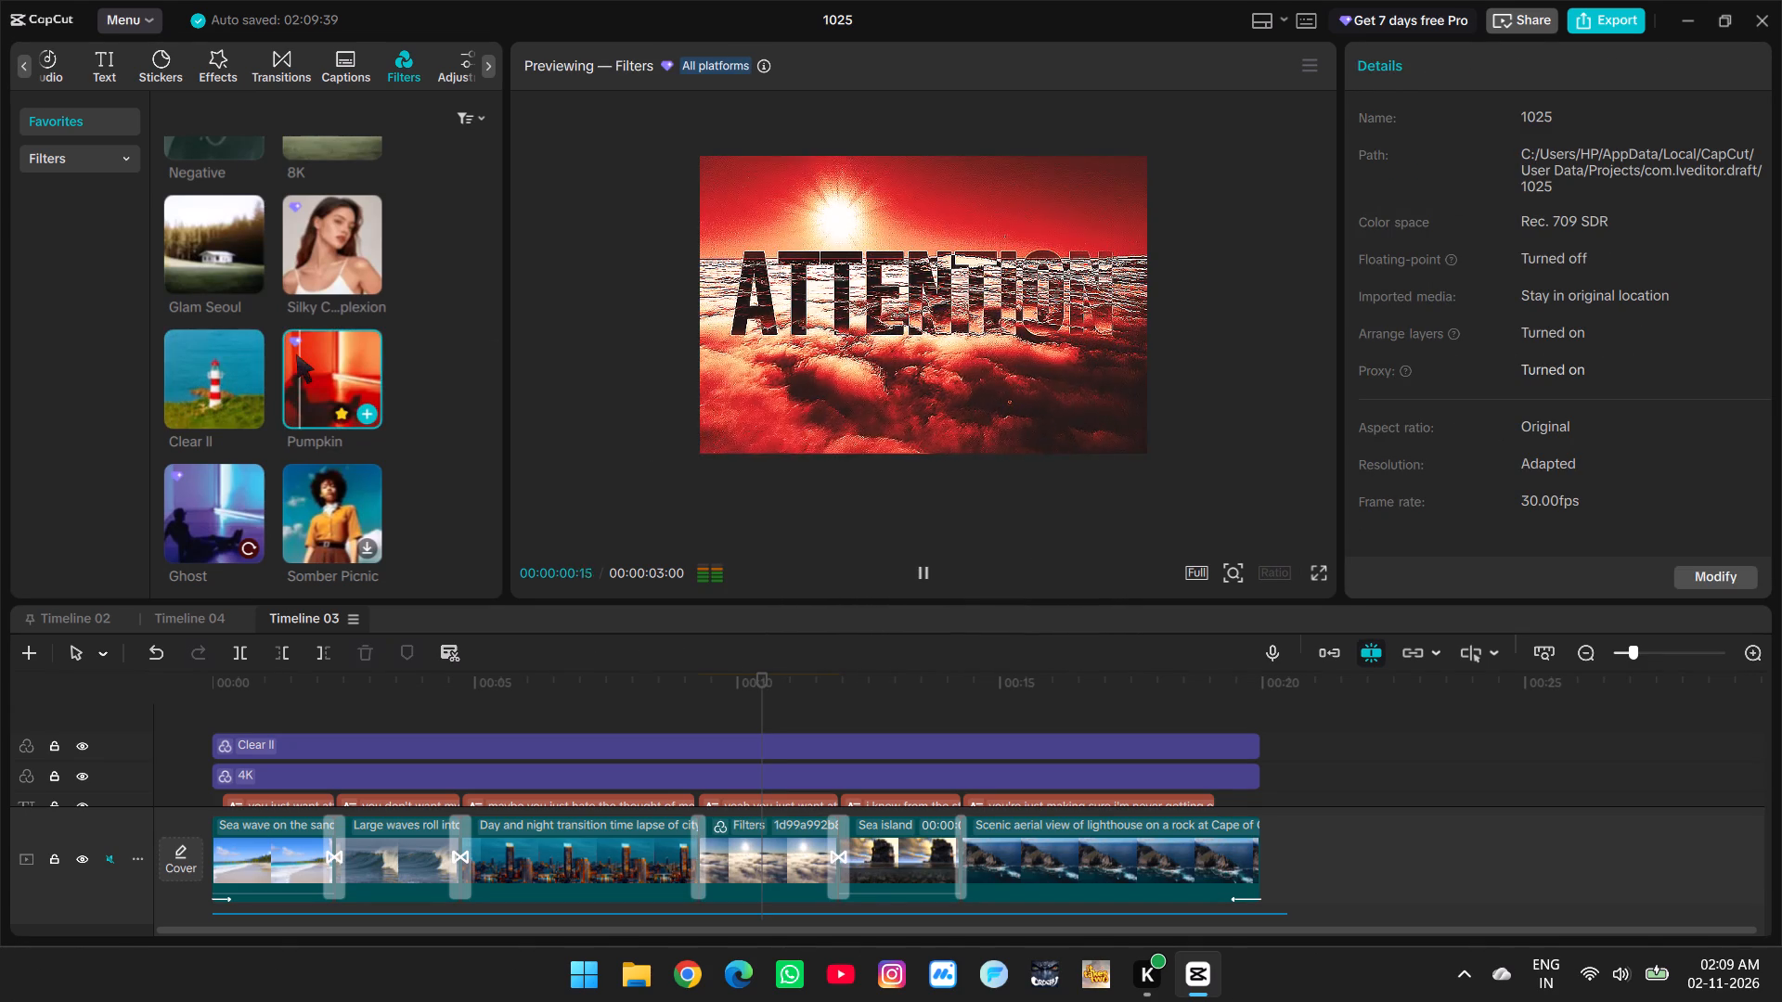
# Look through the favourite and trending video and body effects, and preview the Overlap Fade transition.
pyautogui.click(214, 63)
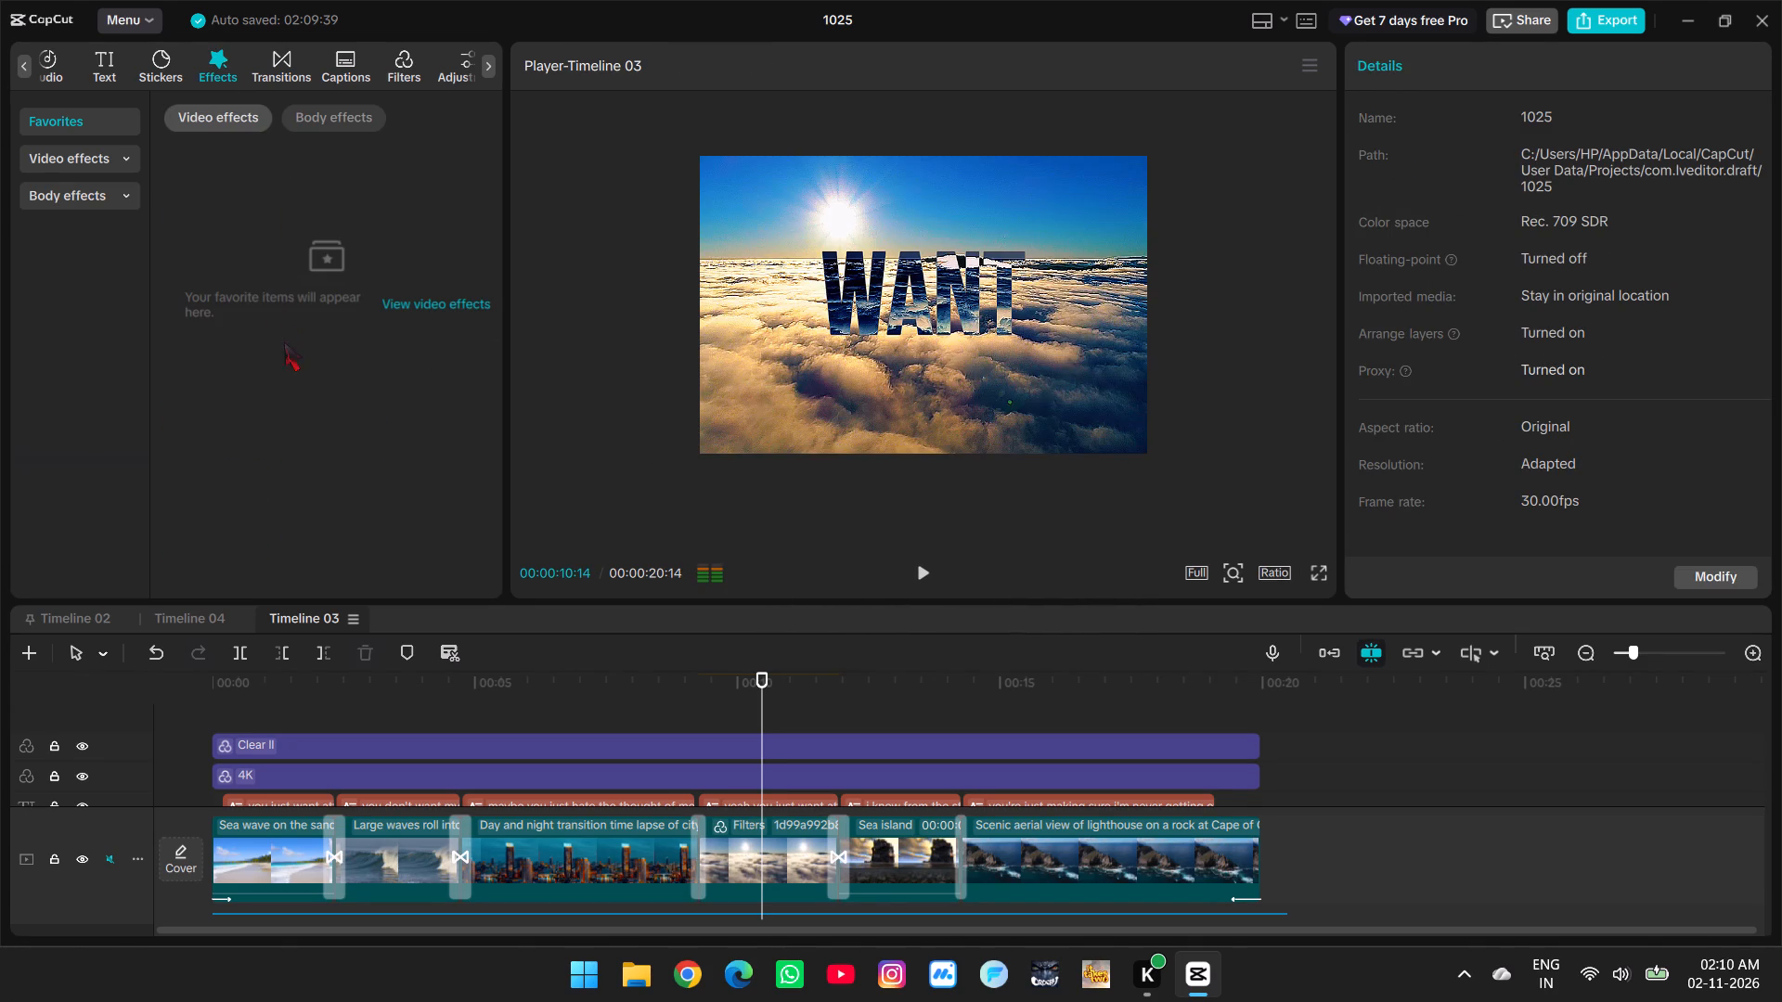
pyautogui.click(389, 301)
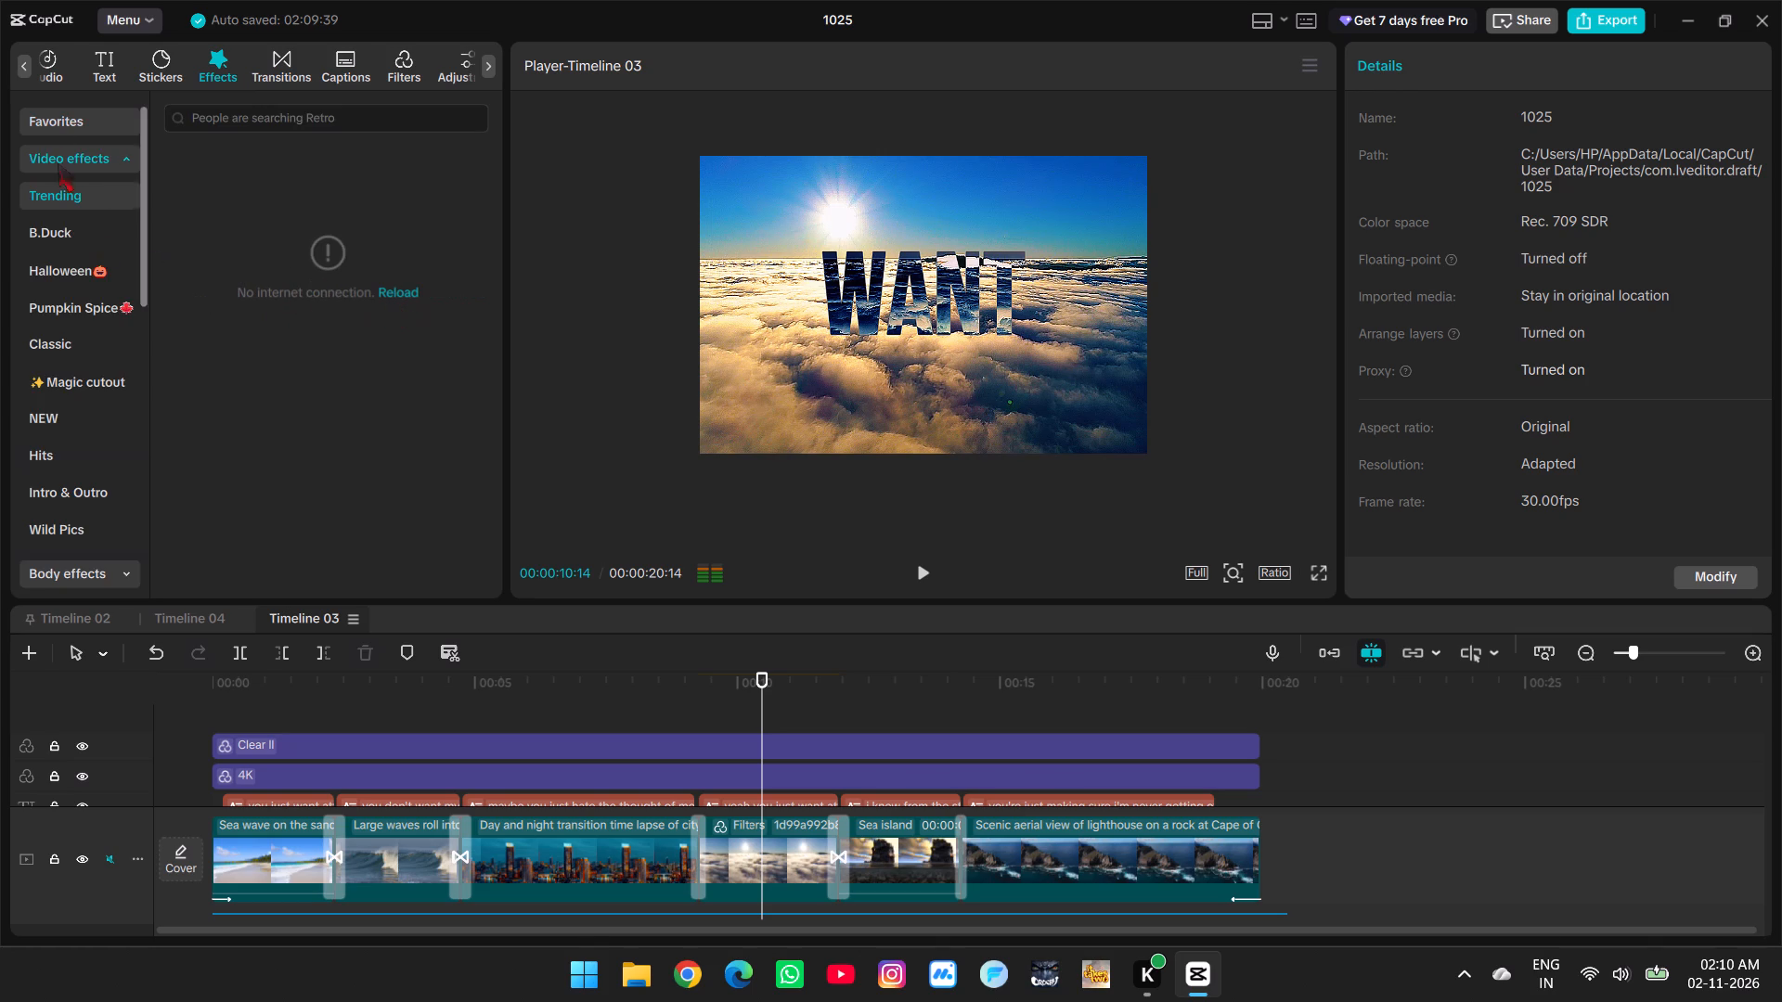
pyautogui.click(66, 118)
pyautogui.tripleClick(70, 122)
pyautogui.click(327, 110)
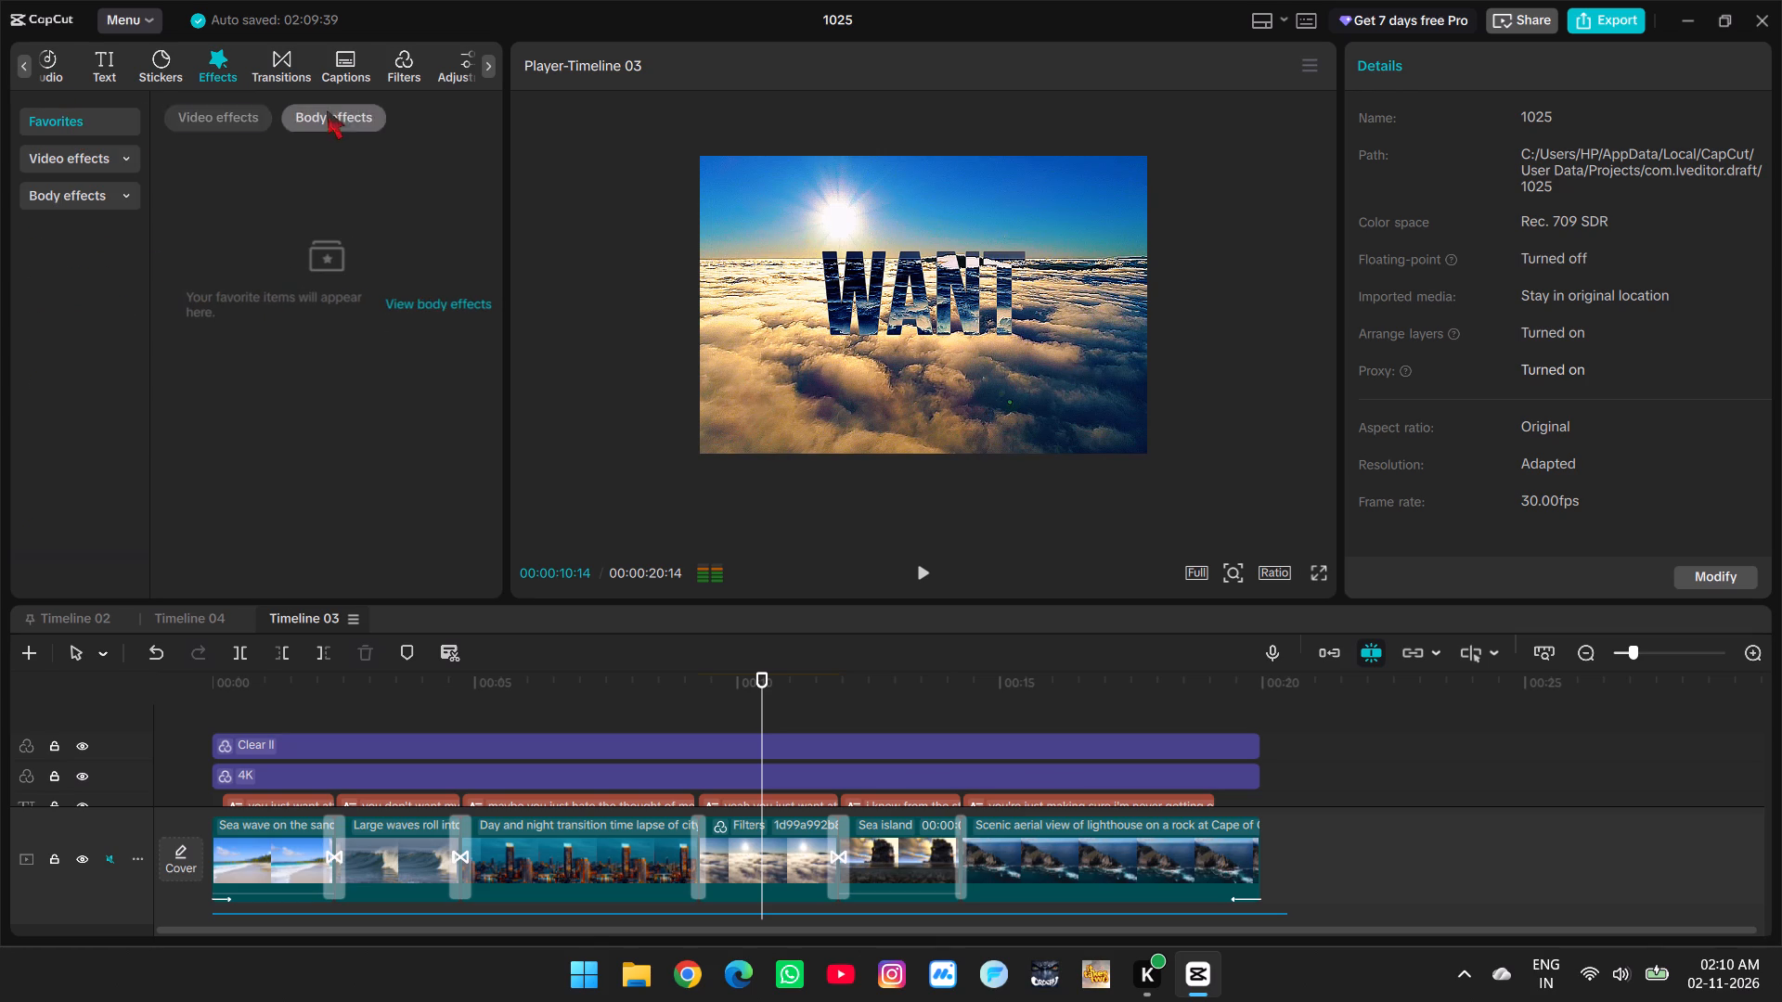
pyautogui.click(223, 109)
pyautogui.click(263, 58)
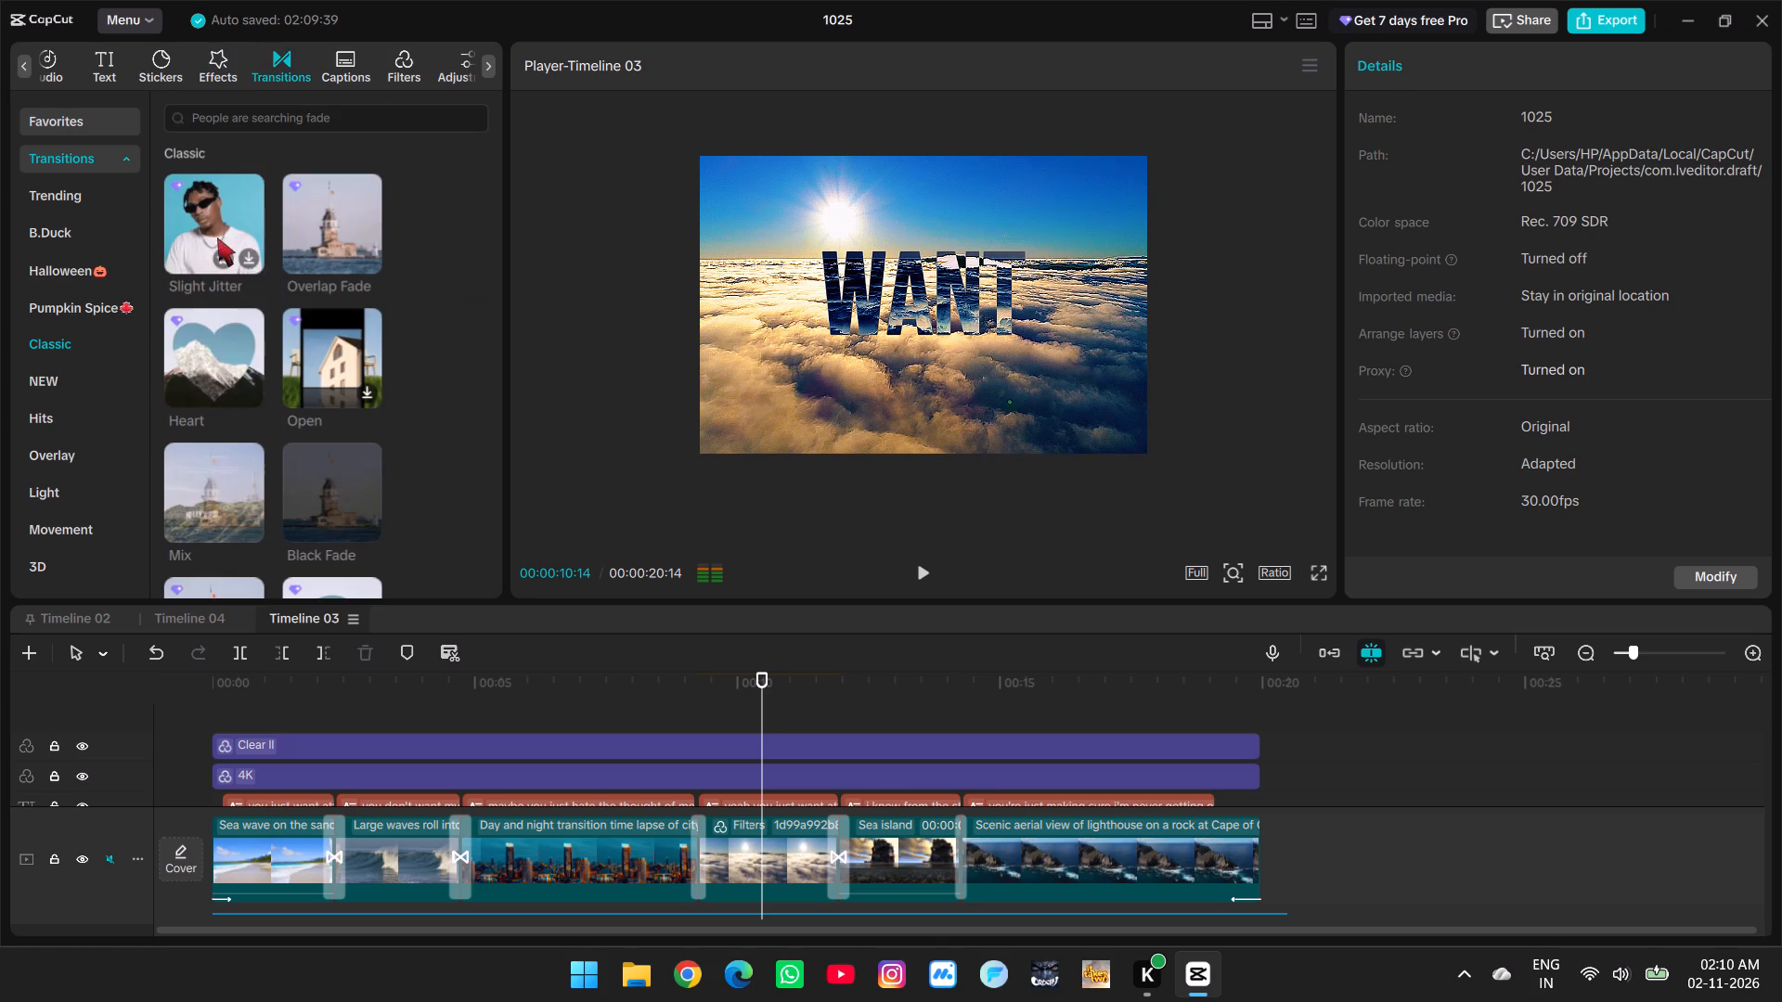
pyautogui.click(306, 218)
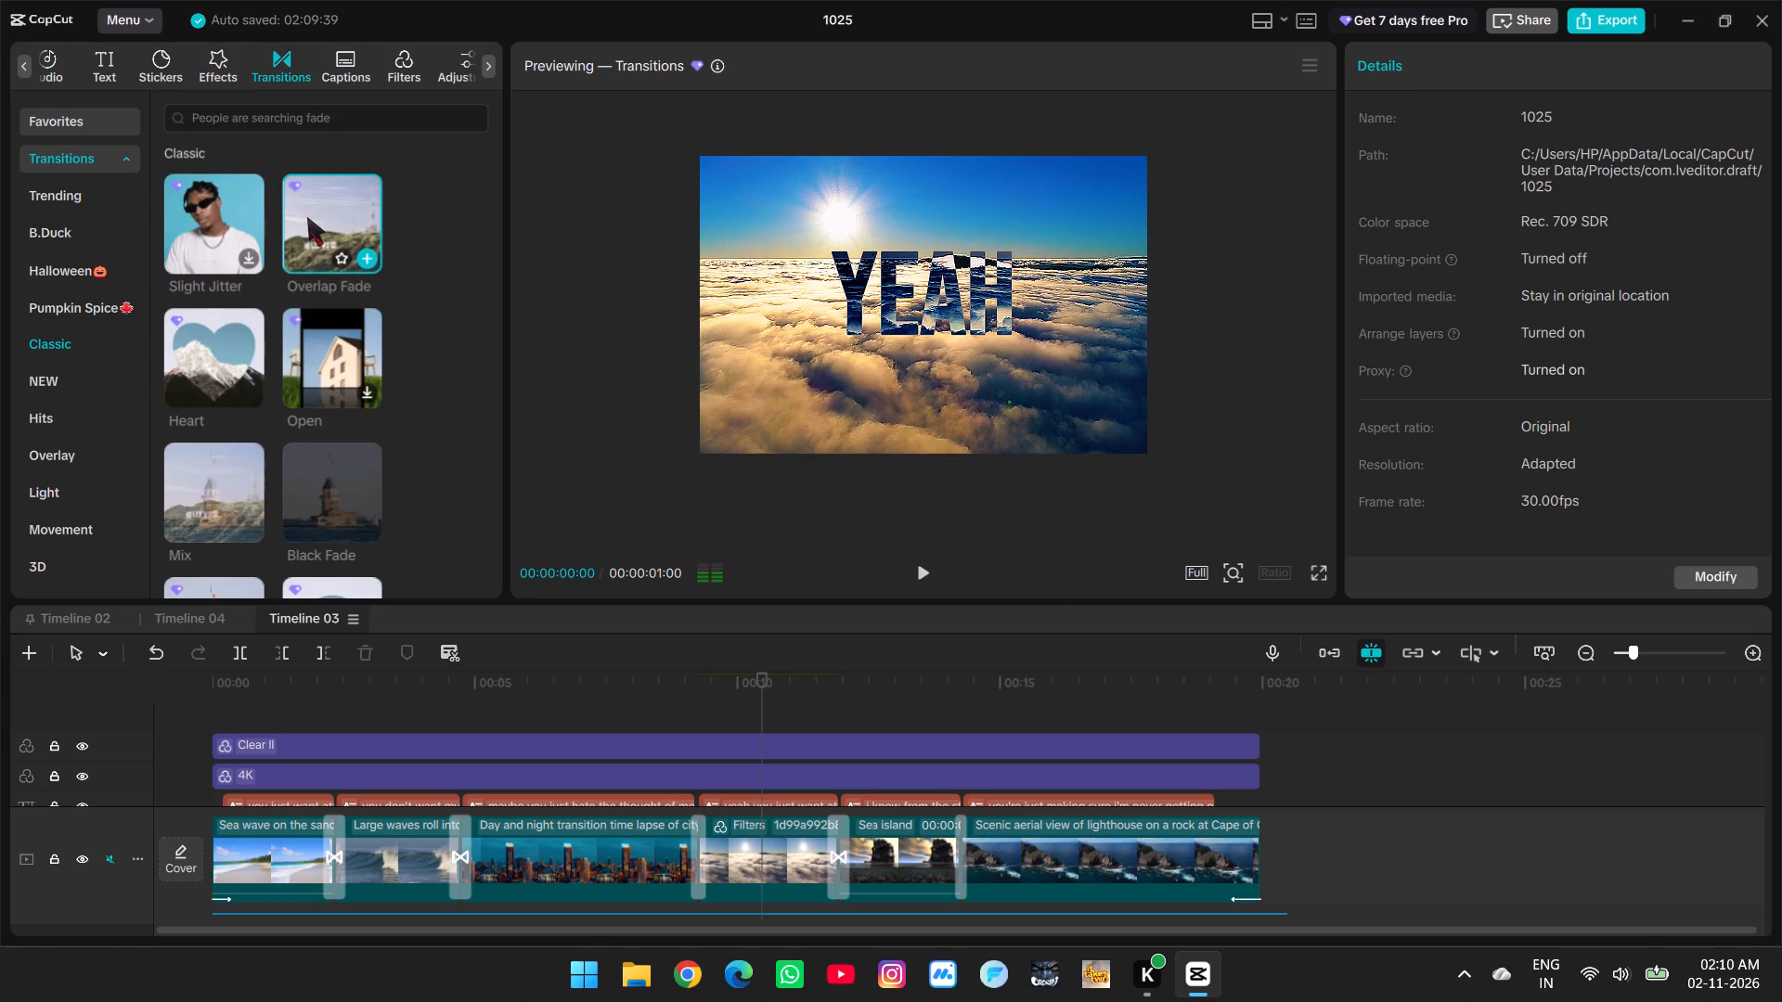
pyautogui.scroll(-3, 337, 687)
# Delete all five transitions between the clips on the main video track.
pyautogui.click(343, 885)
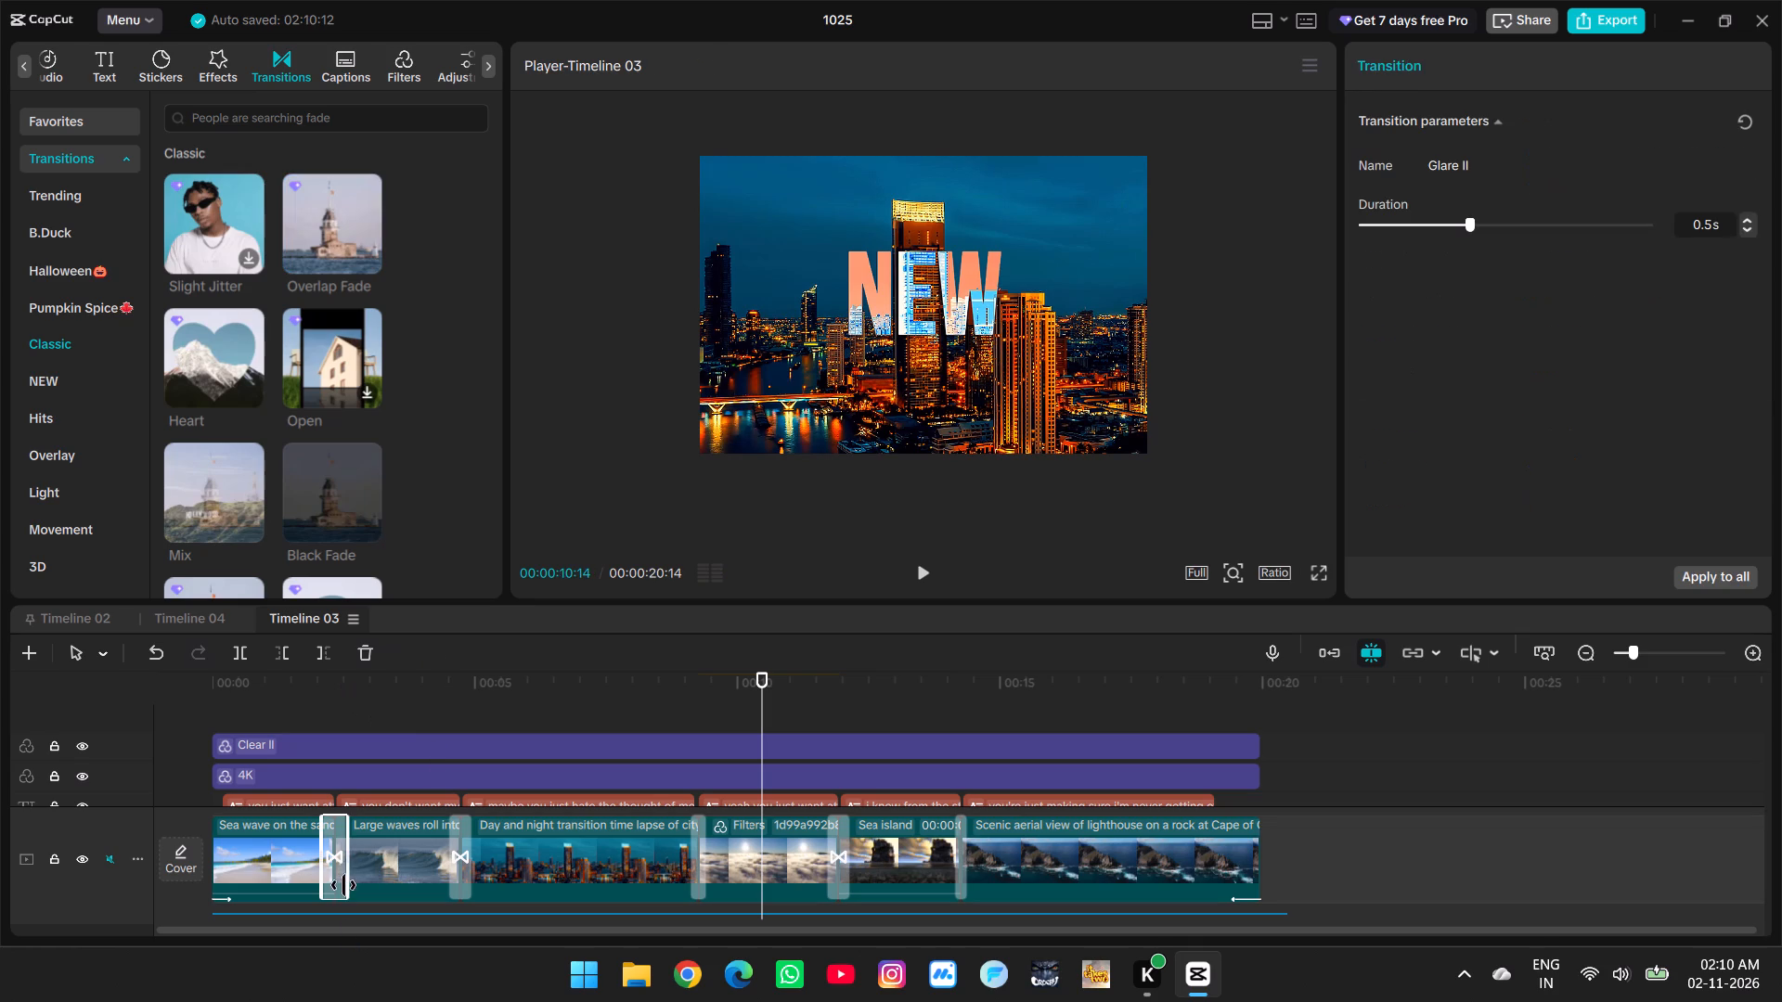
pyautogui.click(367, 654)
pyautogui.click(457, 854)
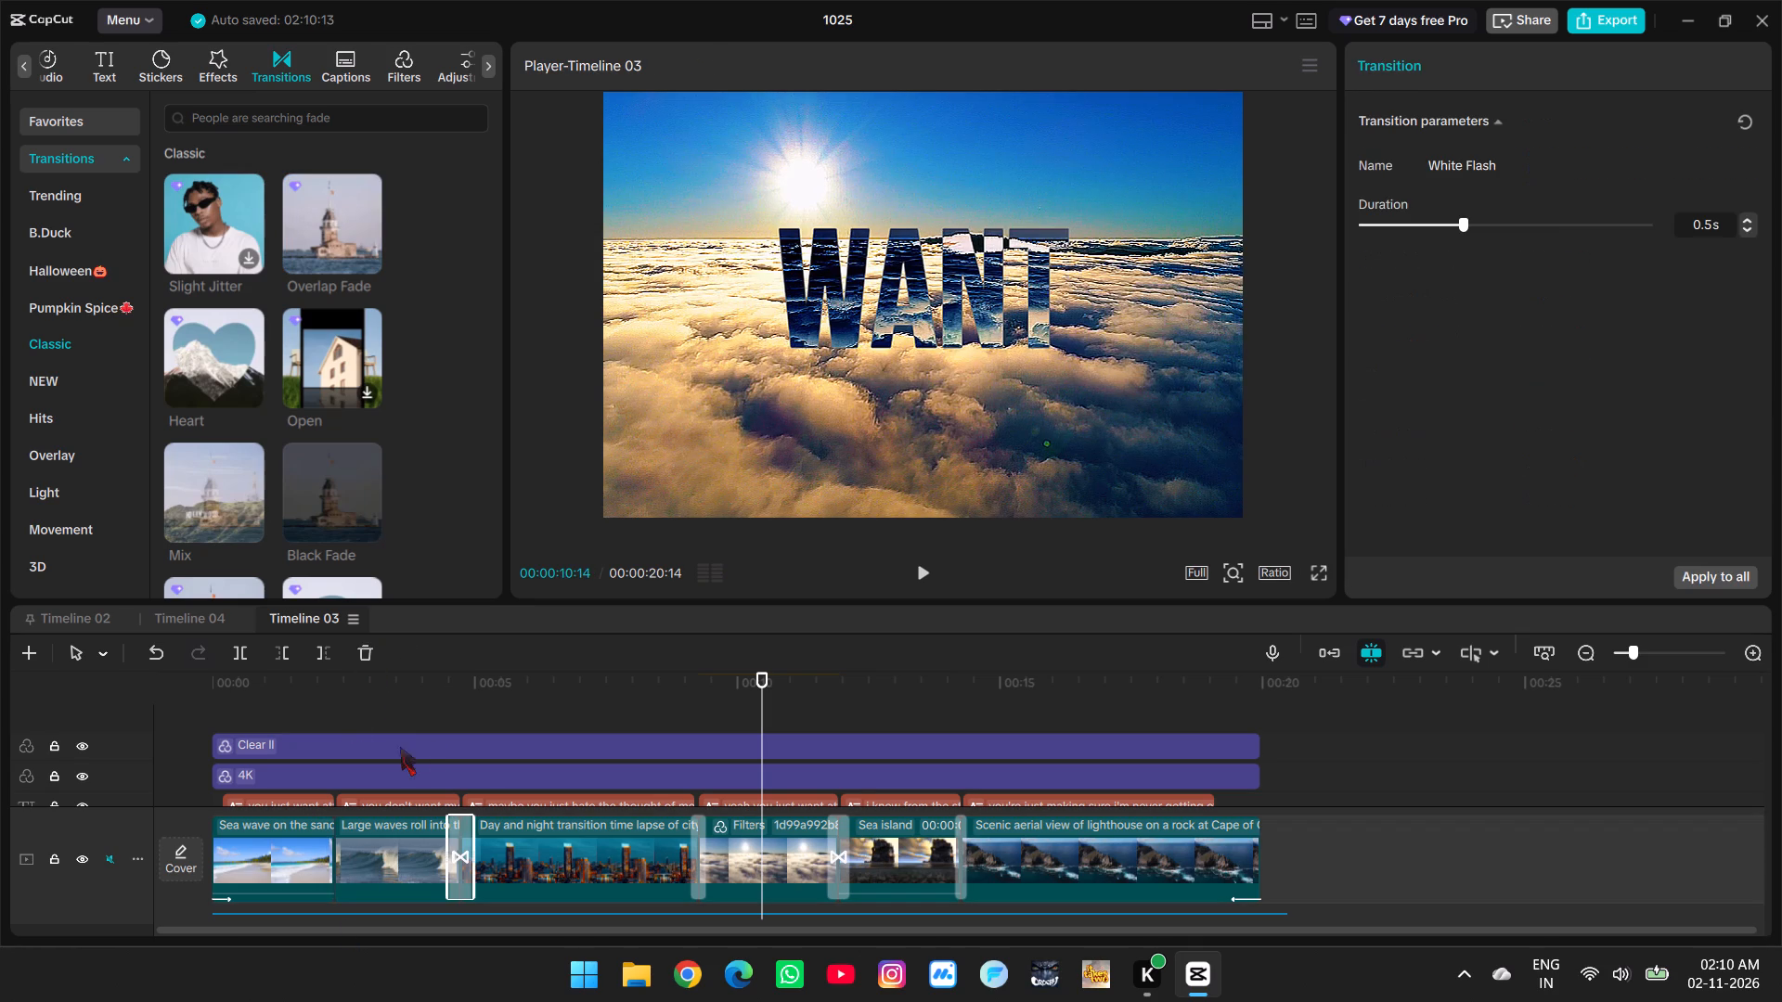
pyautogui.click(377, 657)
pyautogui.click(704, 860)
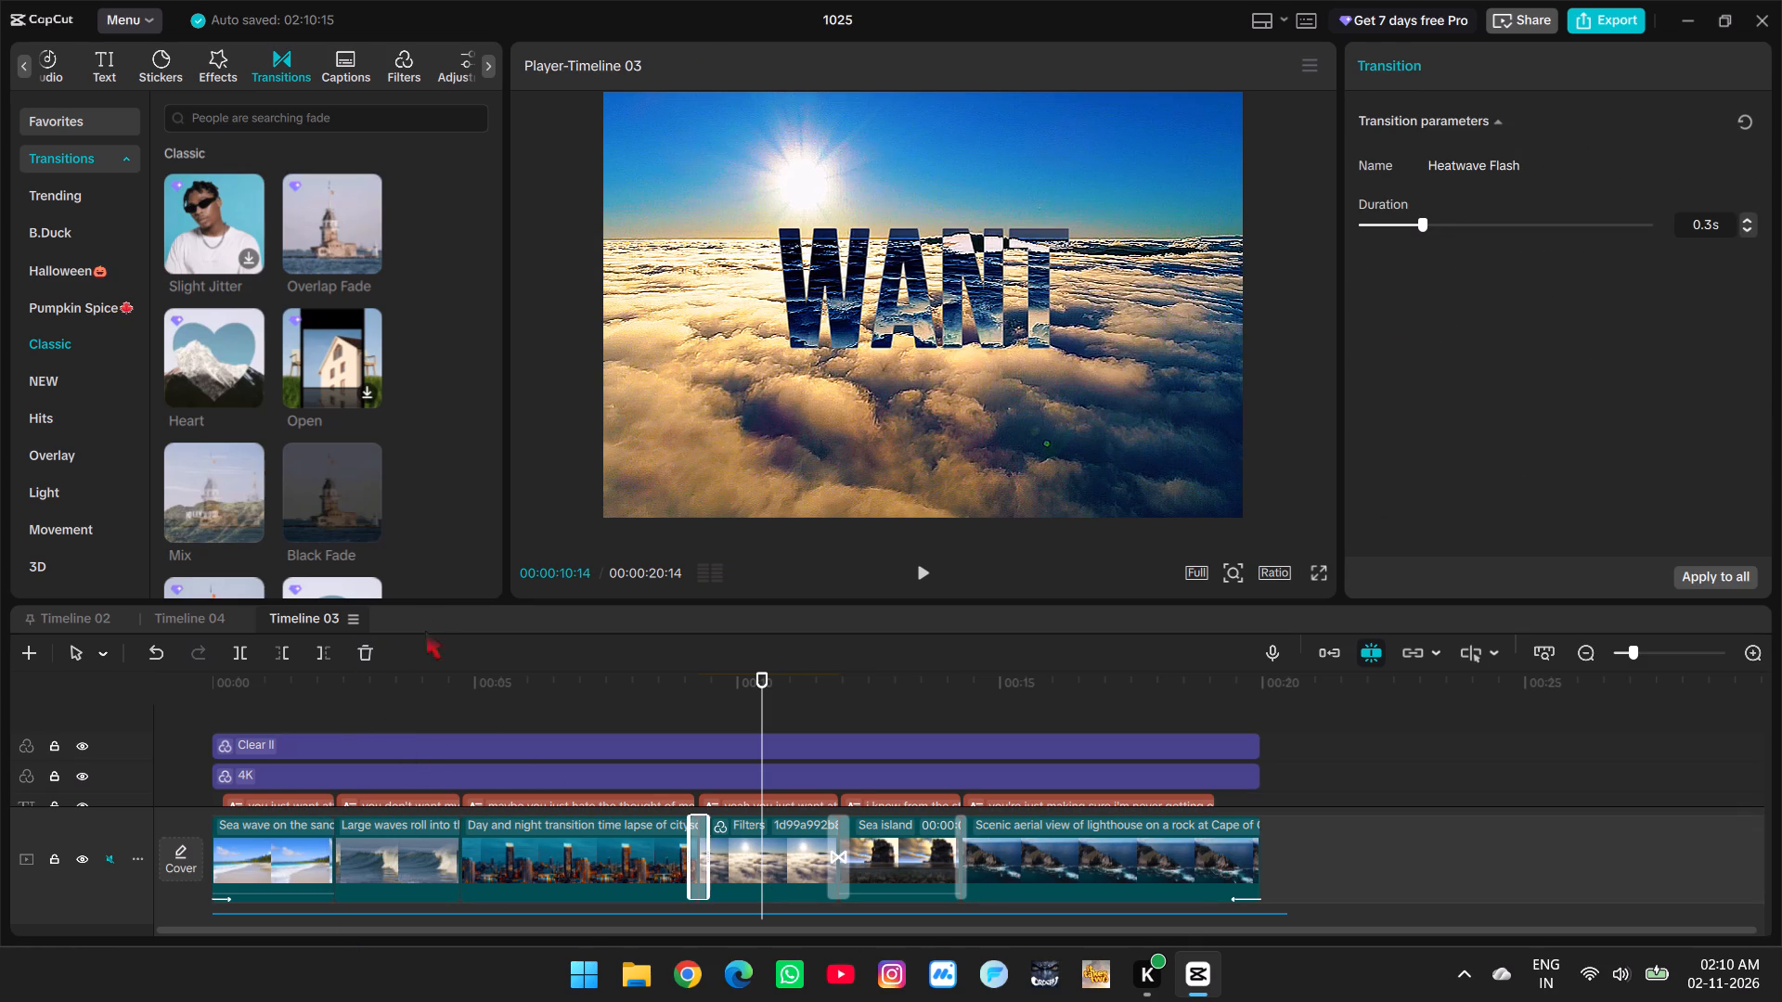
pyautogui.click(355, 656)
pyautogui.click(847, 860)
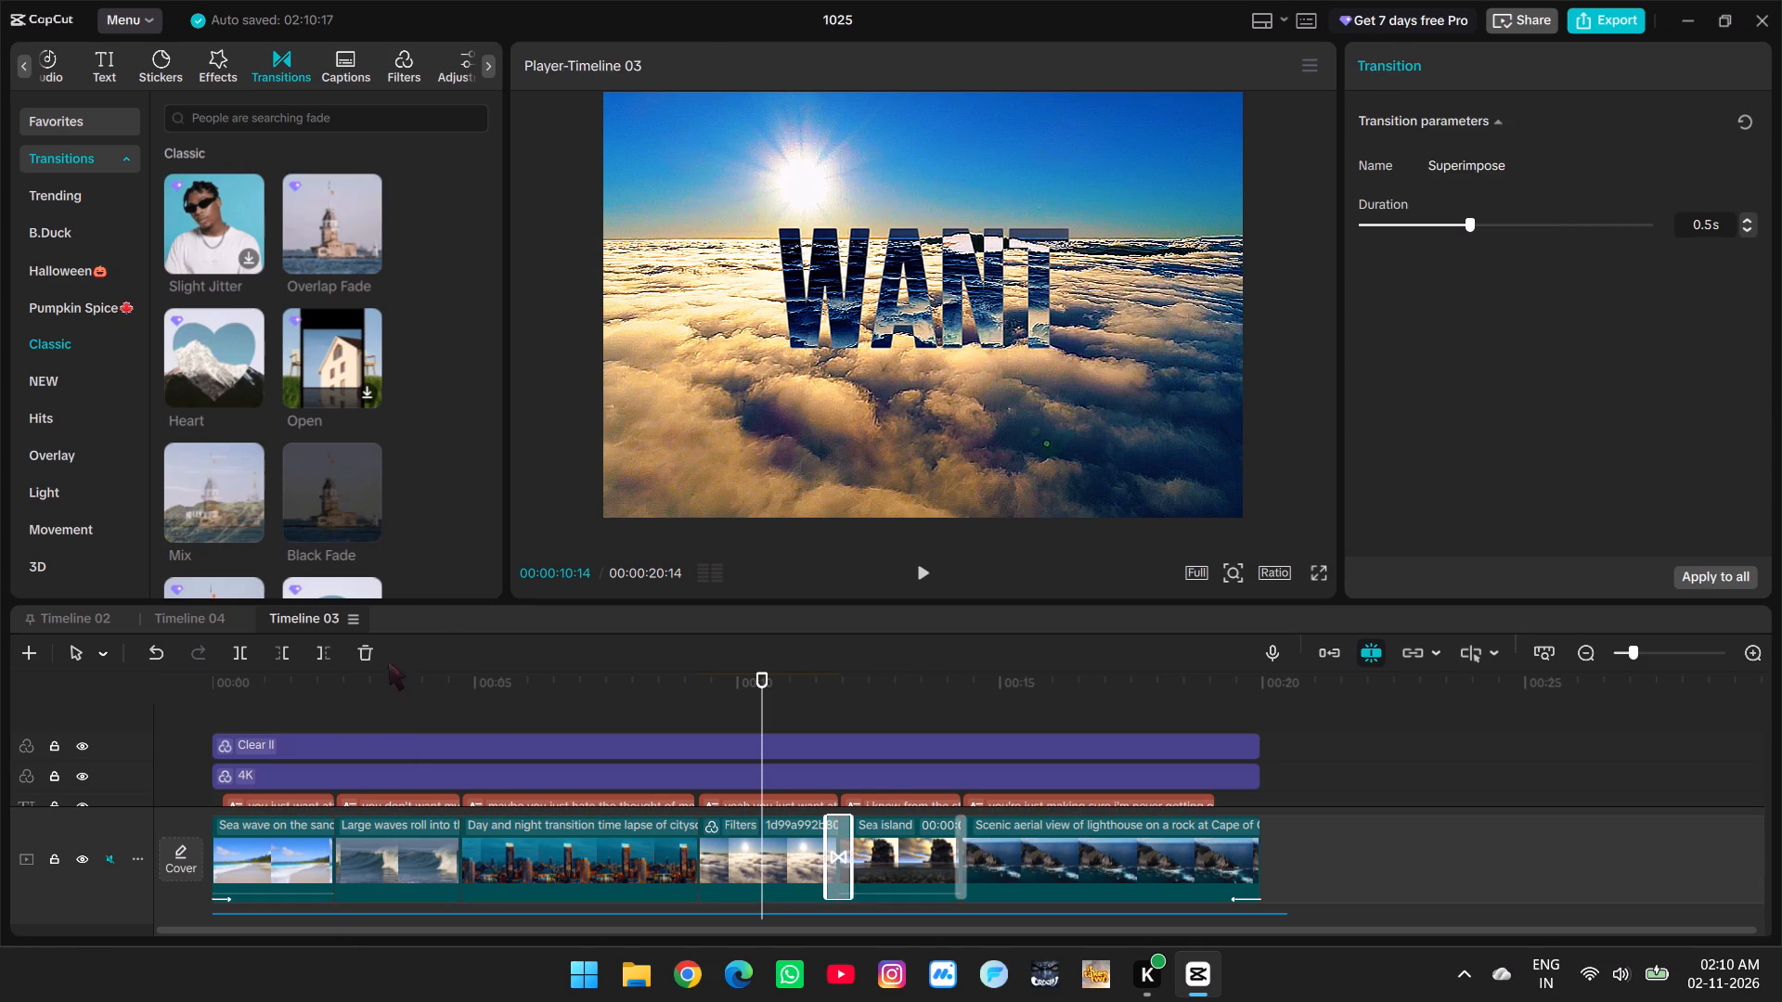
pyautogui.click(371, 657)
pyautogui.click(959, 849)
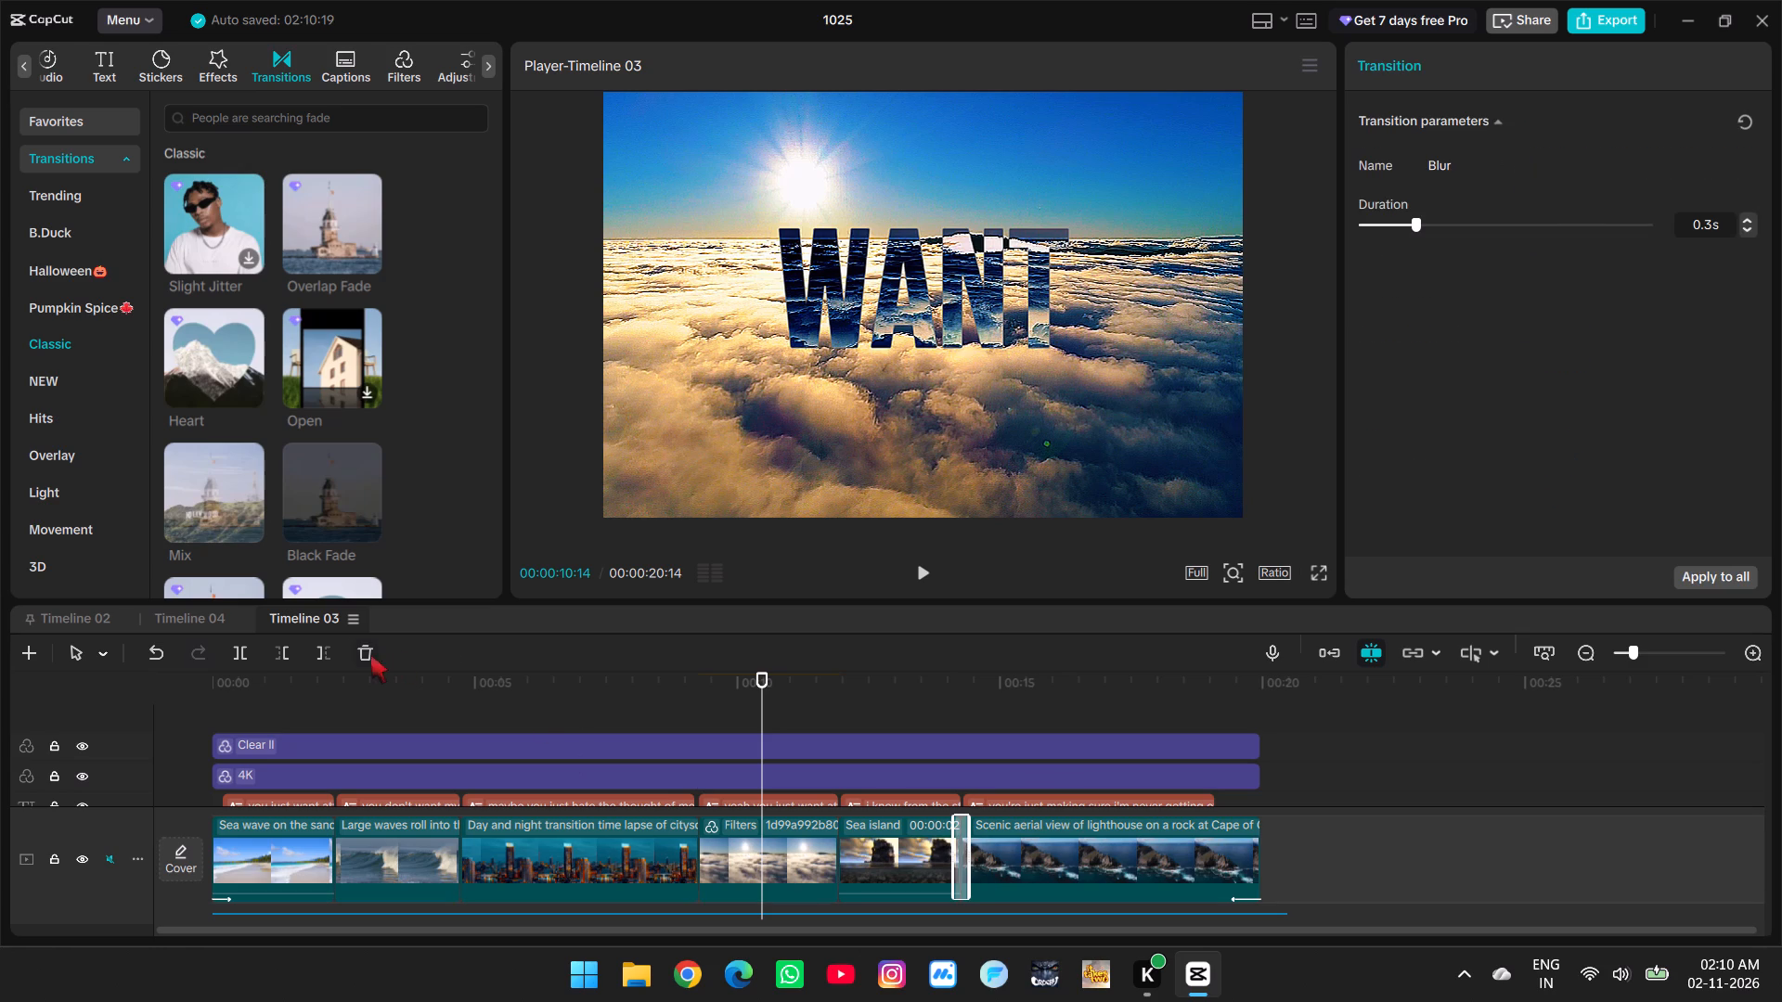
pyautogui.click(370, 655)
# Play the city, cloud, island and lighthouse clips to review the captions and cuts without transitions.
pyautogui.press('space')
pyautogui.scroll(-3, 747, 752)
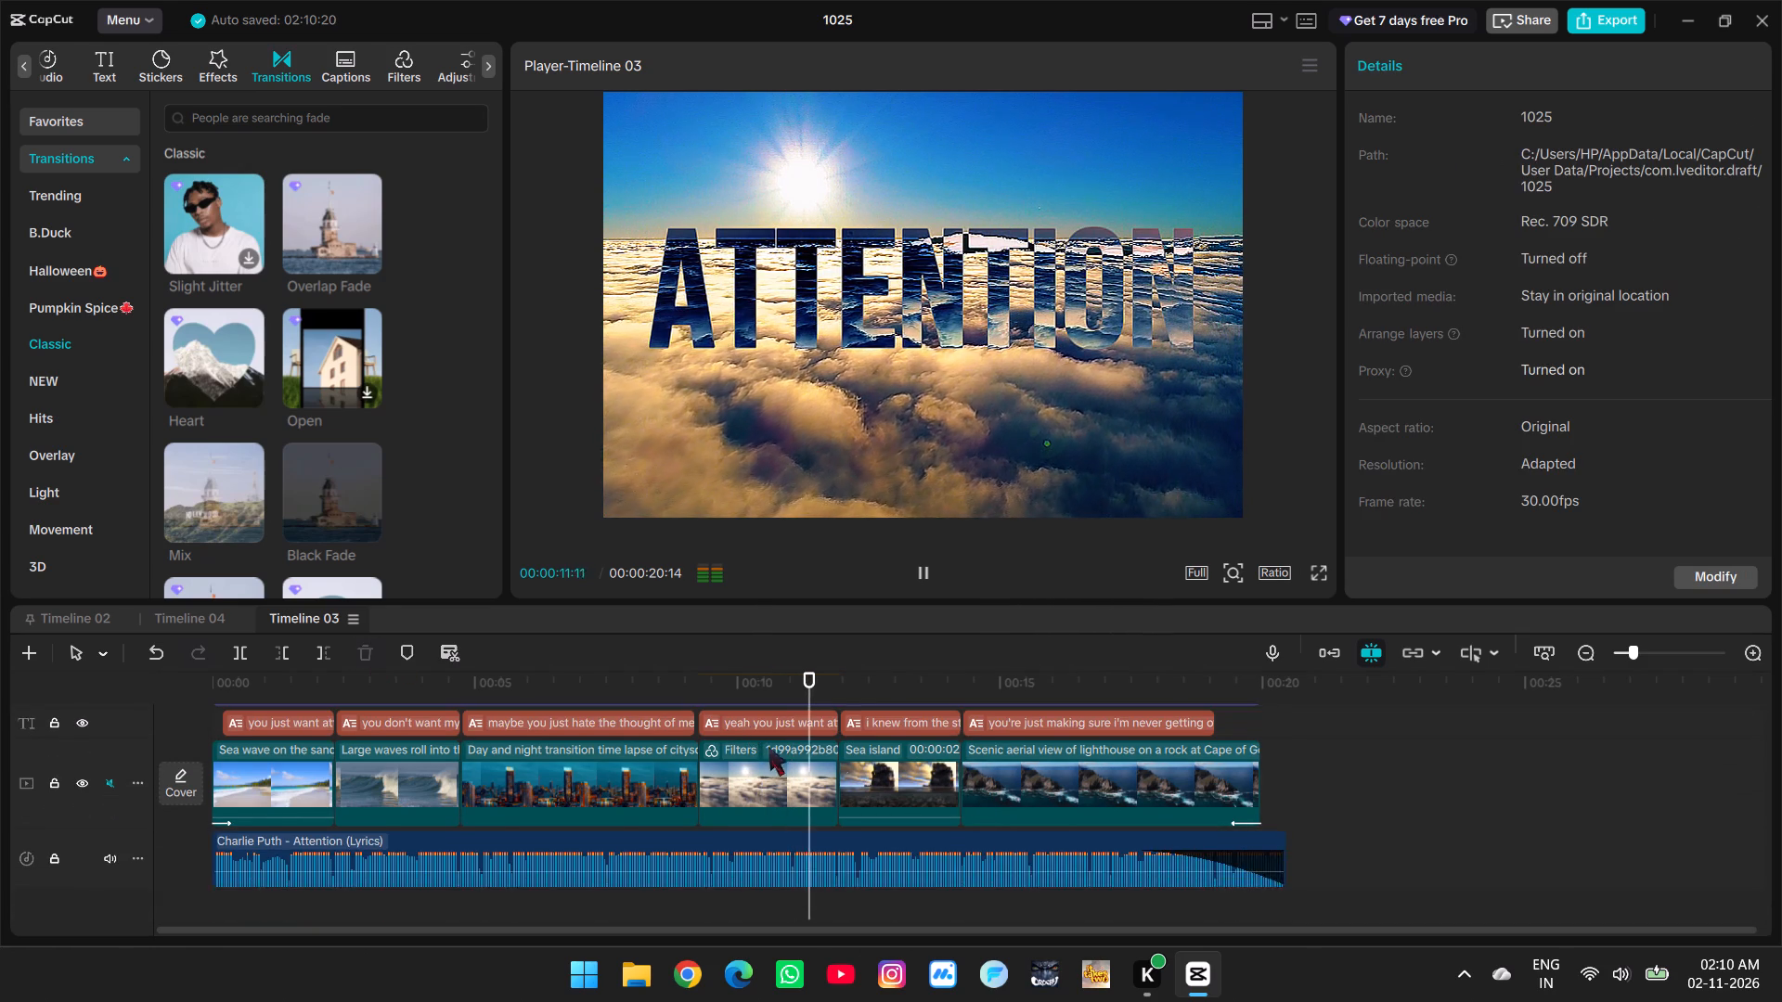
pyautogui.scroll(3, 989, 816)
pyautogui.scroll(-2, 932, 755)
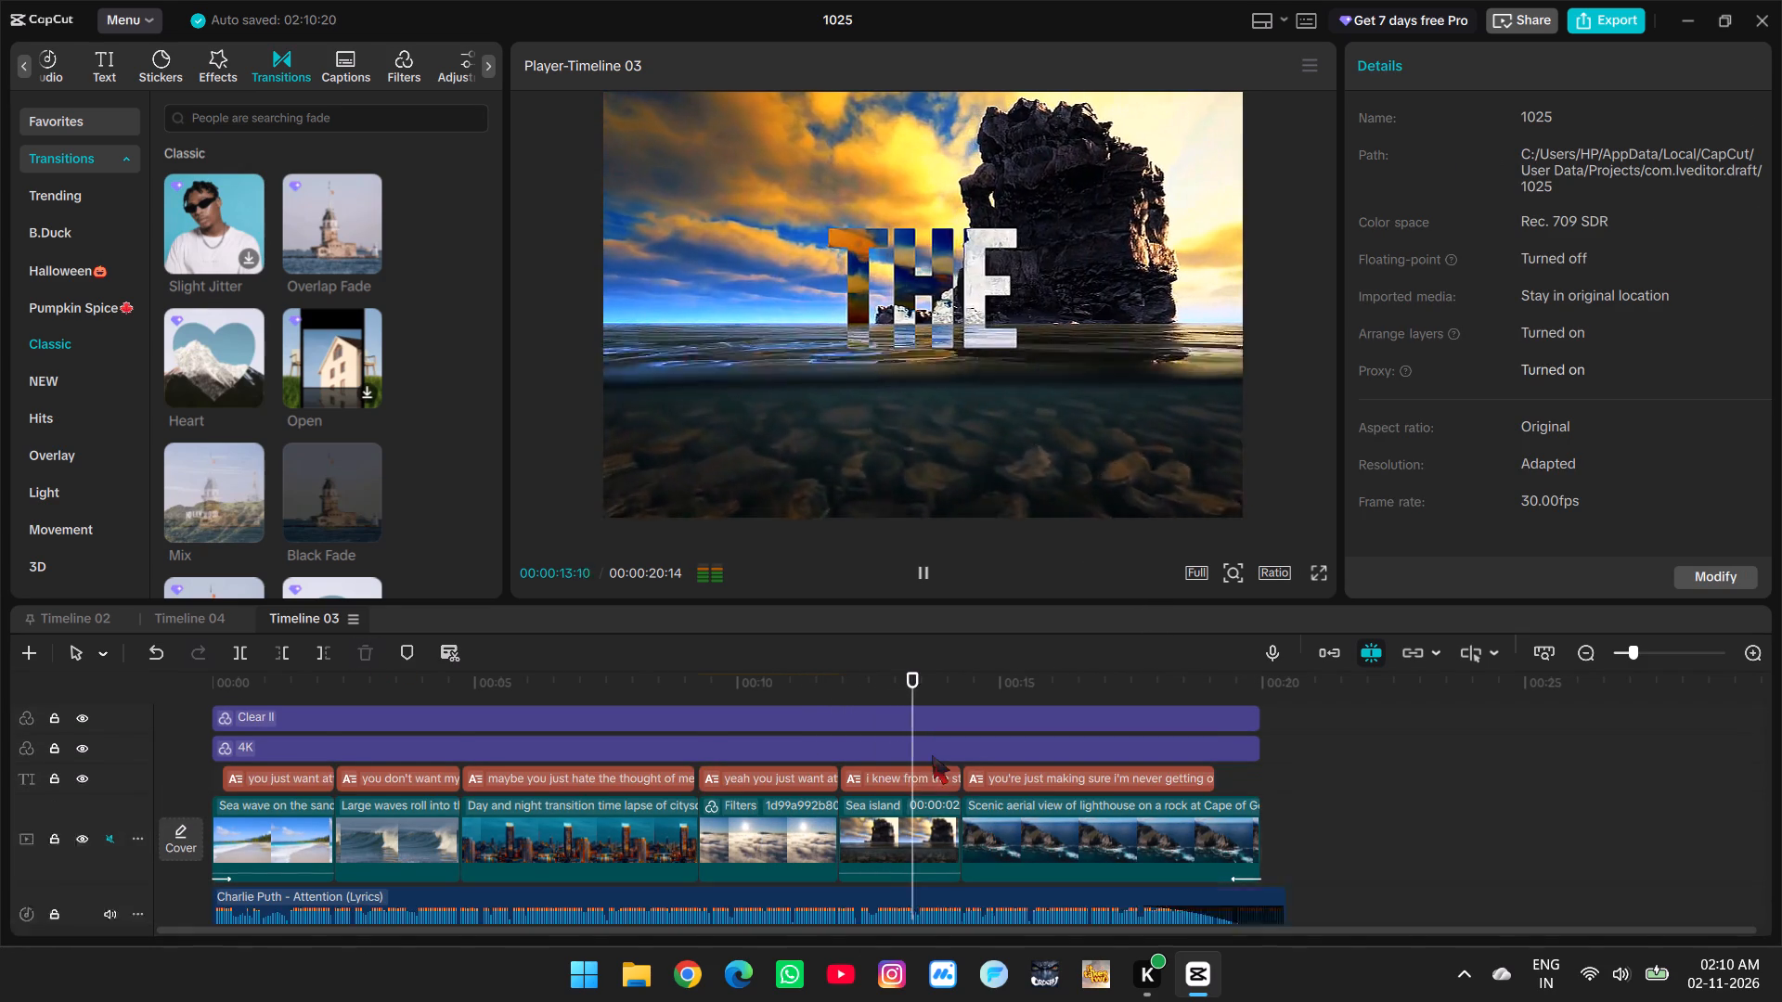
pyautogui.press('space')
pyautogui.scroll(1, 889, 767)
pyautogui.click(855, 699)
pyautogui.scroll(1, 855, 699)
pyautogui.moveTo(855, 699); pyautogui.dragTo(845, 696)
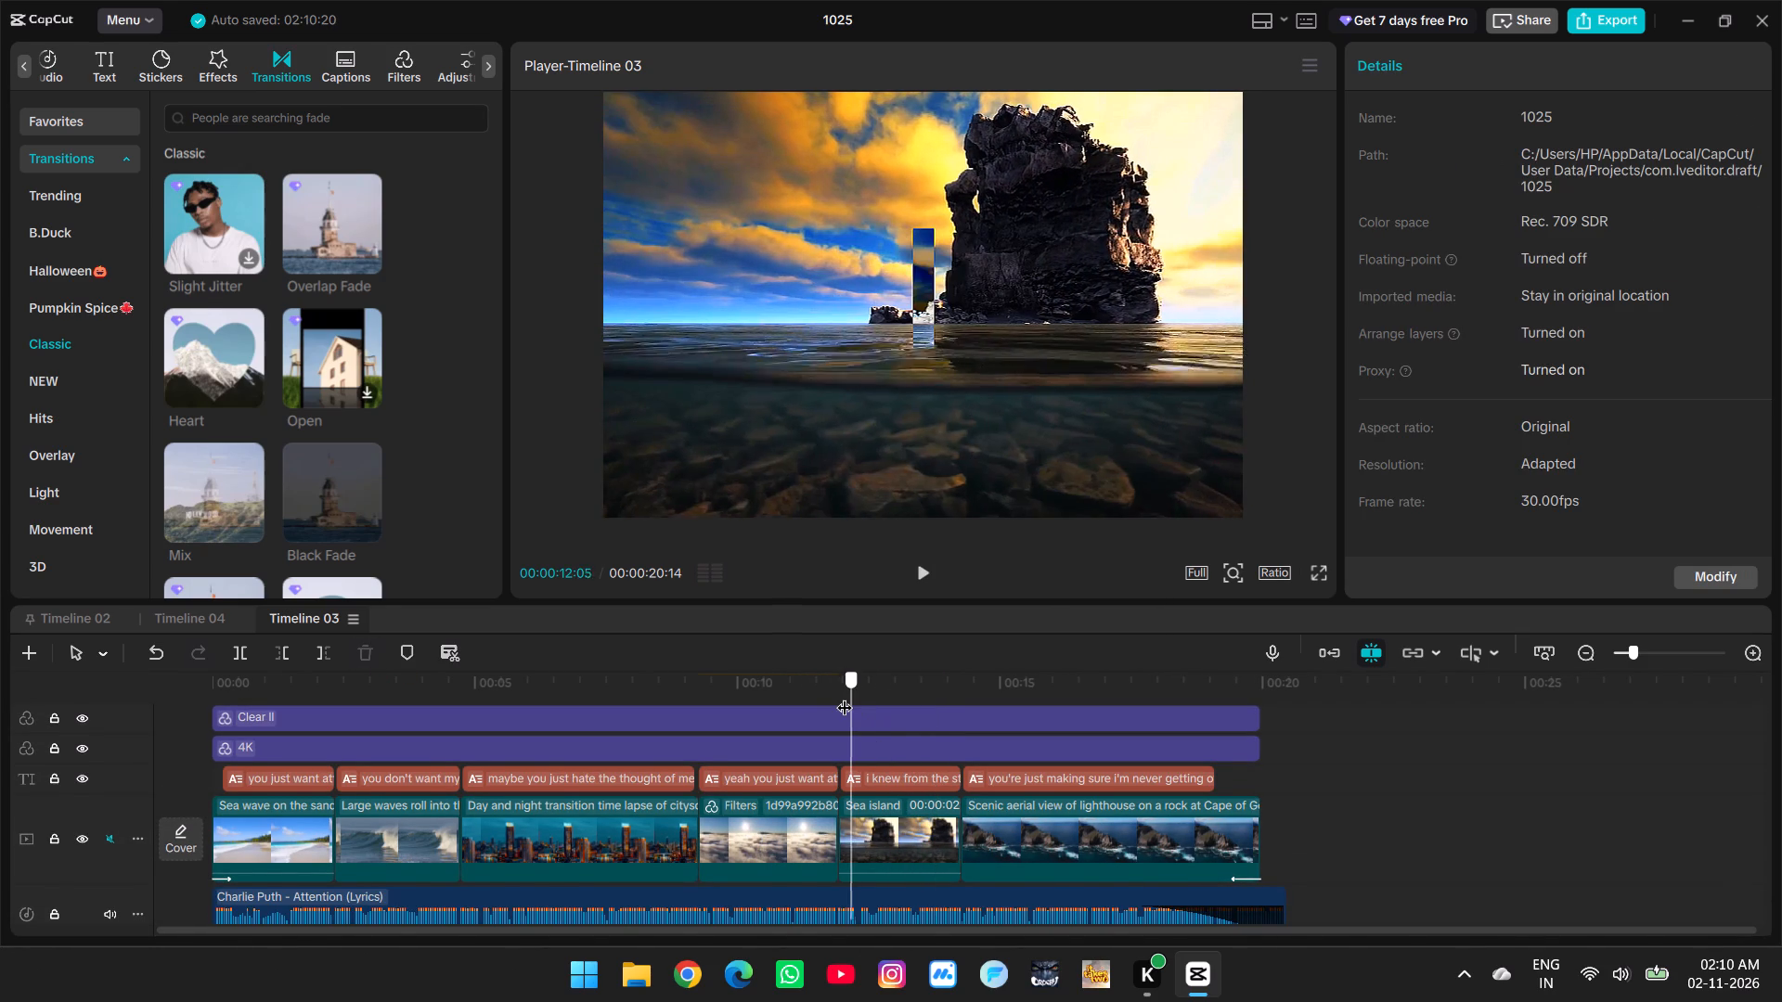
pyautogui.moveTo(845, 696); pyautogui.dragTo(839, 694)
pyautogui.press('space')
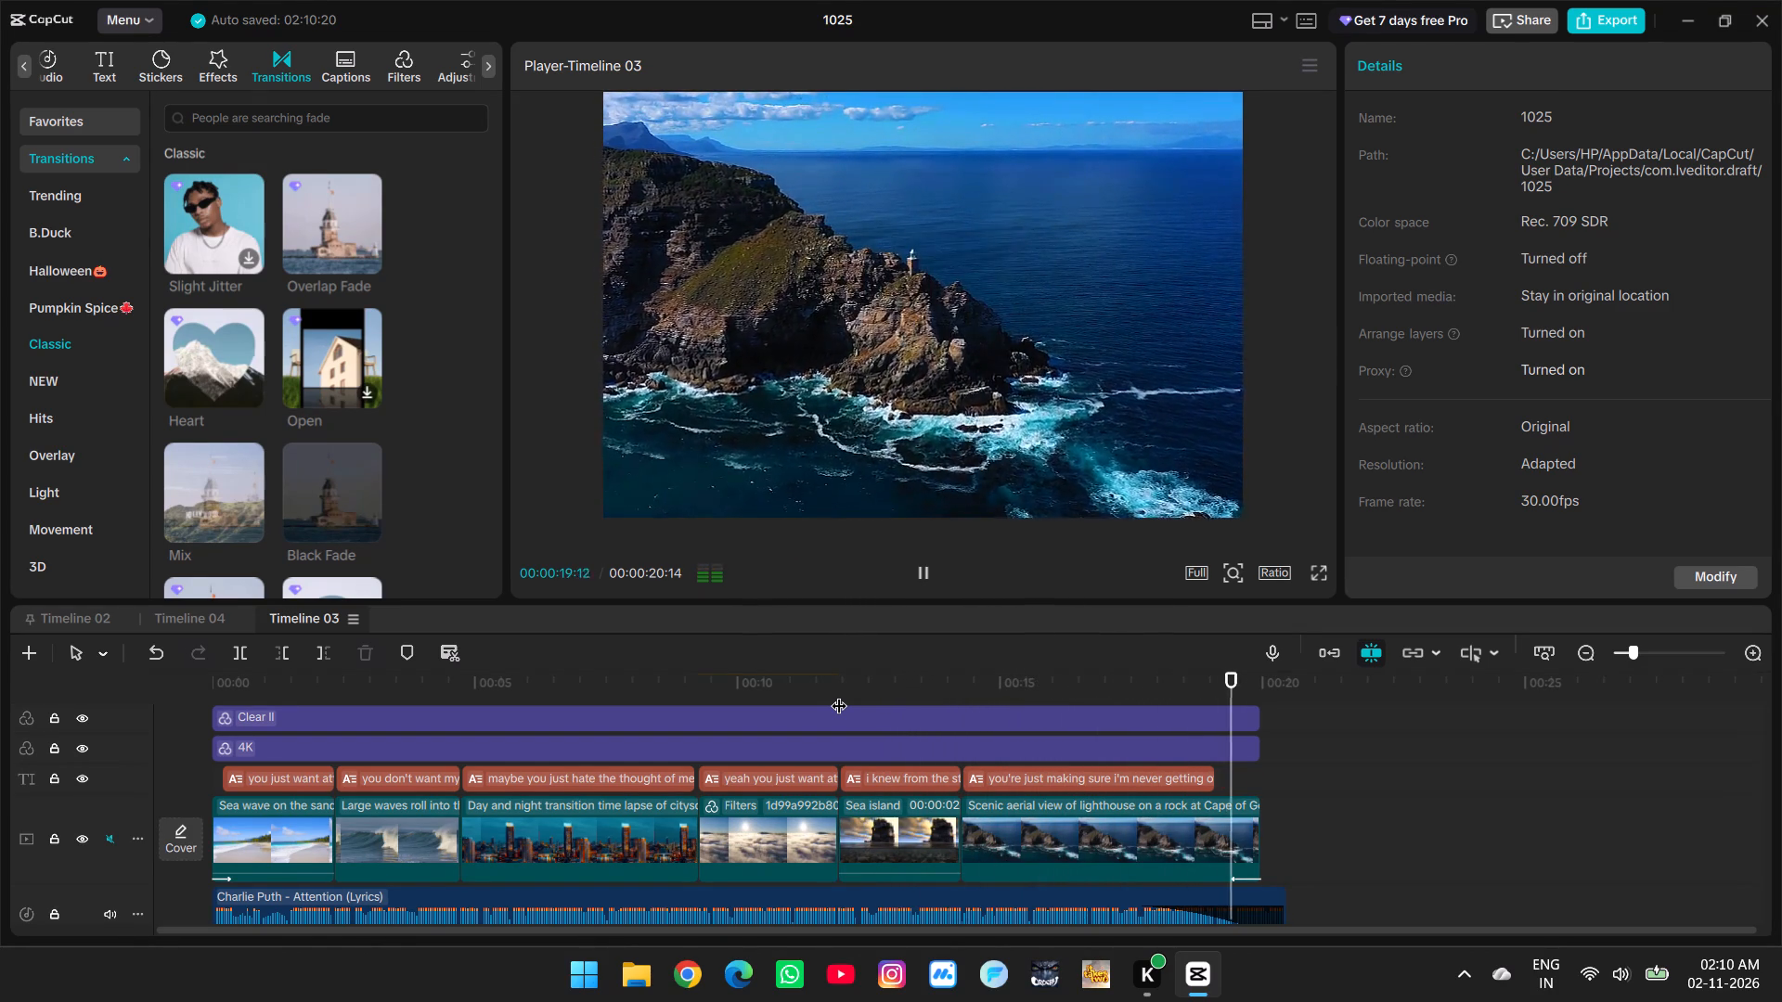
pyautogui.click(840, 694)
pyautogui.moveTo(841, 694); pyautogui.dragTo(600, 710)
pyautogui.press('space')
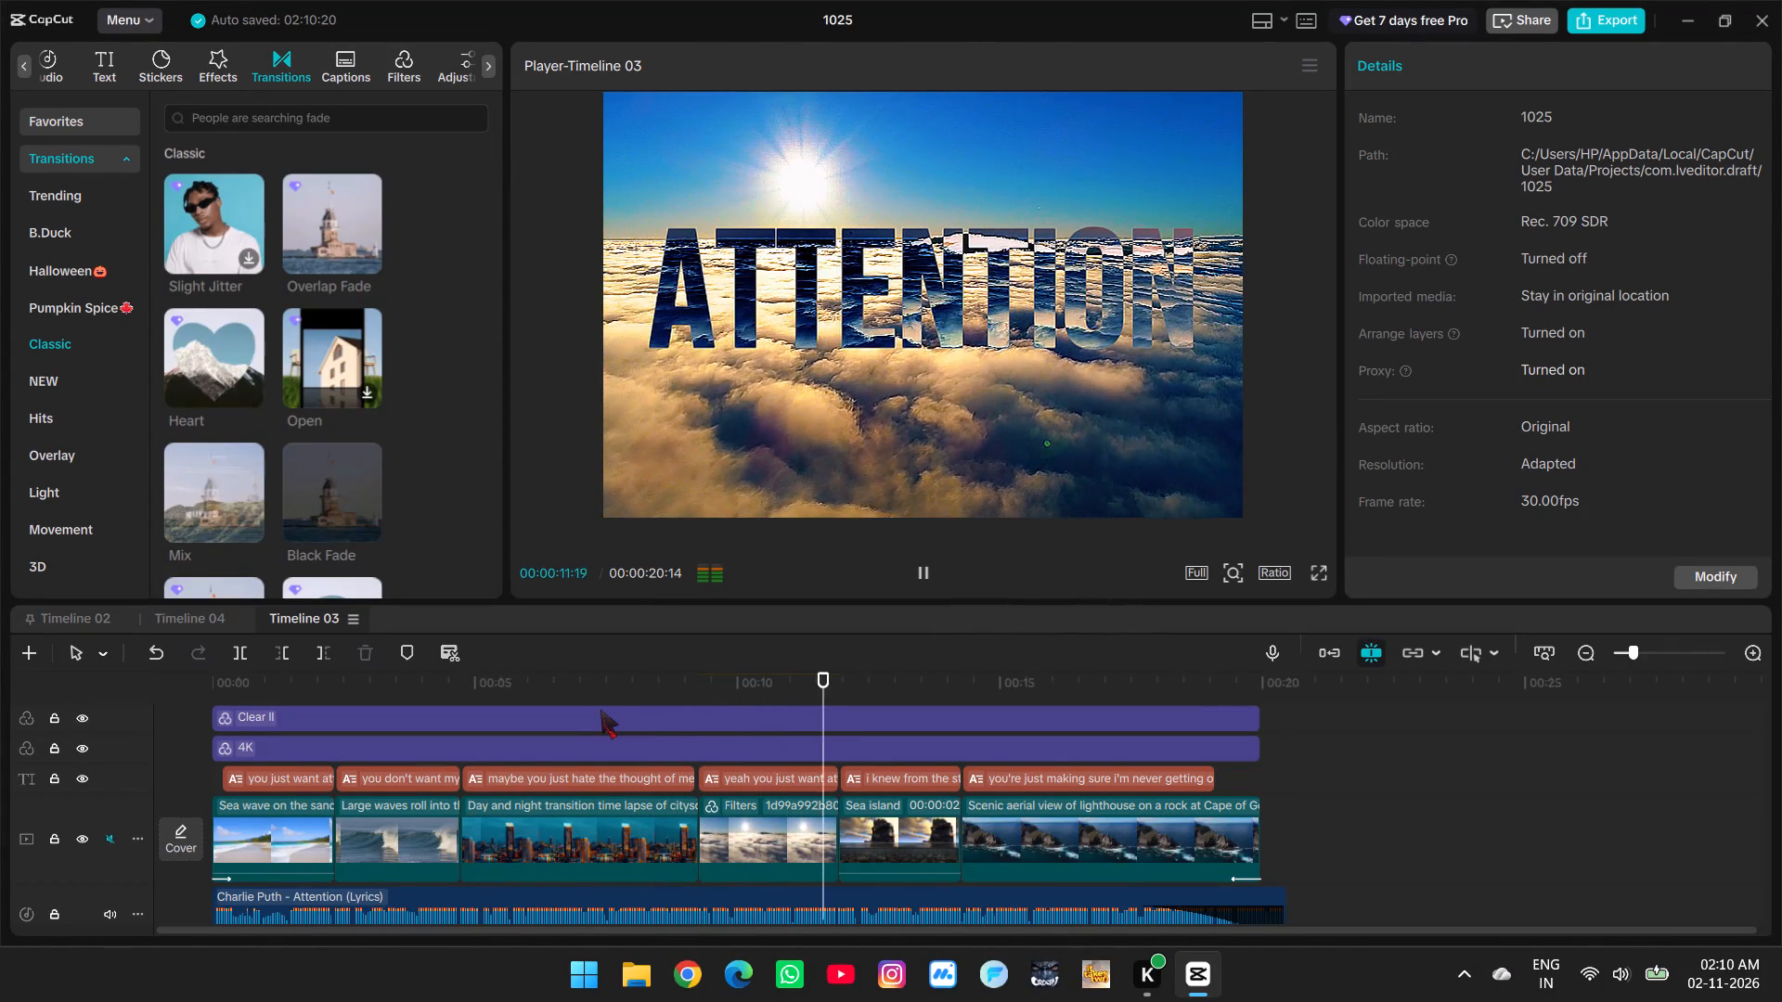
pyautogui.press('space')
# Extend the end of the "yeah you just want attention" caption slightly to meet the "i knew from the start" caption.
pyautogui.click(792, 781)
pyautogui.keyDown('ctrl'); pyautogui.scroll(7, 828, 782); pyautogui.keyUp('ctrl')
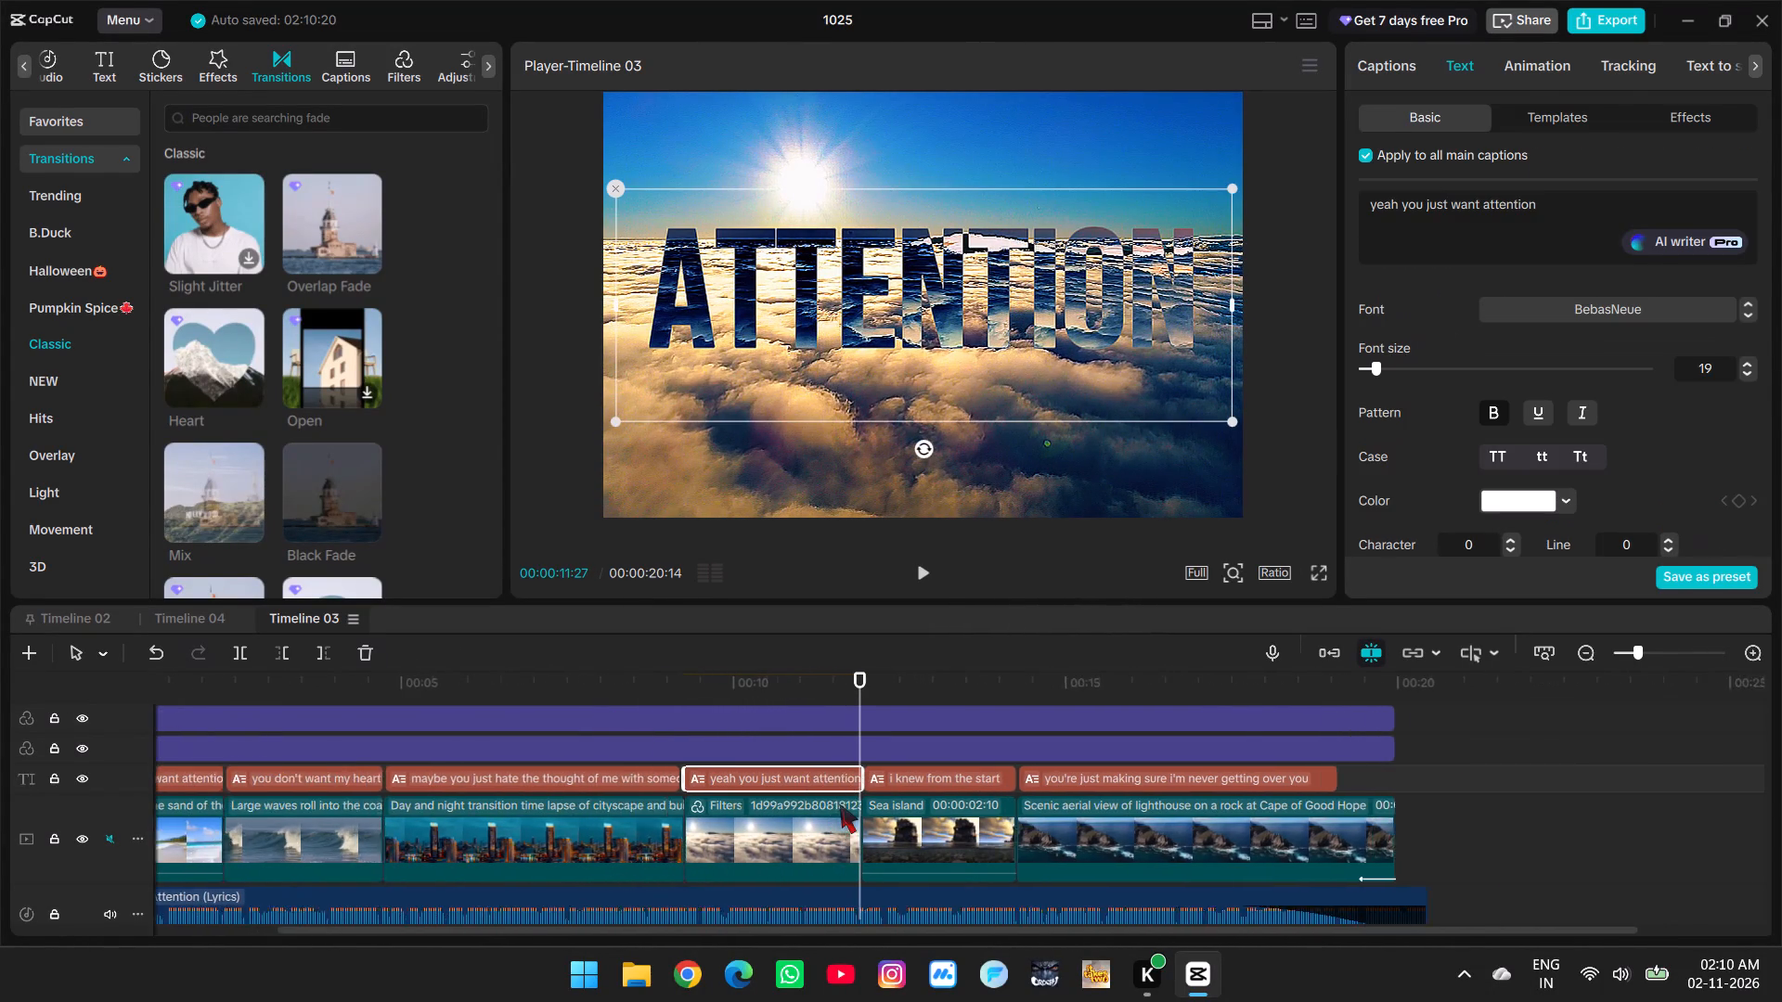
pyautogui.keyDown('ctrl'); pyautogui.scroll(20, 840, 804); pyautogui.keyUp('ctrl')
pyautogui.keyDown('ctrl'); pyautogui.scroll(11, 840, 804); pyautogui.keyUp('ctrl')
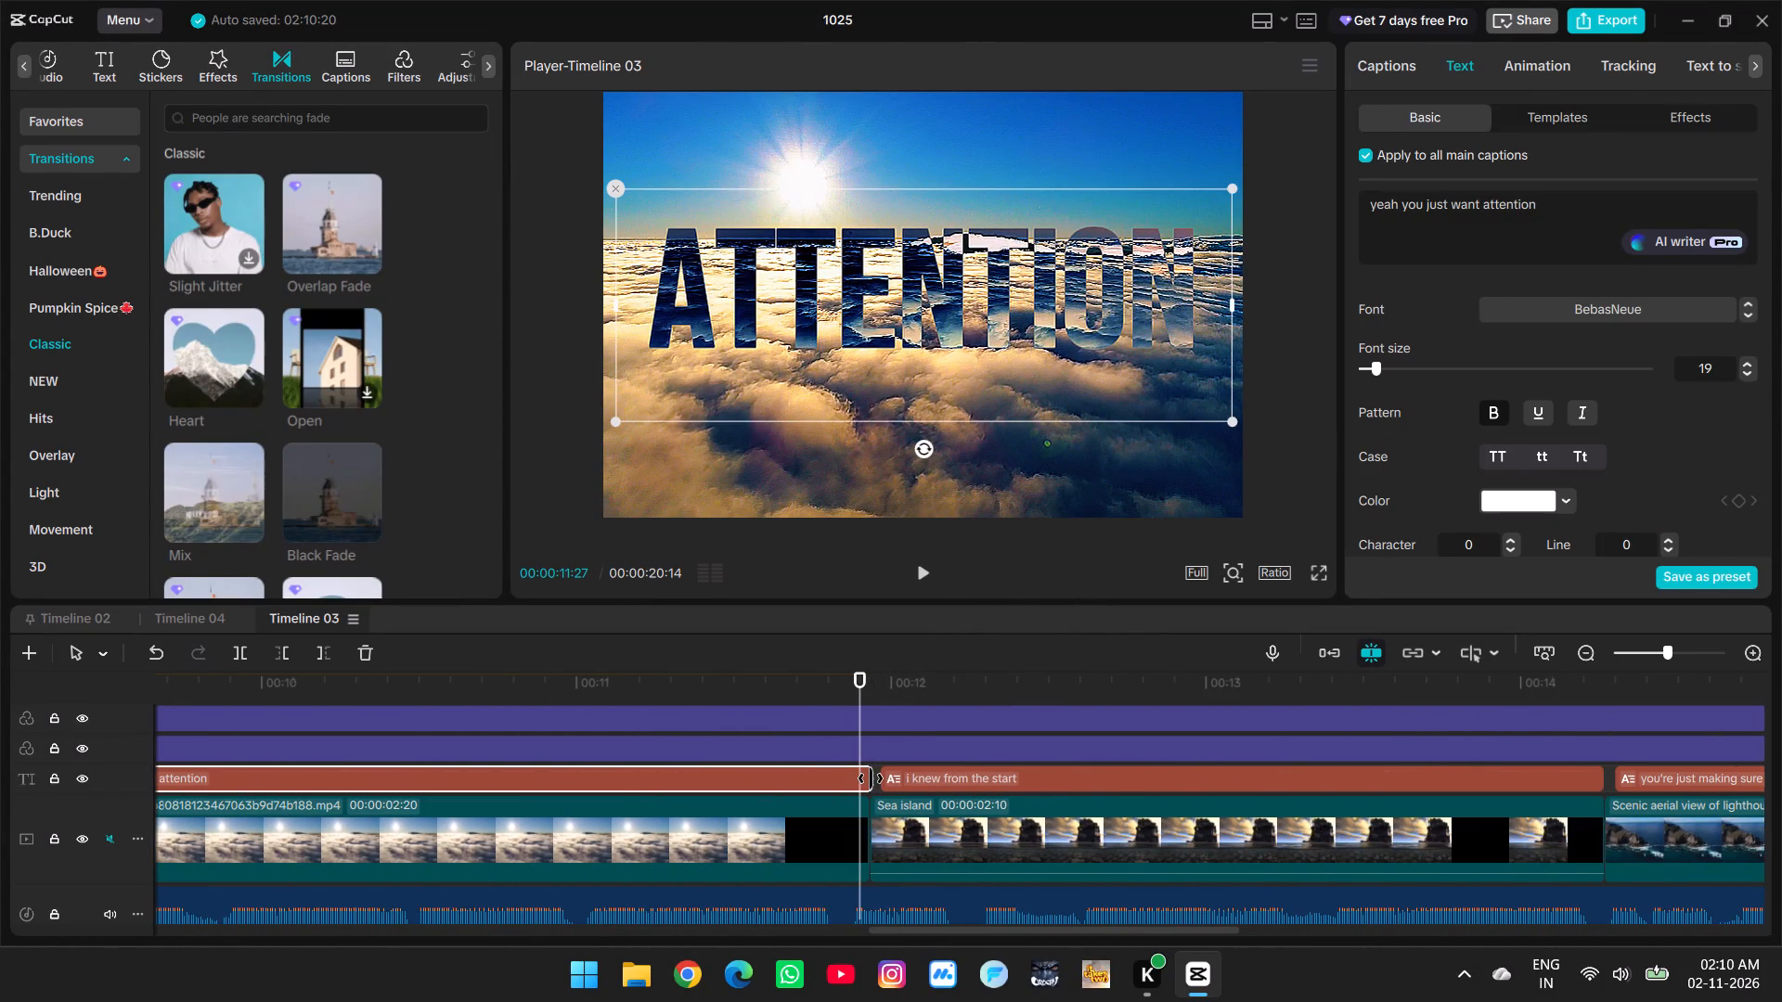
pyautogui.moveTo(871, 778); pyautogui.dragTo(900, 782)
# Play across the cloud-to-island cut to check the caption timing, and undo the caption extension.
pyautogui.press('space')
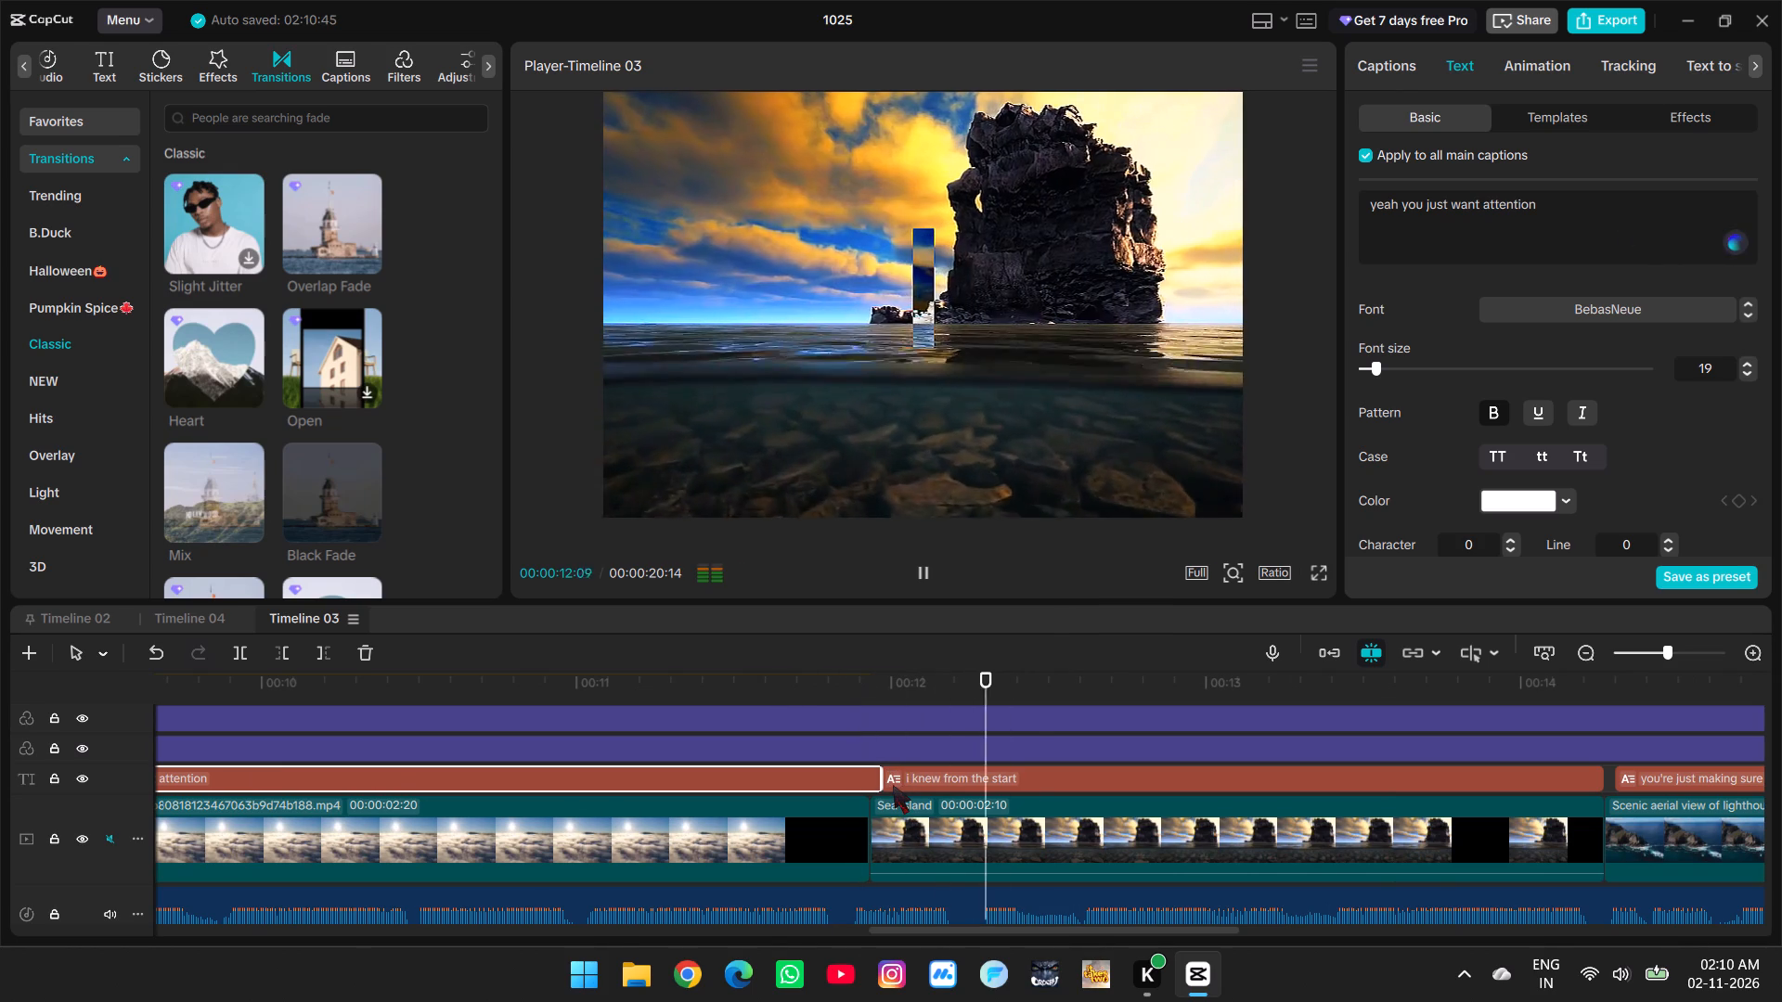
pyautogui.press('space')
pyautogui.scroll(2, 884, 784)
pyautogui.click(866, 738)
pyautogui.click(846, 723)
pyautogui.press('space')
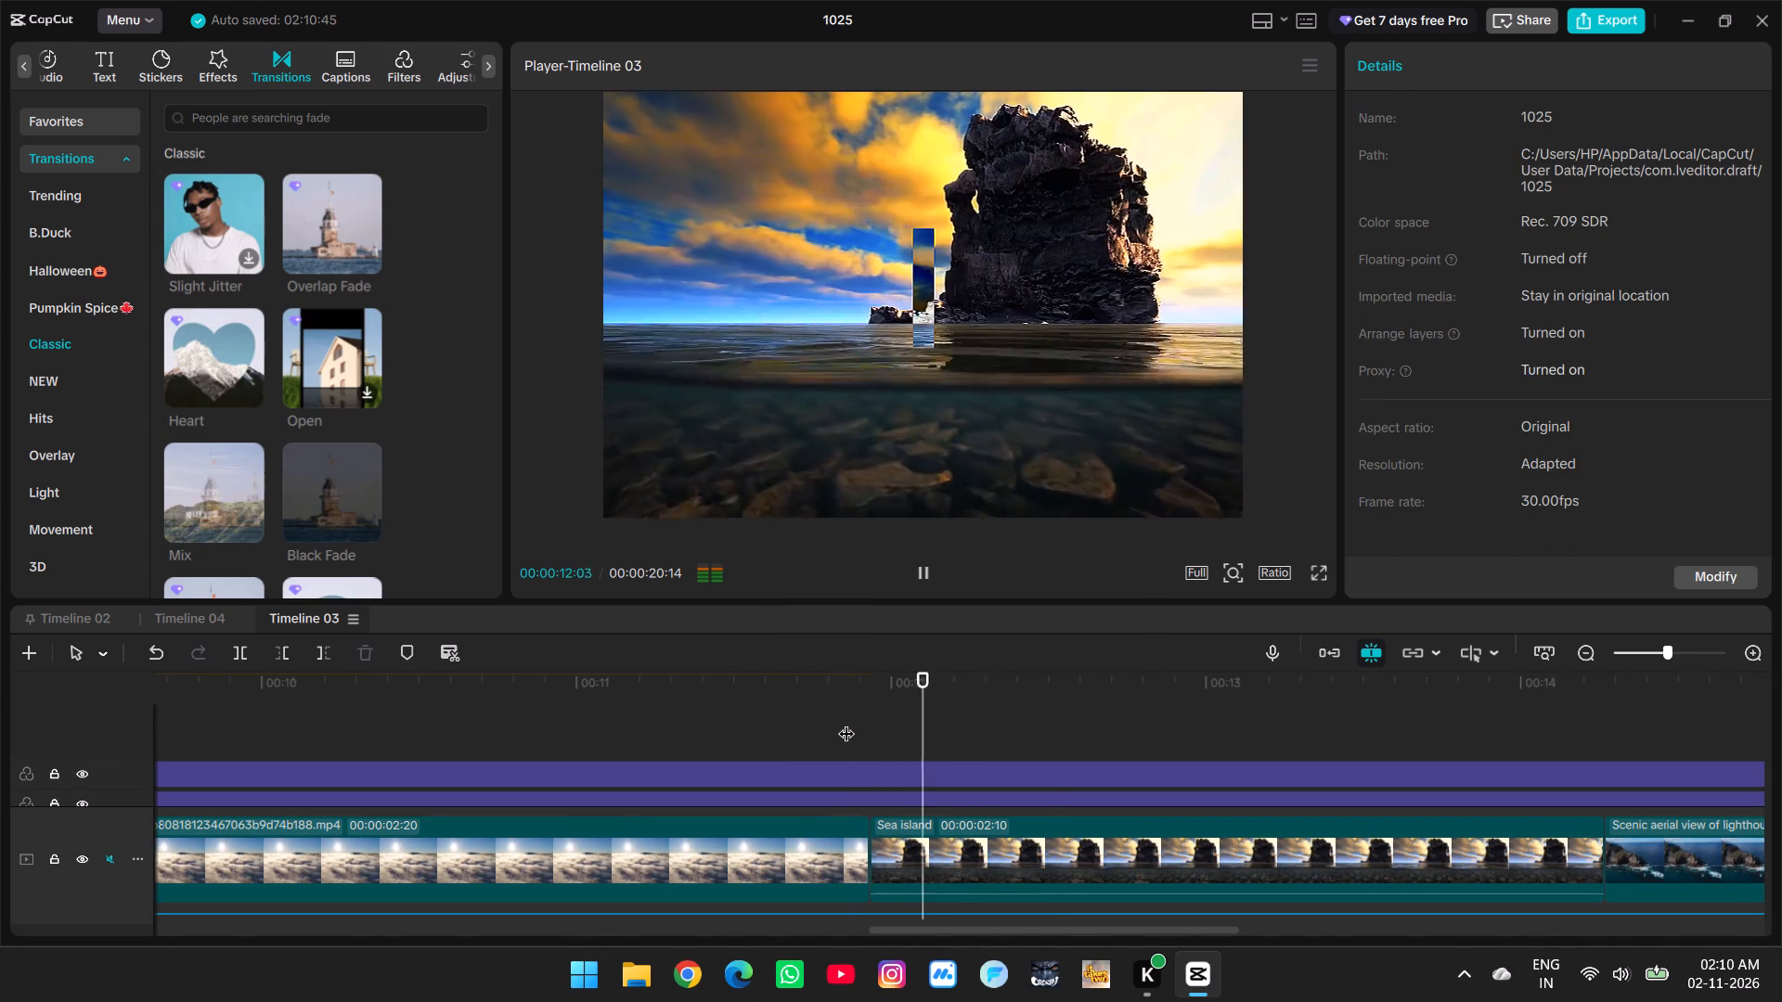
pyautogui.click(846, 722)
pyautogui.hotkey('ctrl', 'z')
# Play the island clip and the first part of the cloud clip to review the caption timing.
pyautogui.press('space')
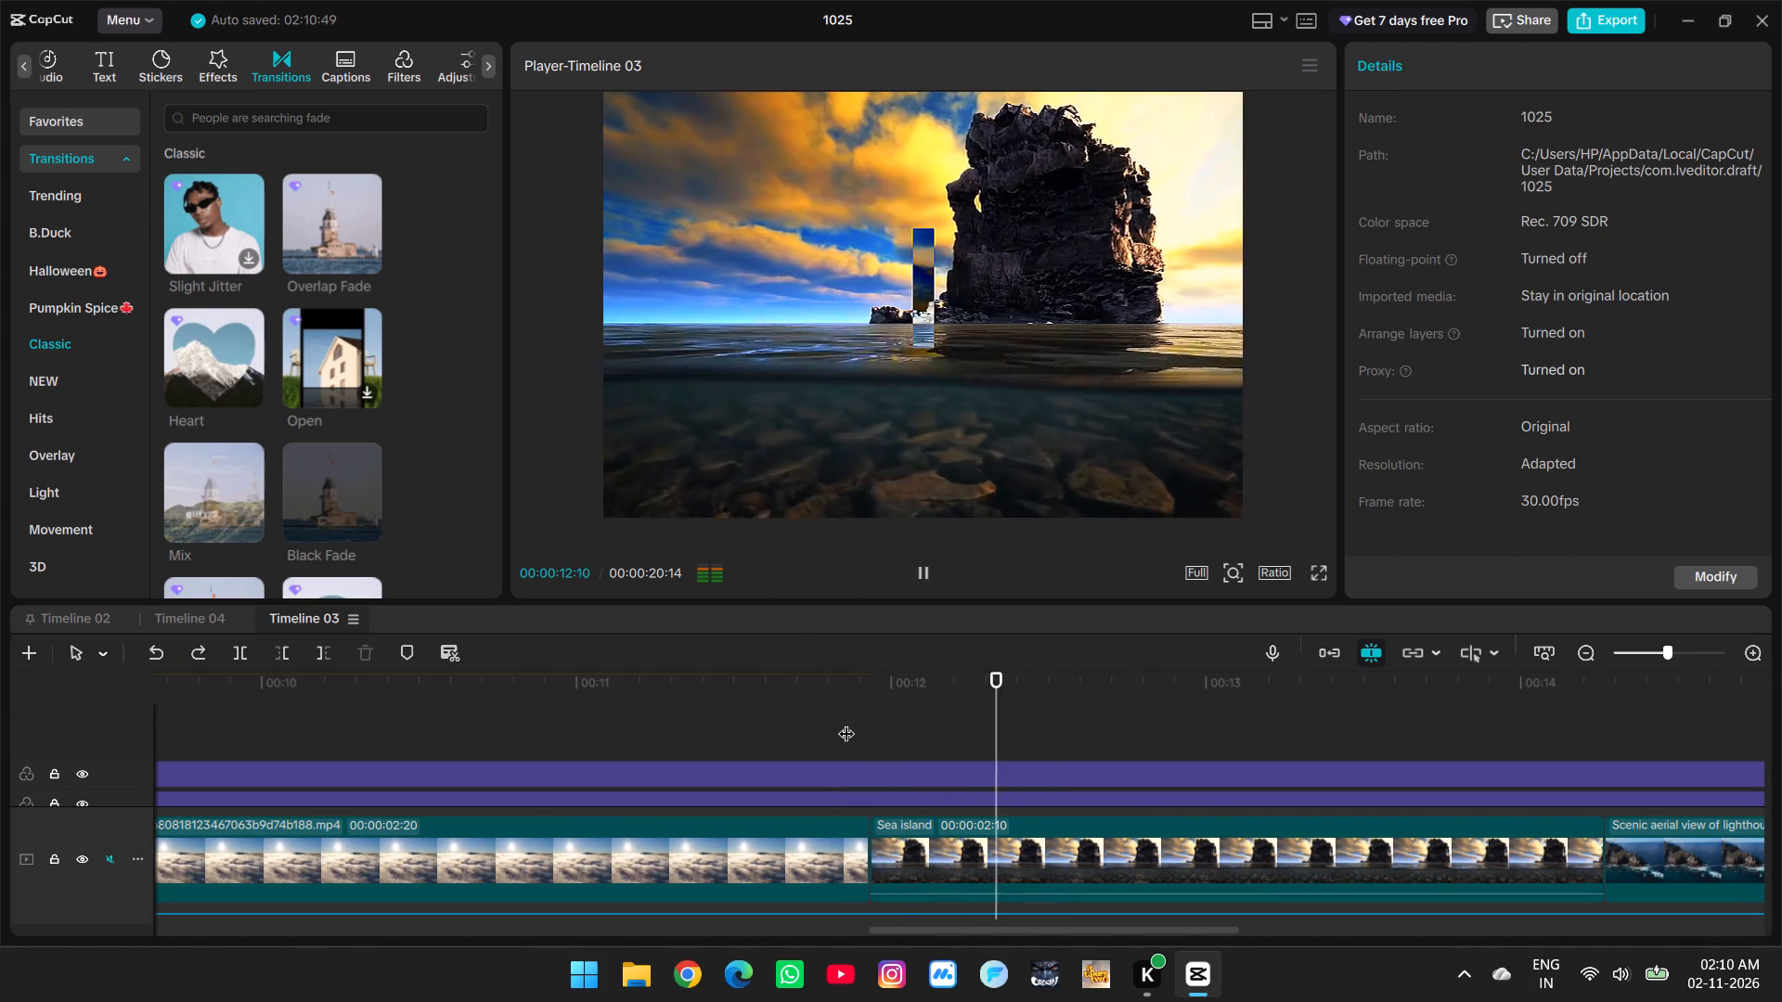
pyautogui.press('space')
pyautogui.scroll(-4, 846, 722)
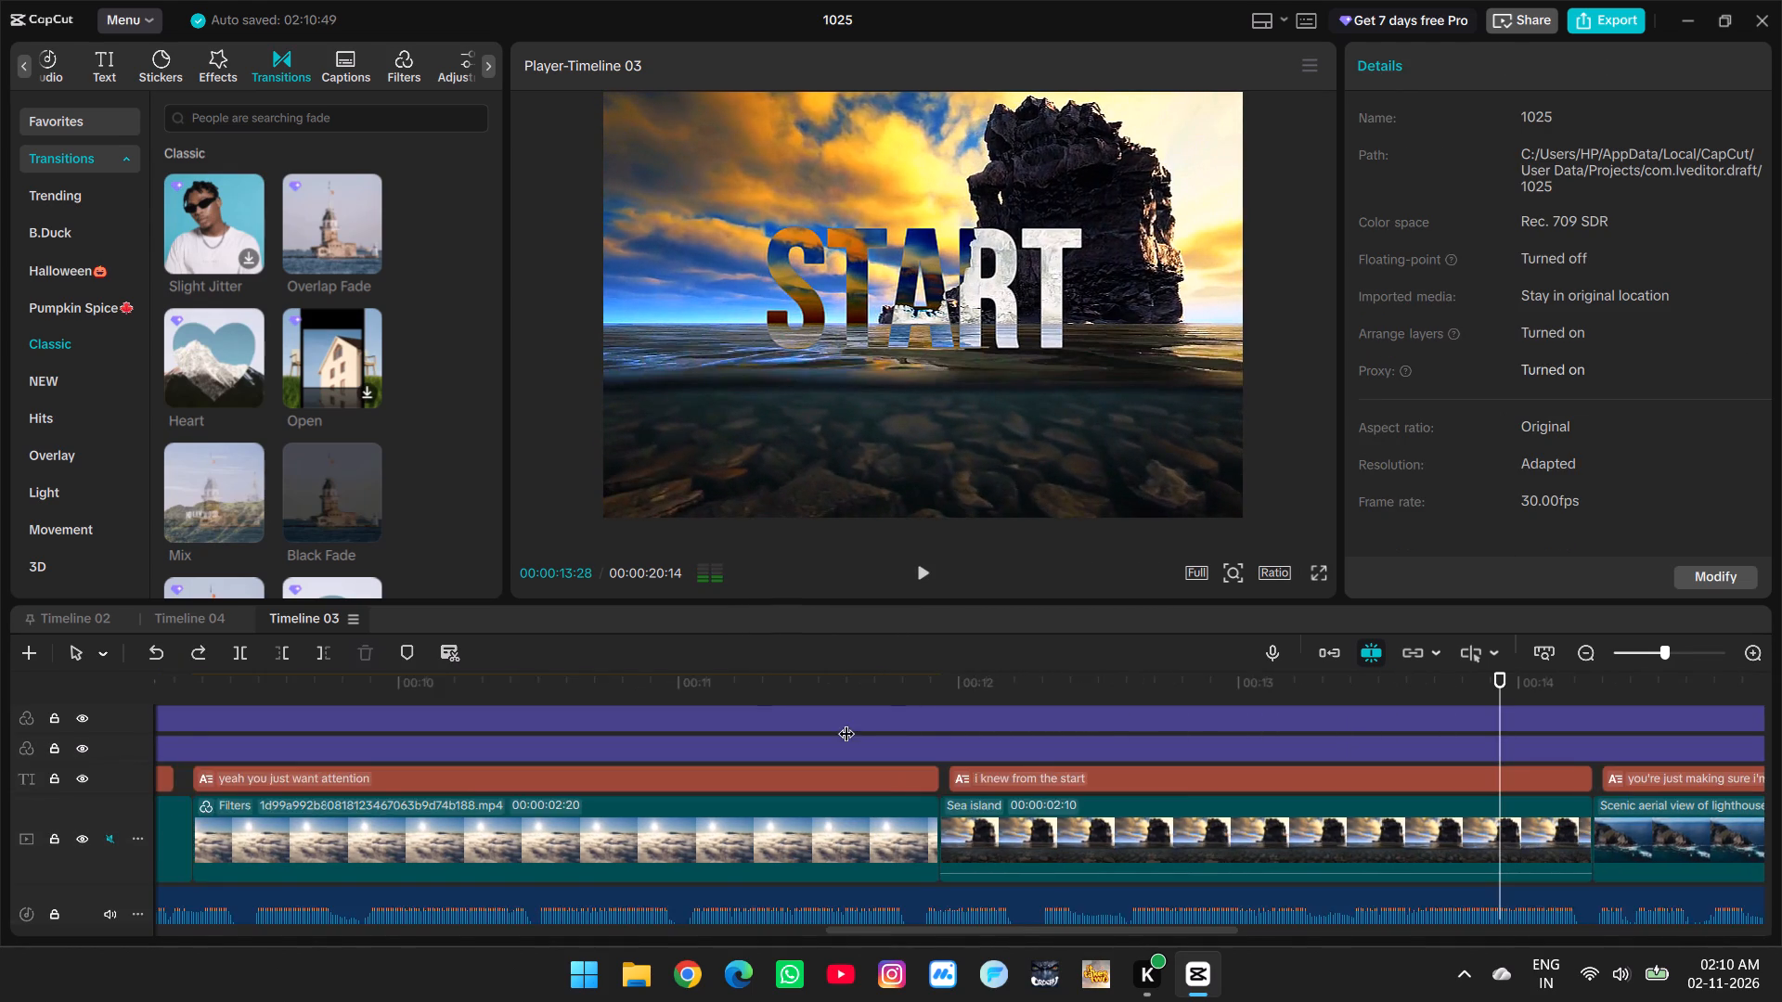
pyautogui.scroll(-14, 846, 722)
pyautogui.click(820, 772)
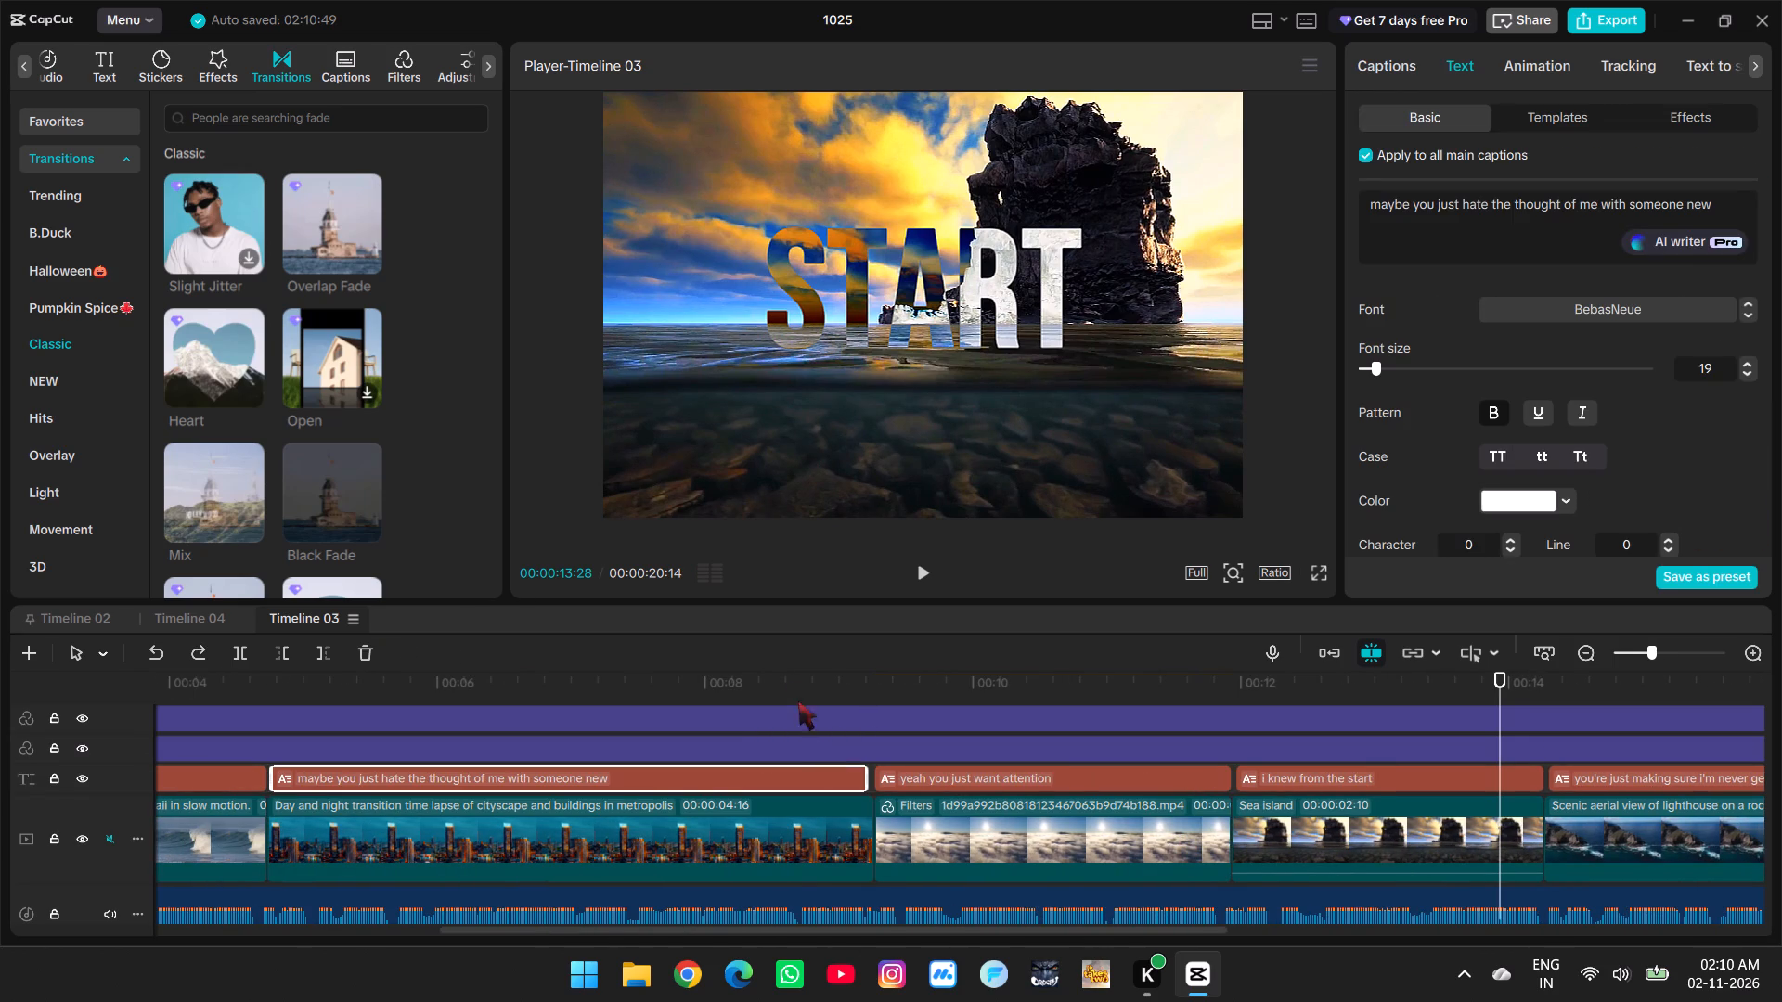
pyautogui.click(793, 683)
pyautogui.press('space')
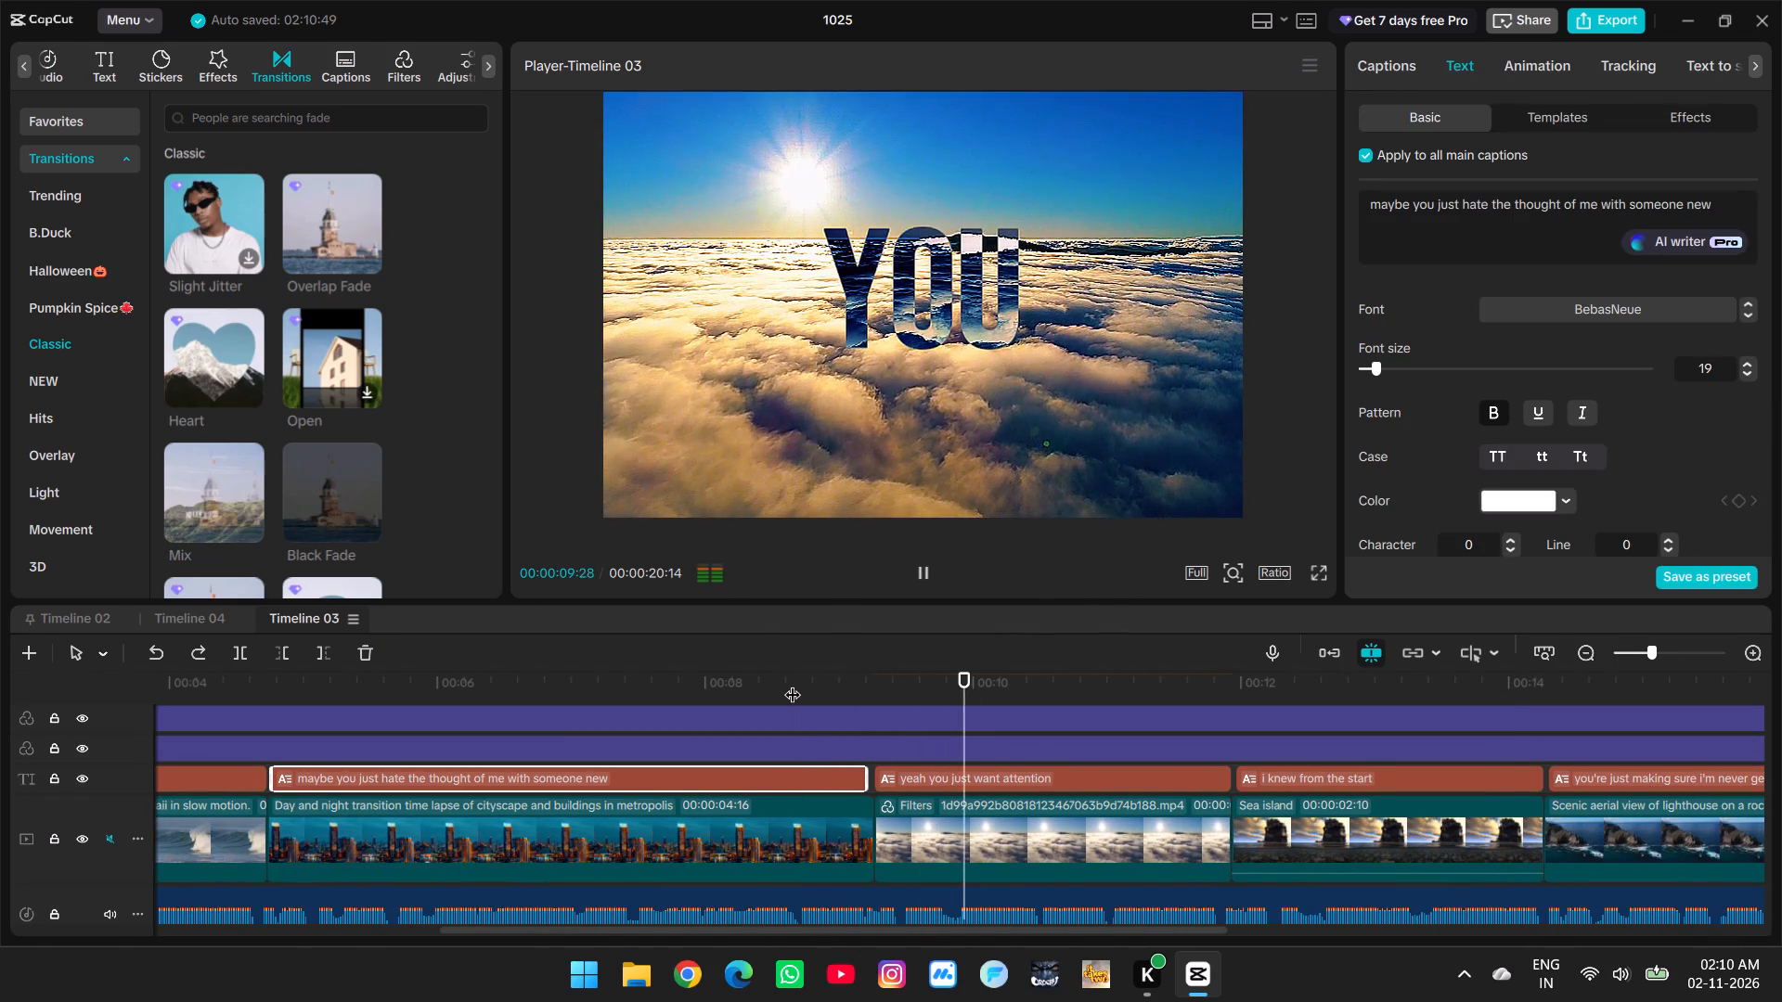
pyautogui.press('space')
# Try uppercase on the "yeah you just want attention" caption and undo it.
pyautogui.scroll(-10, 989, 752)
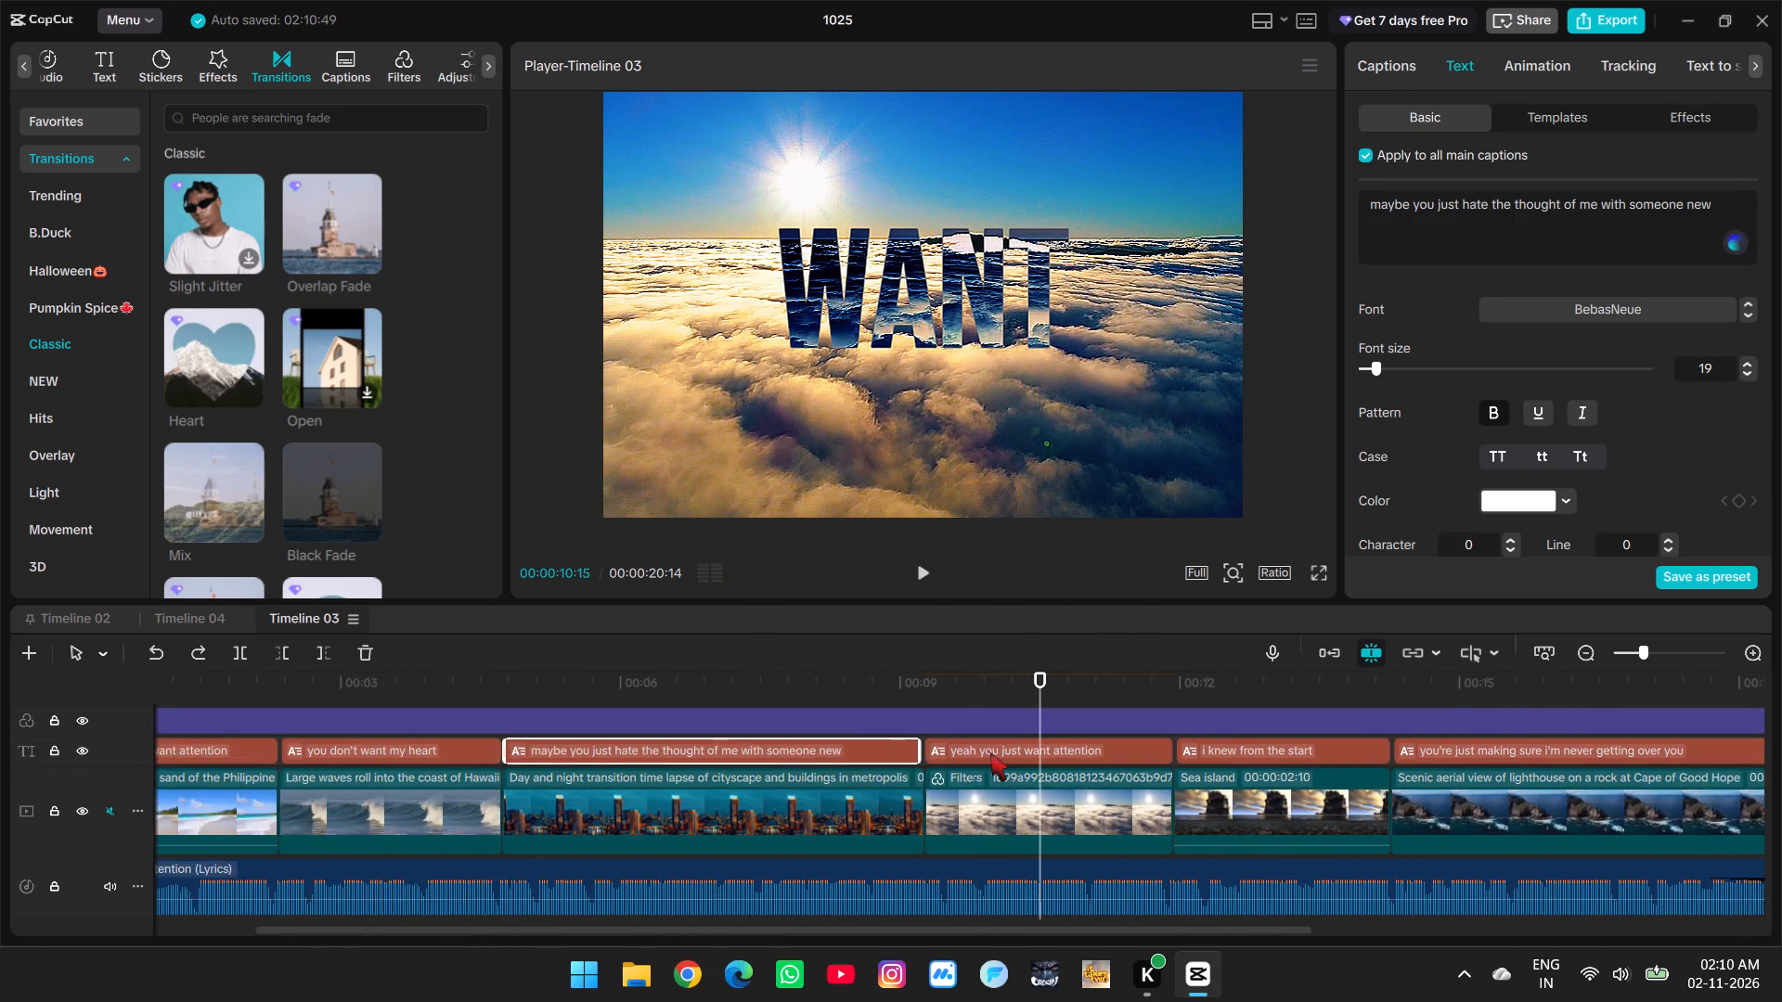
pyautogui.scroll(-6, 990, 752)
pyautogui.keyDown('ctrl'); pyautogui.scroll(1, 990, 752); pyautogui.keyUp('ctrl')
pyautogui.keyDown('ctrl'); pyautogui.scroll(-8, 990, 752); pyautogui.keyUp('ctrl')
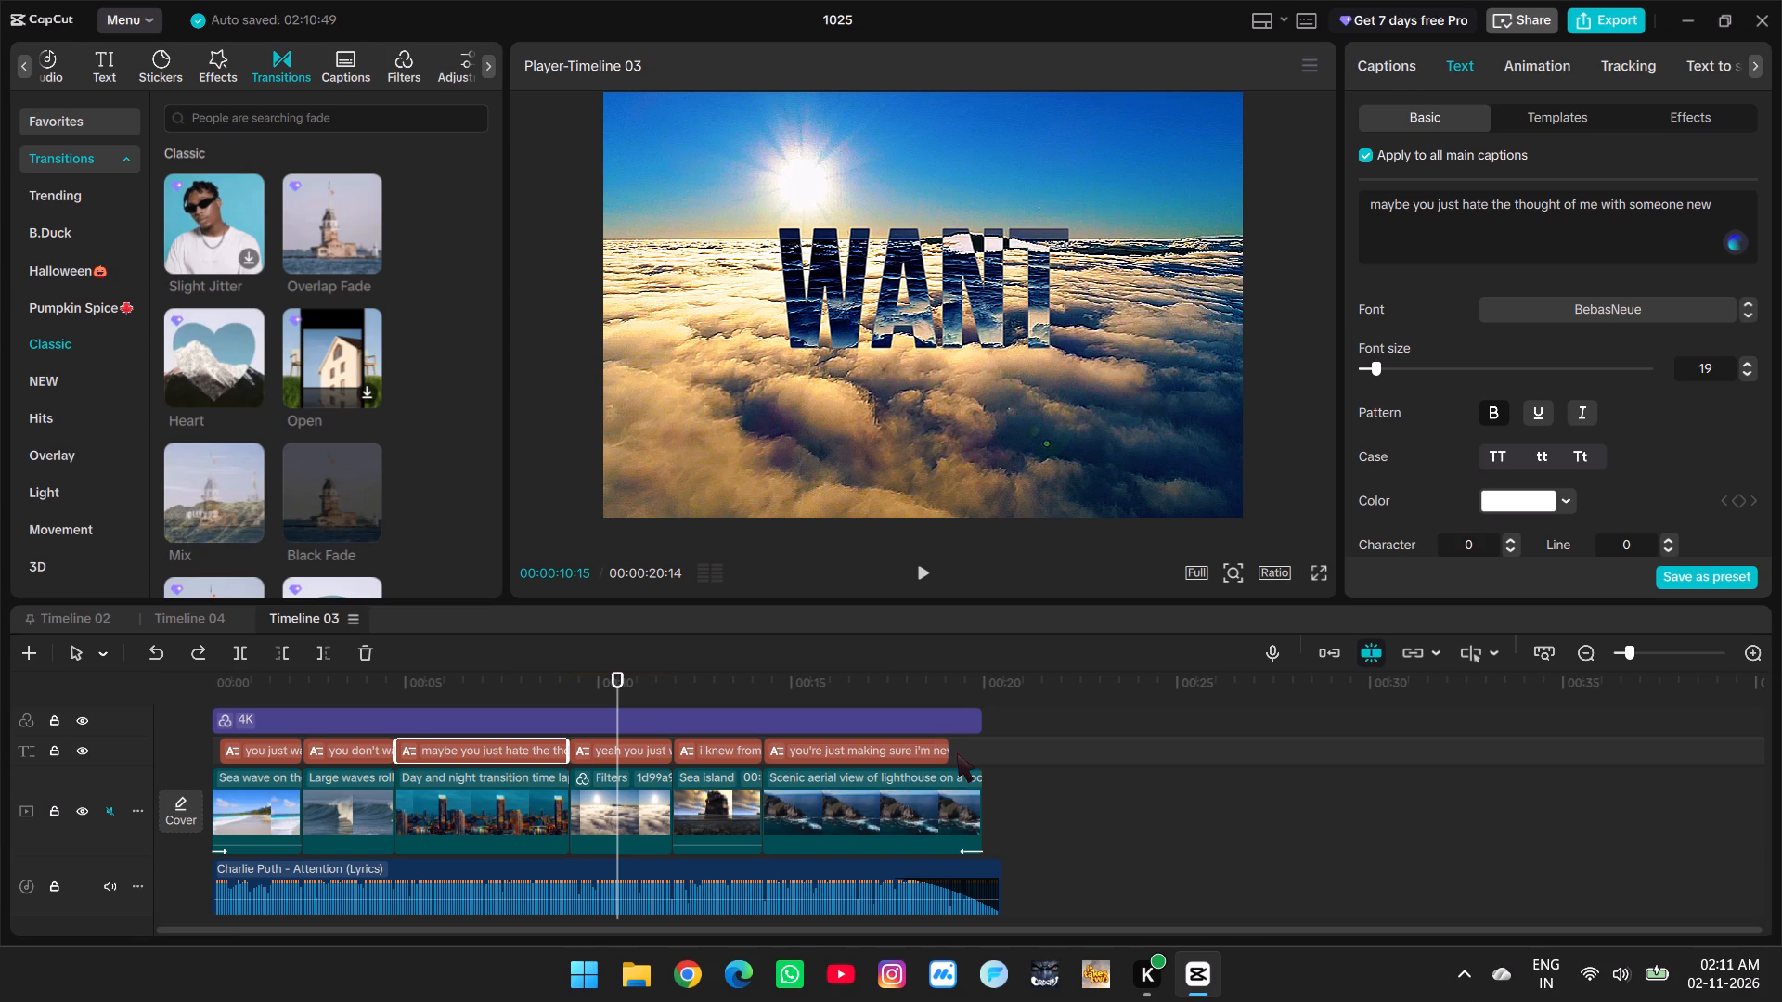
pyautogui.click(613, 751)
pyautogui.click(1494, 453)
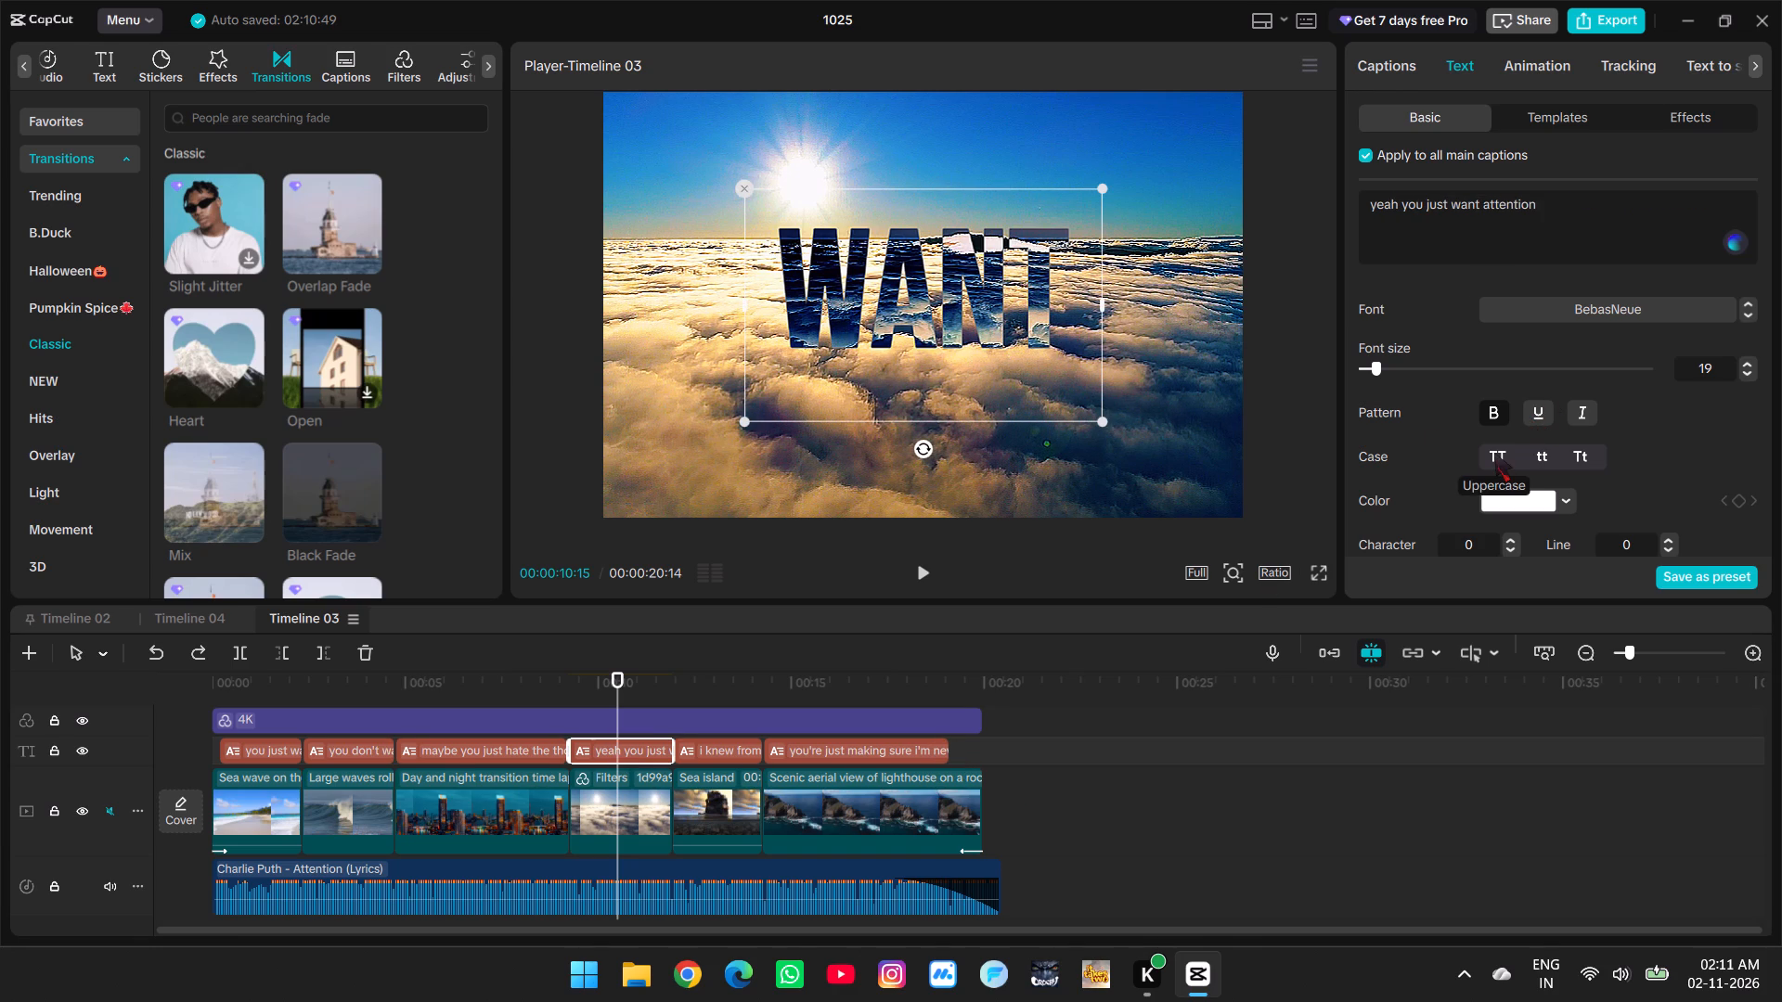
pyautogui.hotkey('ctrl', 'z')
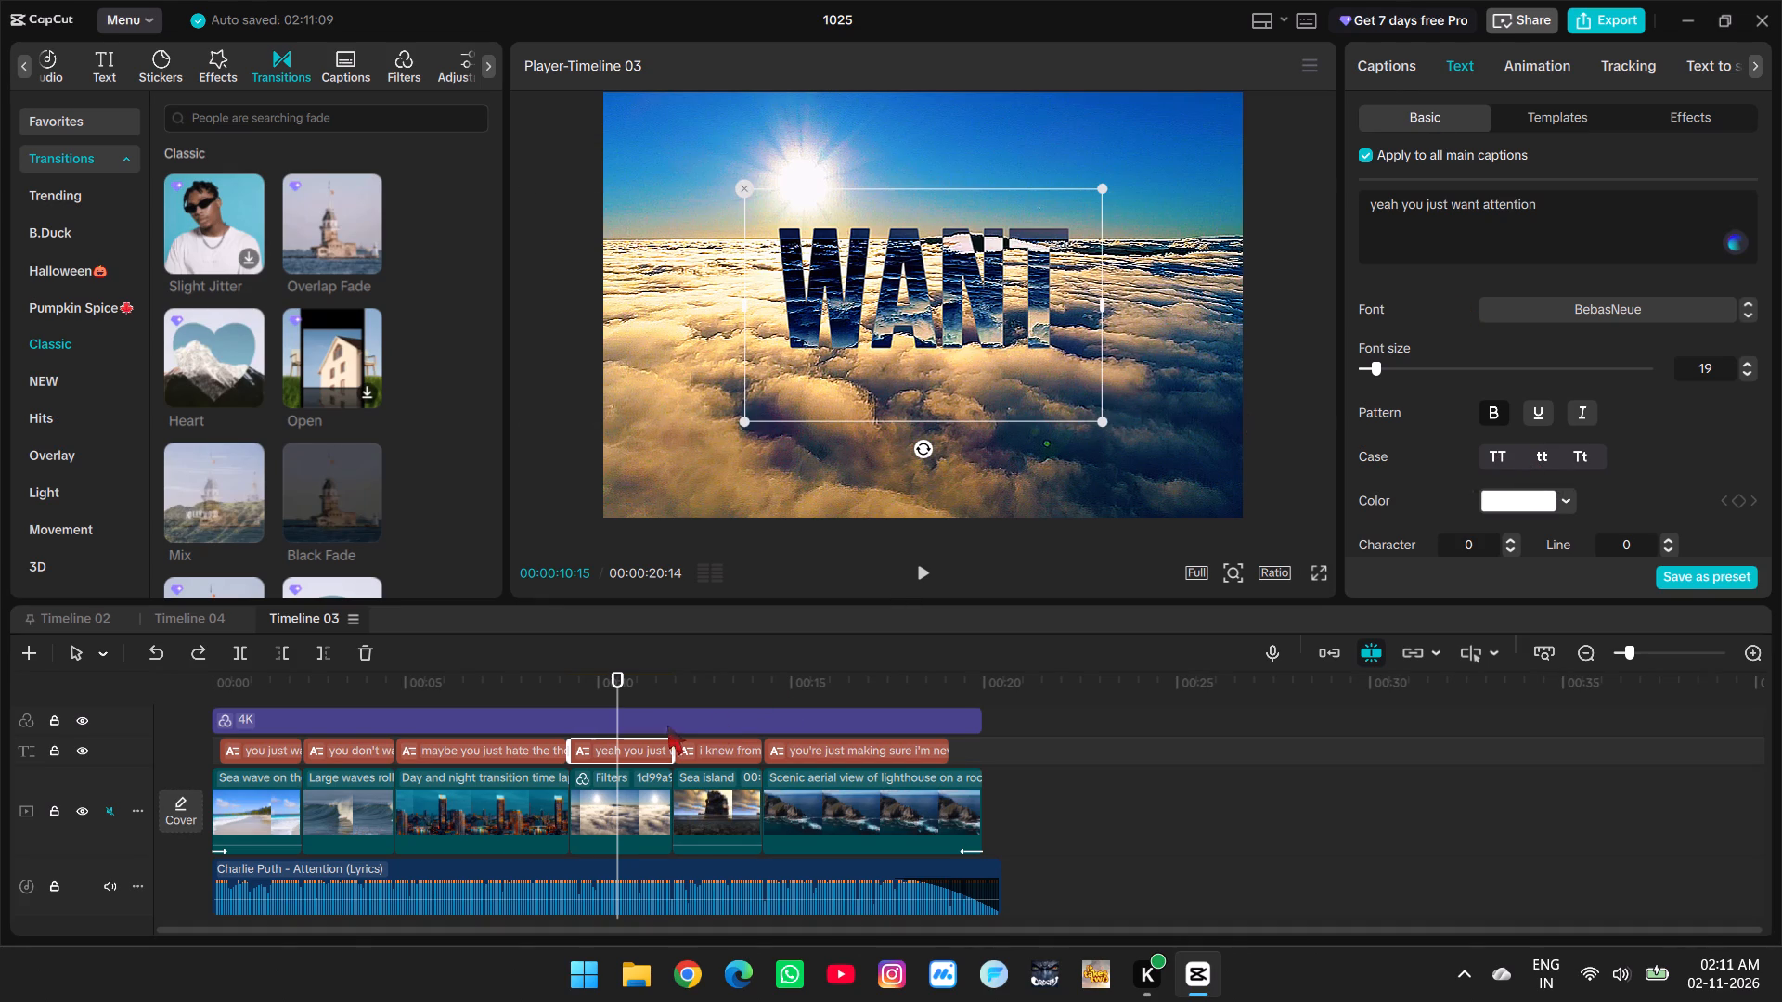
# Scrub through the cloud and island clips and back to the wave clip at 00:00:04:00 to examine the captions.
pyautogui.click(618, 689)
pyautogui.moveTo(618, 689); pyautogui.dragTo(651, 694)
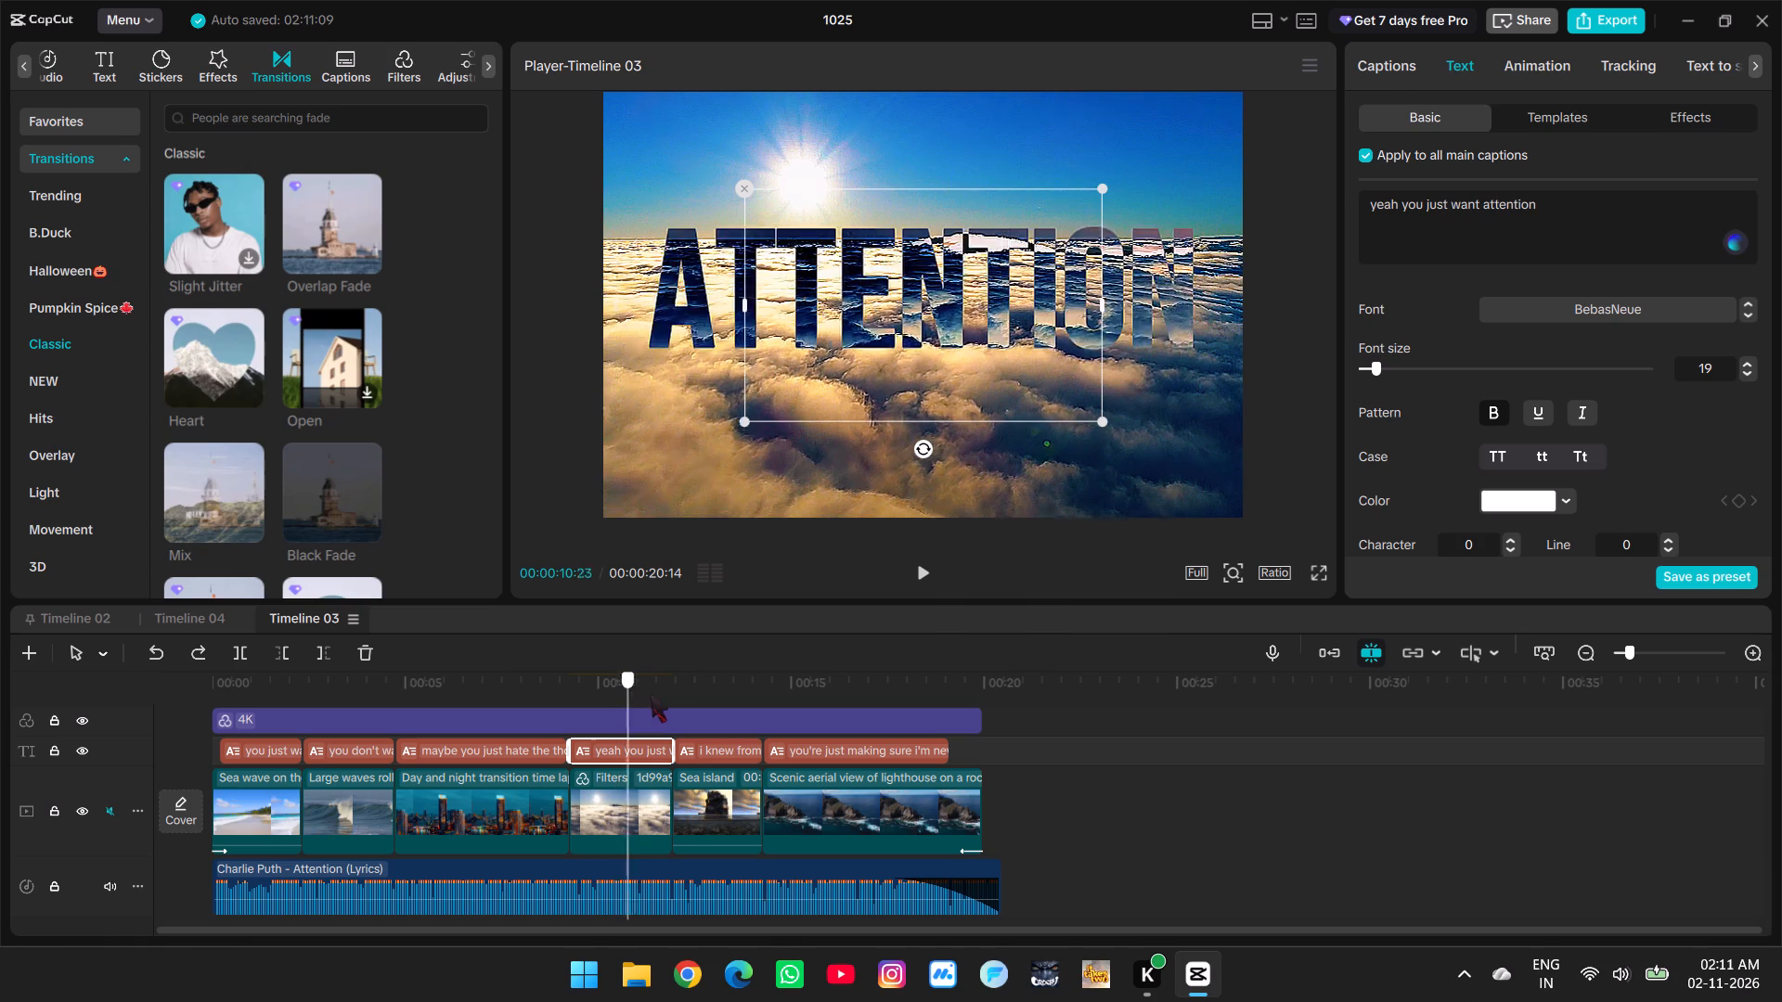
pyautogui.moveTo(651, 694); pyautogui.dragTo(707, 707)
pyautogui.click(719, 805)
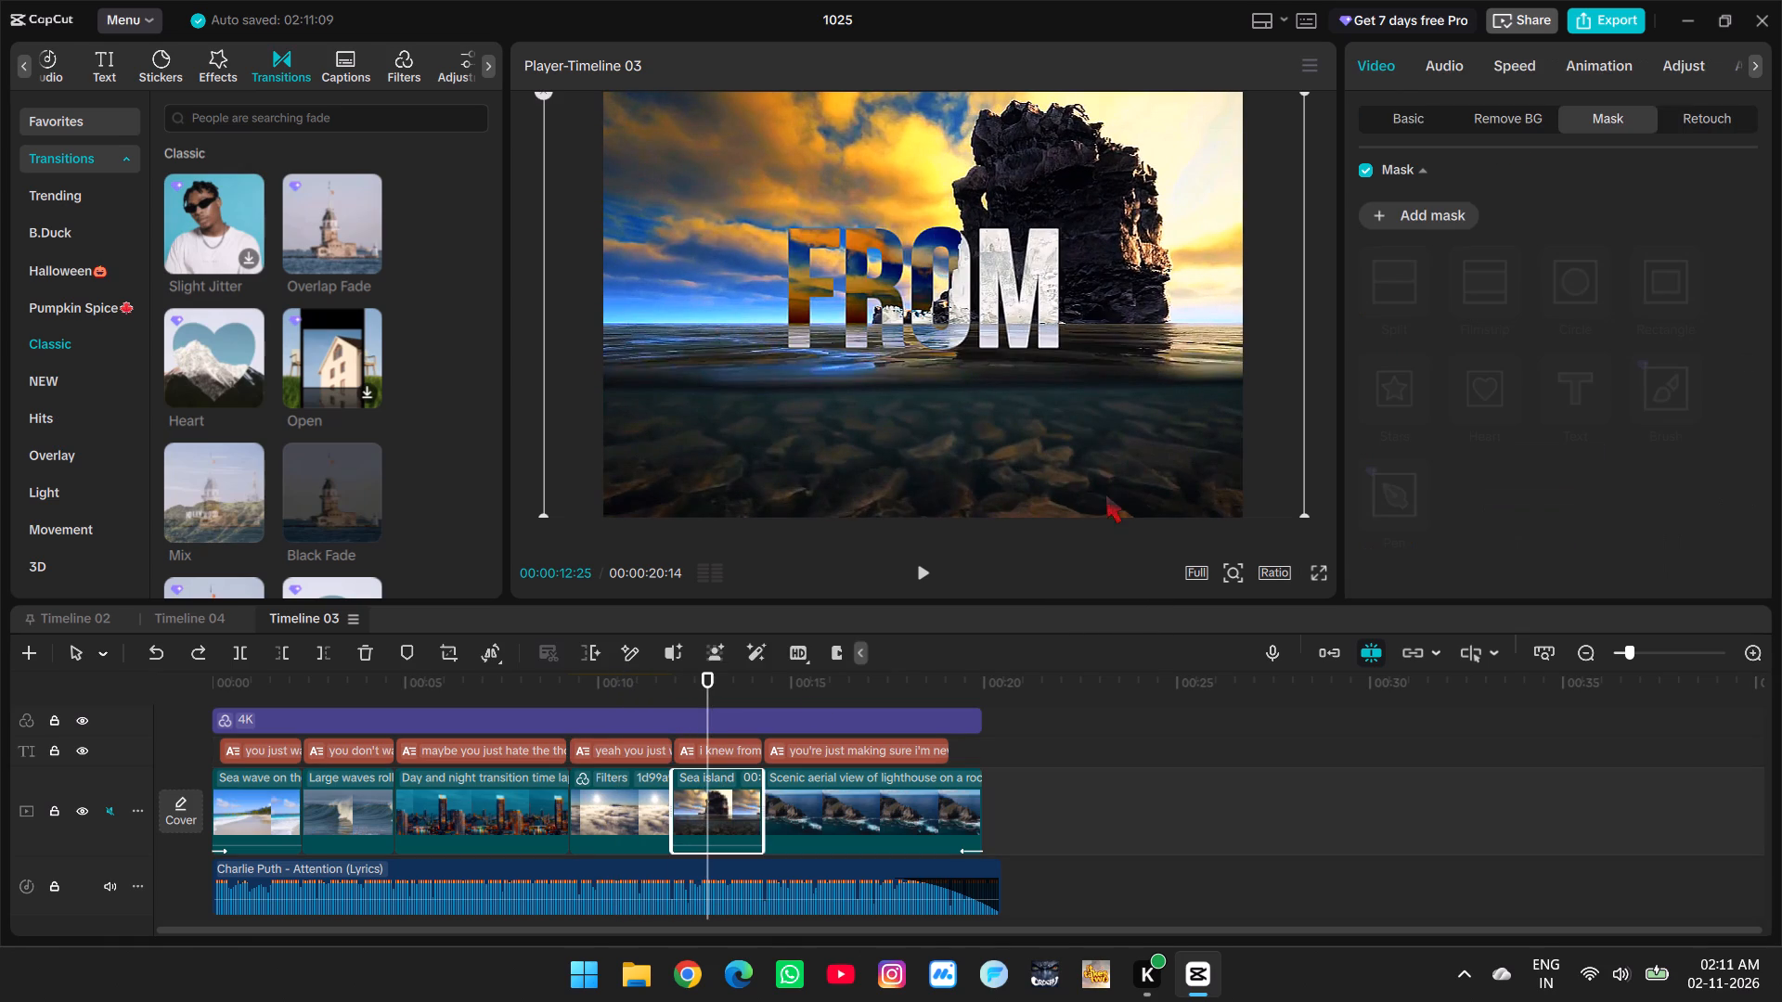
pyautogui.scroll(3, 493, 875)
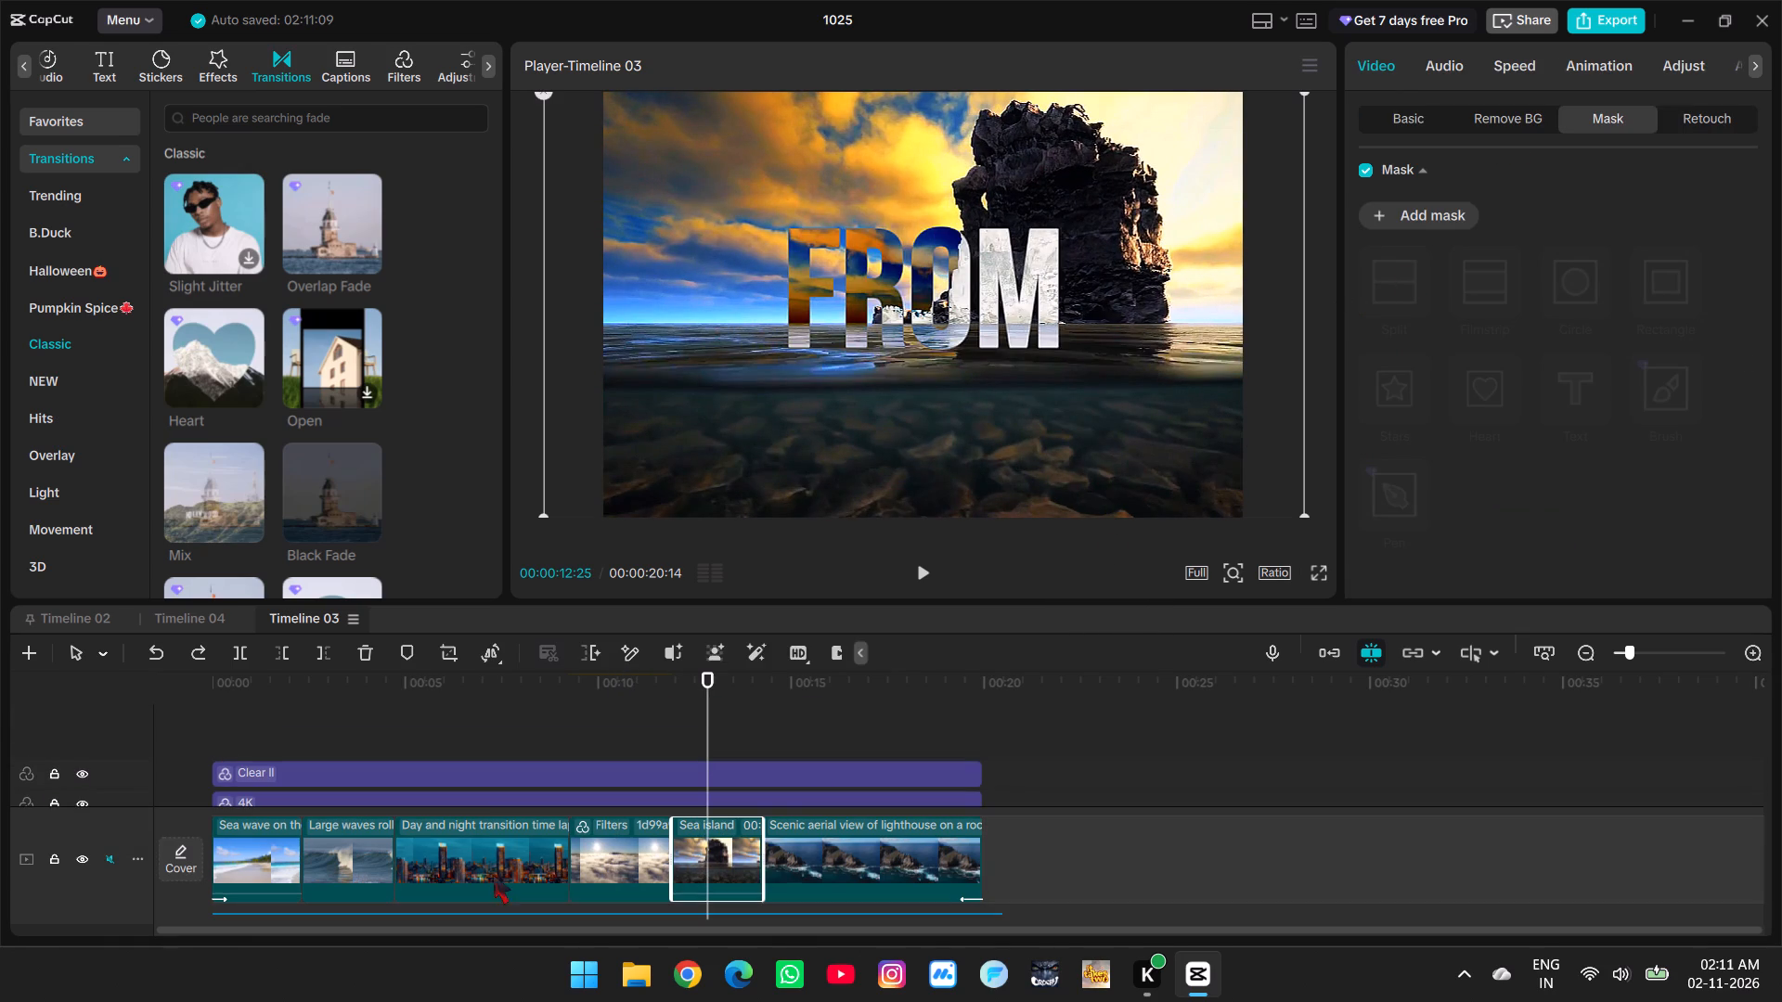
pyautogui.scroll(1, 493, 875)
pyautogui.click(446, 703)
pyautogui.moveTo(446, 703); pyautogui.dragTo(367, 700)
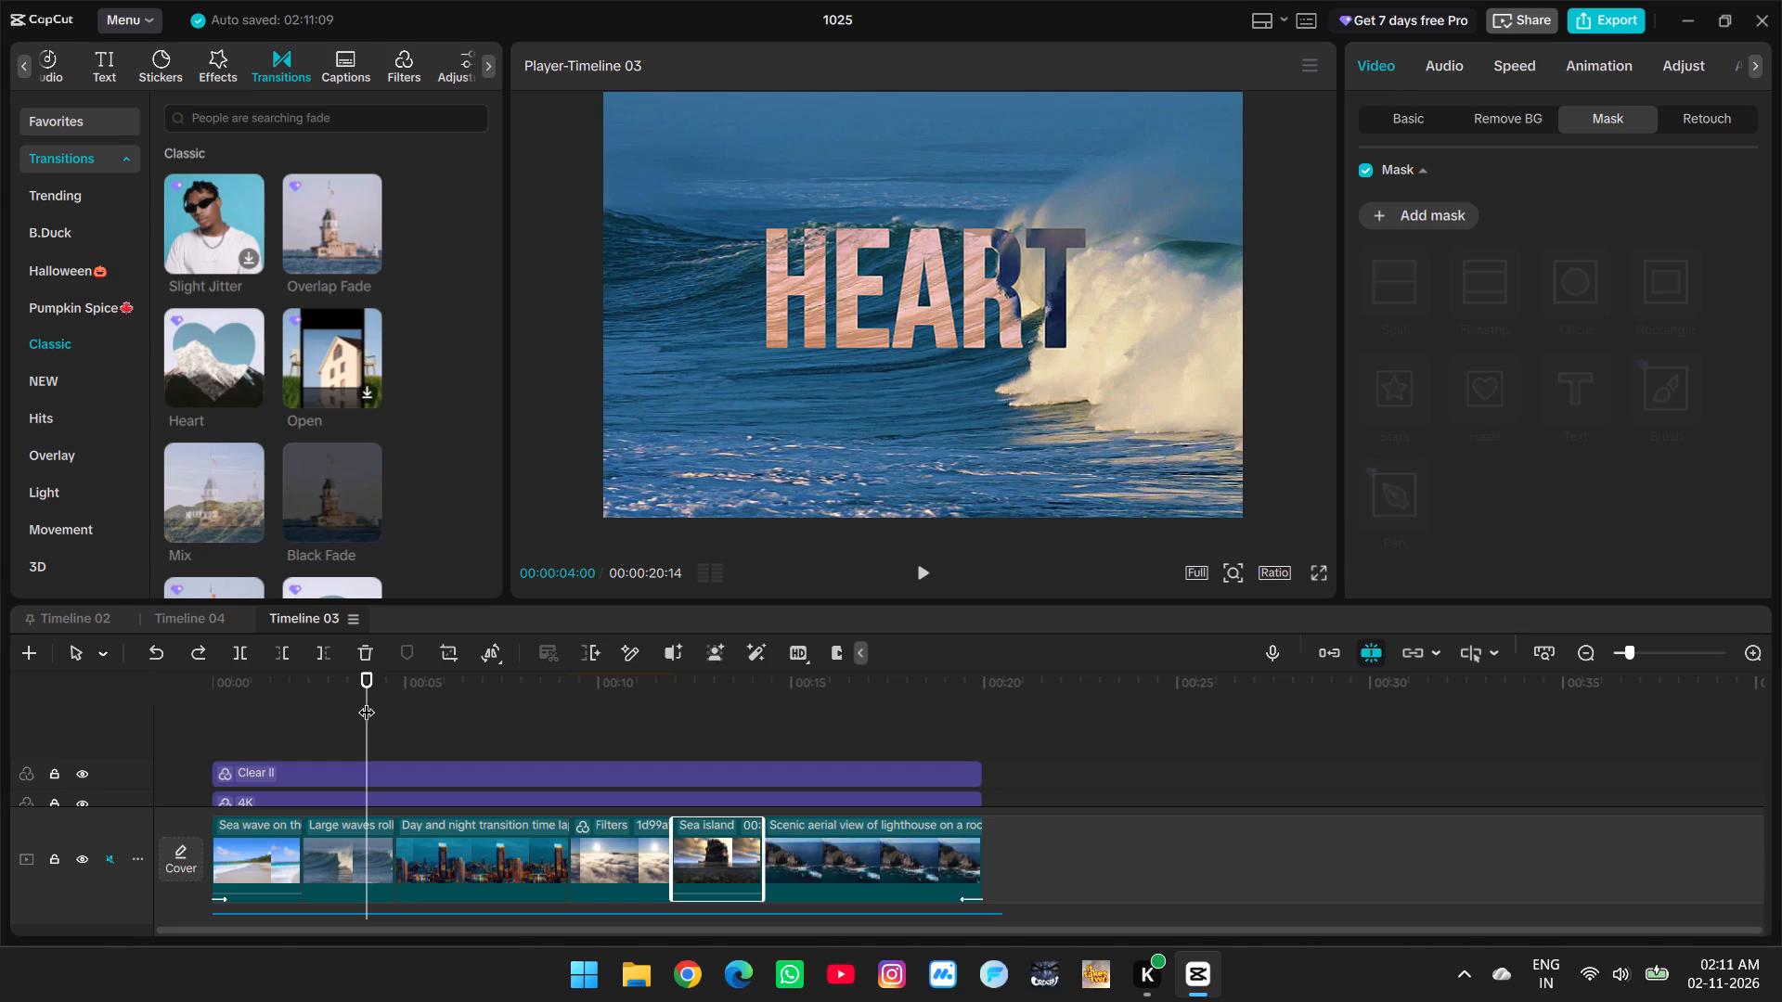
# Add a Split mask to the day-and-night cityscape clip at 00:00:05:21.
pyautogui.moveTo(368, 693); pyautogui.dragTo(433, 700)
pyautogui.click(482, 836)
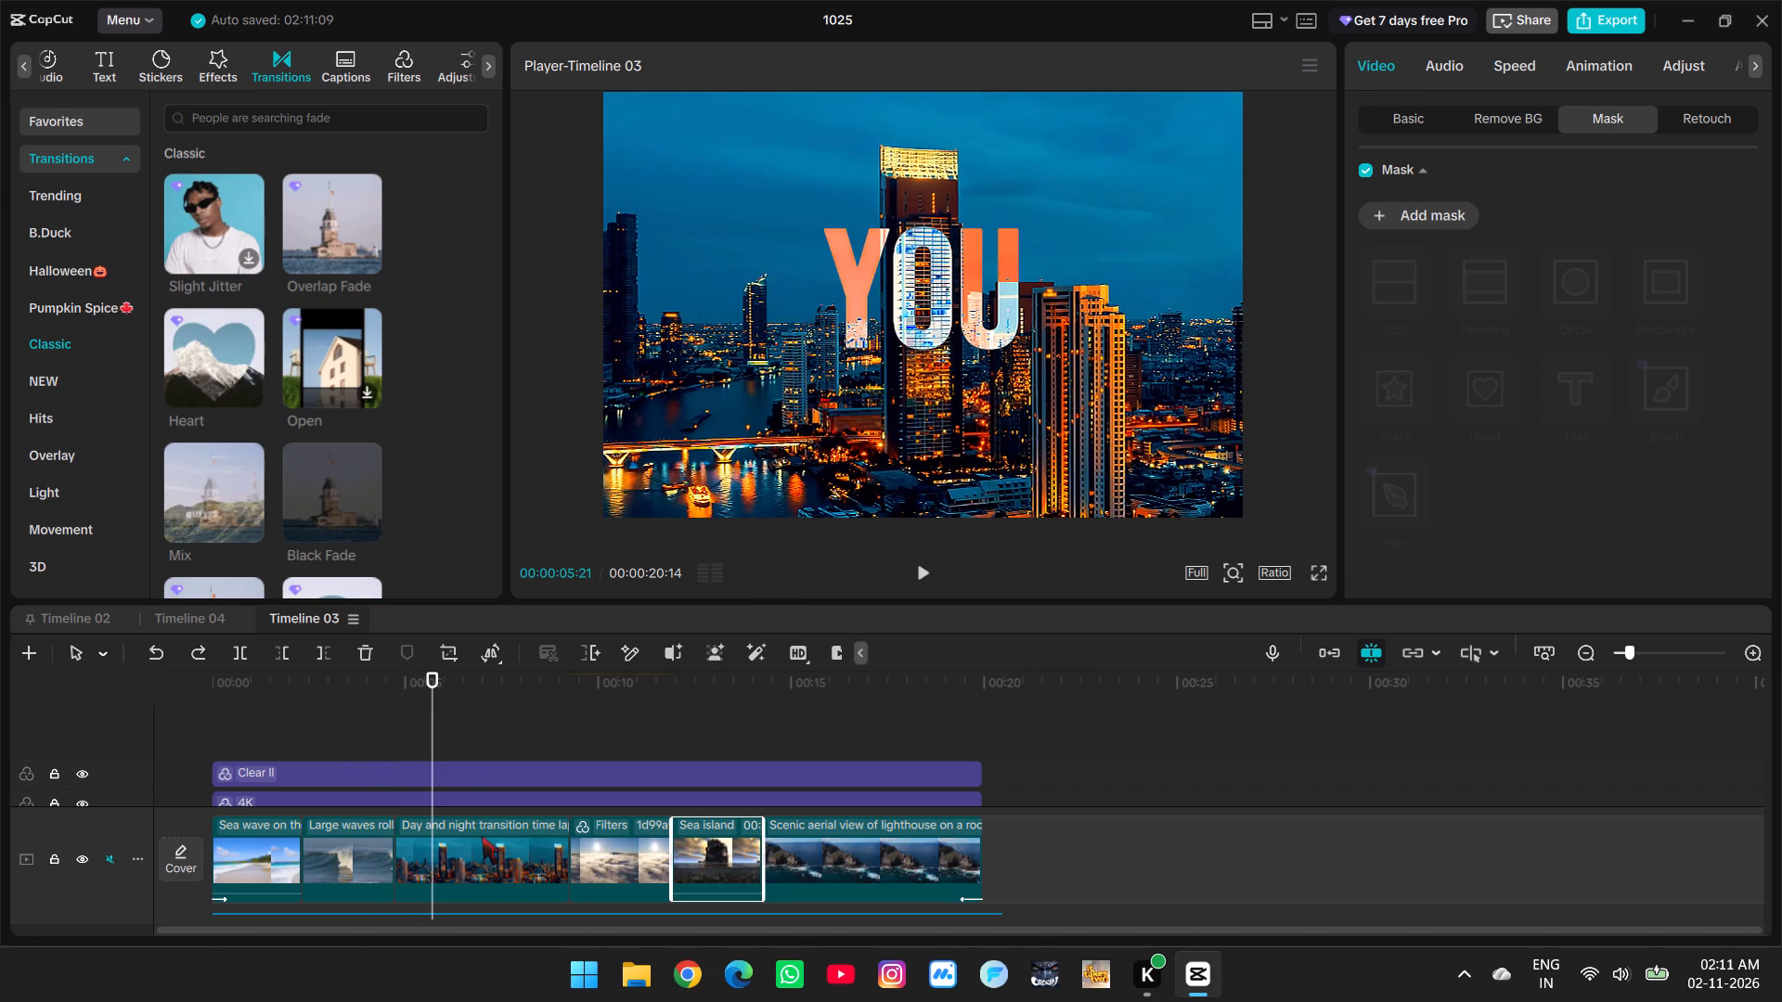
pyautogui.click(1395, 216)
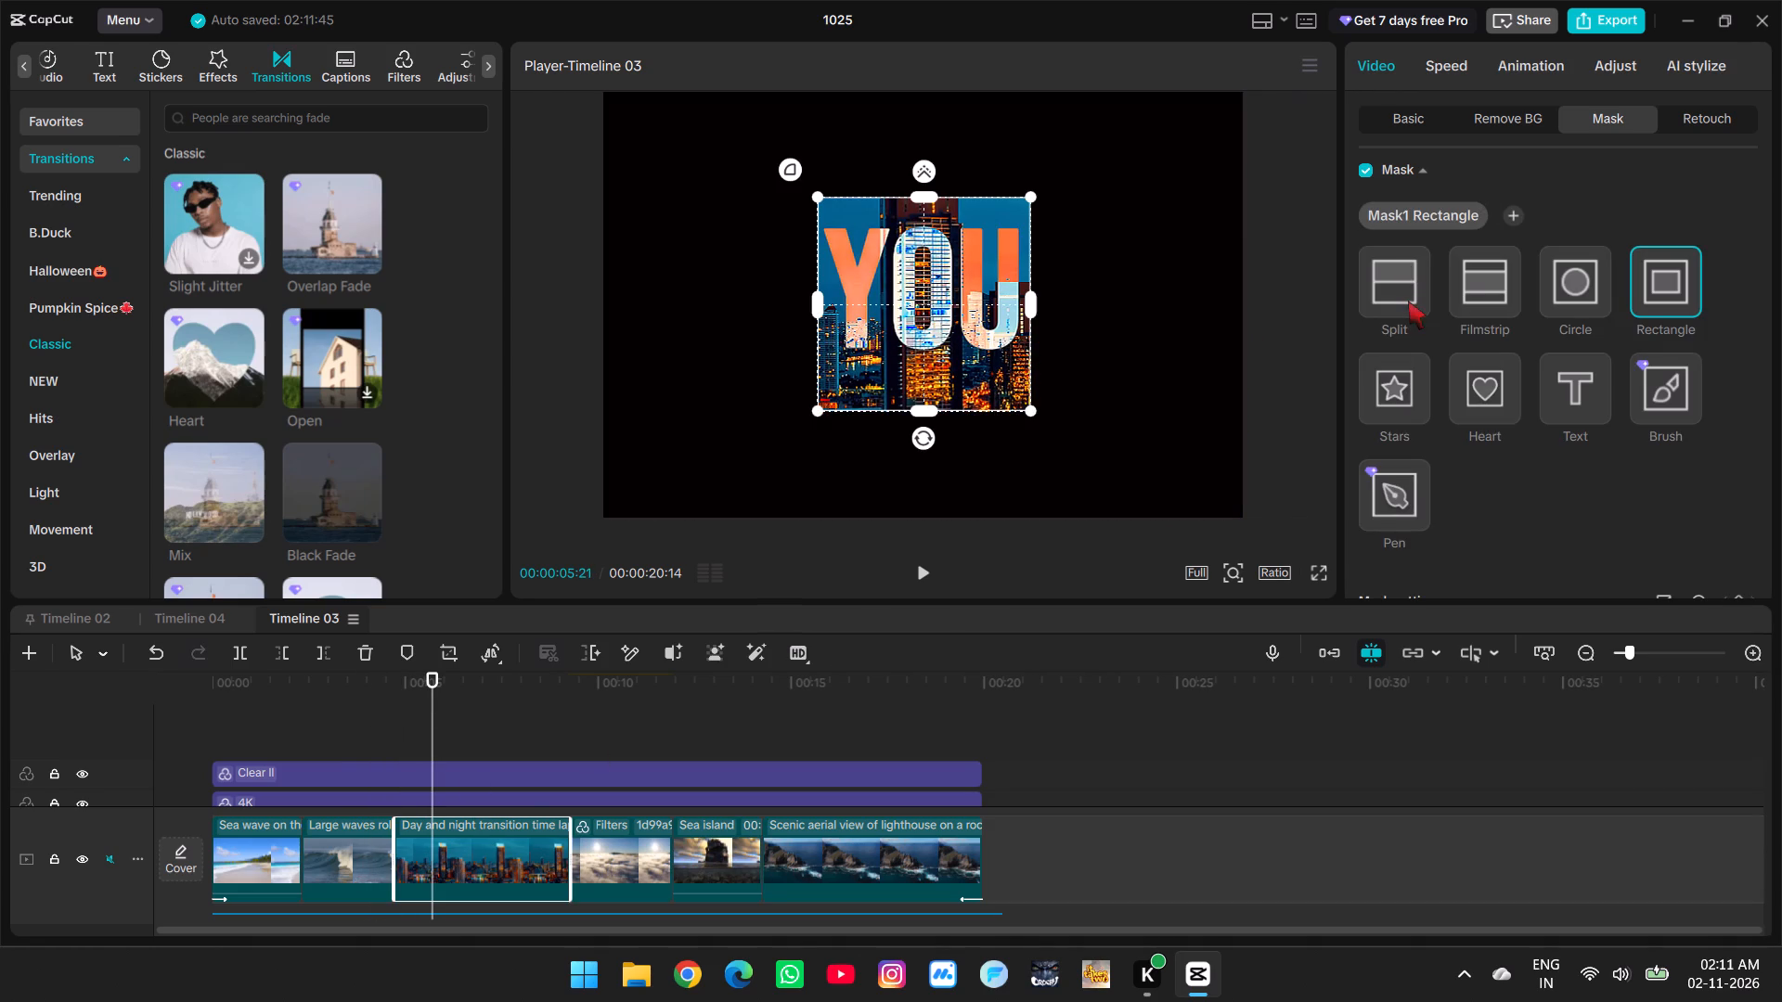
pyautogui.click(1406, 300)
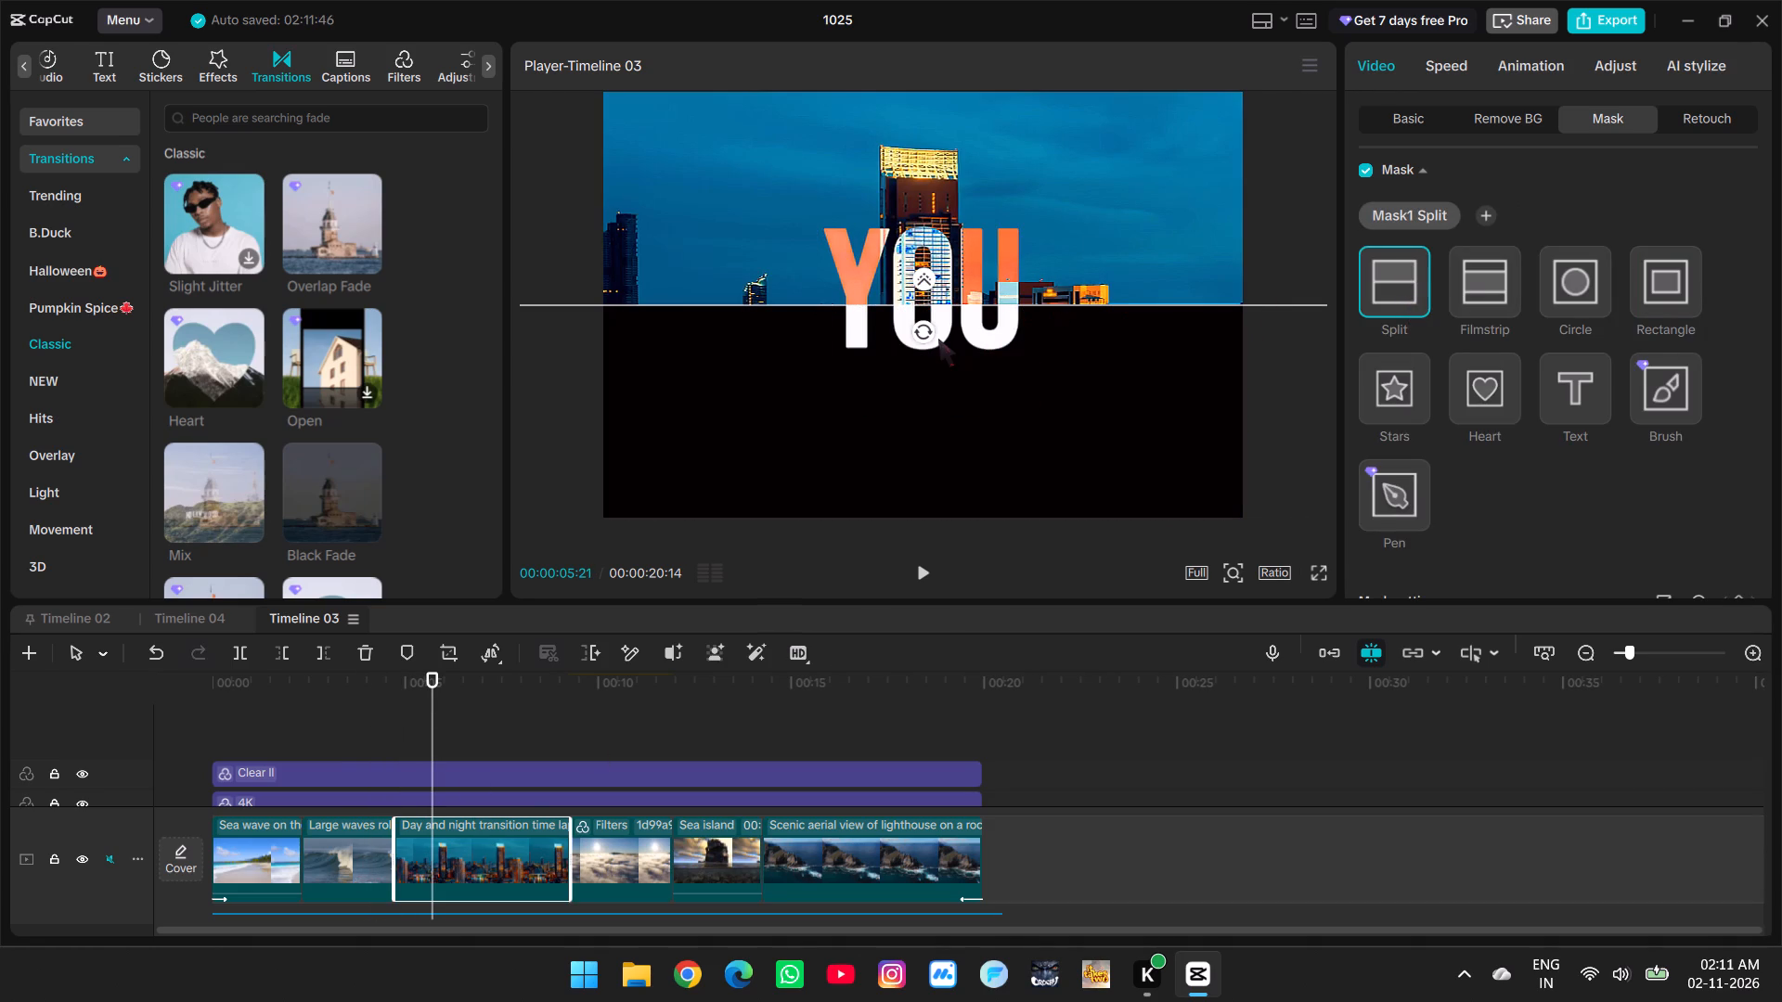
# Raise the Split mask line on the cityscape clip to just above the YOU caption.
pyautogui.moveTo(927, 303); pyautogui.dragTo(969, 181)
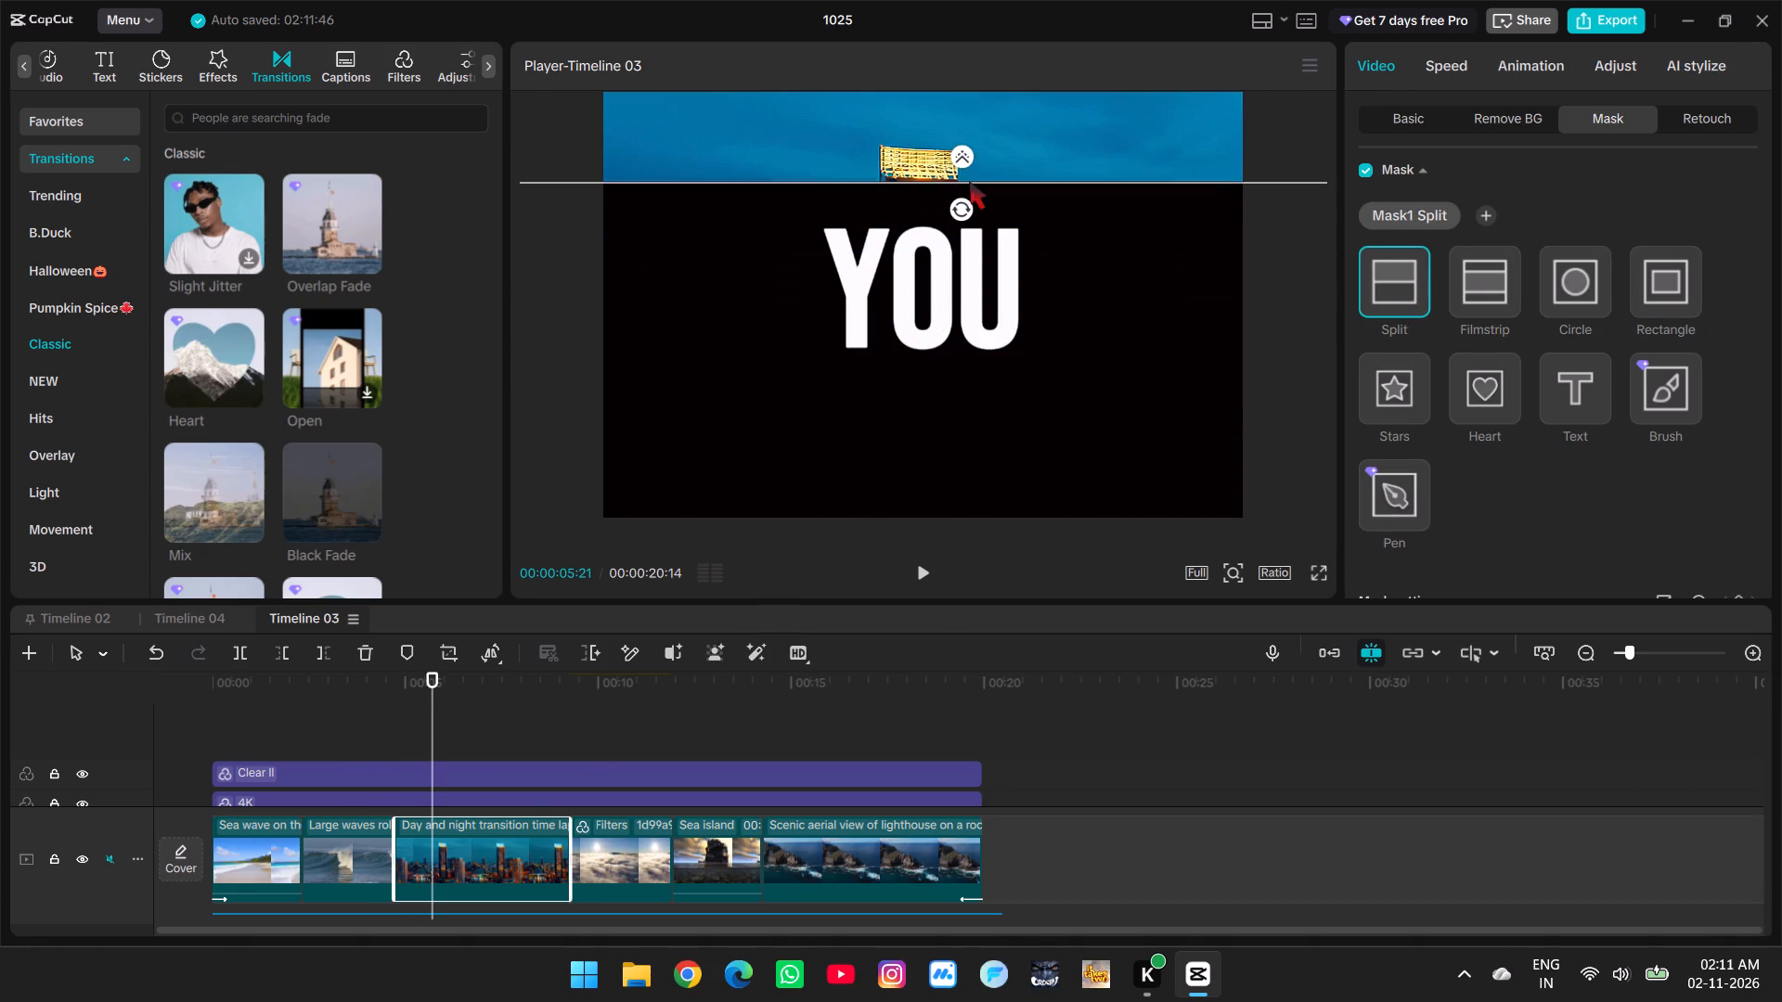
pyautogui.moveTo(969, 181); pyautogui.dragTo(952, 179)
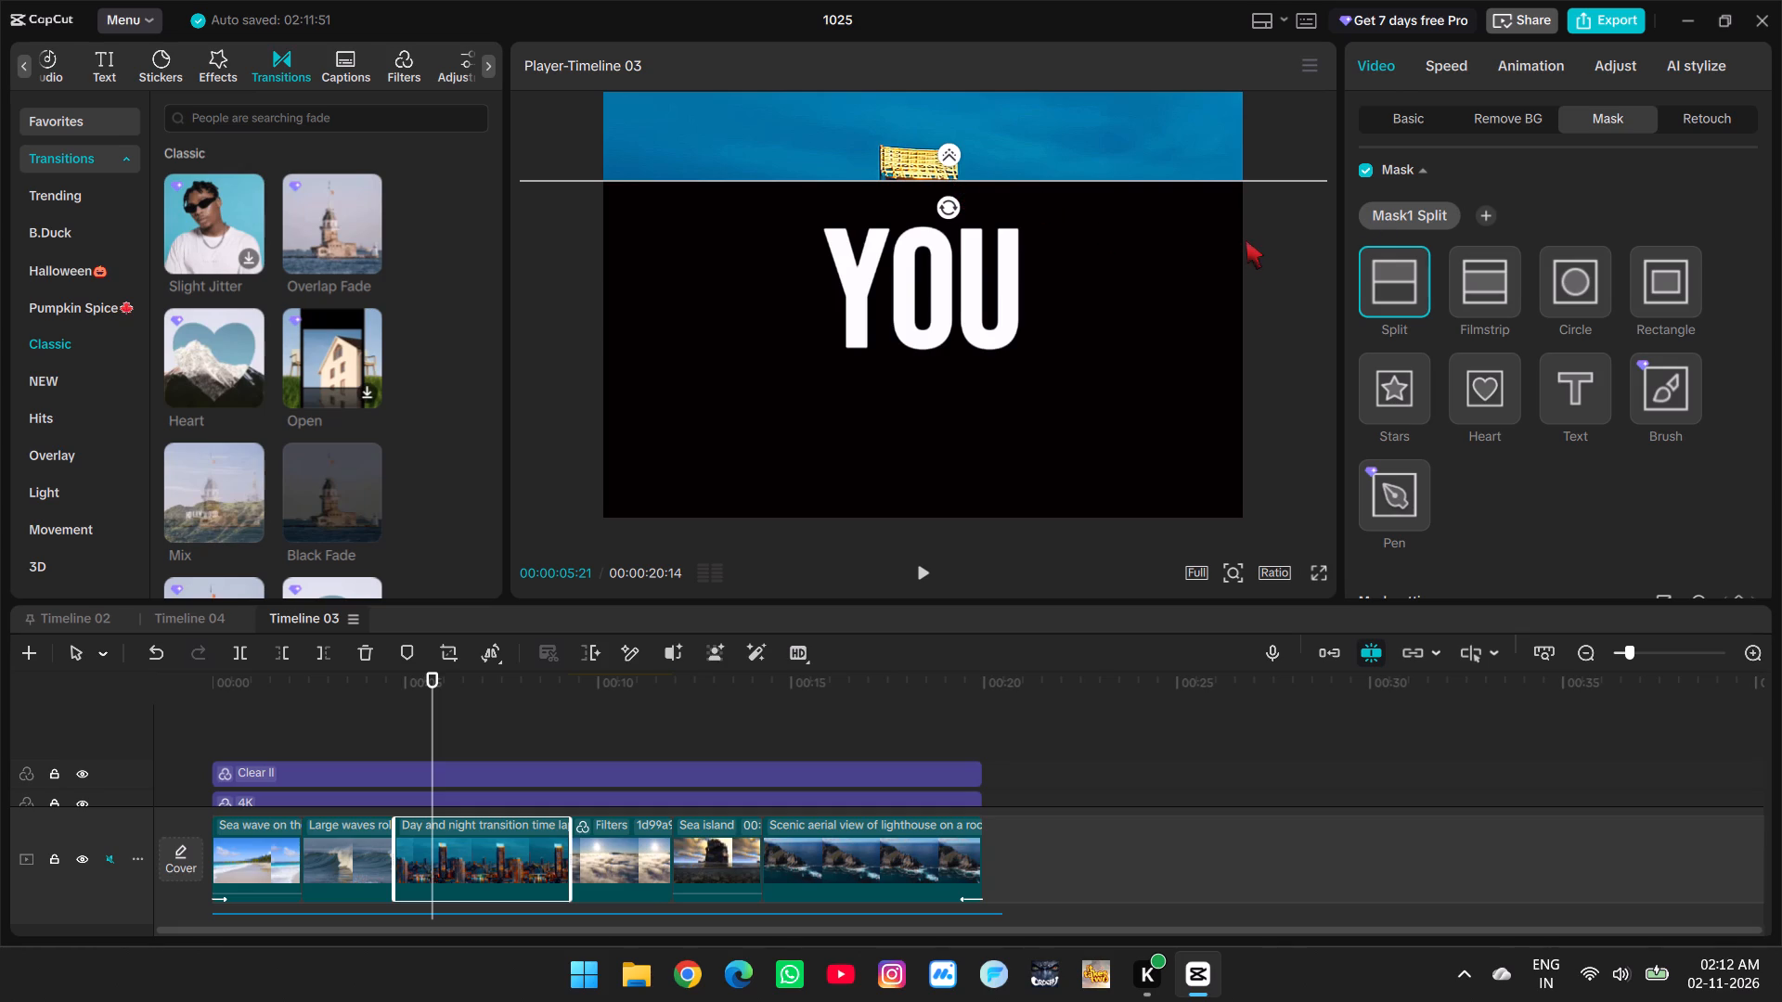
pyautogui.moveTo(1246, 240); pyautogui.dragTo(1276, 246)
# Switch the cityscape clip to a Filmstrip mask and narrow its band to about 328 around the YOU caption.
pyautogui.click(1487, 271)
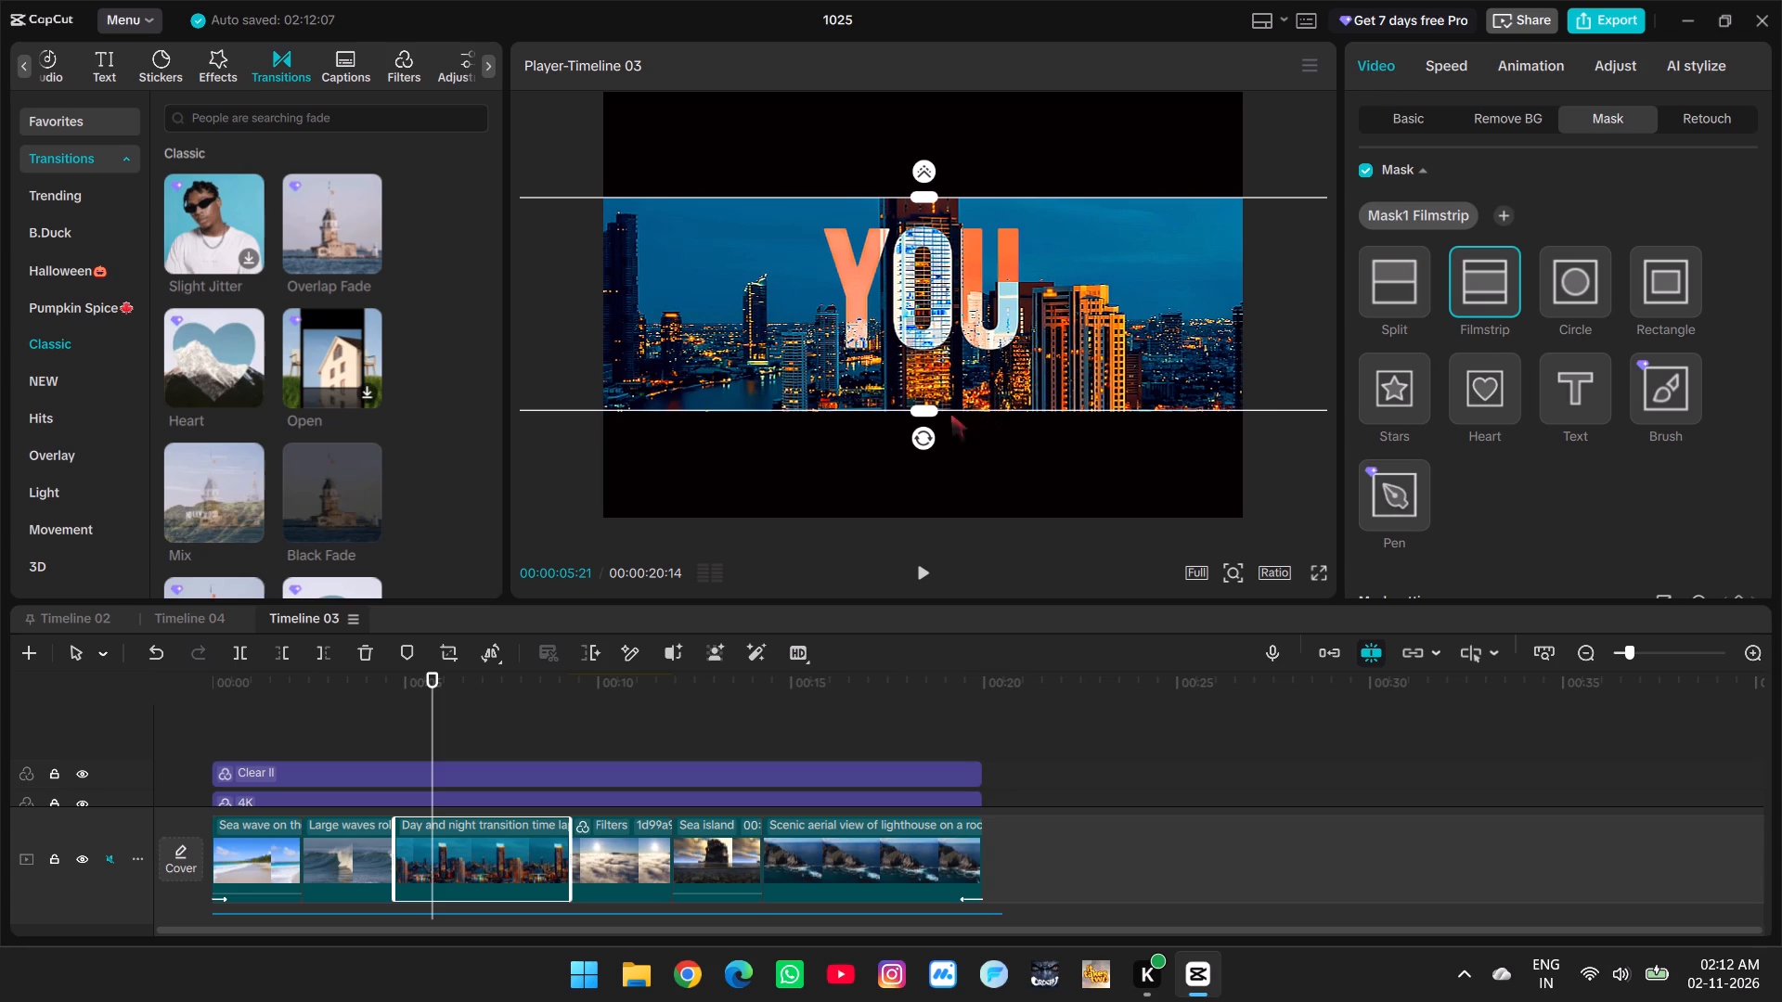
pyautogui.moveTo(933, 413); pyautogui.dragTo(930, 385)
pyautogui.moveTo(966, 351); pyautogui.dragTo(960, 333)
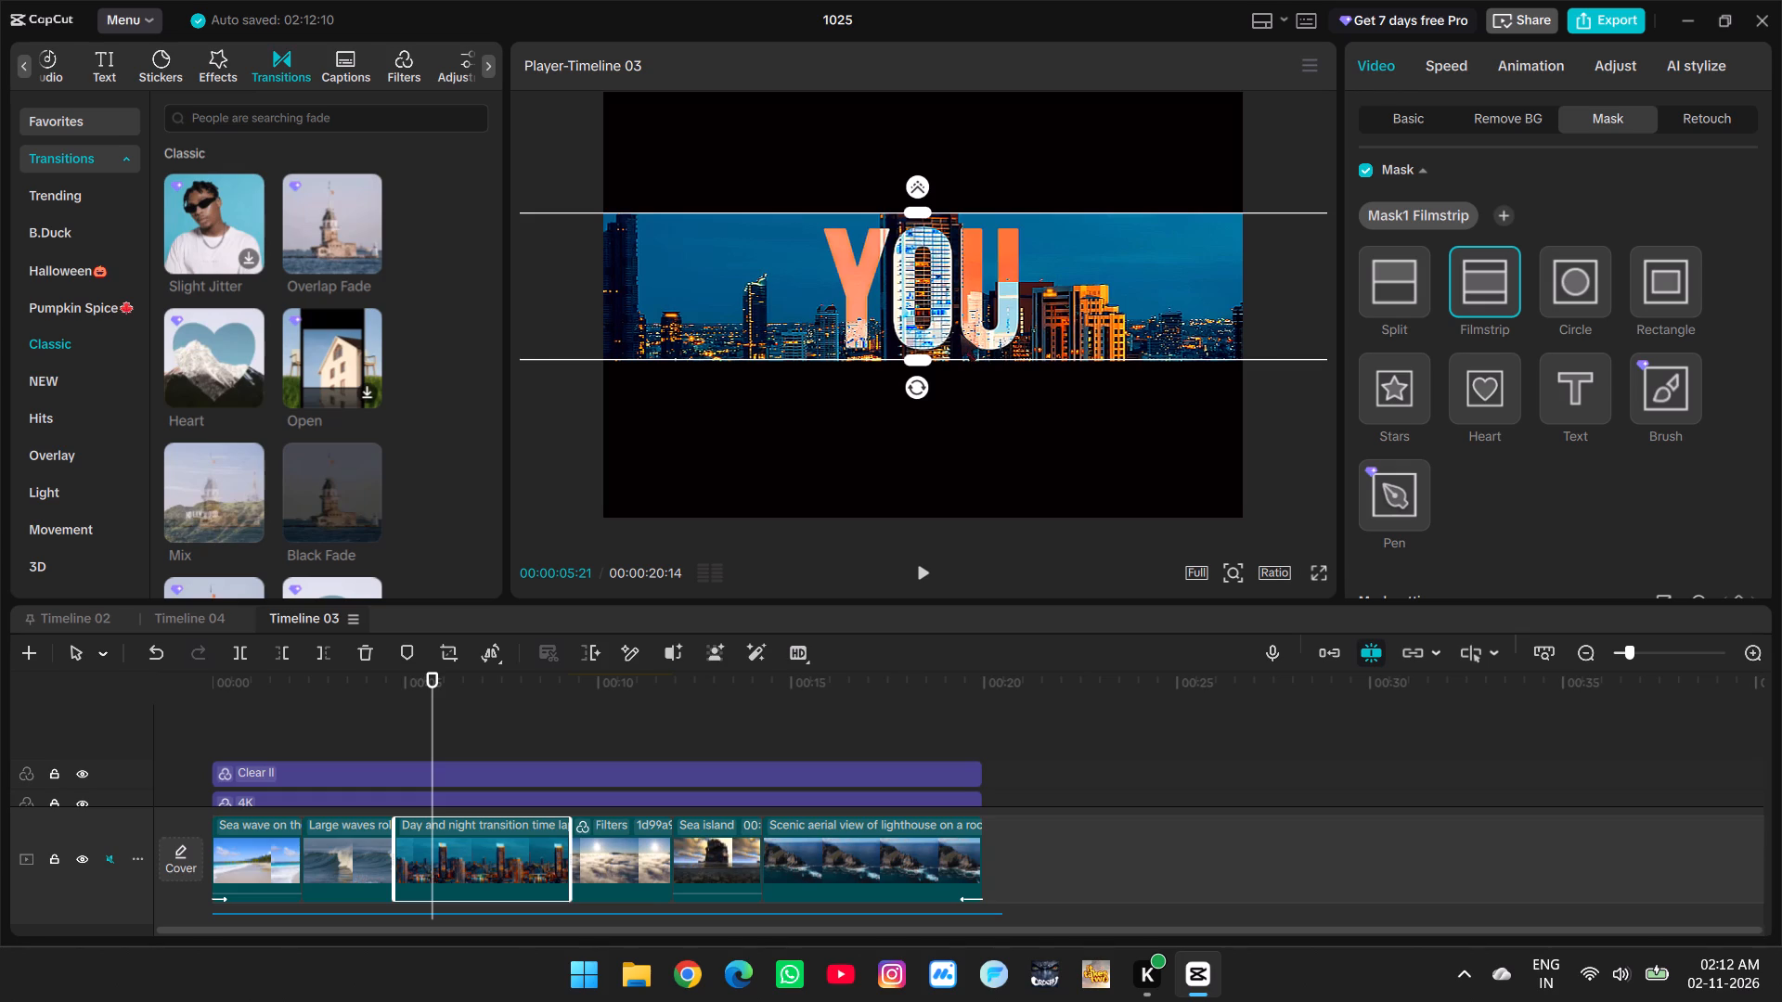
pyautogui.click(923, 357)
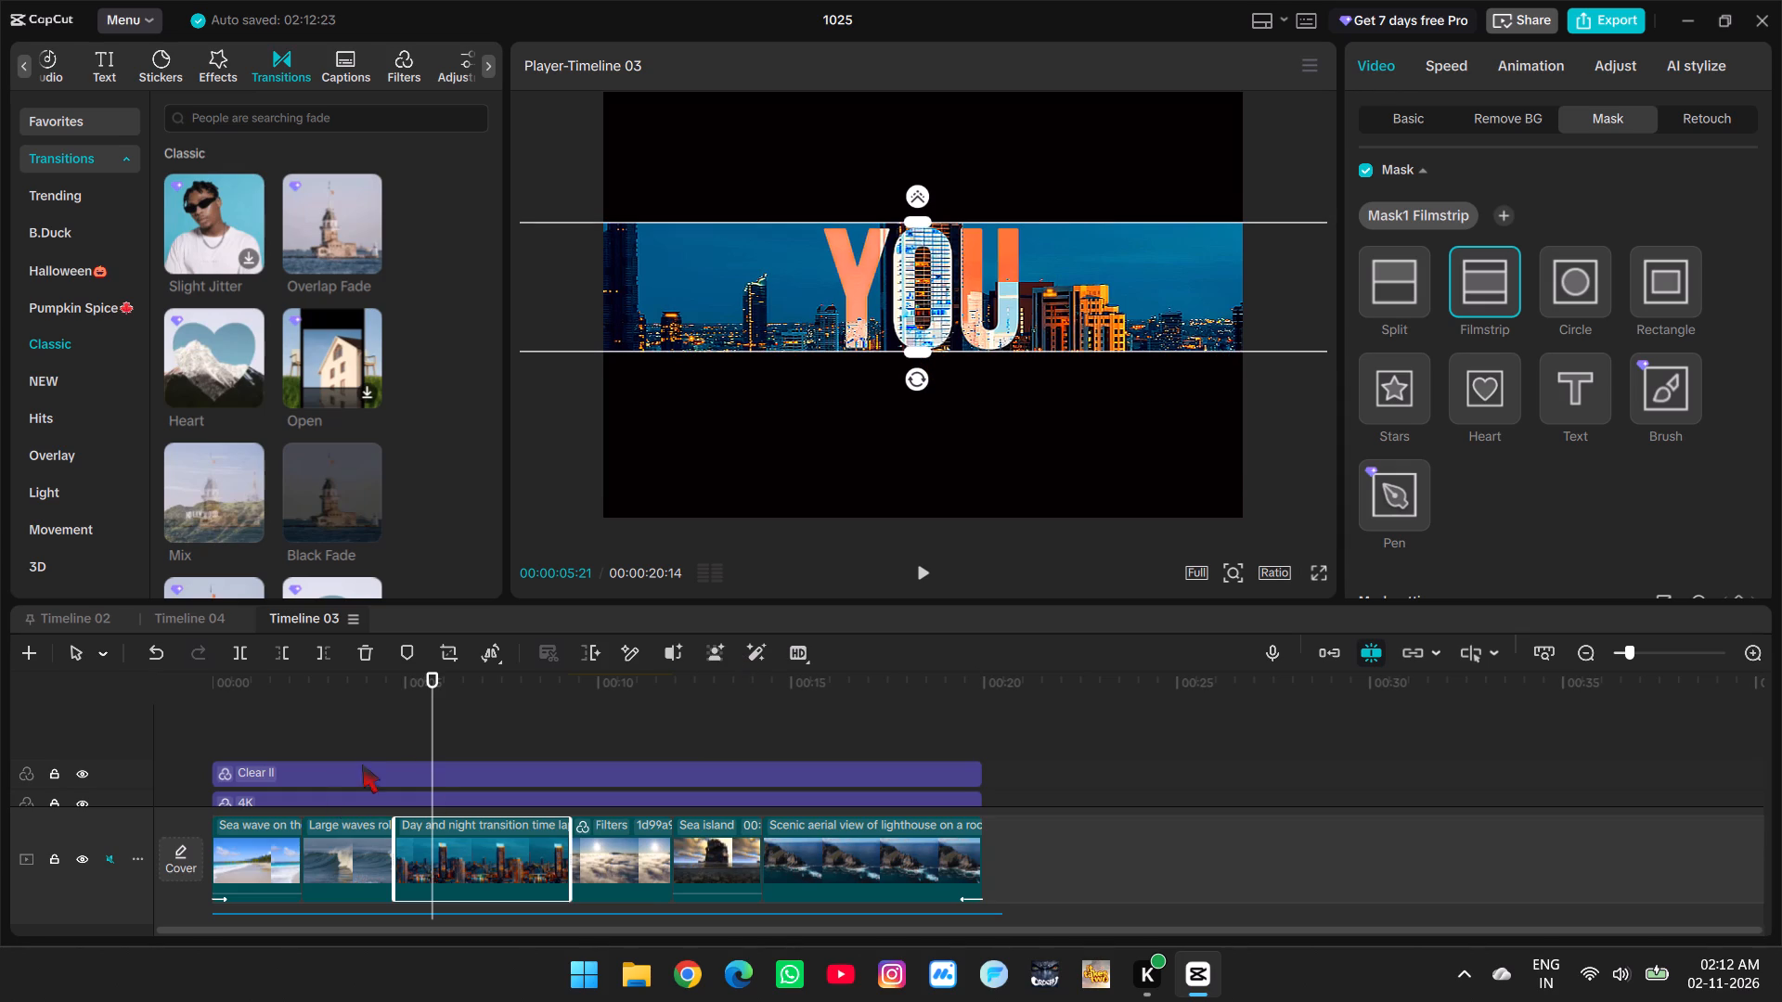
# Add keyframes for all mask settings at the start of the cityscape clip, 00:00:04:22.
pyautogui.click(439, 726)
pyautogui.moveTo(438, 726); pyautogui.dragTo(401, 726)
pyautogui.scroll(-2, 1588, 486)
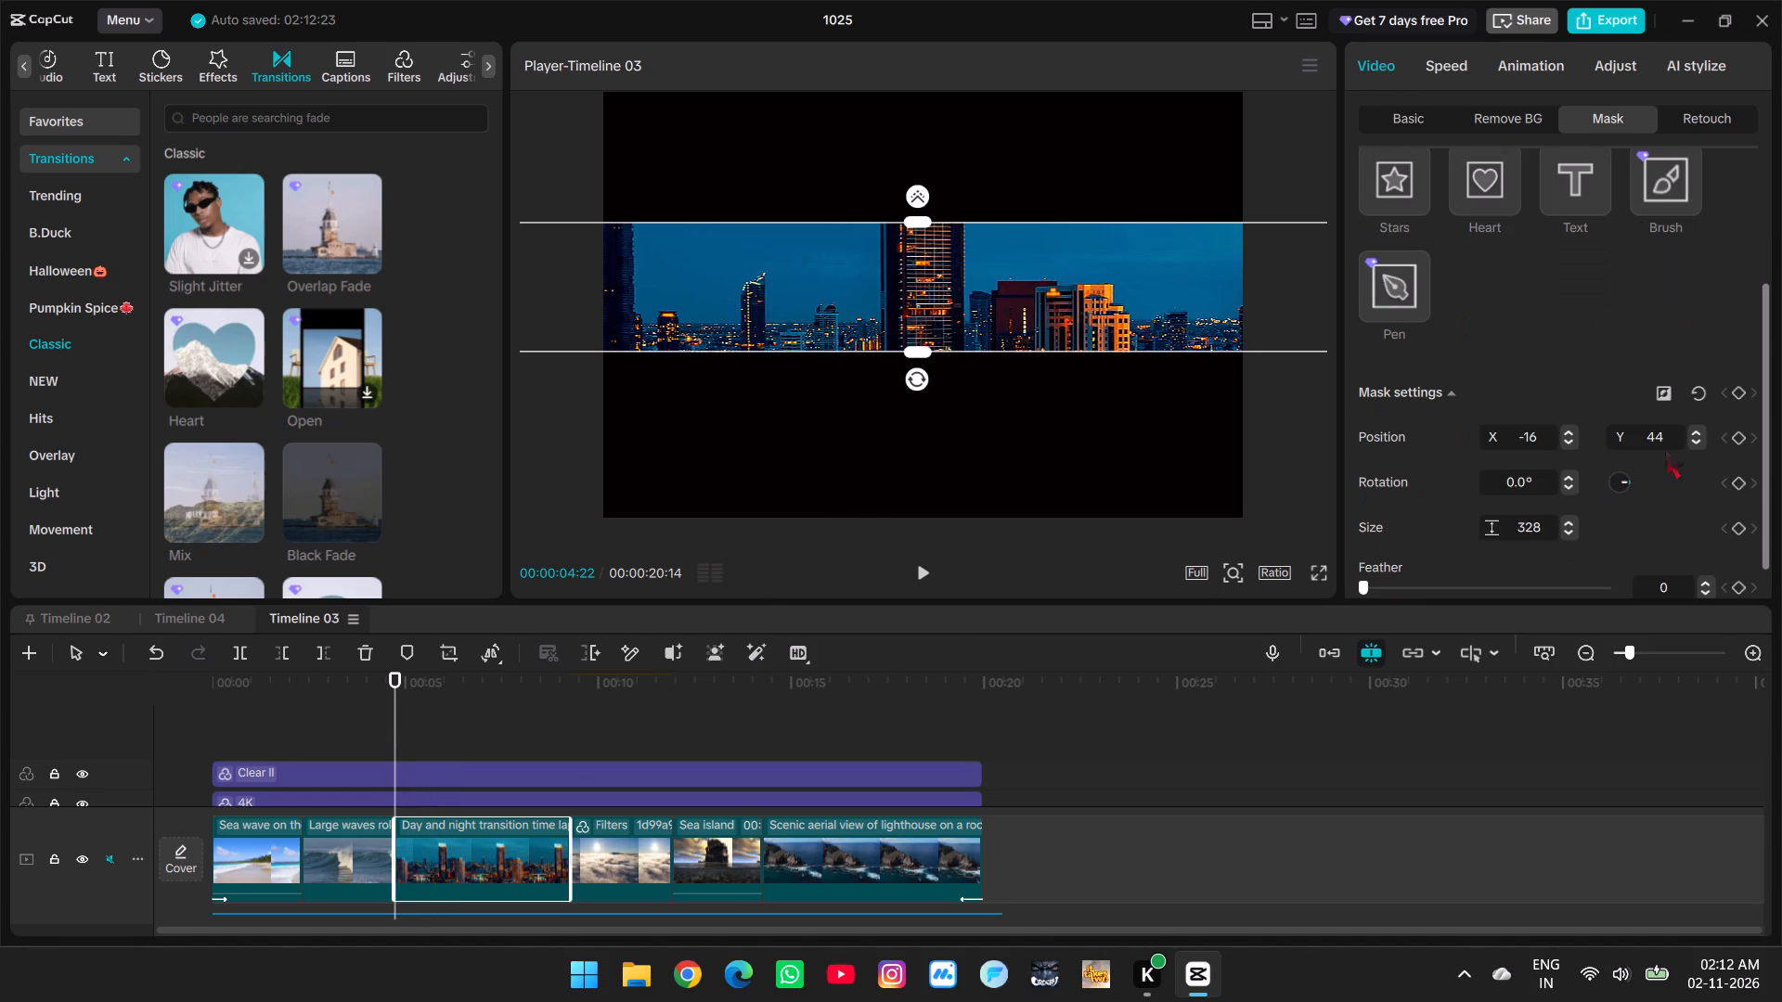
pyautogui.click(1736, 400)
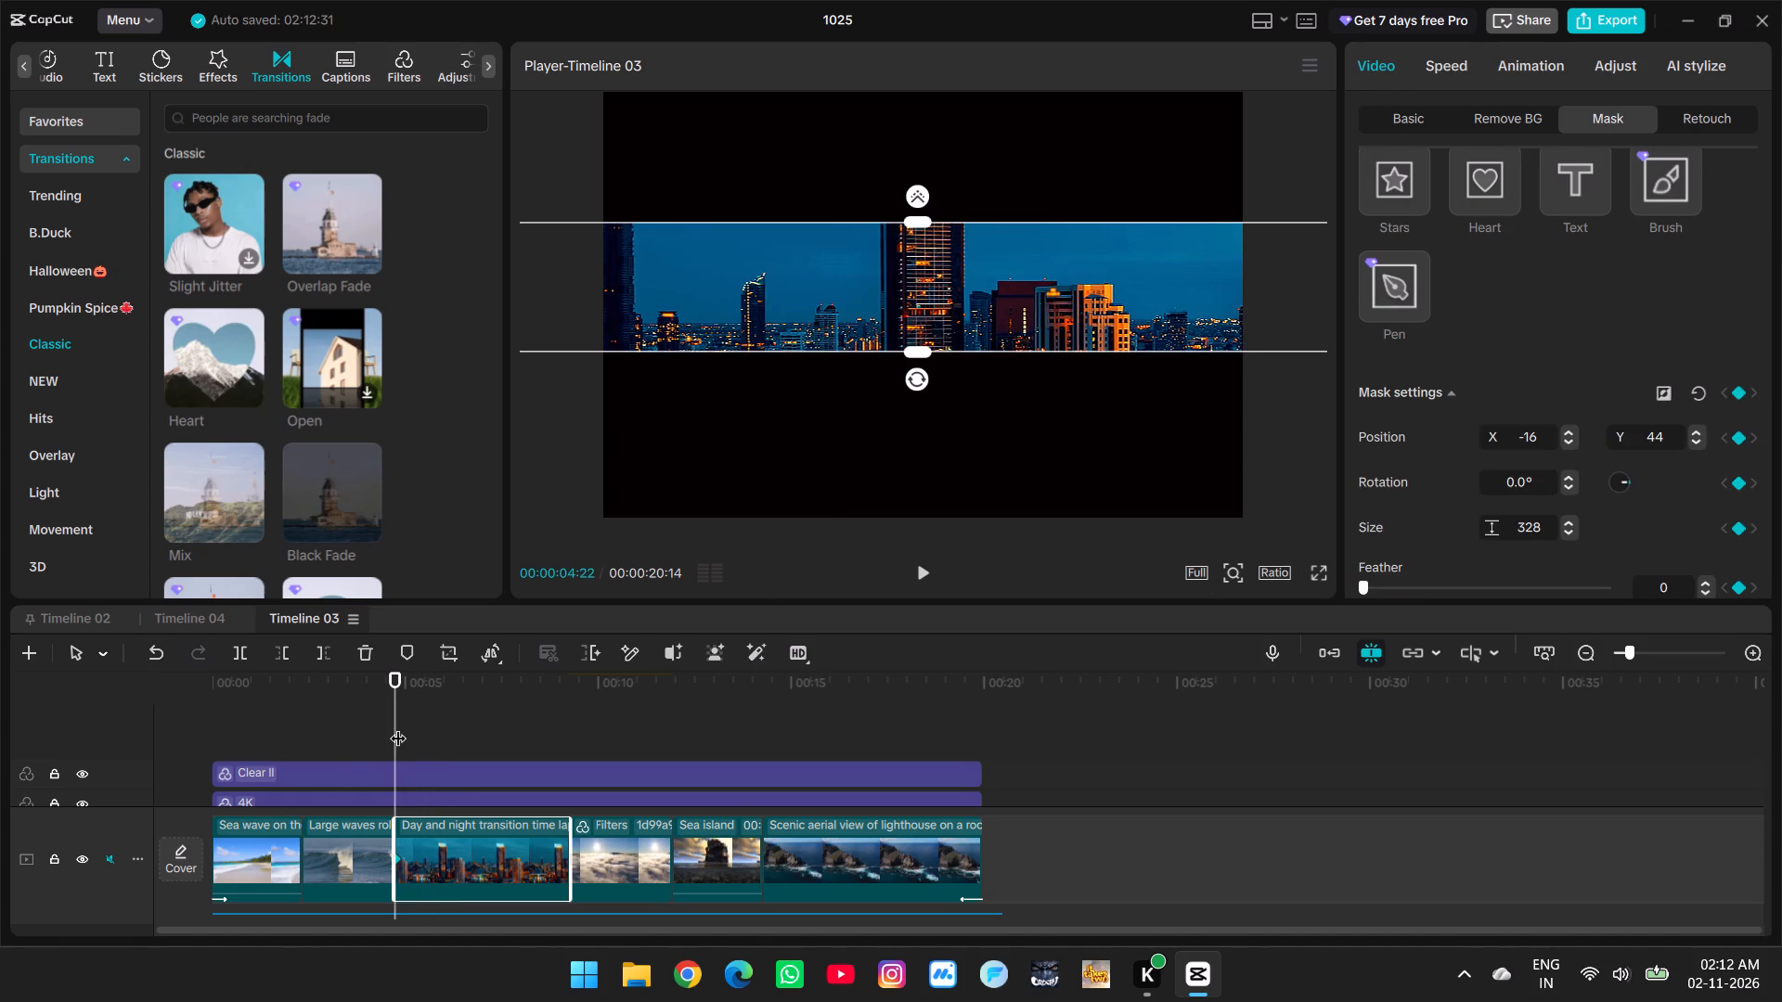
# At 00:00:06:13, widen the Filmstrip mask on the cityscape clip until its band extends past the frame.
pyautogui.moveTo(398, 726); pyautogui.dragTo(460, 717)
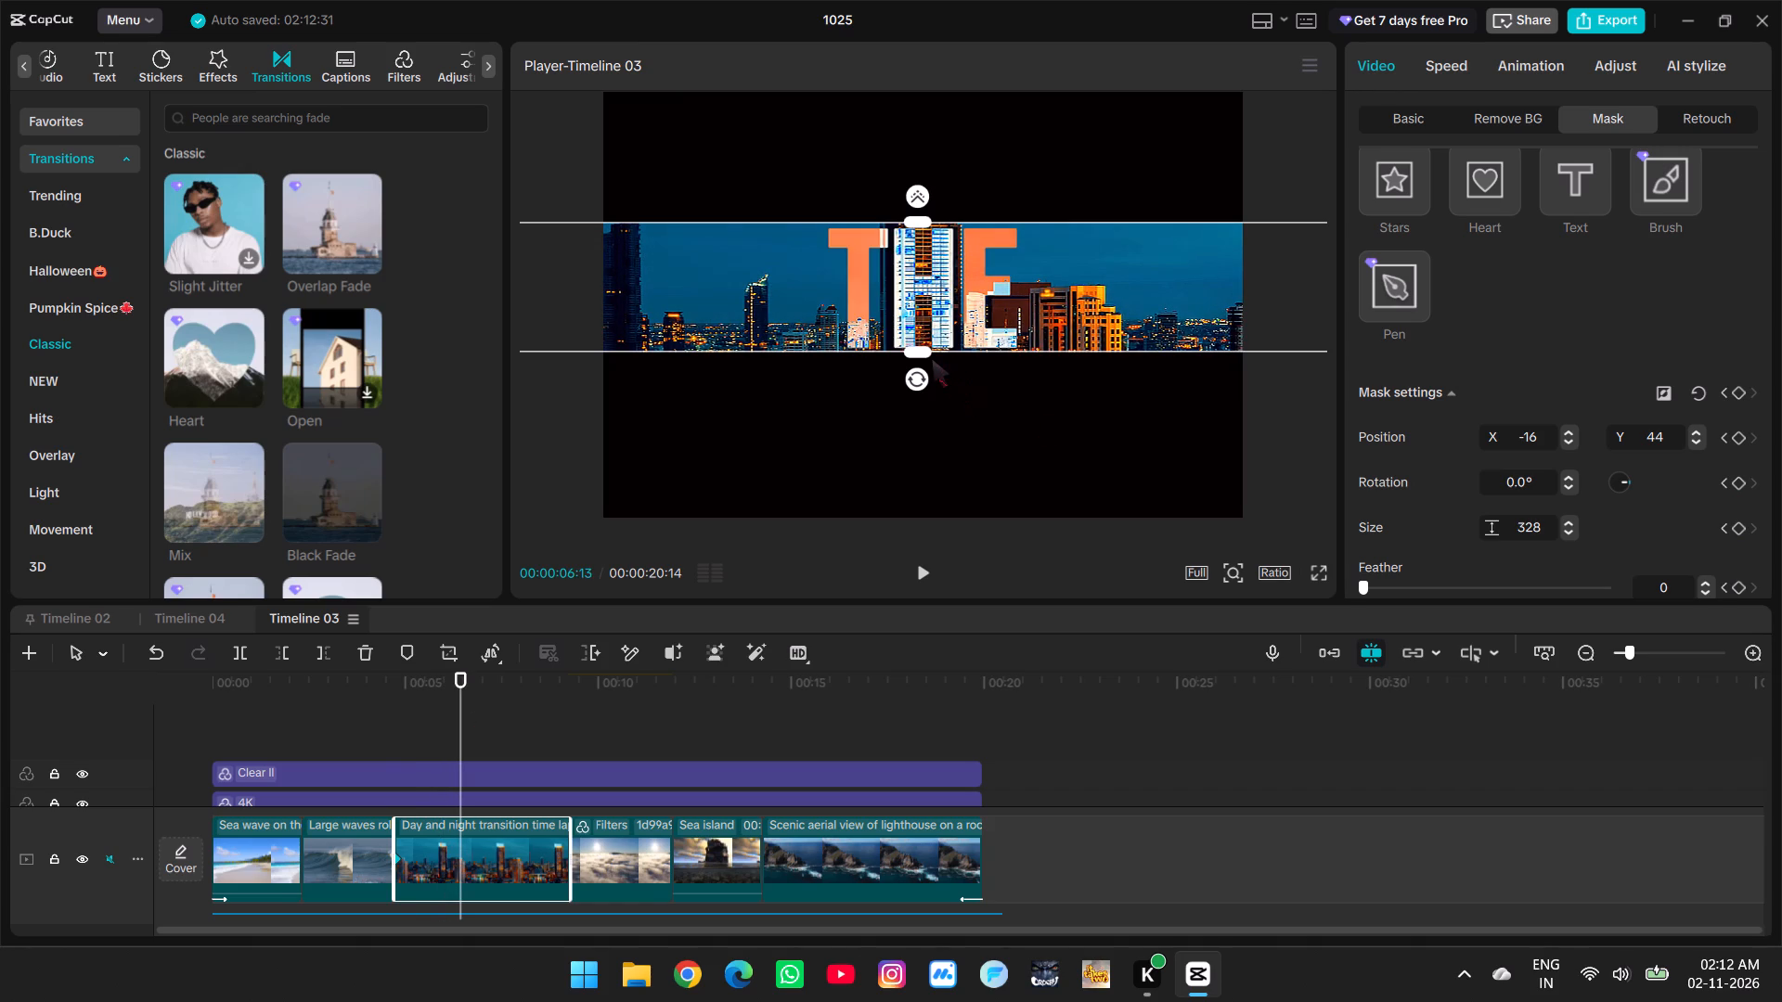
pyautogui.moveTo(931, 359); pyautogui.dragTo(925, 371)
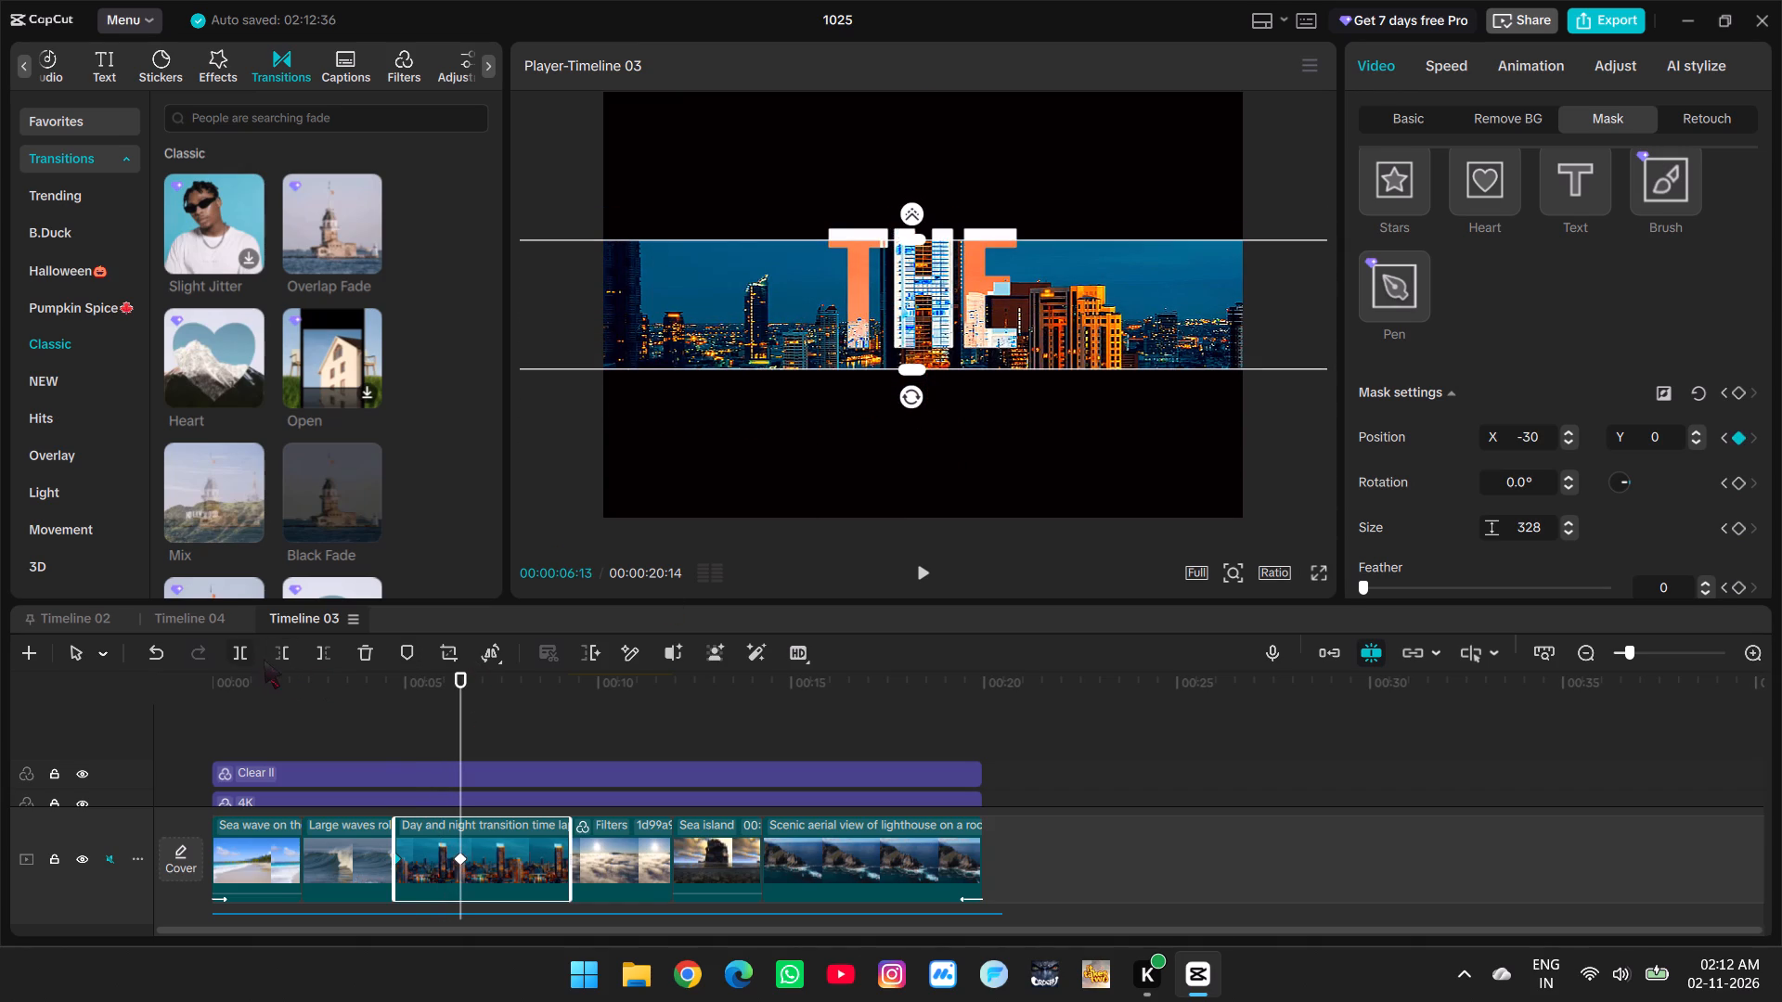
pyautogui.click(148, 652)
pyautogui.moveTo(914, 351); pyautogui.dragTo(914, 353)
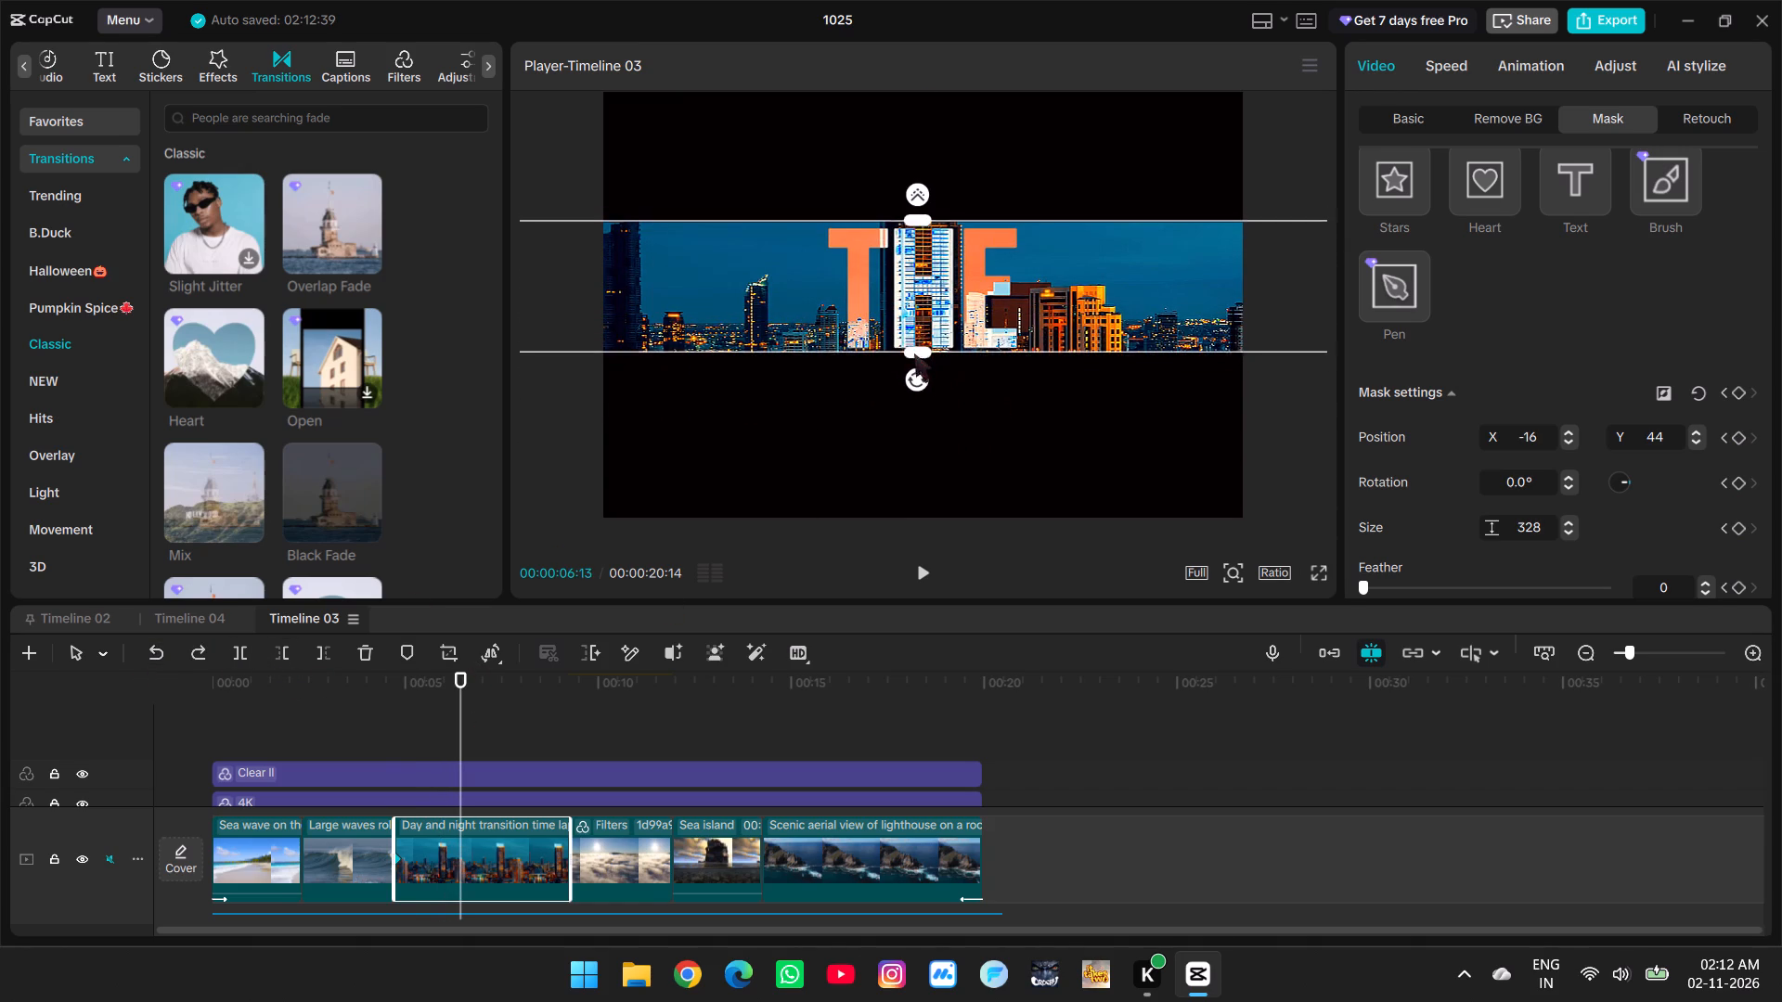
pyautogui.moveTo(914, 353); pyautogui.dragTo(910, 548)
# Play from the start of the cityscape clip through the cloud clip into the island clip to review the mask reveal and captions.
pyautogui.click(425, 731)
pyautogui.moveTo(425, 731); pyautogui.dragTo(404, 733)
pyautogui.click(934, 582)
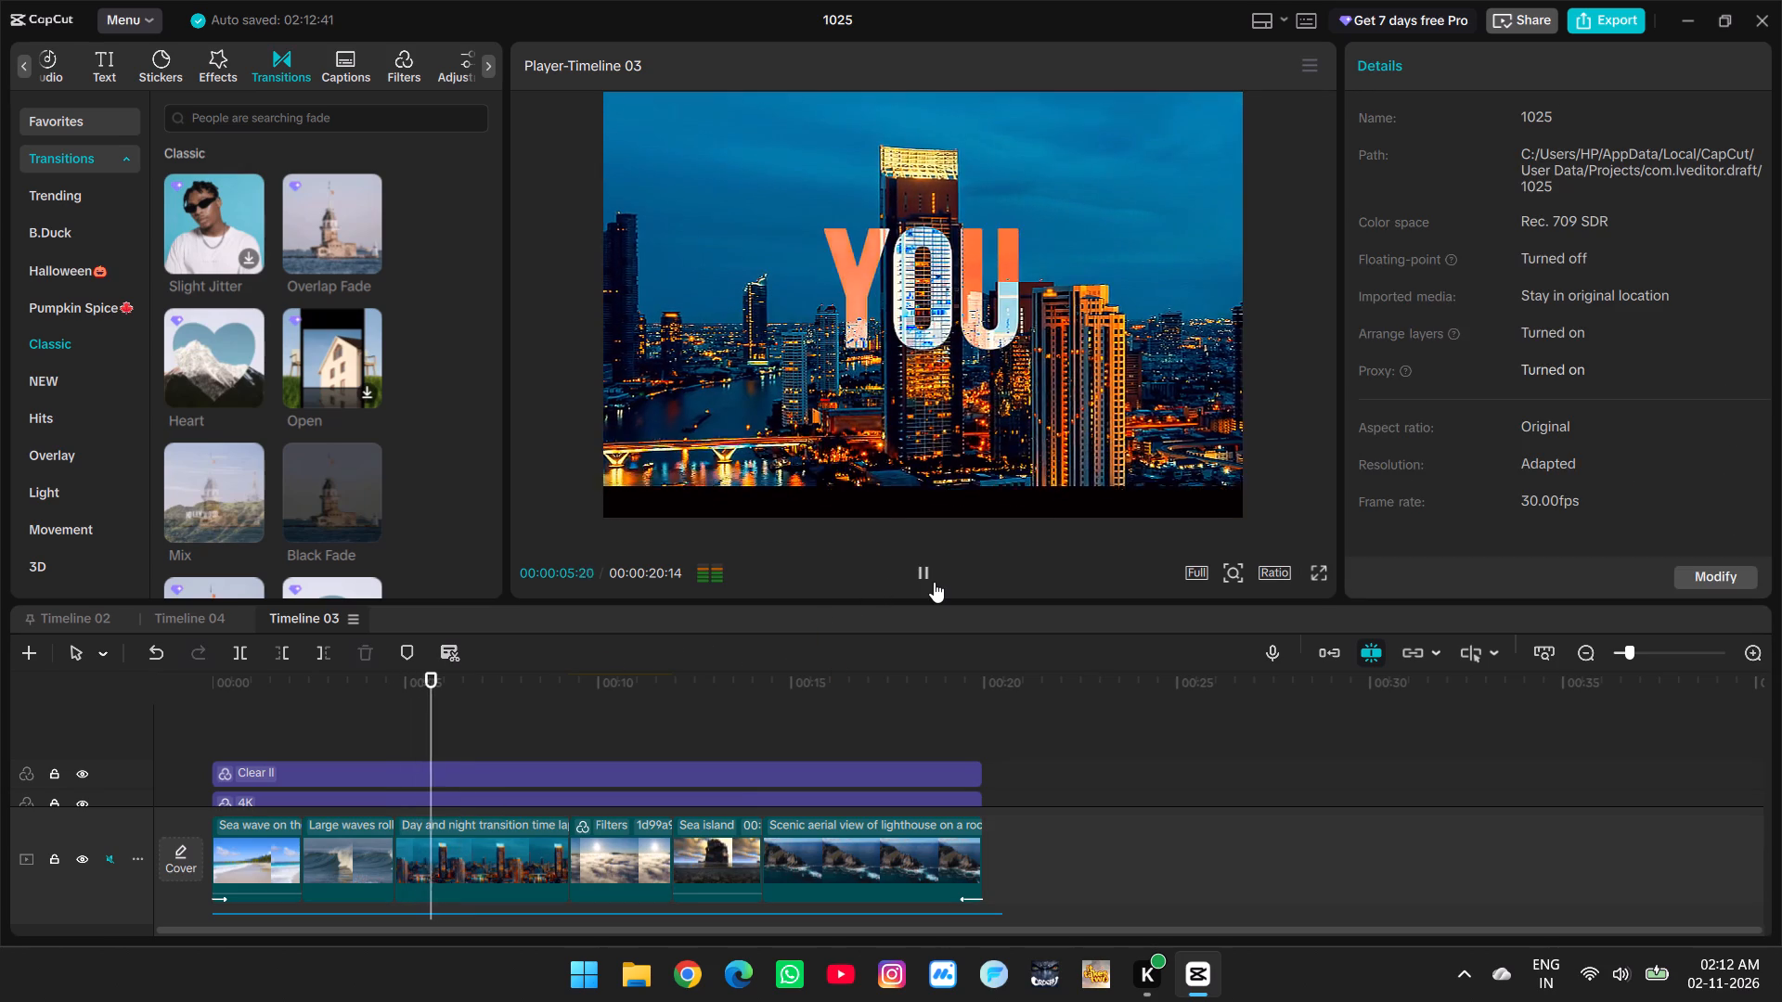
pyautogui.click(934, 582)
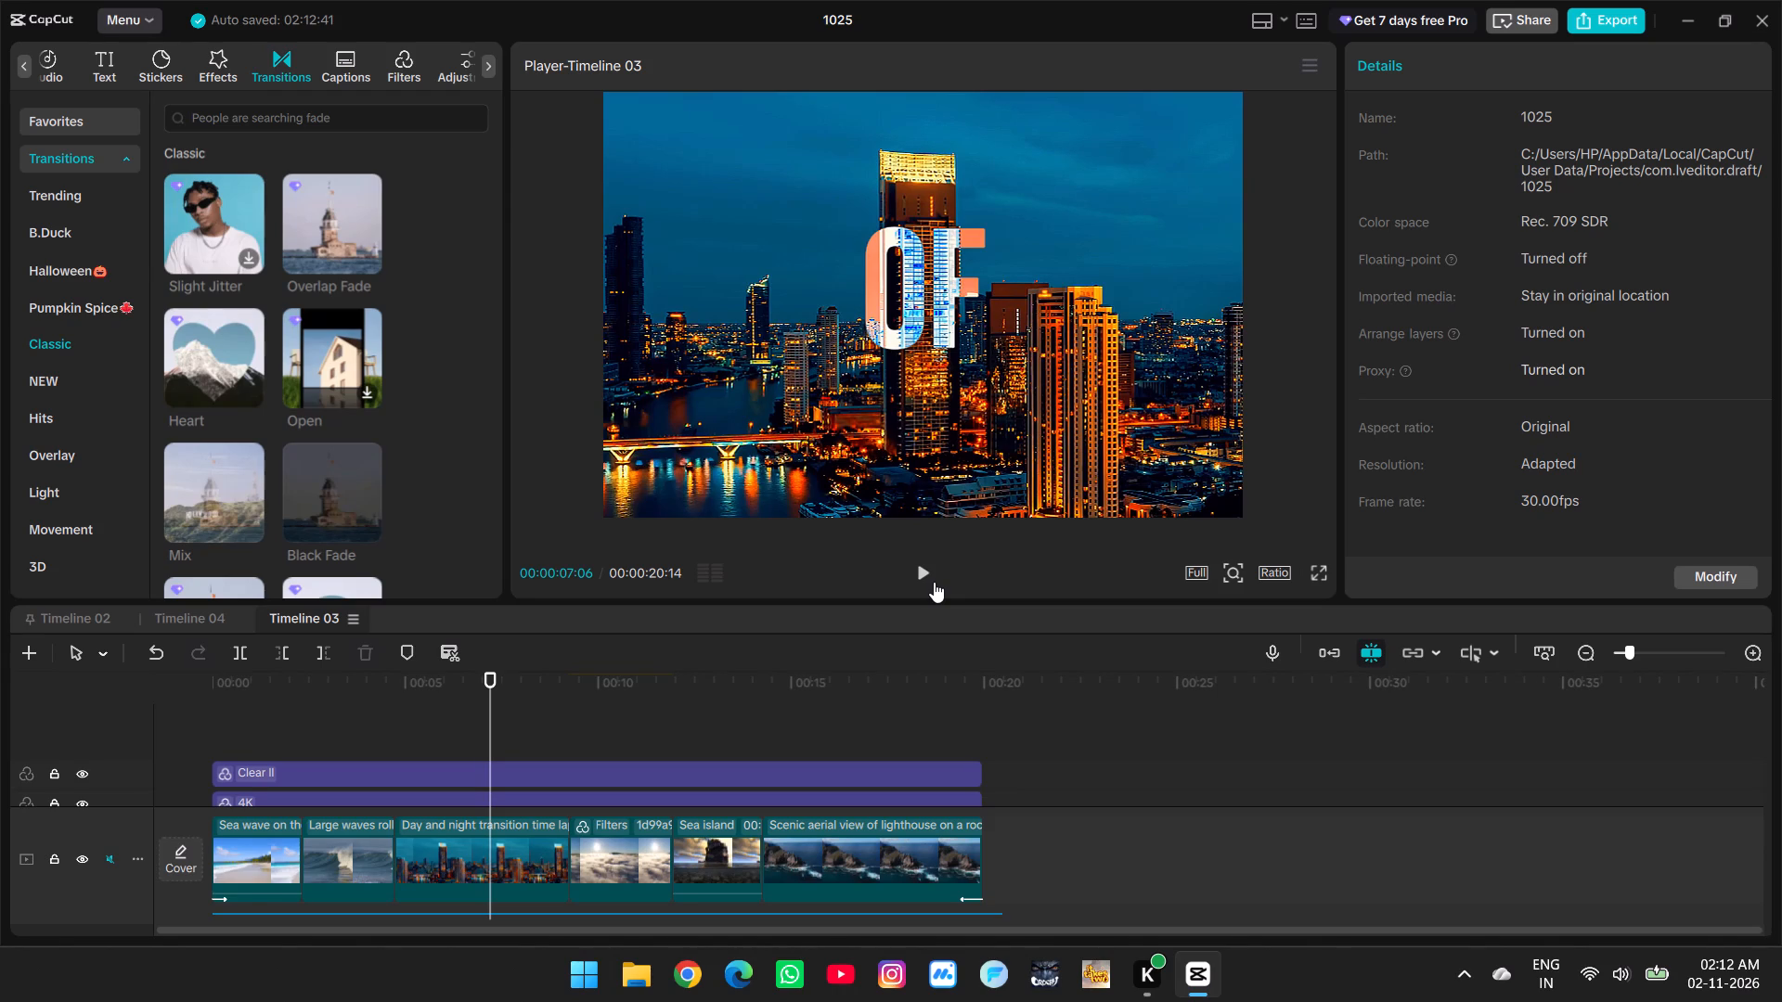
pyautogui.click(934, 582)
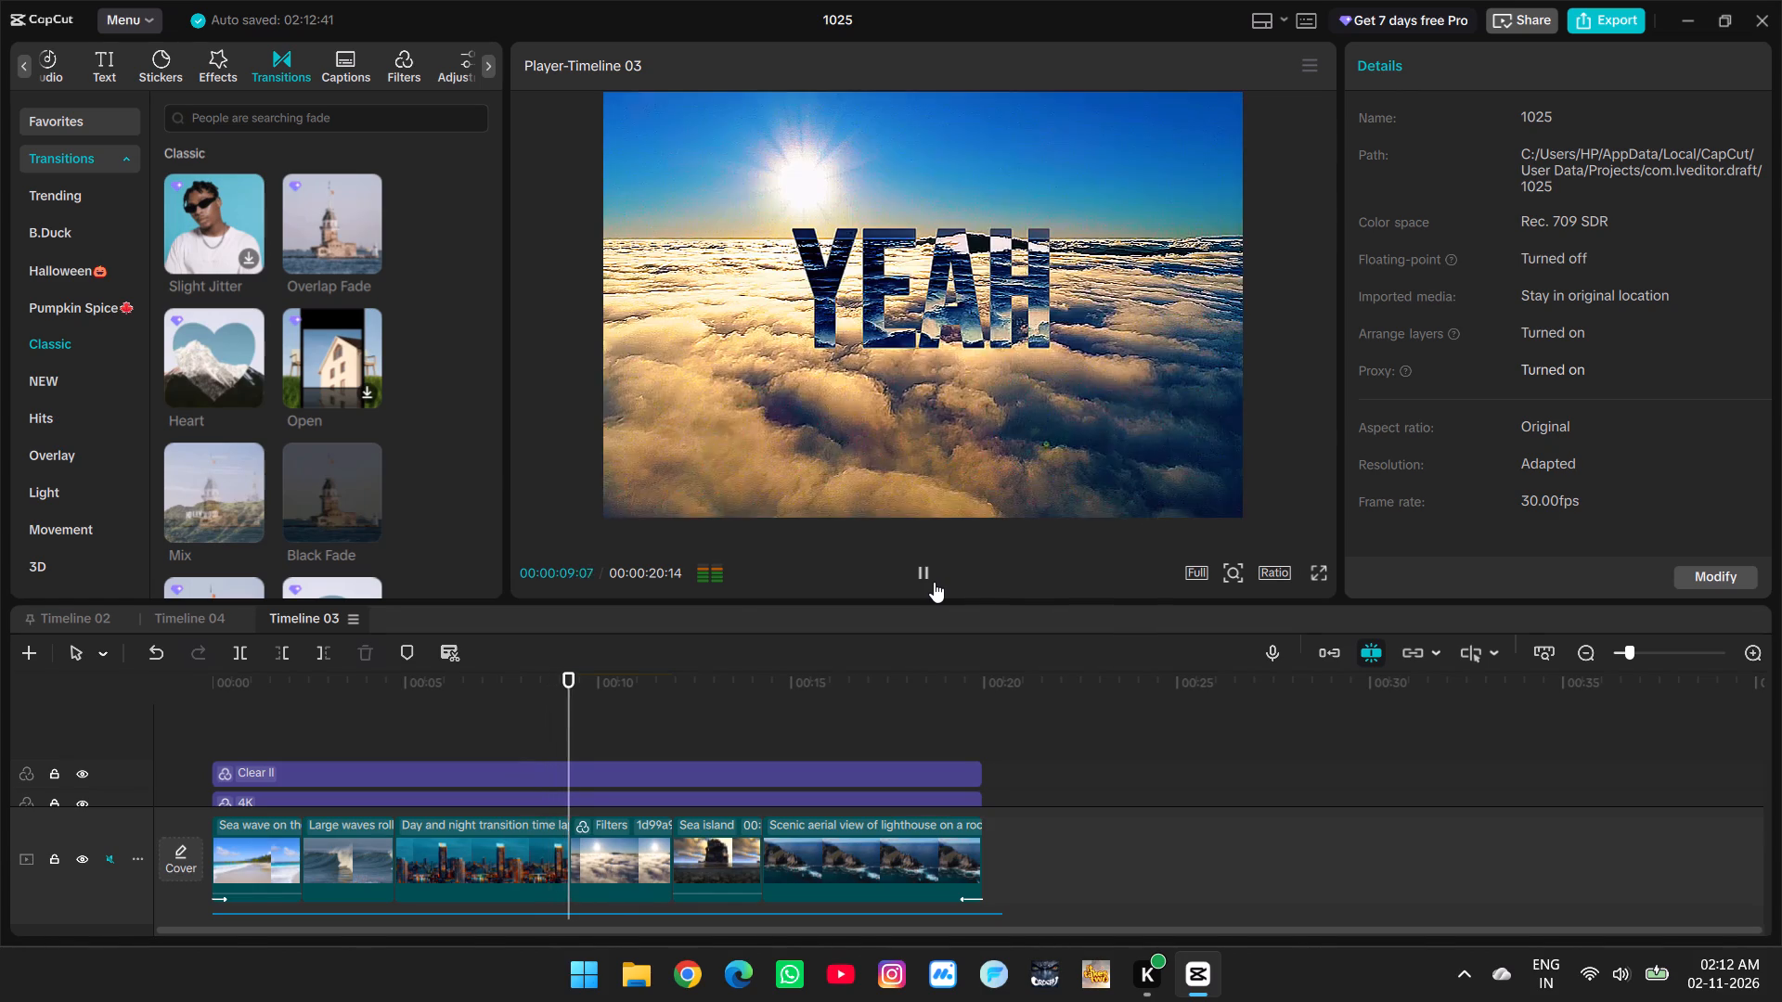
pyautogui.click(912, 580)
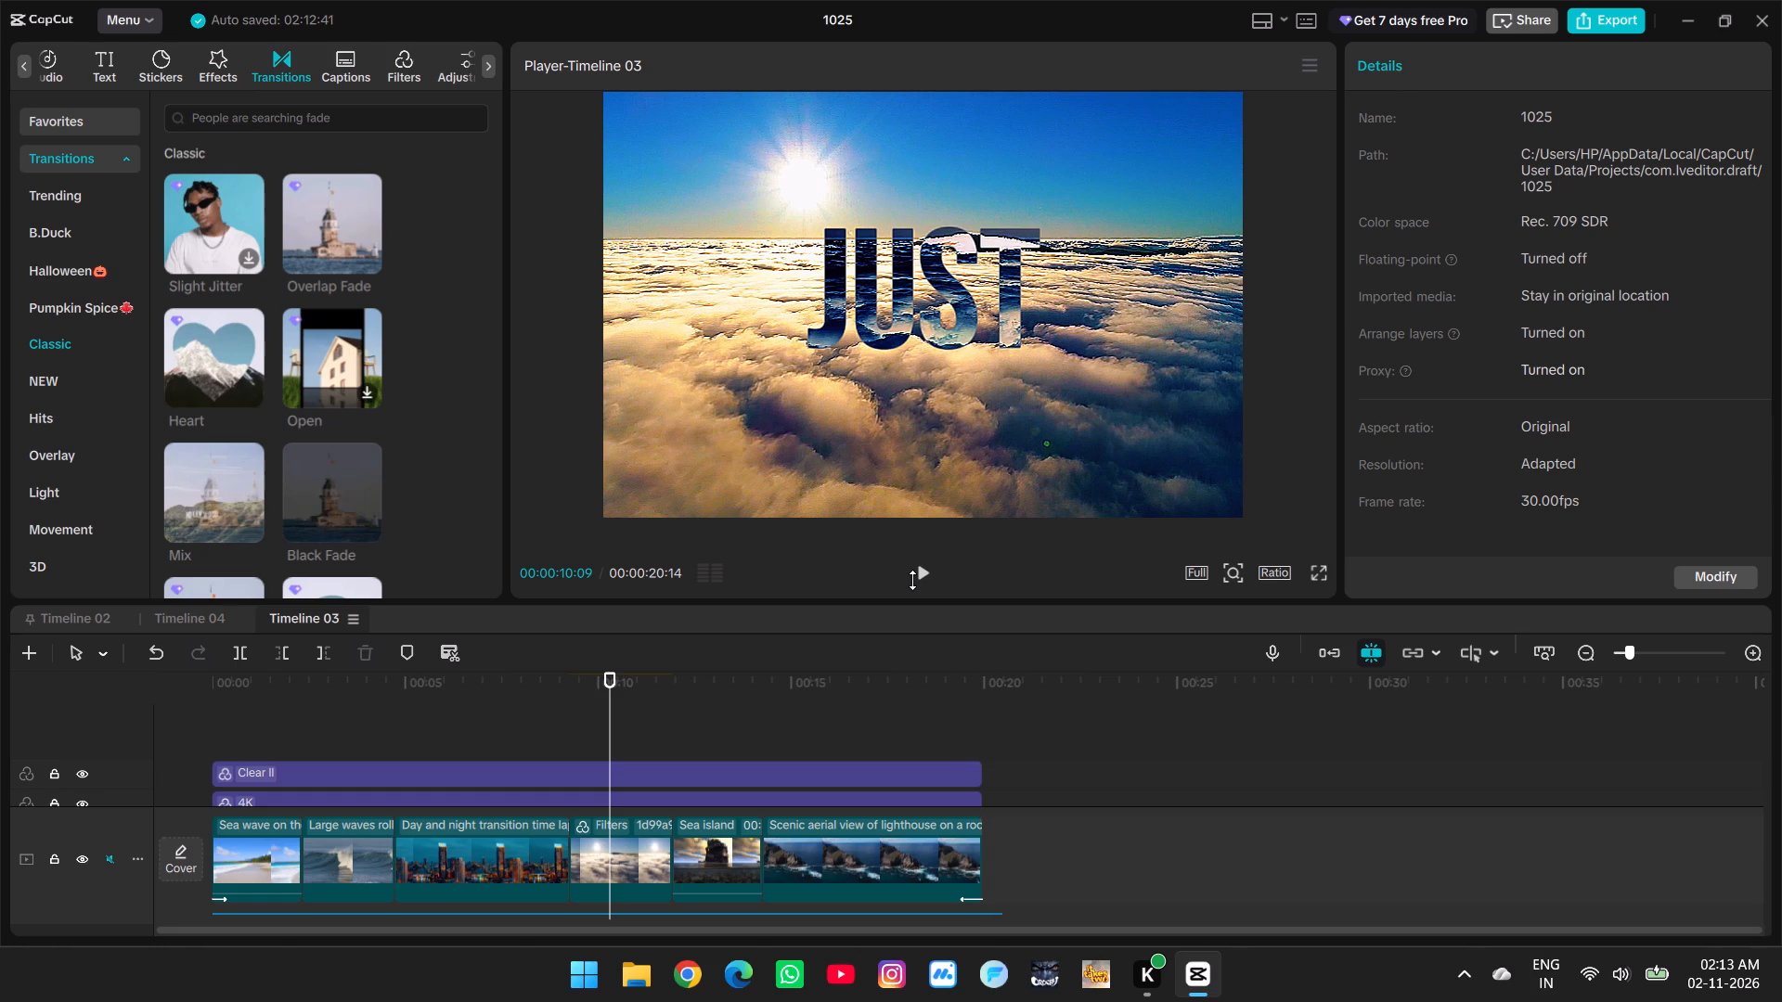
pyautogui.click(912, 580)
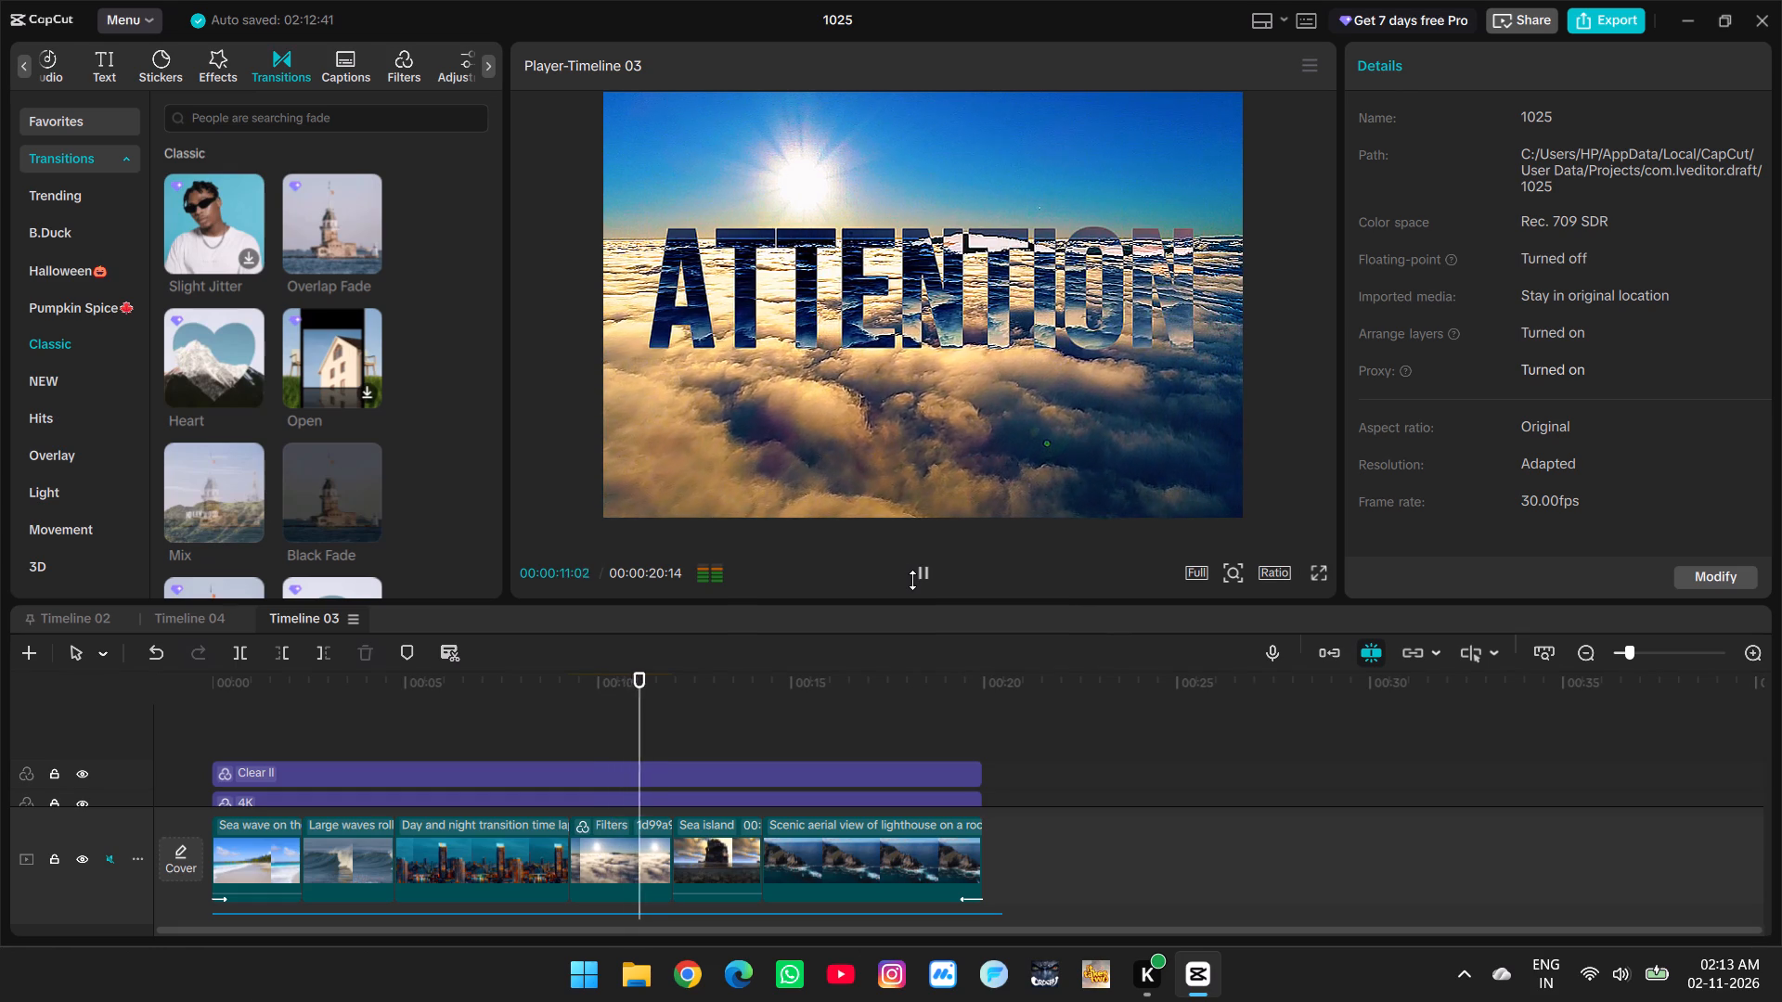
pyautogui.click(912, 580)
pyautogui.click(912, 580)
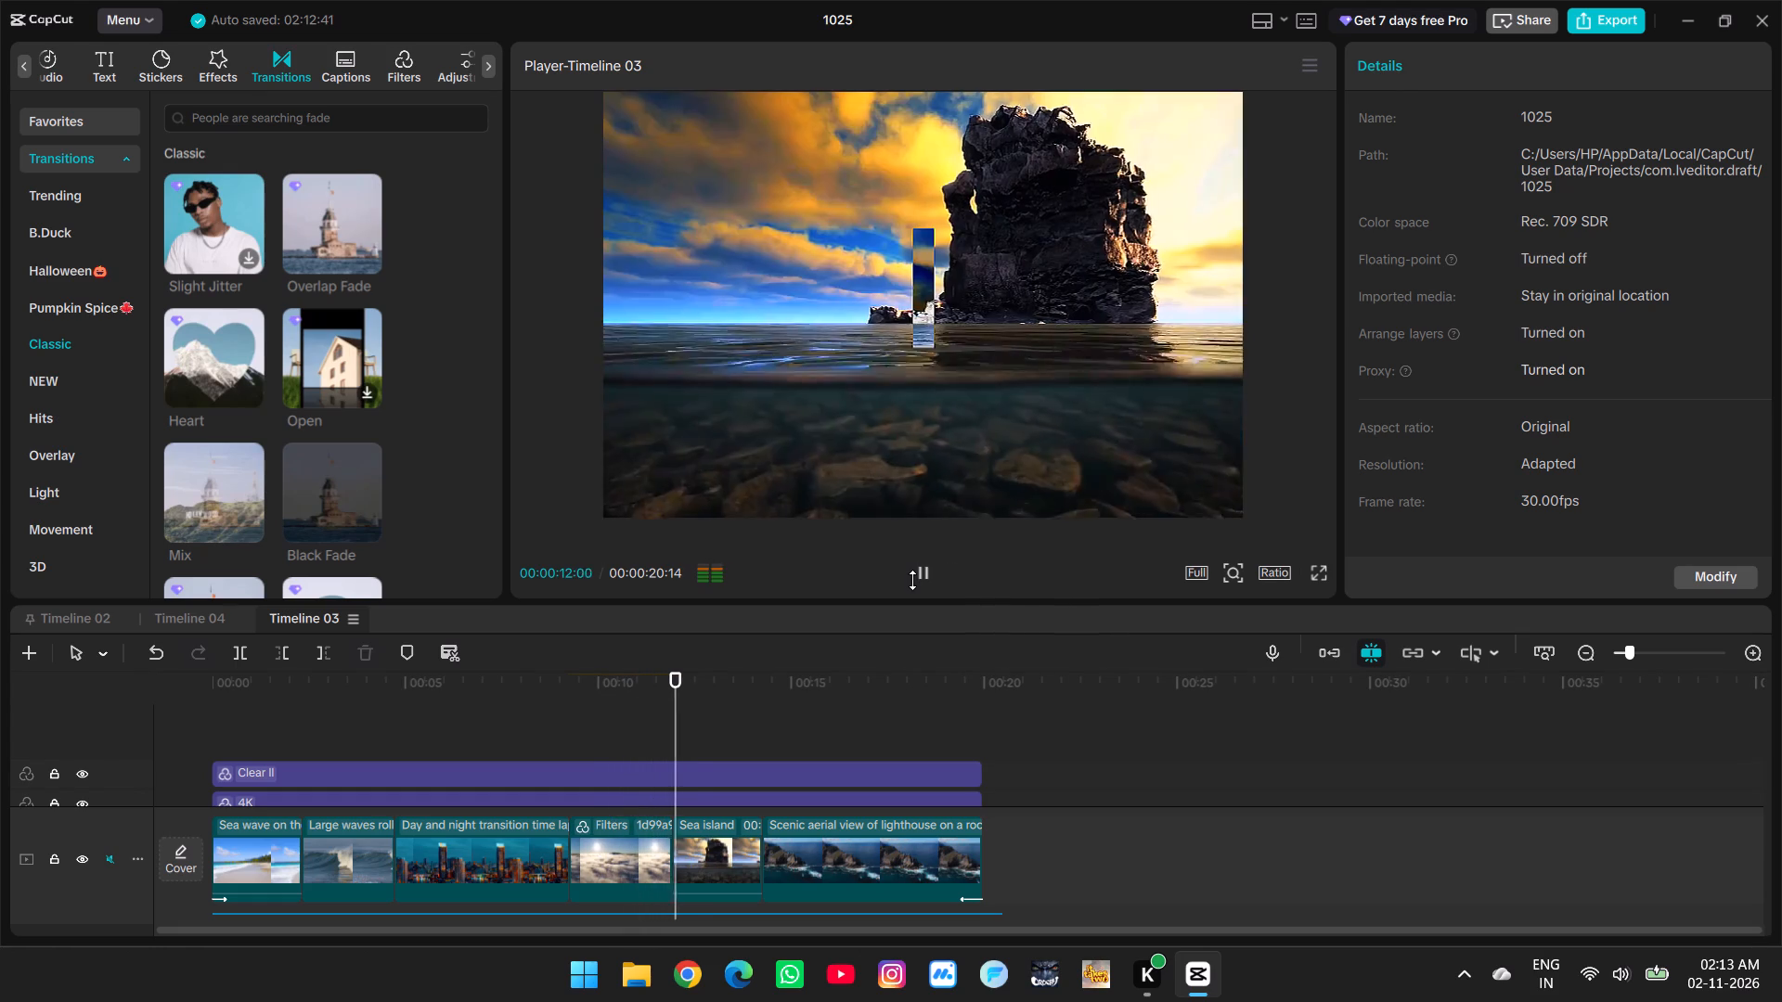
pyautogui.click(912, 580)
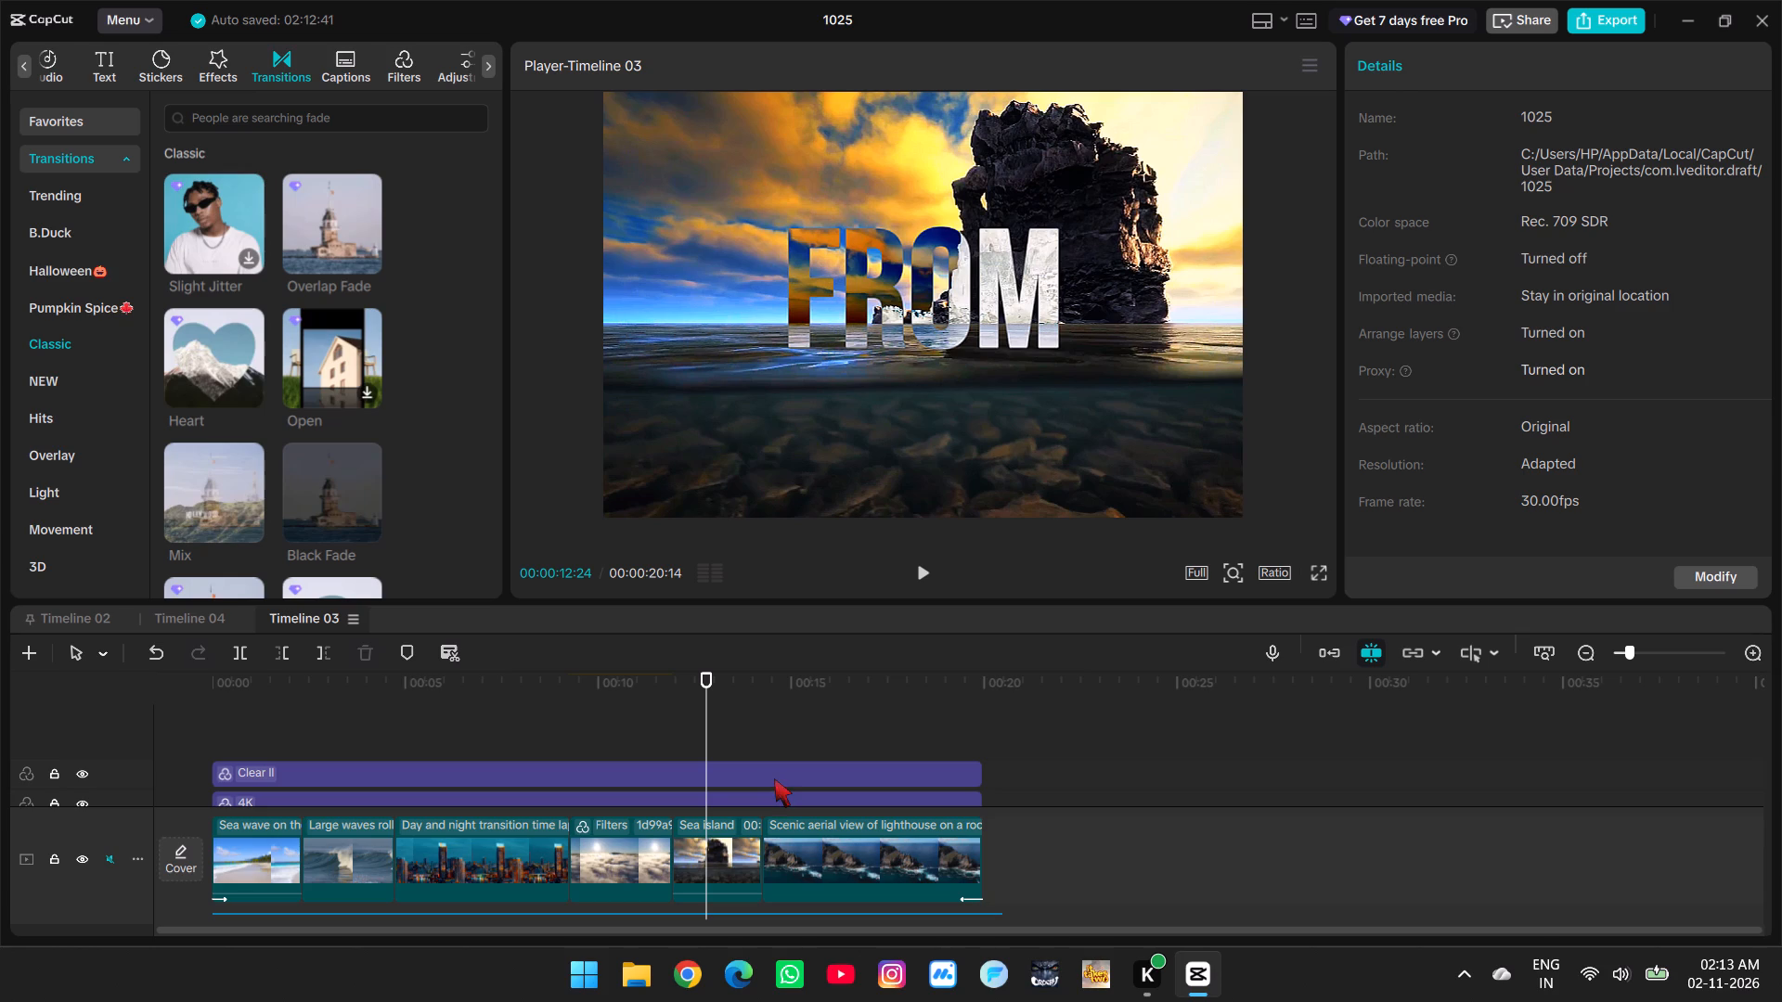
# Turn on automatic background removal for the aerial lighthouse clip at 00:00:14:15.
pyautogui.click(698, 725)
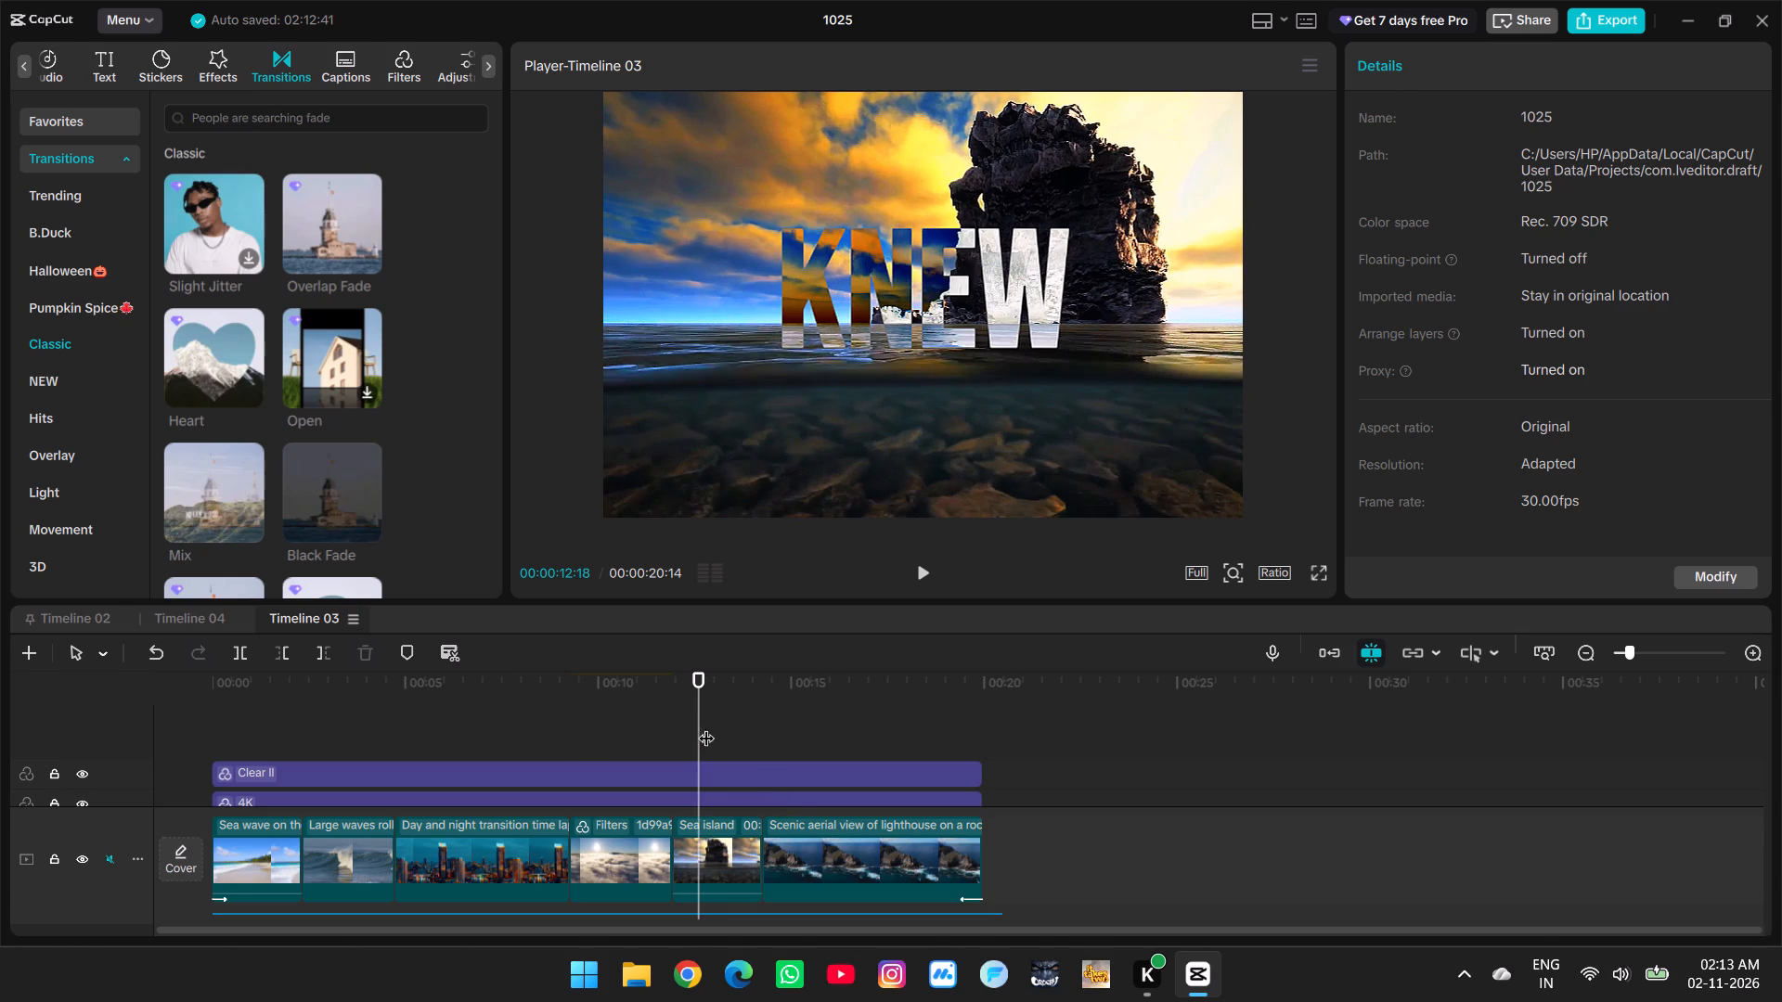
pyautogui.click(771, 727)
pyautogui.scroll(-2, 870, 799)
pyautogui.click(822, 829)
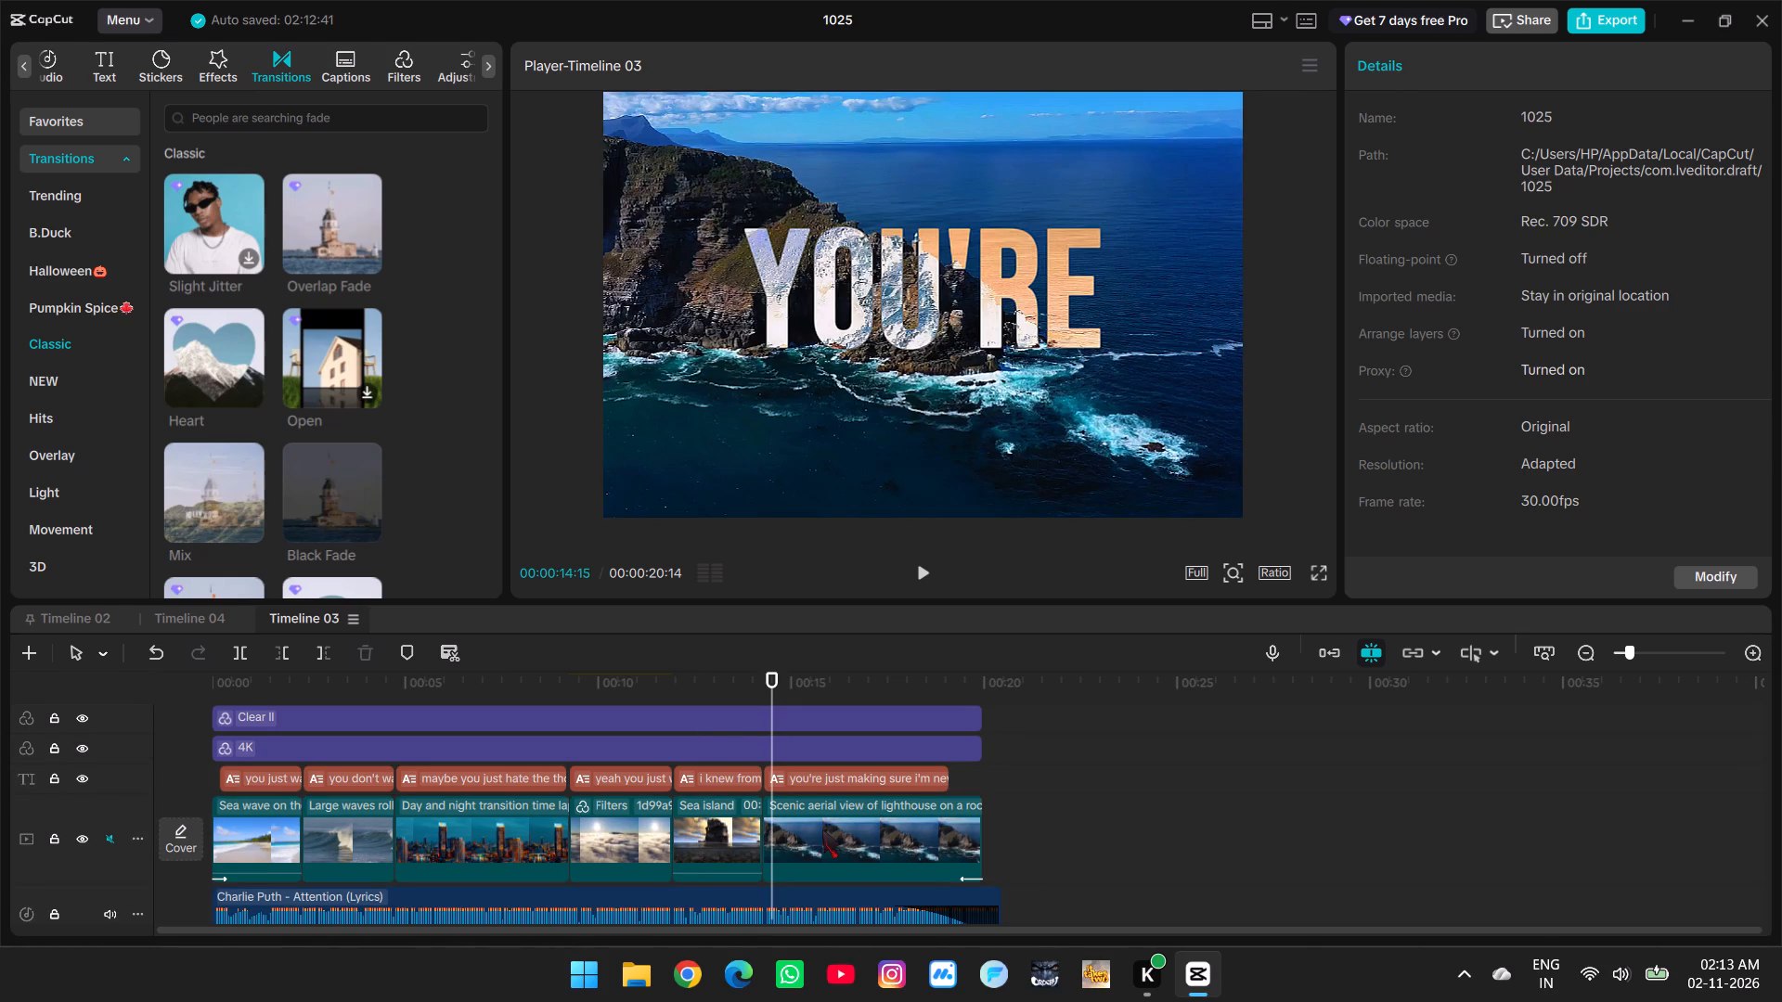
pyautogui.click(1491, 116)
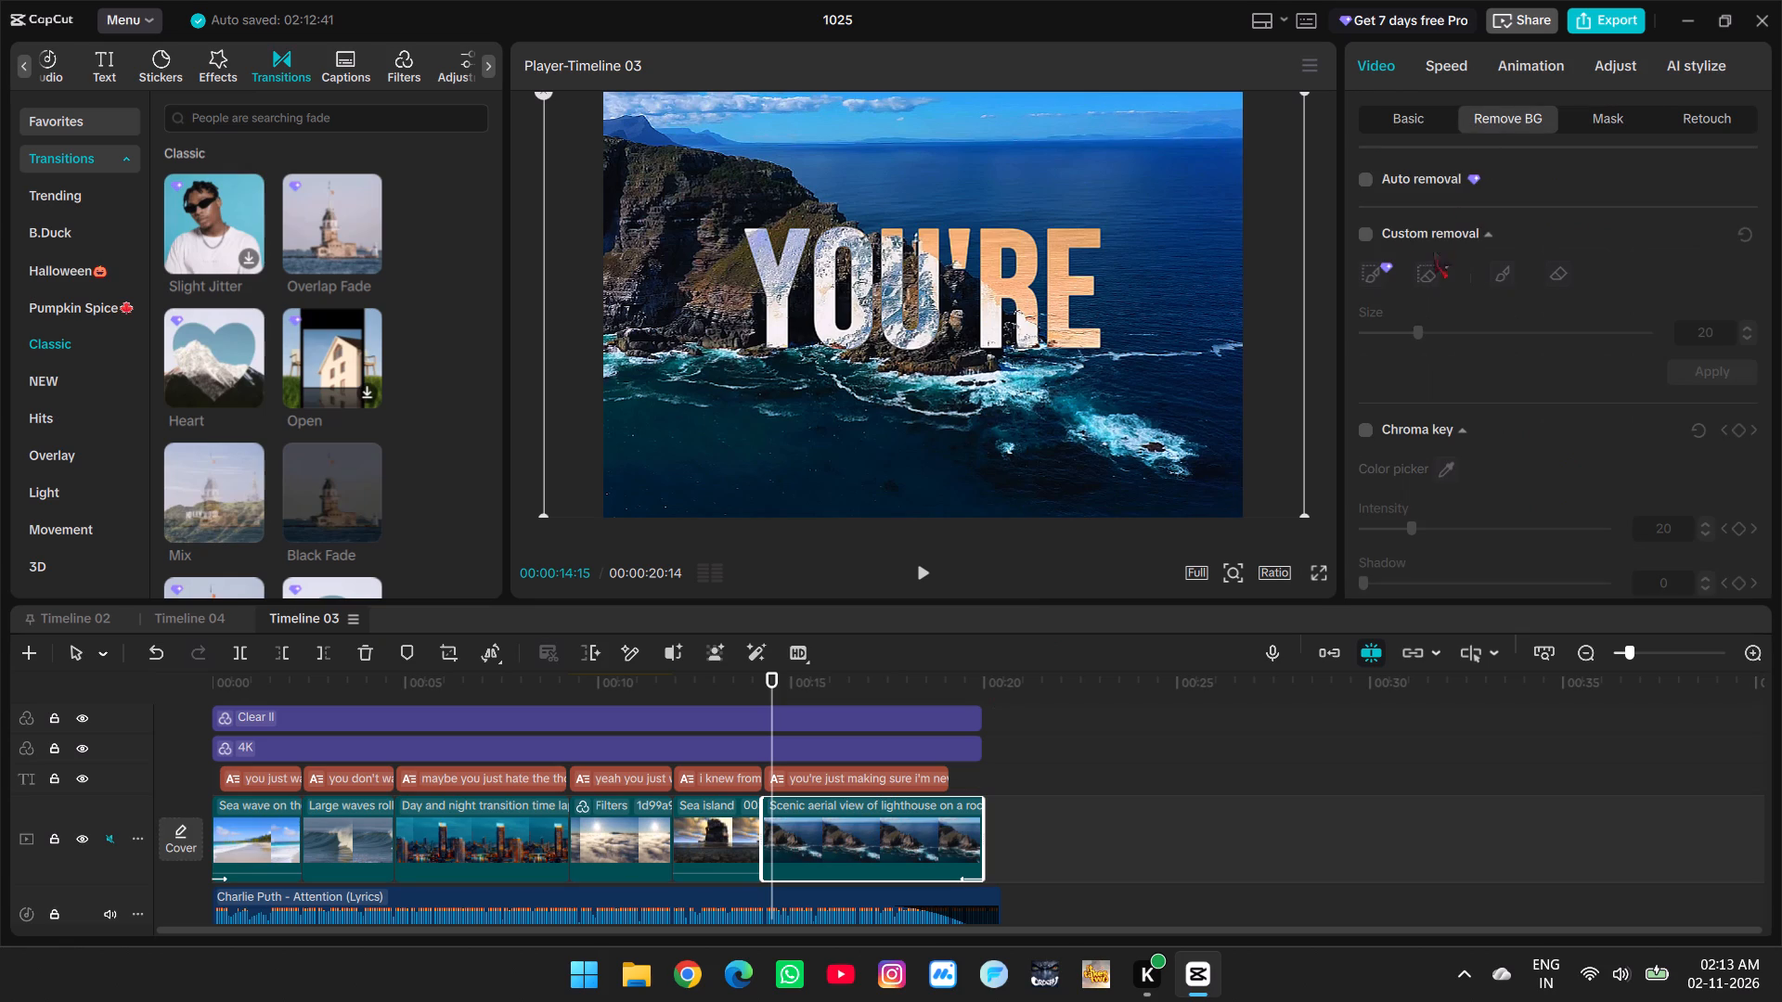
pyautogui.click(1368, 186)
# Slow the aerial lighthouse clip to 0.60x speed.
pyautogui.click(1404, 111)
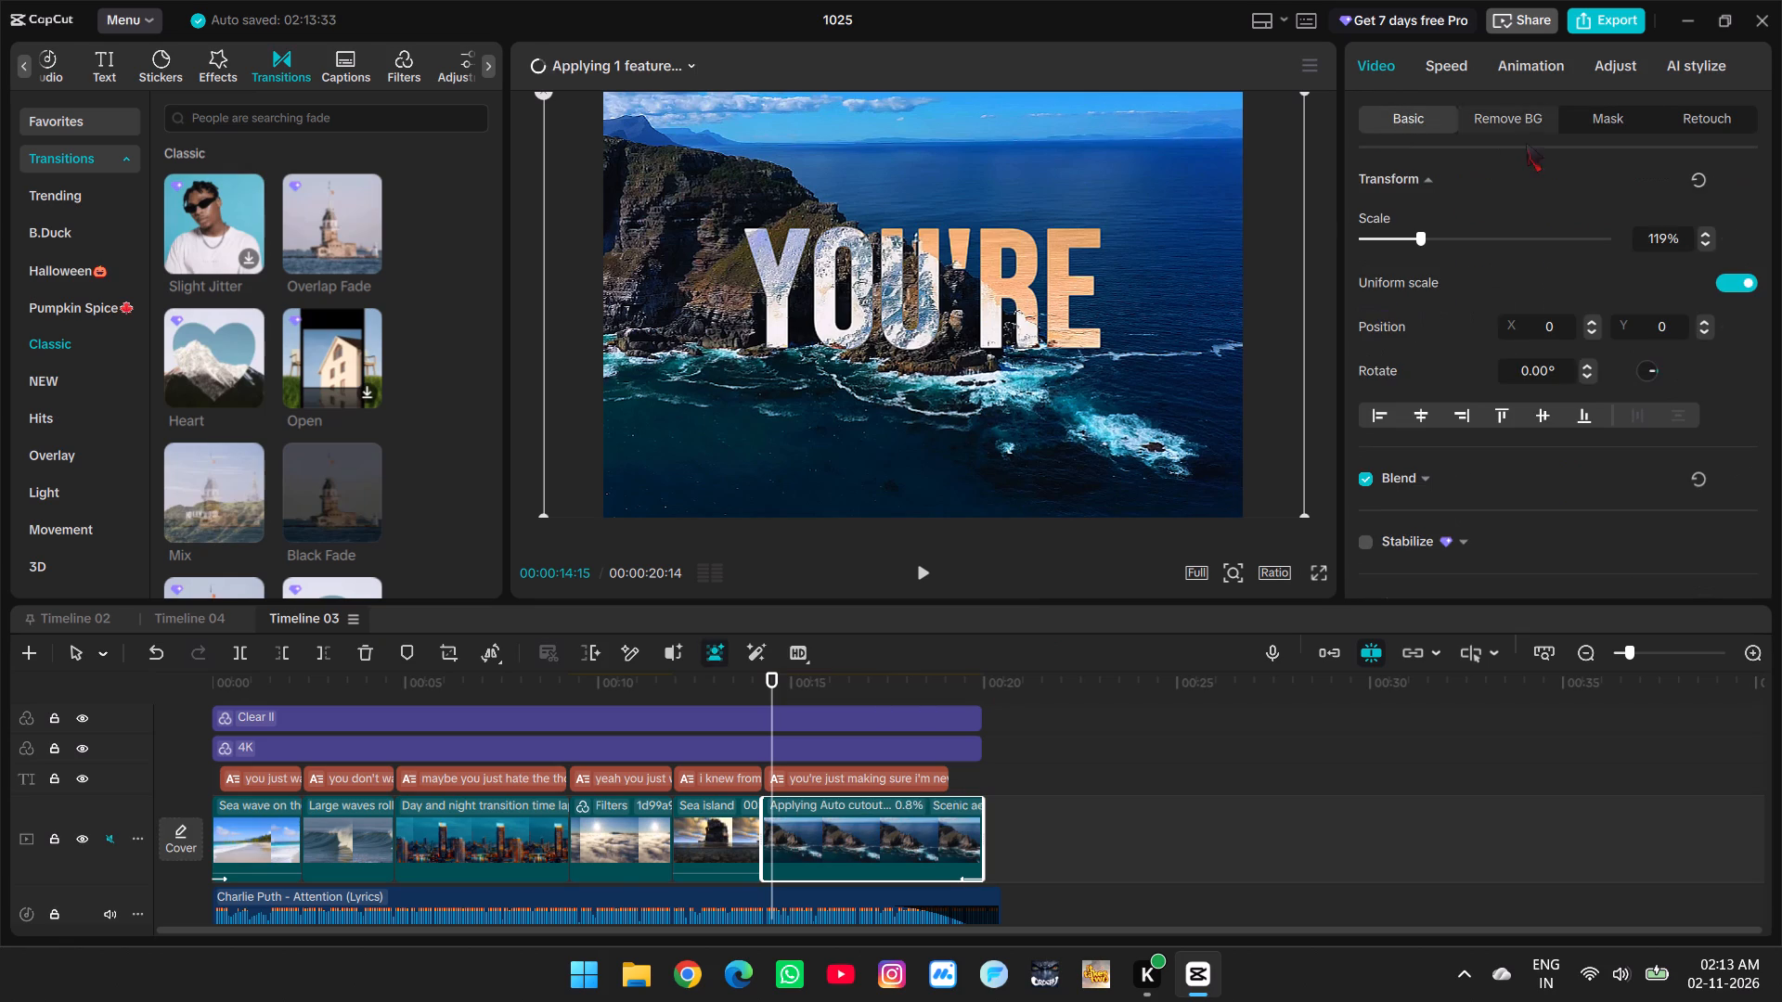
pyautogui.click(1464, 69)
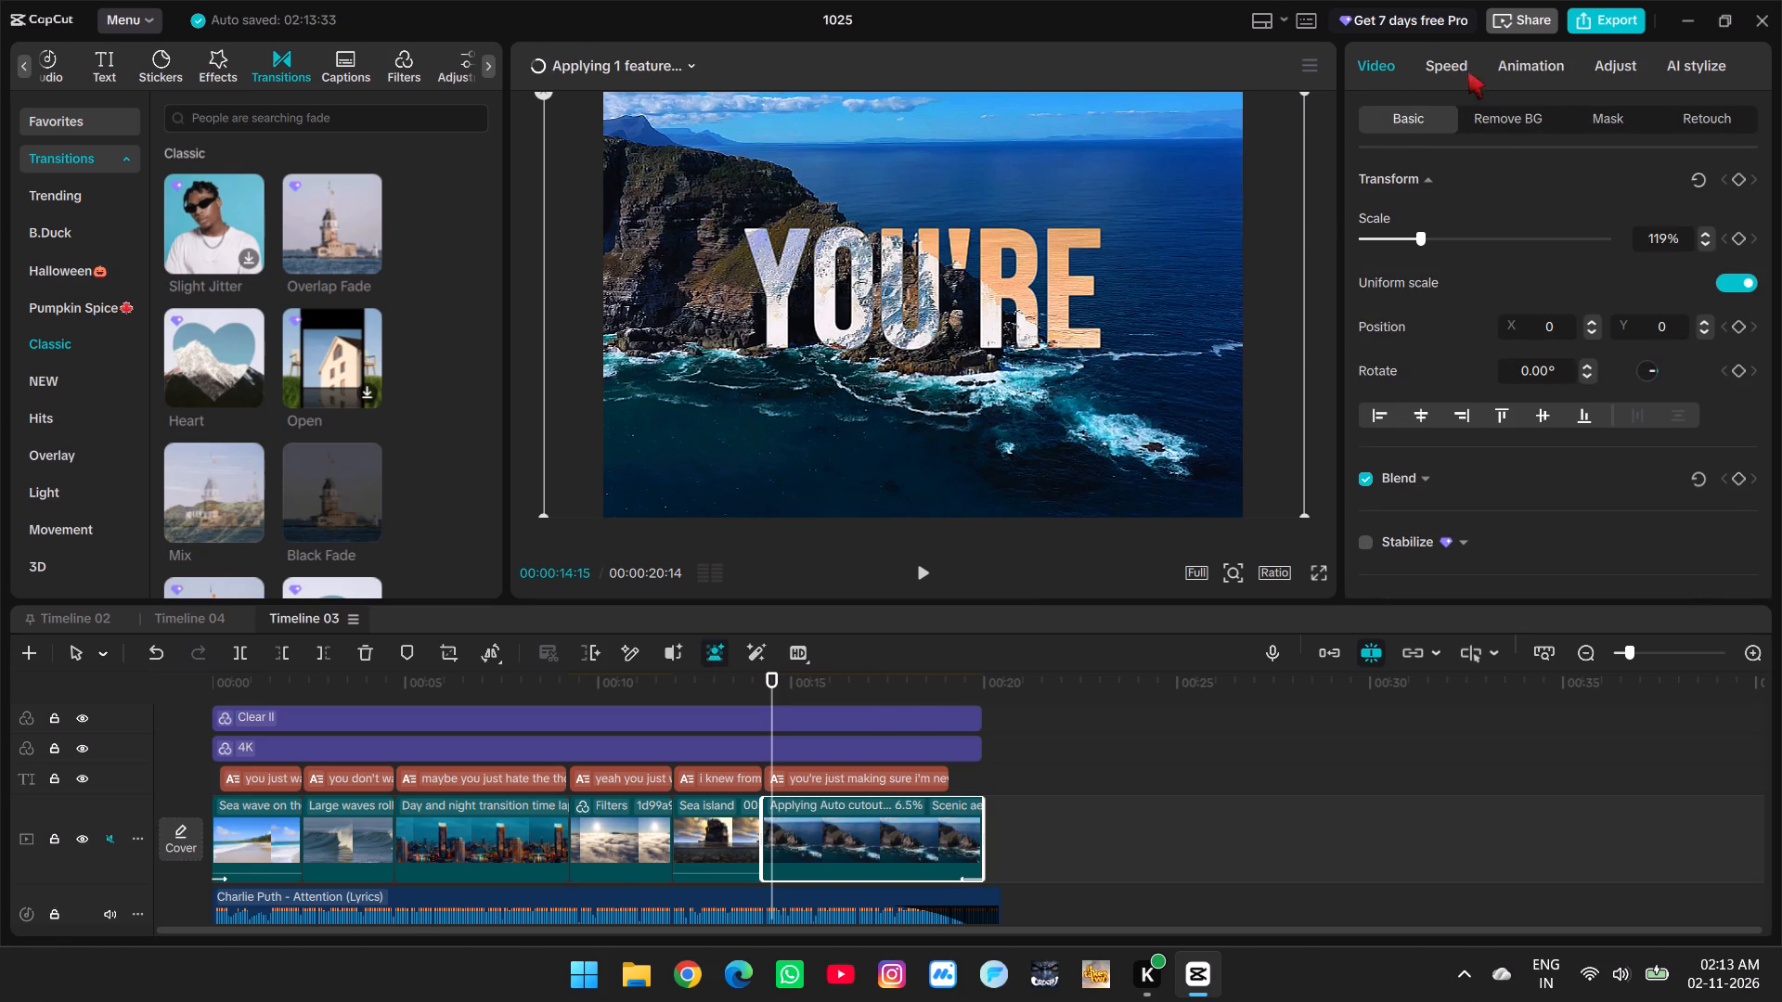
pyautogui.tripleClick(1751, 213)
pyautogui.click(1751, 213)
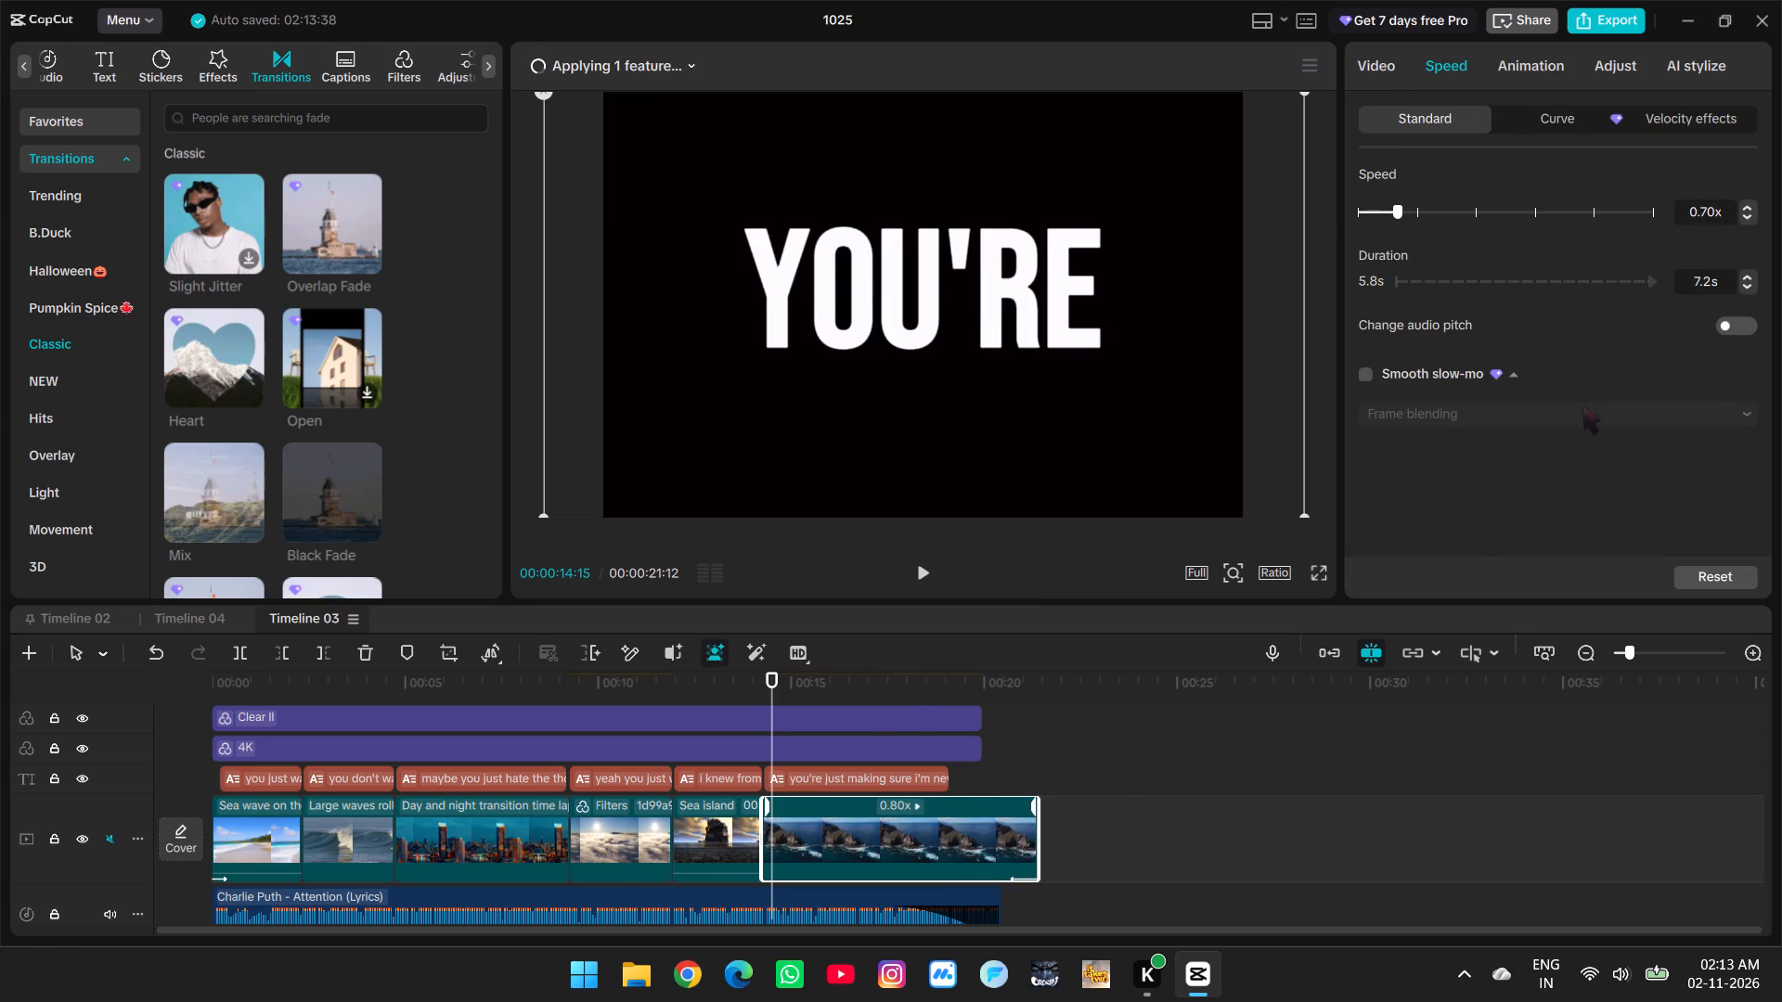
pyautogui.scroll(-1, 1462, 531)
# Enable Smooth slow-mo on the aerial lighthouse clip using the Optical flow method.
pyautogui.click(1368, 364)
pyautogui.click(1371, 372)
pyautogui.click(1397, 415)
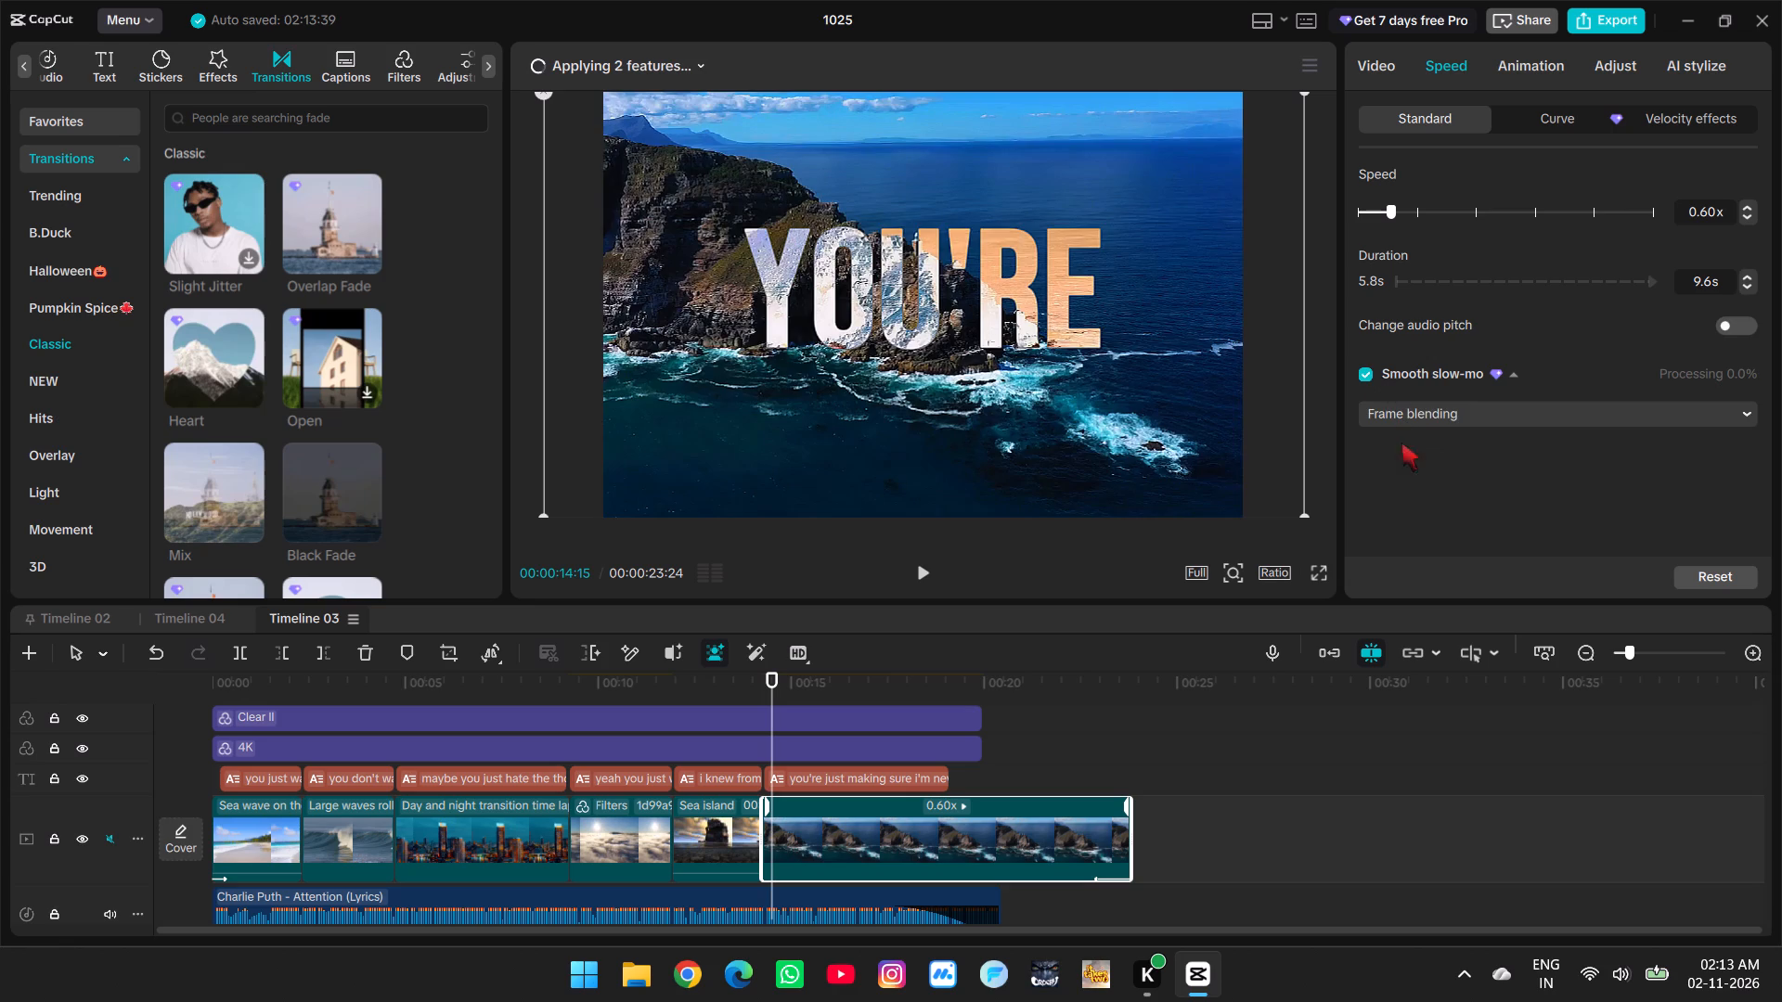
pyautogui.click(1410, 515)
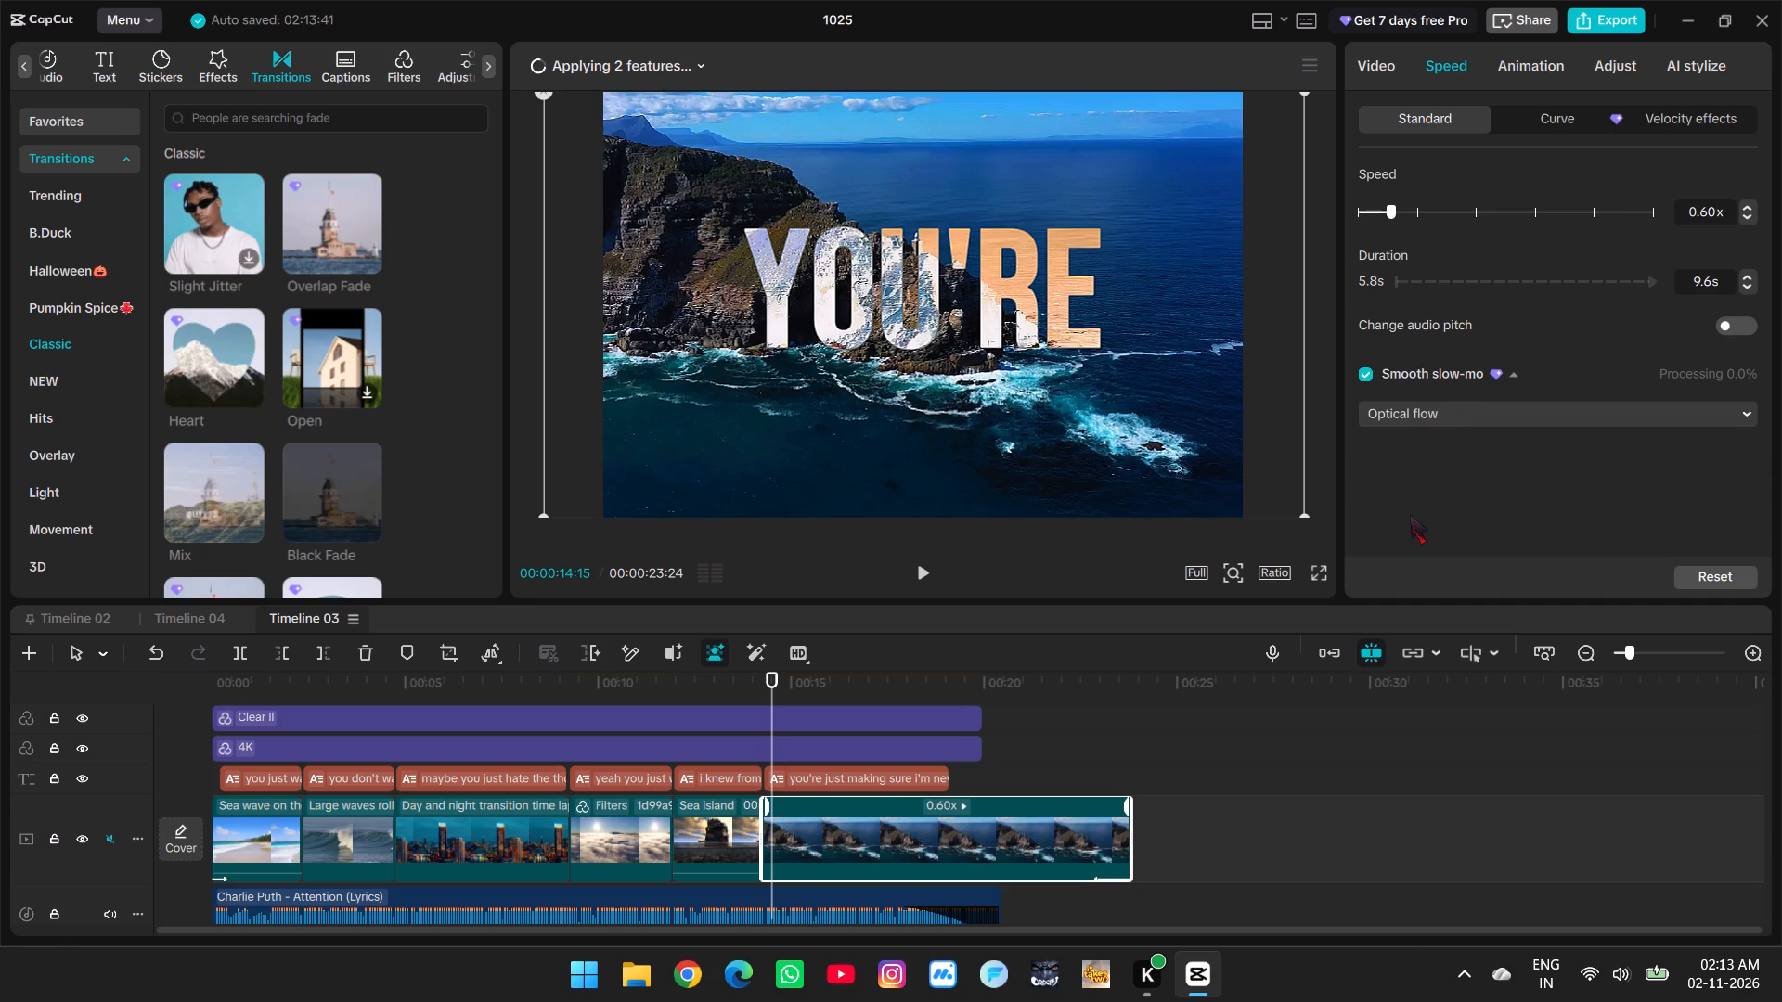
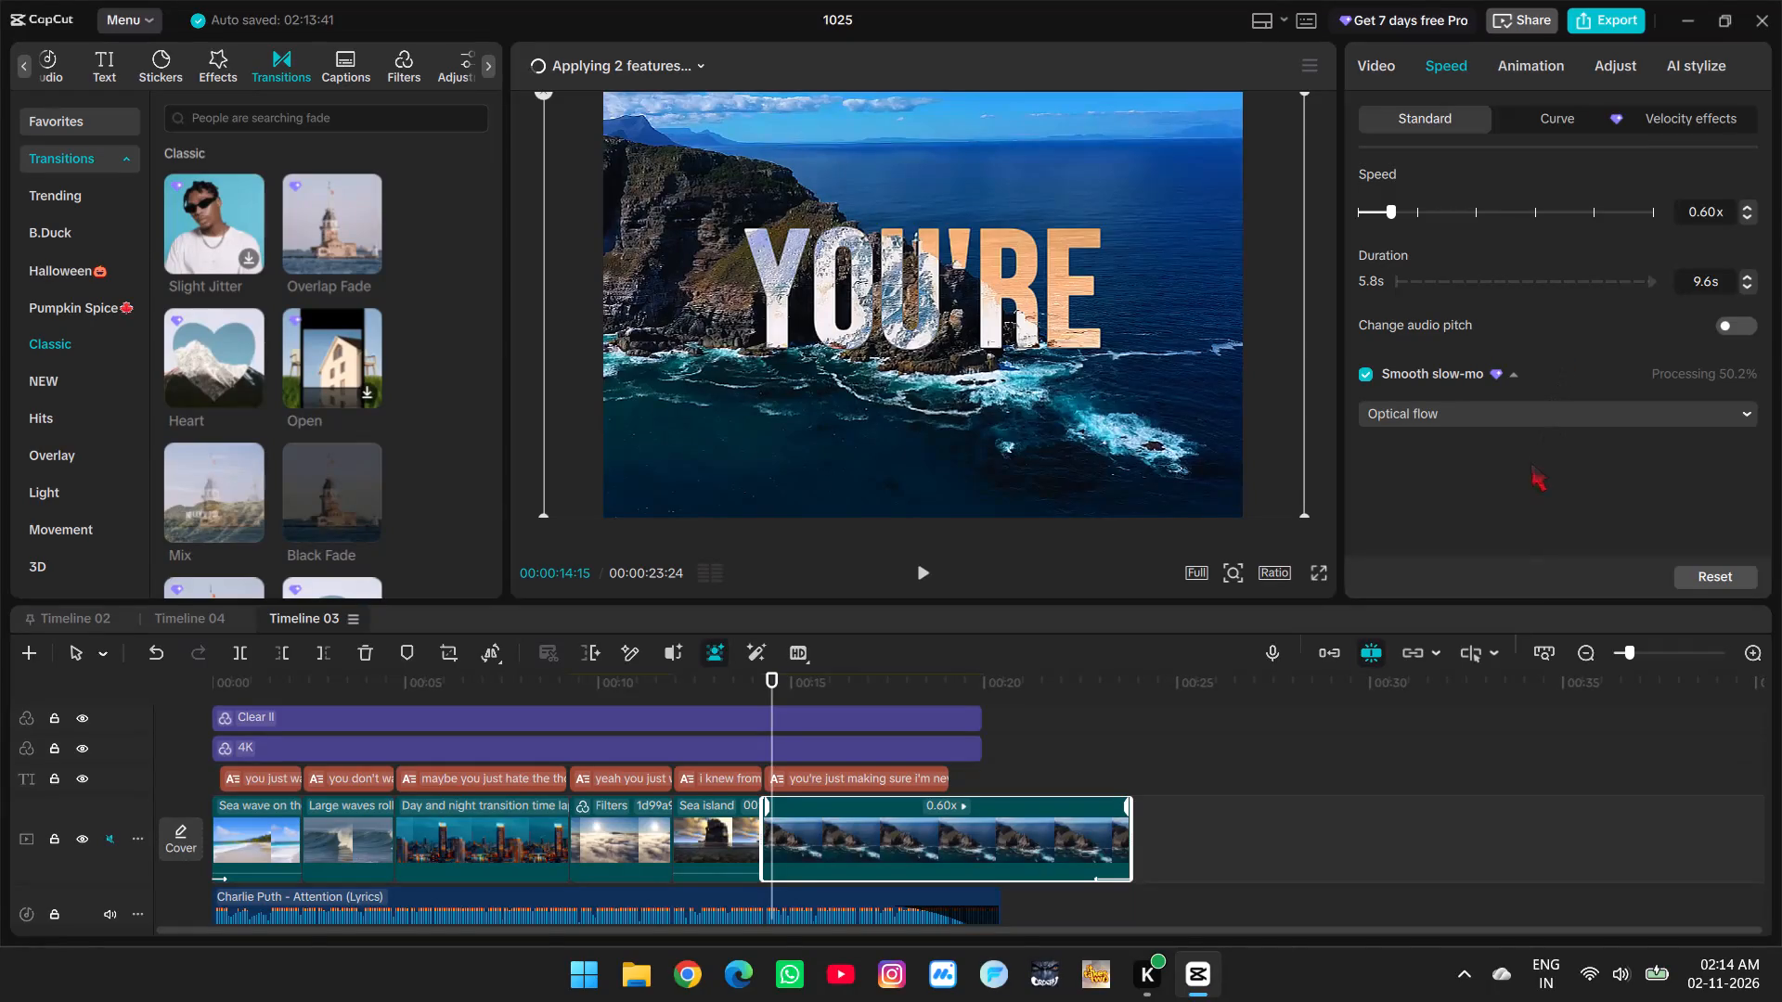
# Scrub the aerial lighthouse clip to about 00:00:16:12, then switch to Timeline 04.
pyautogui.scroll(3, 733, 821)
pyautogui.moveTo(768, 706); pyautogui.dragTo(810, 720)
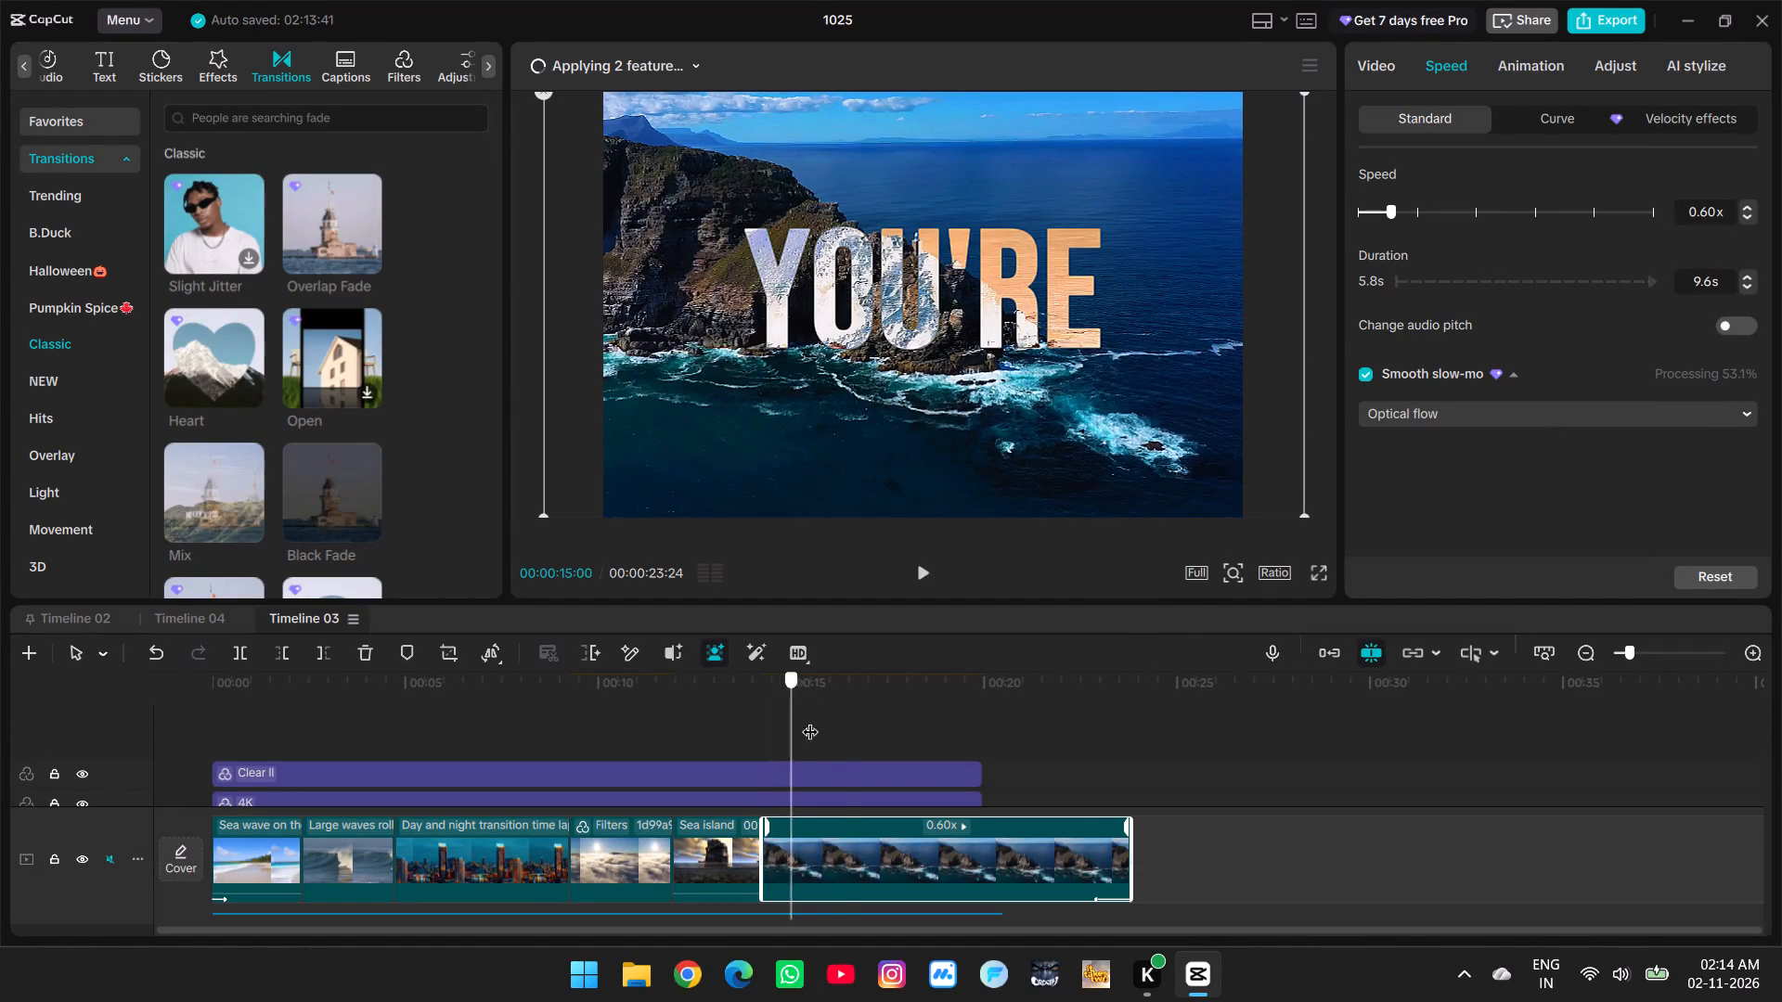
pyautogui.moveTo(810, 720); pyautogui.dragTo(846, 731)
pyautogui.click(192, 607)
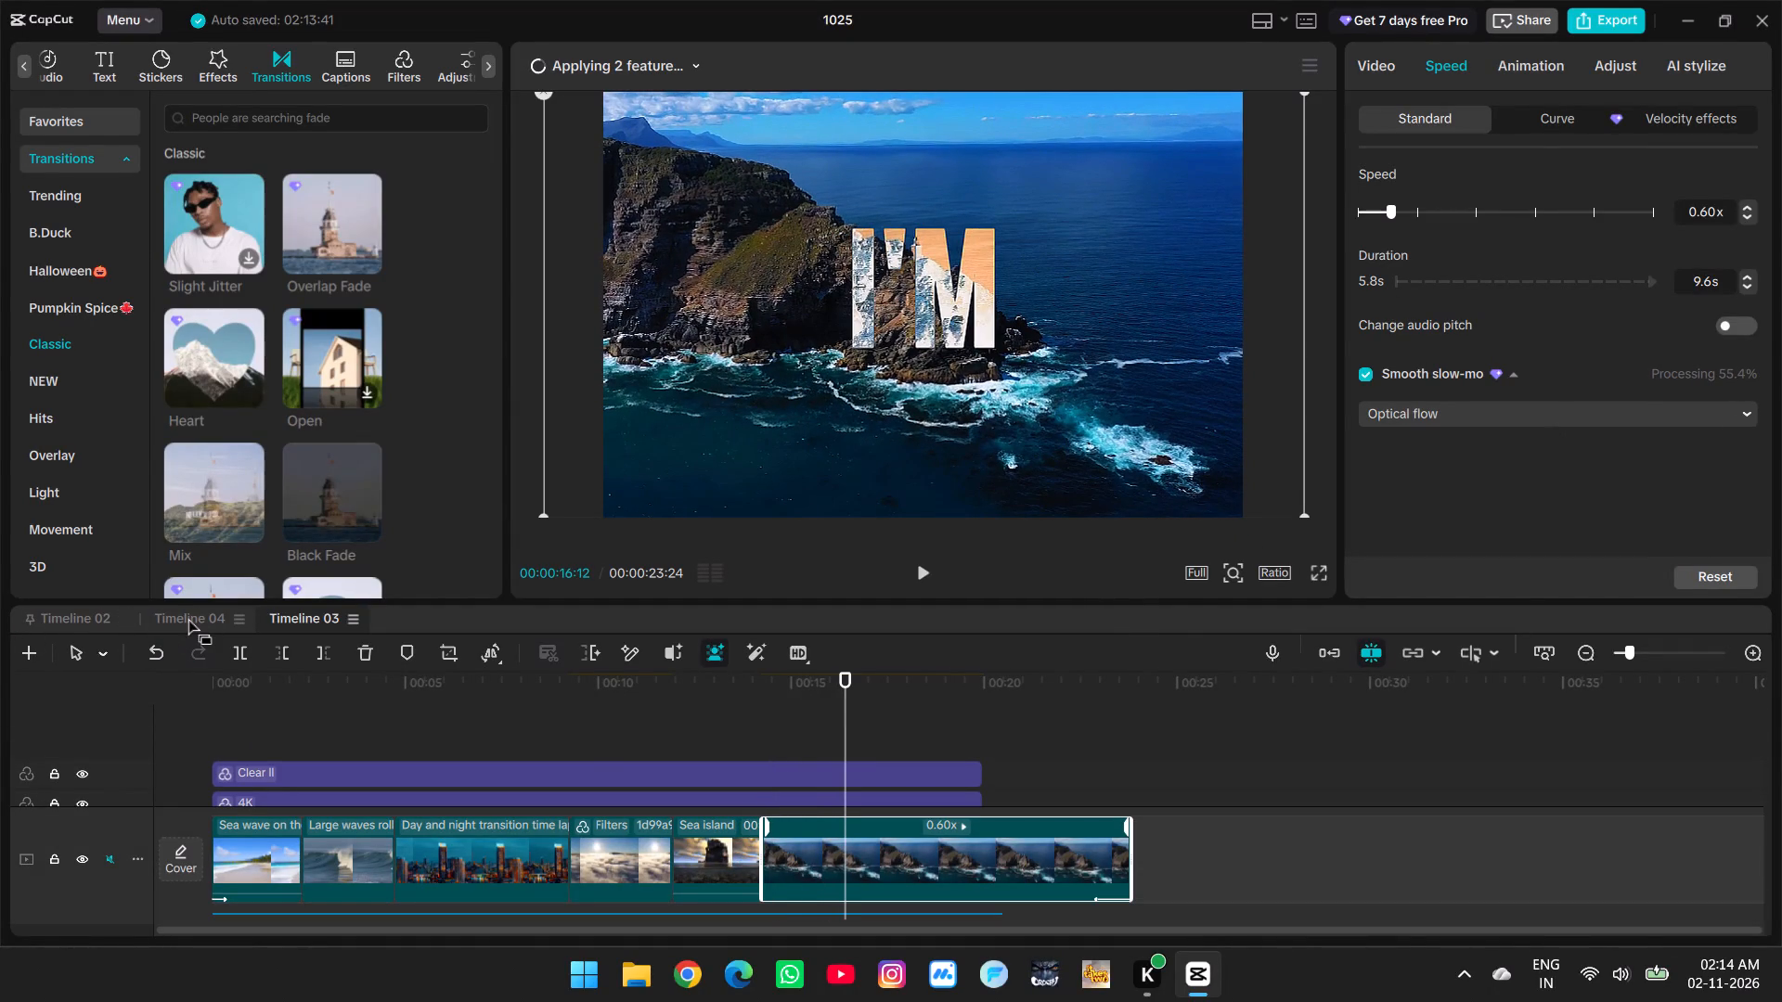
pyautogui.click(187, 616)
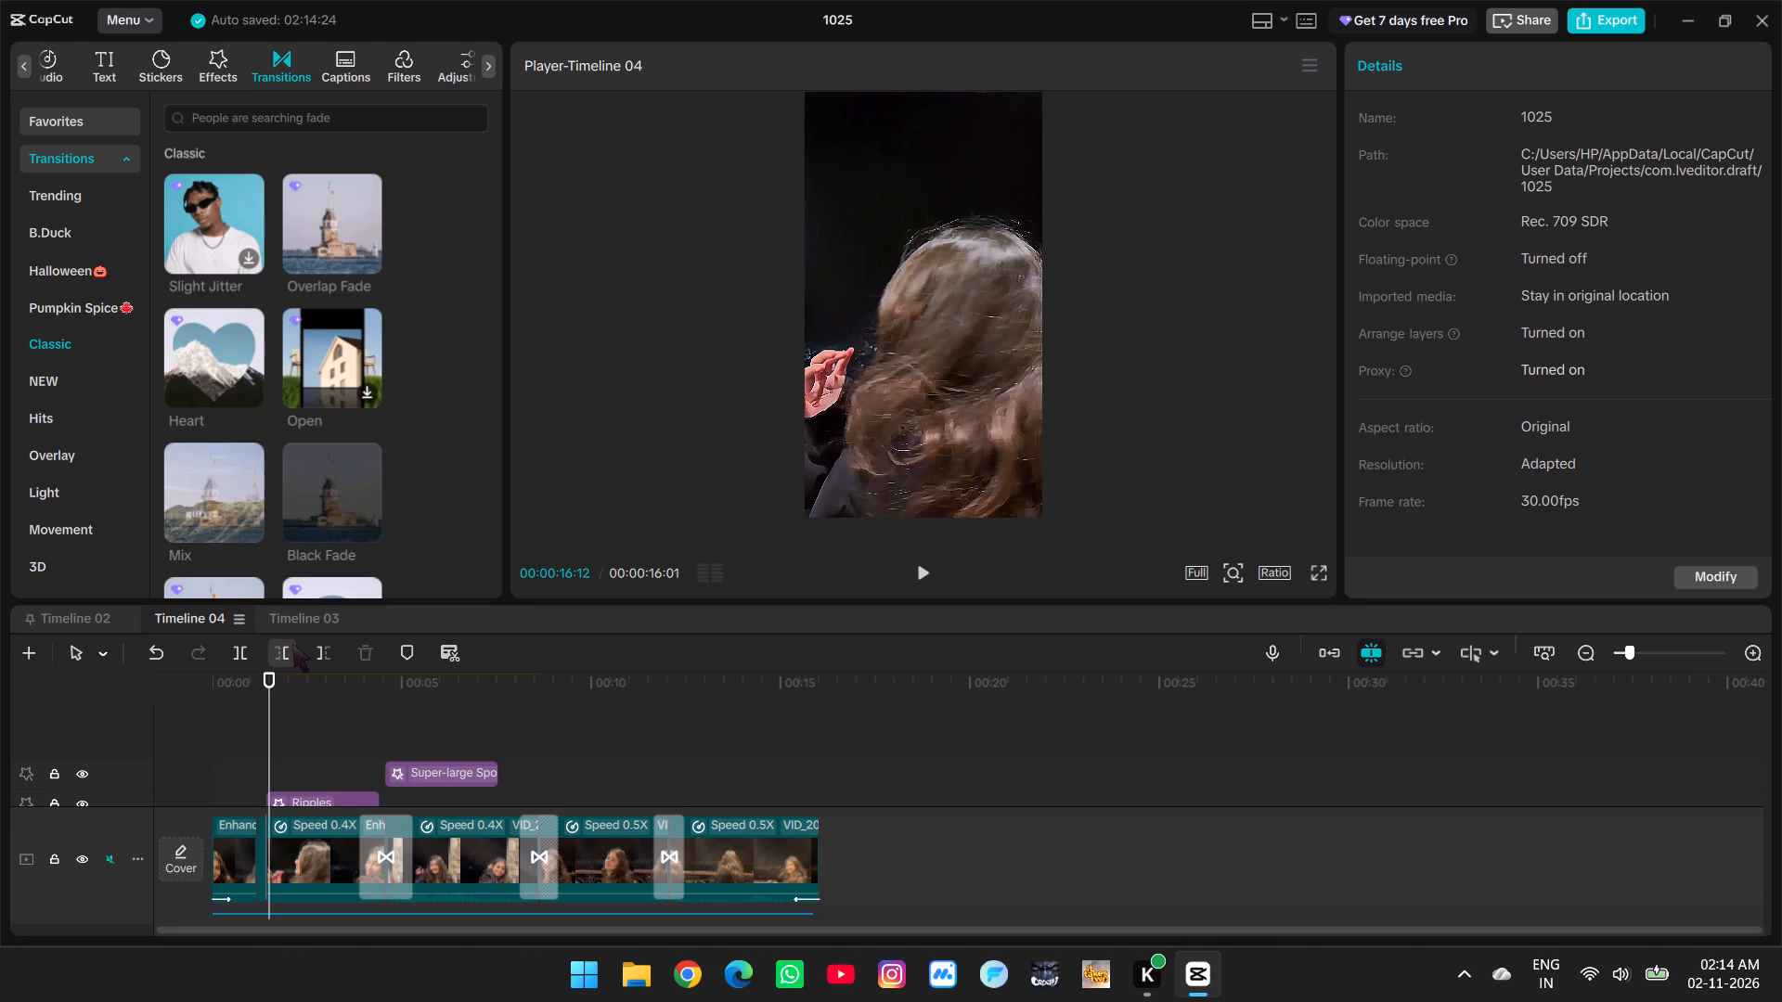
# Extend the Ripples effect's end to about the 6-second mark on the timeline.
pyautogui.scroll(-2, 341, 729)
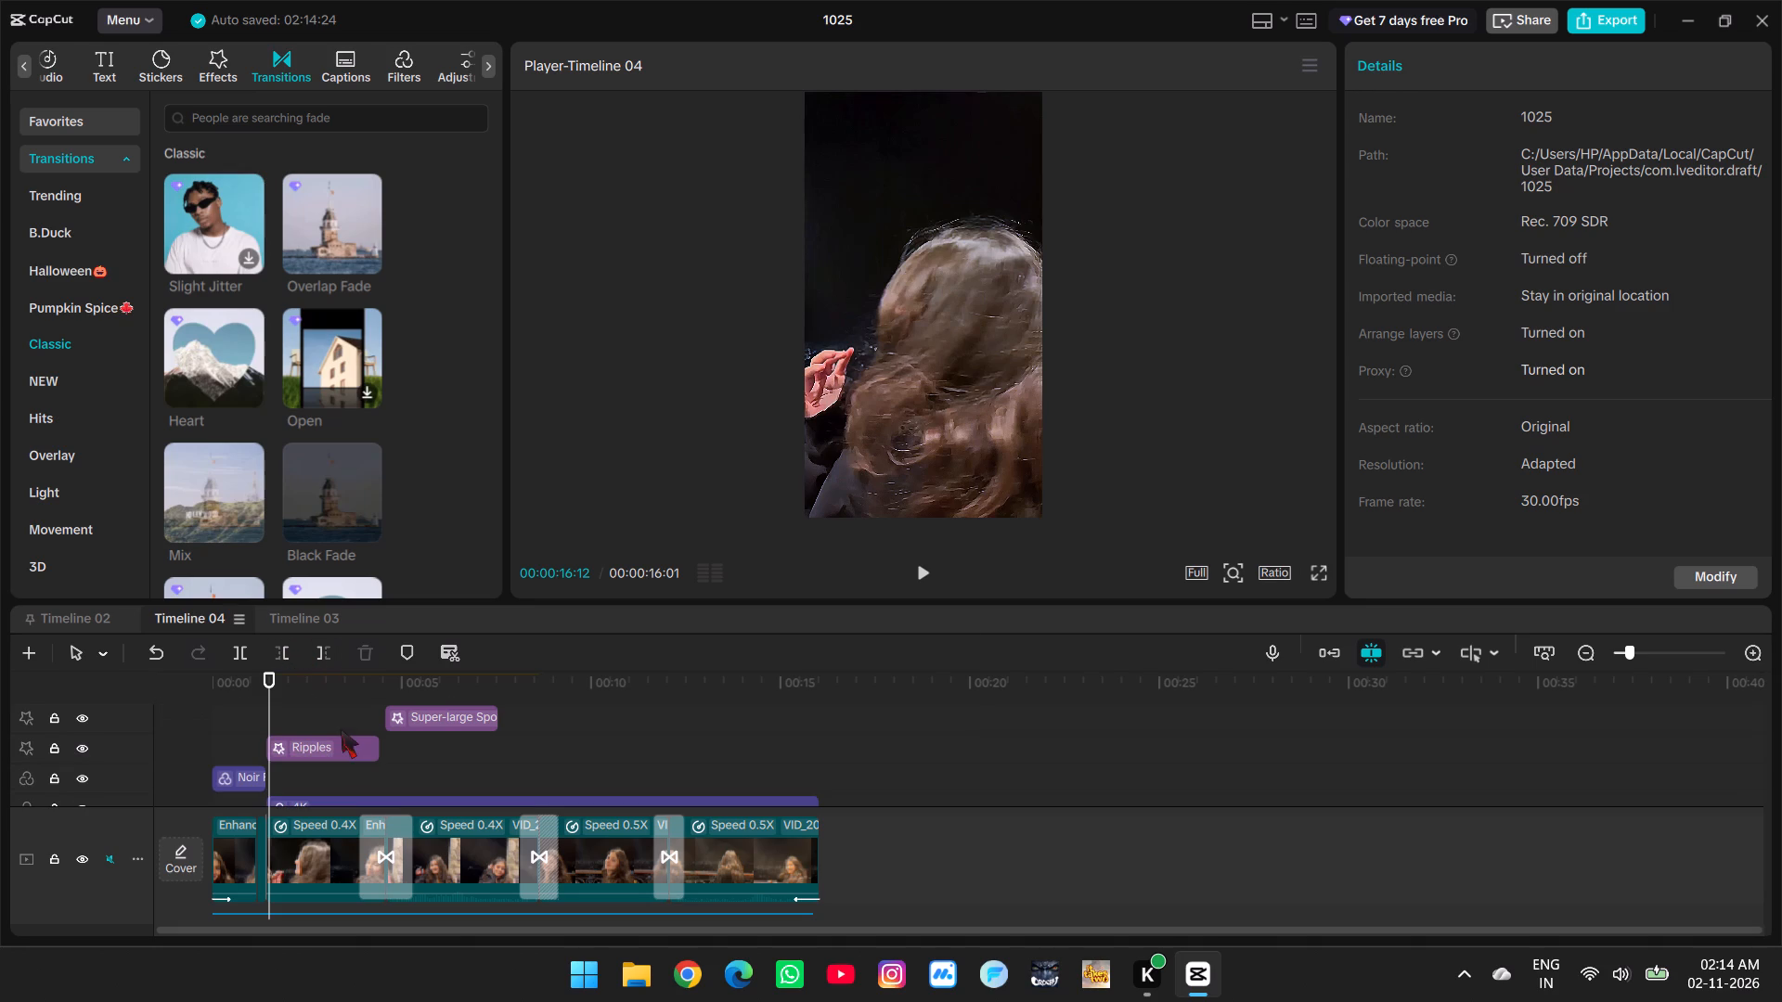
pyautogui.click(319, 753)
pyautogui.moveTo(378, 756); pyautogui.dragTo(416, 762)
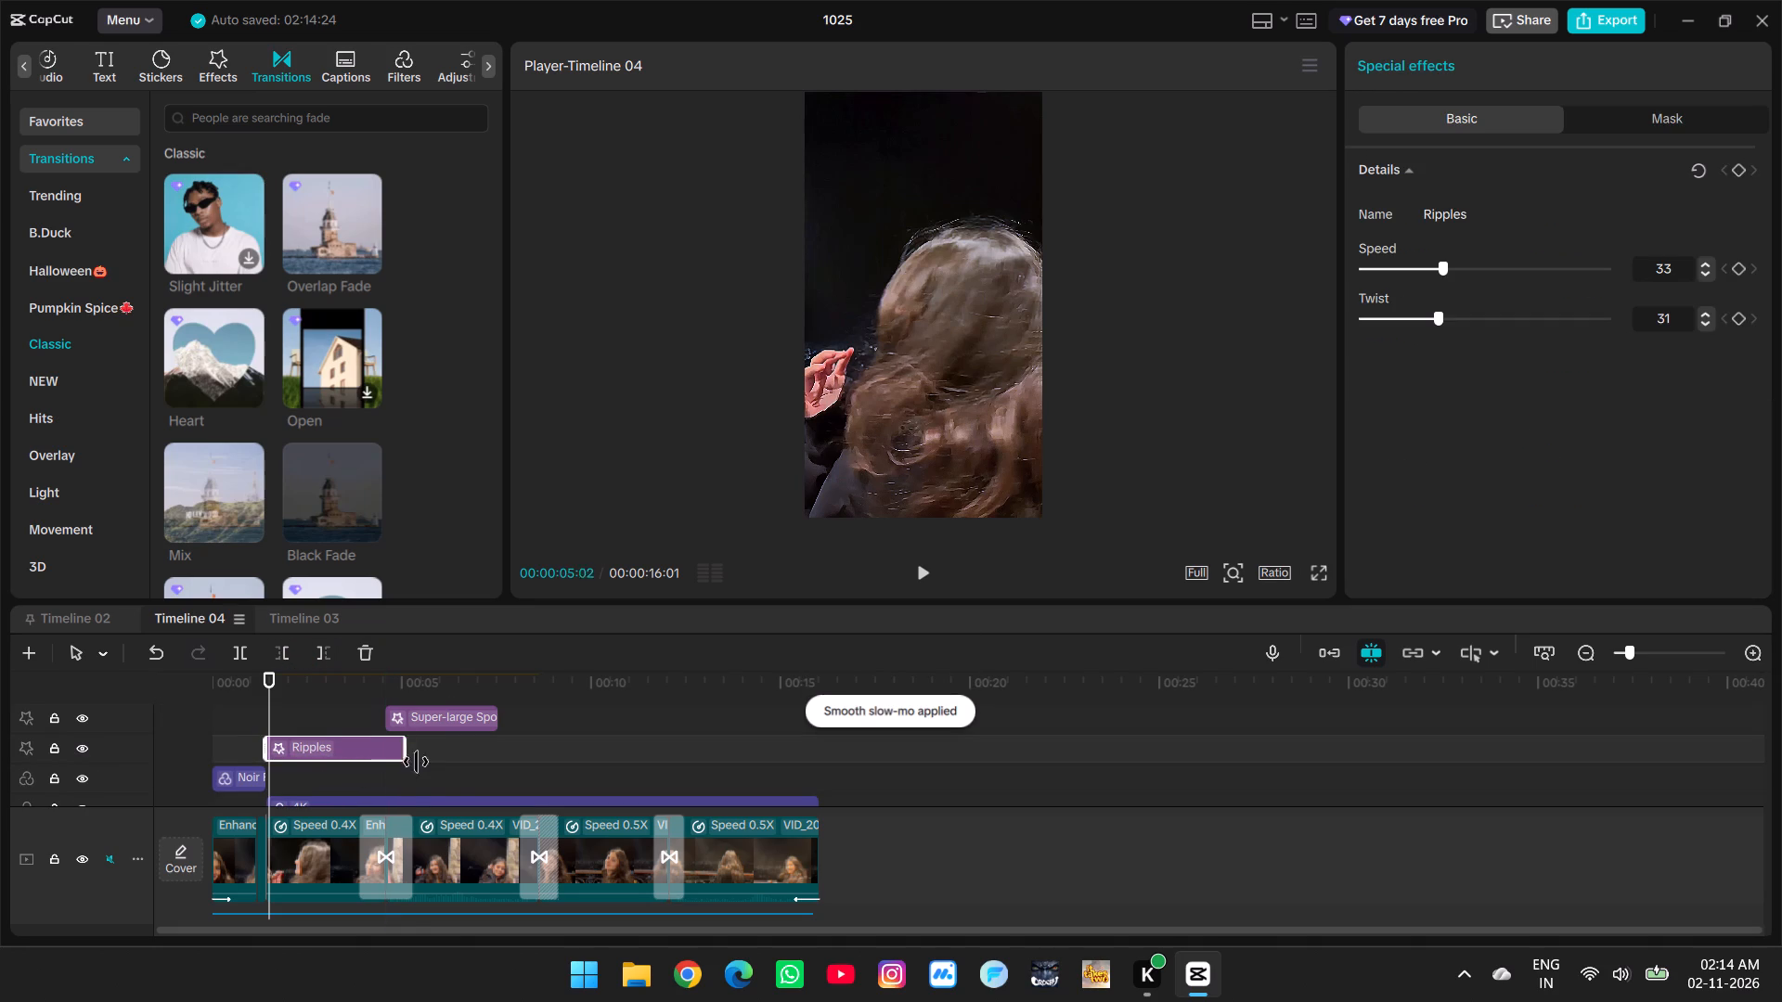
pyautogui.moveTo(416, 762); pyautogui.dragTo(444, 767)
pyautogui.click(437, 720)
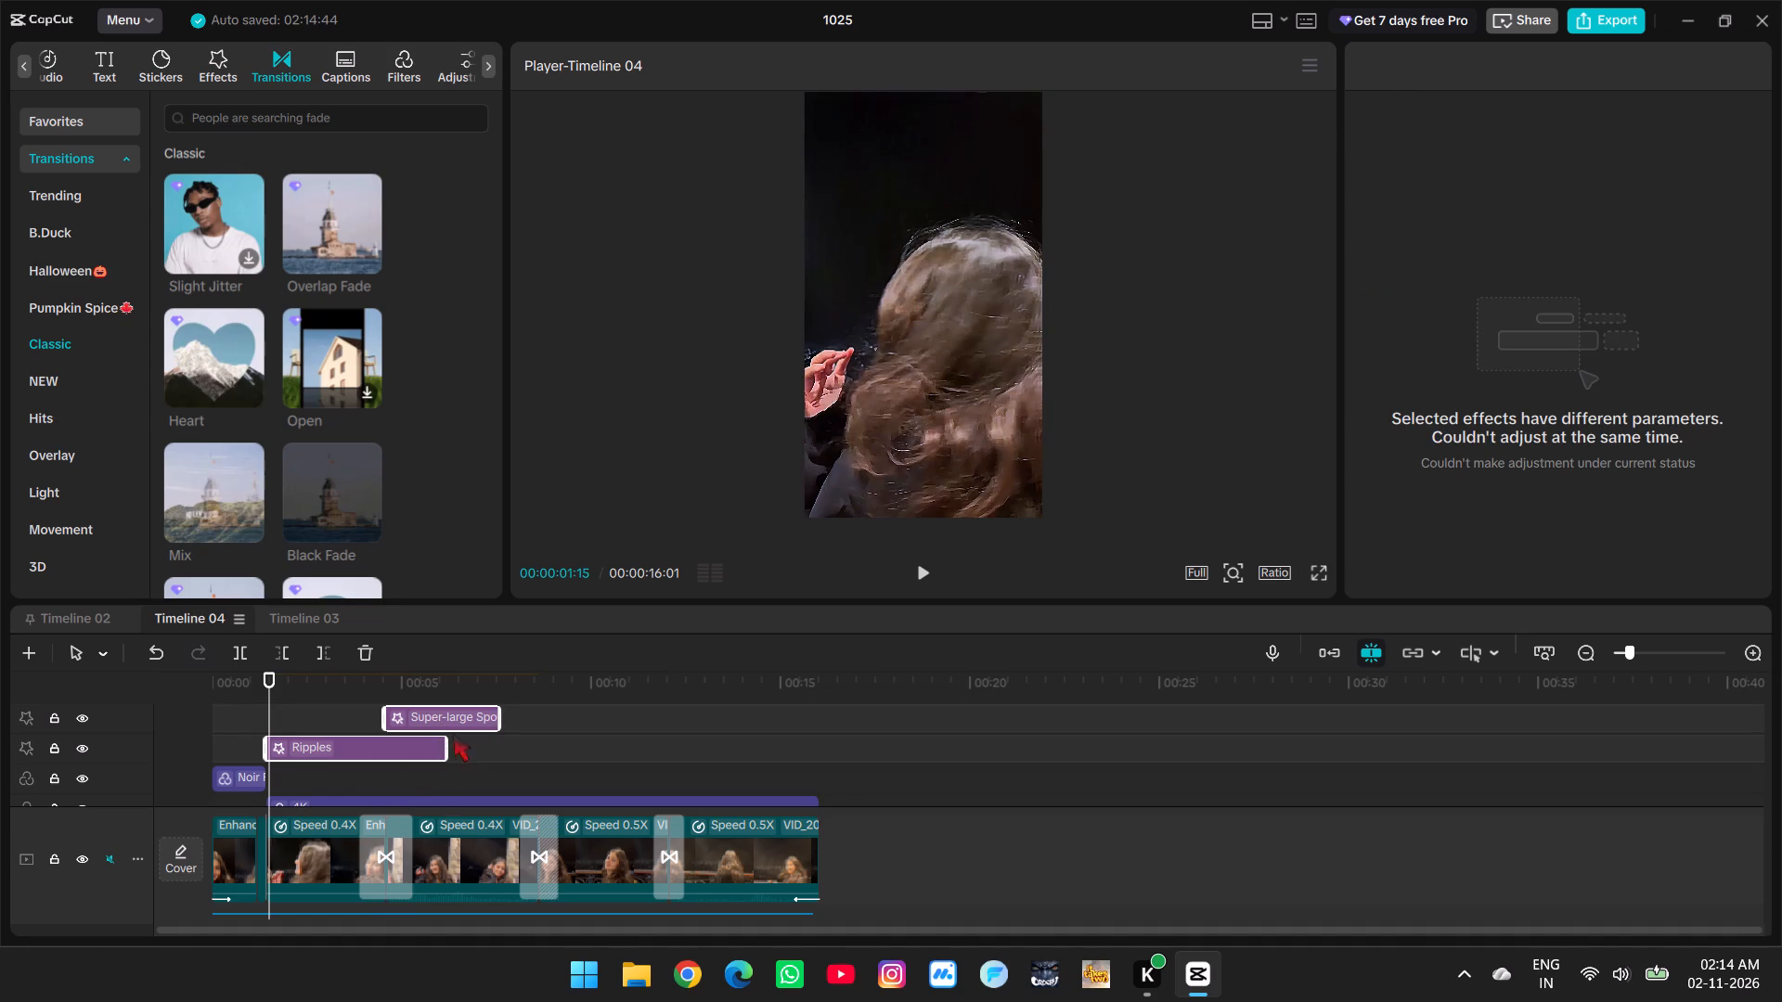
pyautogui.click(371, 788)
# Shorten the Pull Down transition near 00:00:04:06 to 0.8 s.
pyautogui.click(383, 828)
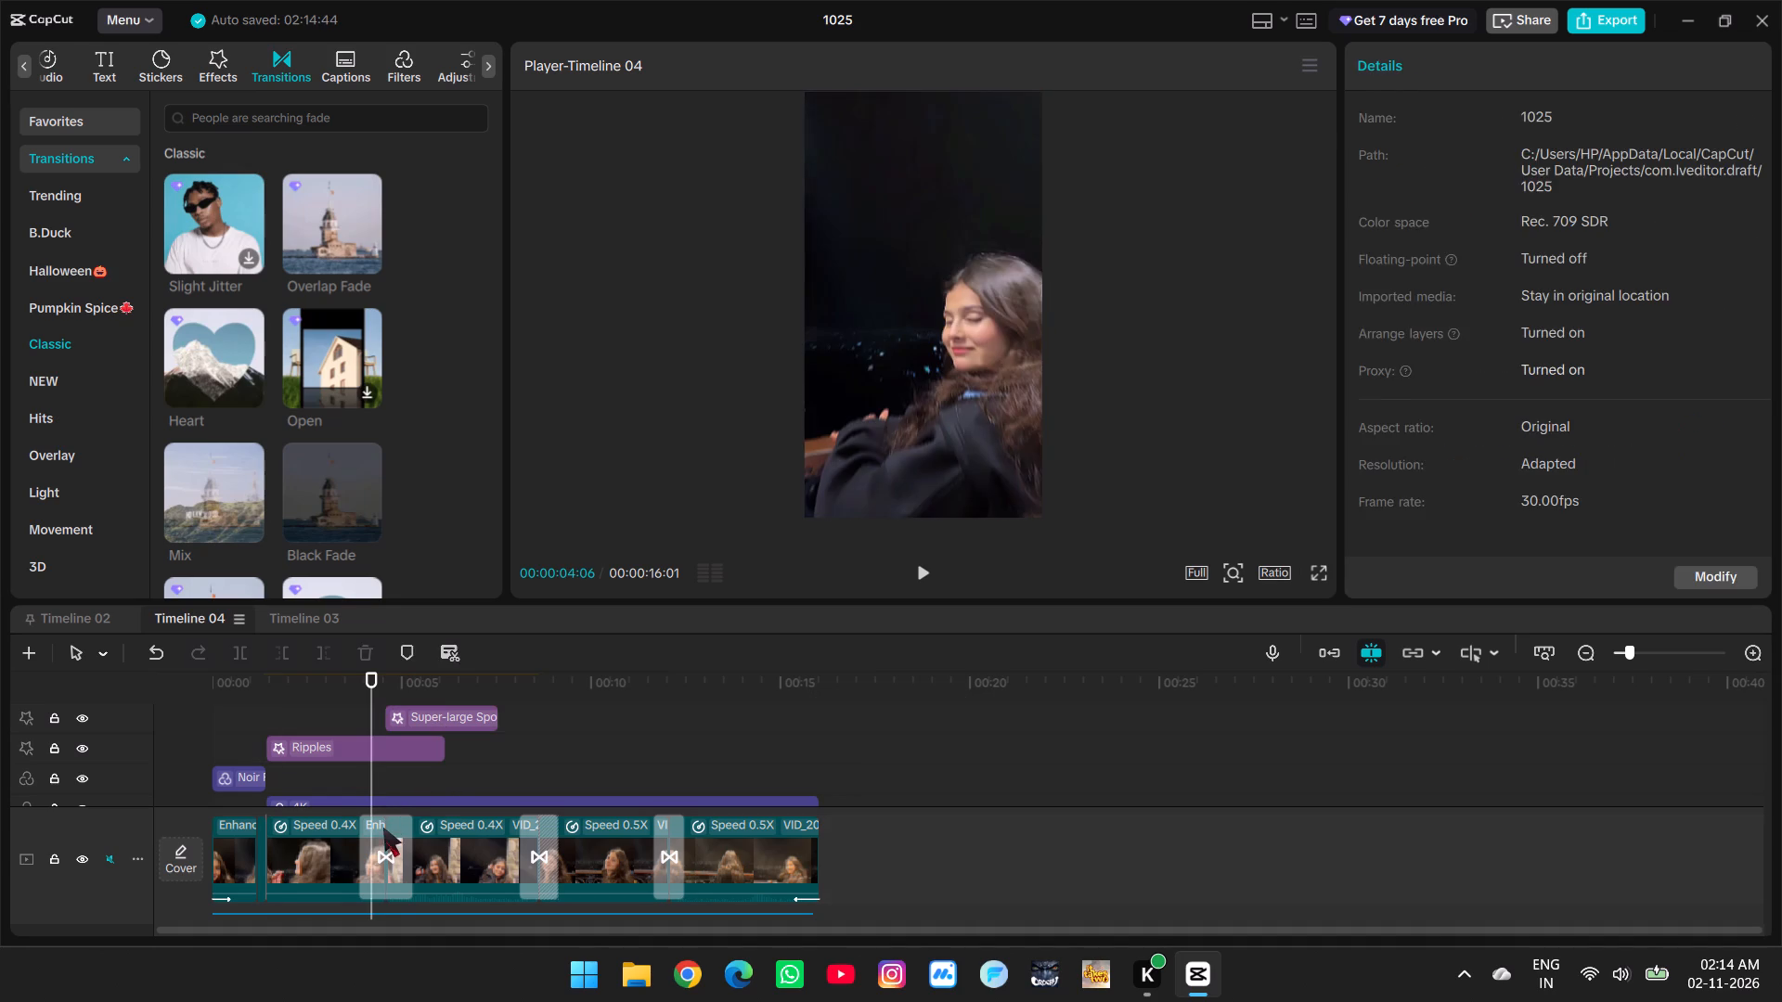
pyautogui.moveTo(409, 850); pyautogui.dragTo(397, 850)
# Lengthen the Mix transition between the second 0.4X clip and the first 0.5X clip to 1.6 s.
pyautogui.scroll(-3, 494, 825)
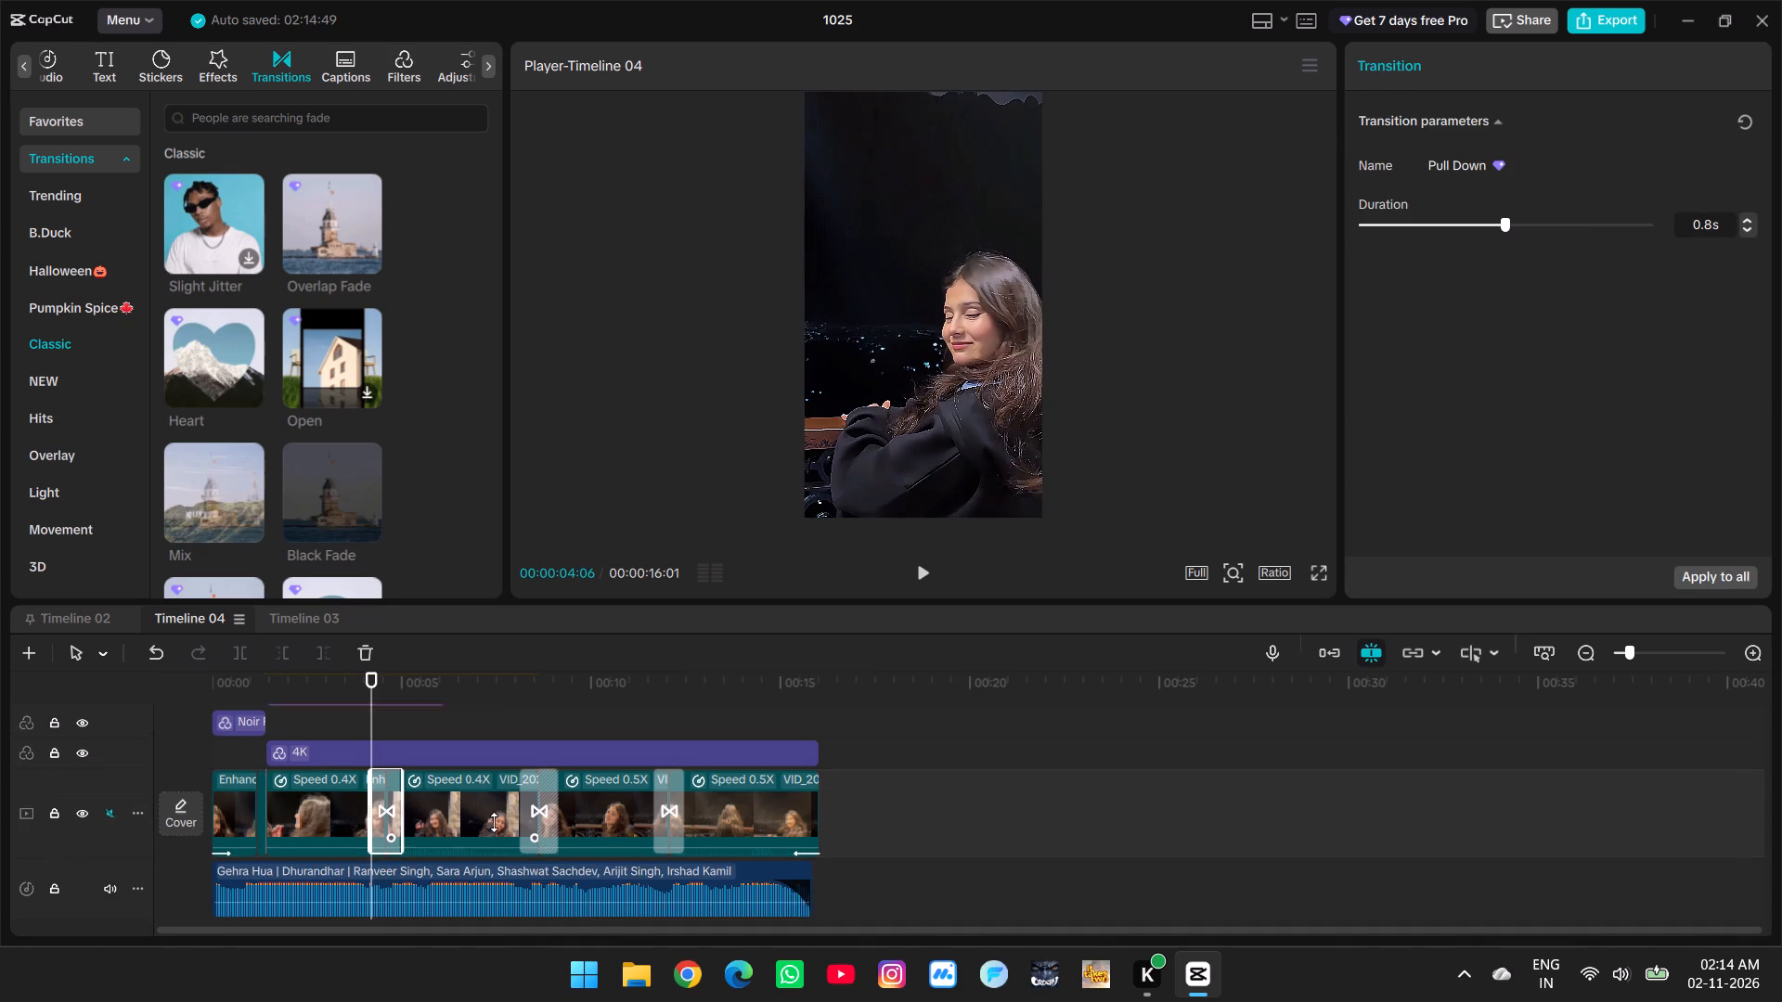
pyautogui.click(539, 795)
pyautogui.moveTo(556, 795); pyautogui.dragTo(566, 800)
# Enable automatic body retouch on the first 0.5X clip, setting Waist to 65 and Body to 41.
pyautogui.click(595, 802)
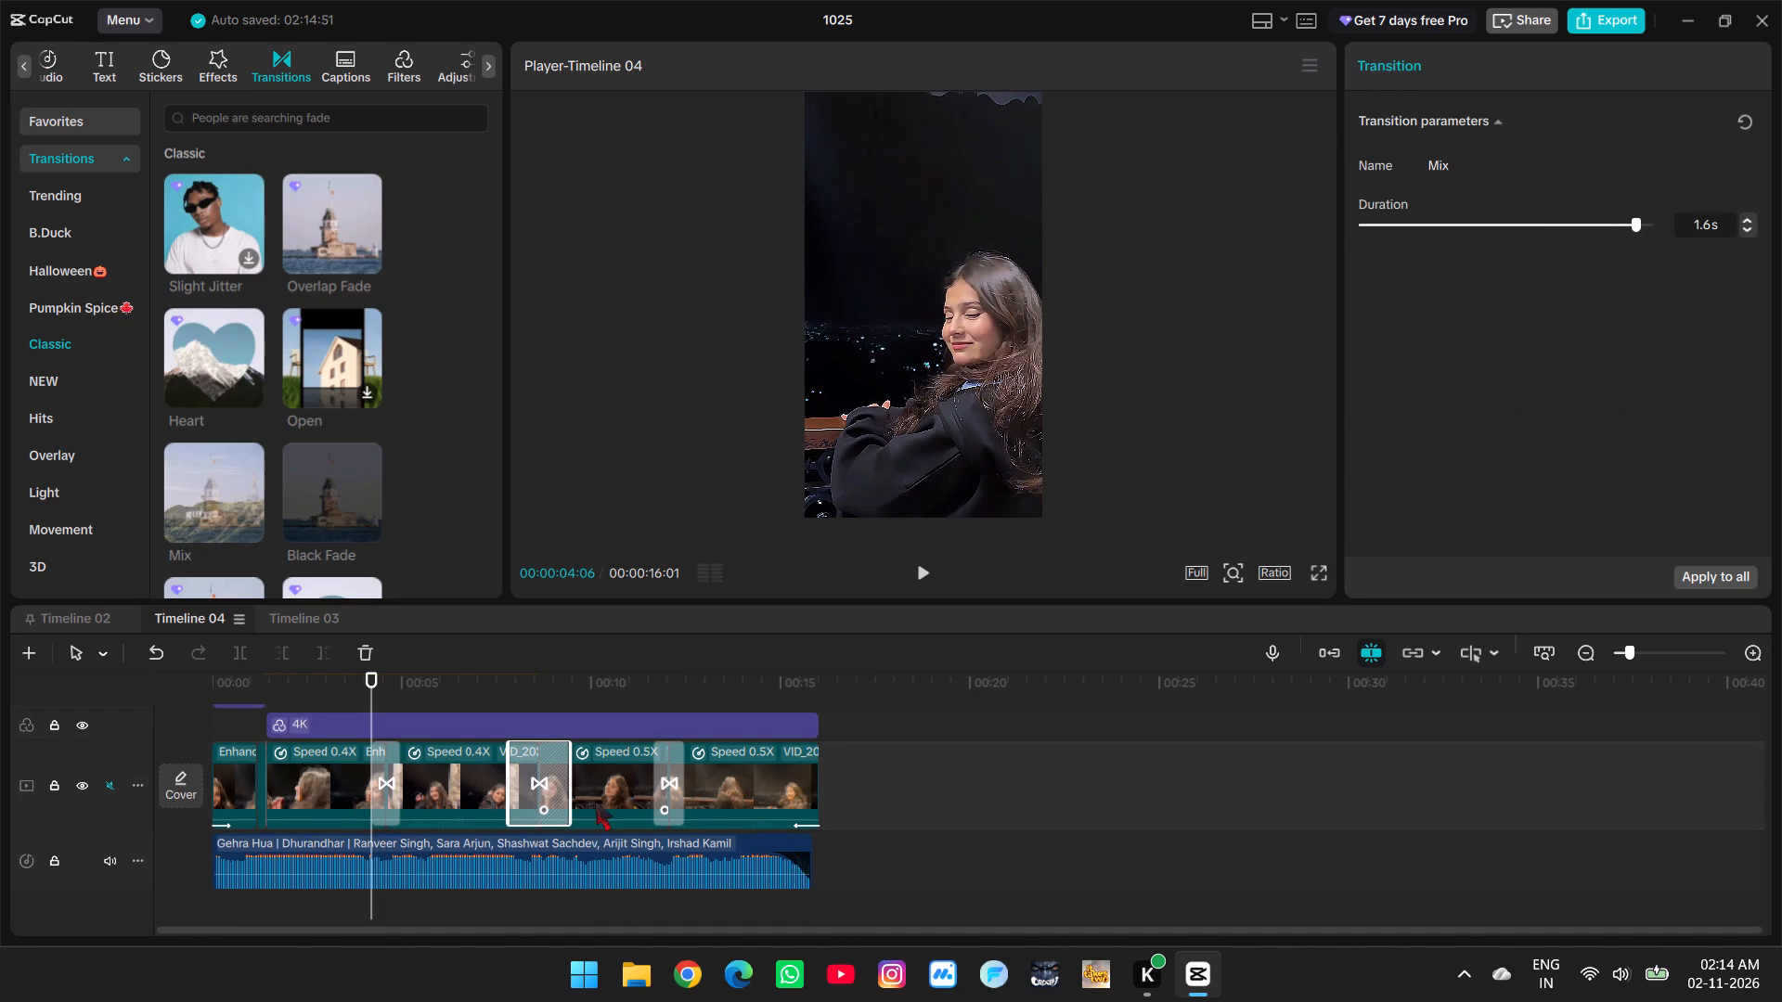
pyautogui.scroll(-1, 812, 717)
pyautogui.click(1701, 118)
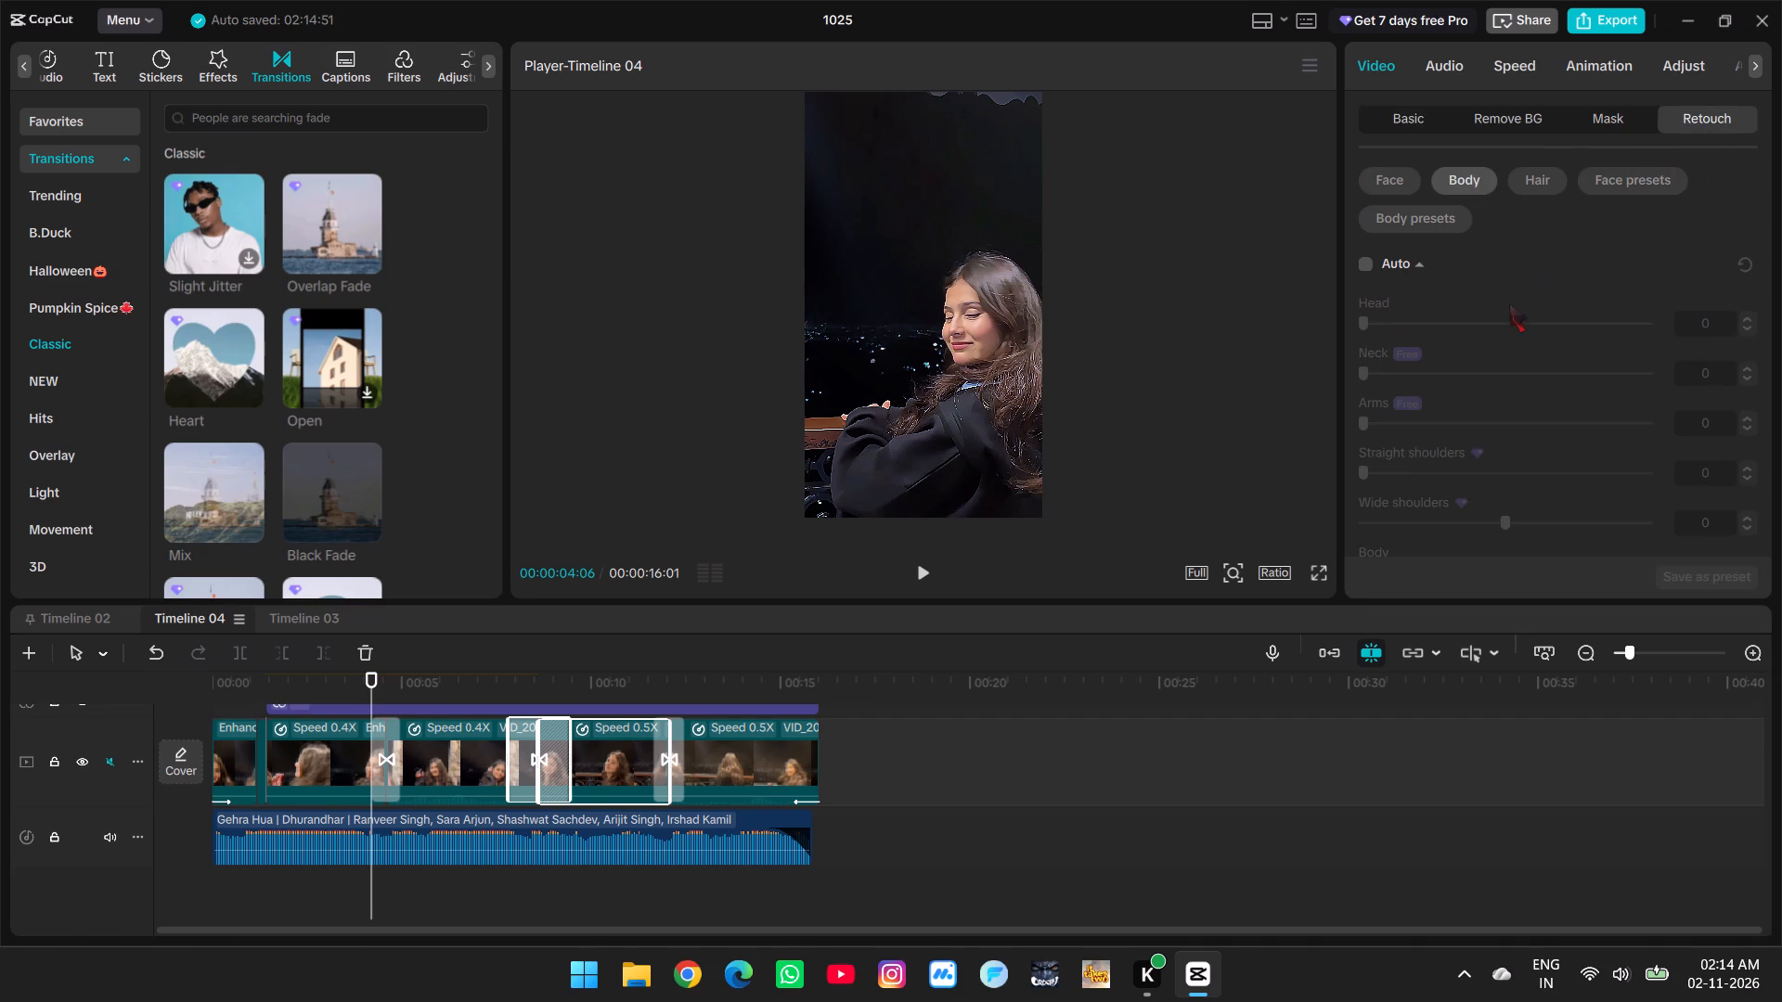
pyautogui.click(1368, 264)
pyautogui.scroll(-2, 1432, 432)
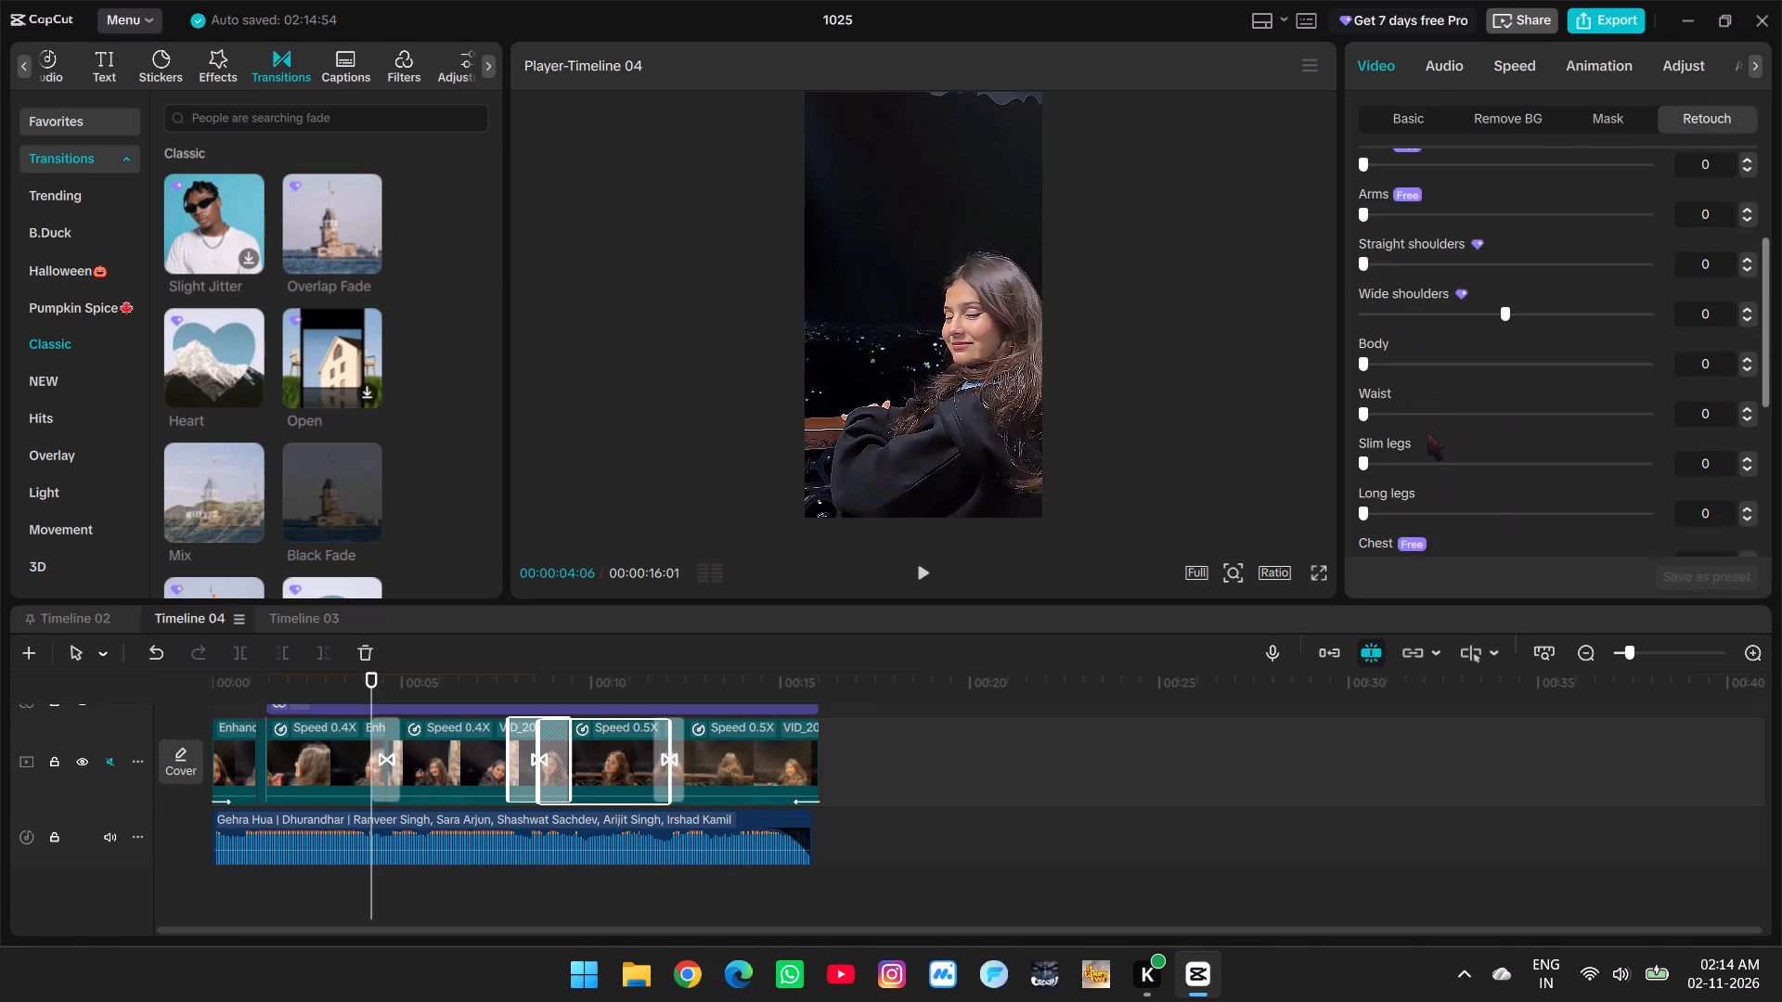
pyautogui.moveTo(1368, 417); pyautogui.dragTo(1549, 418)
pyautogui.moveTo(1386, 353); pyautogui.dragTo(1481, 363)
# Set the clip's body retouch Neck to 53 and Head to 57.
pyautogui.scroll(1, 1481, 361)
pyautogui.moveTo(1365, 264); pyautogui.dragTo(1597, 285)
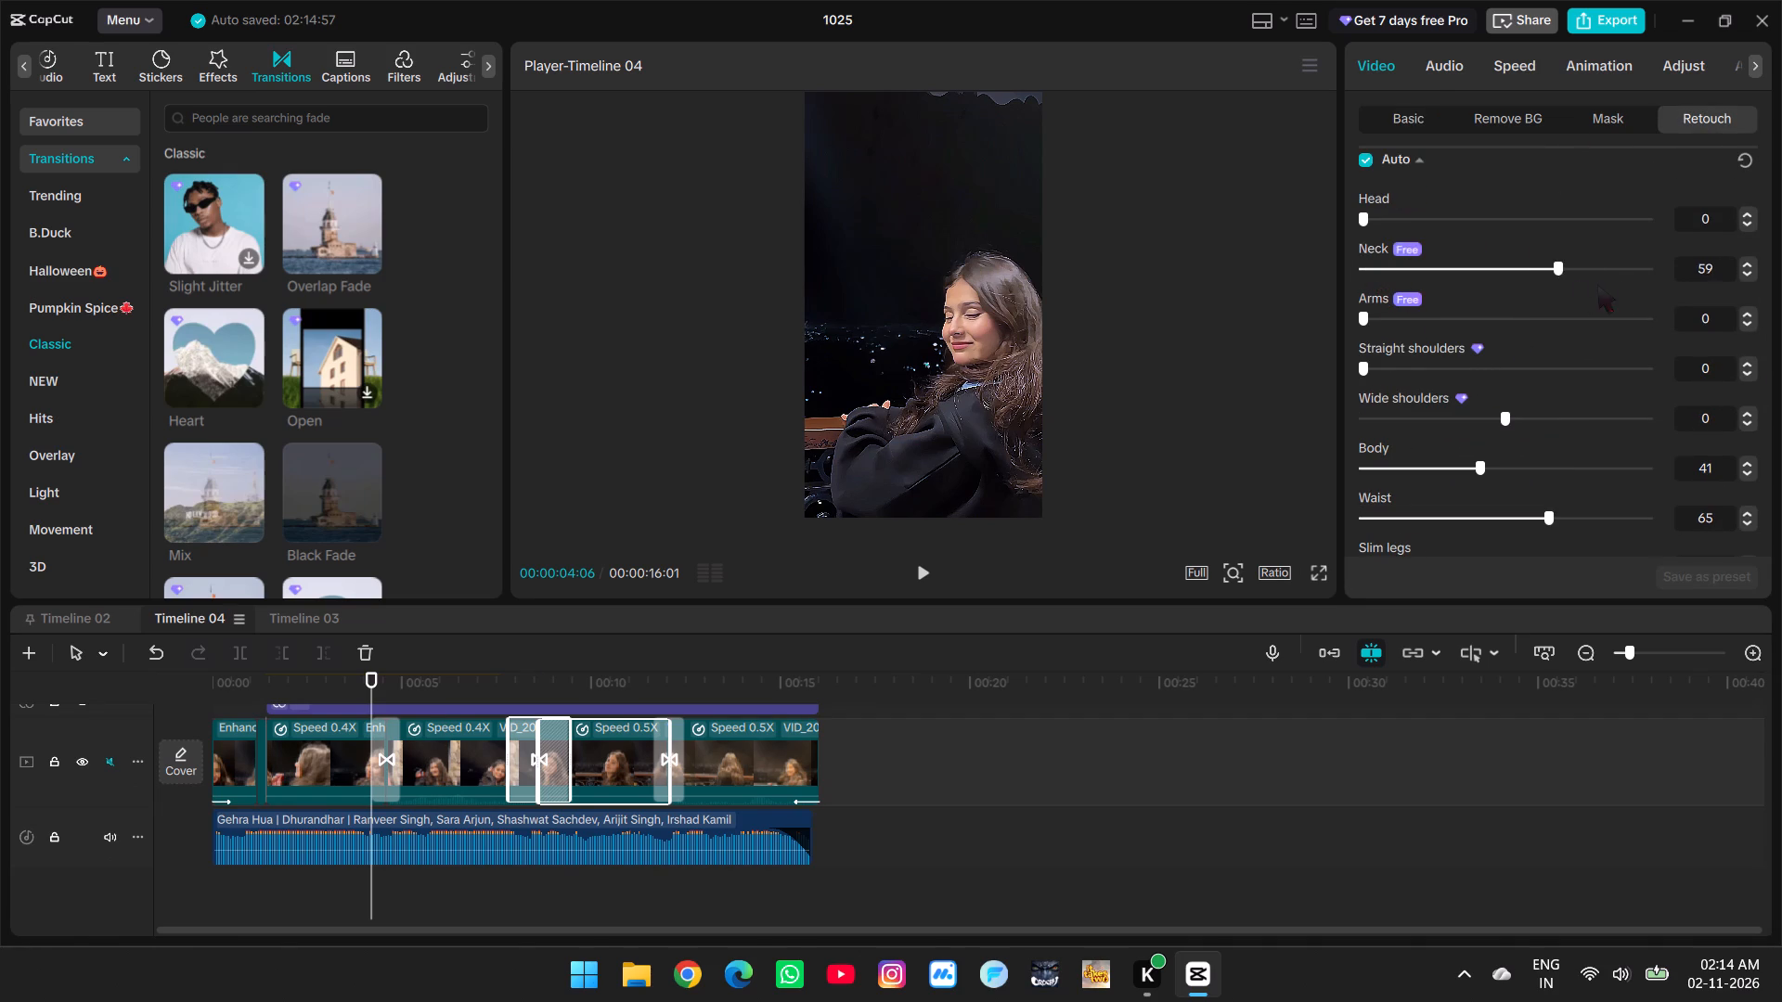
pyautogui.moveTo(1597, 285); pyautogui.dragTo(1517, 294)
pyautogui.scroll(1, 1499, 282)
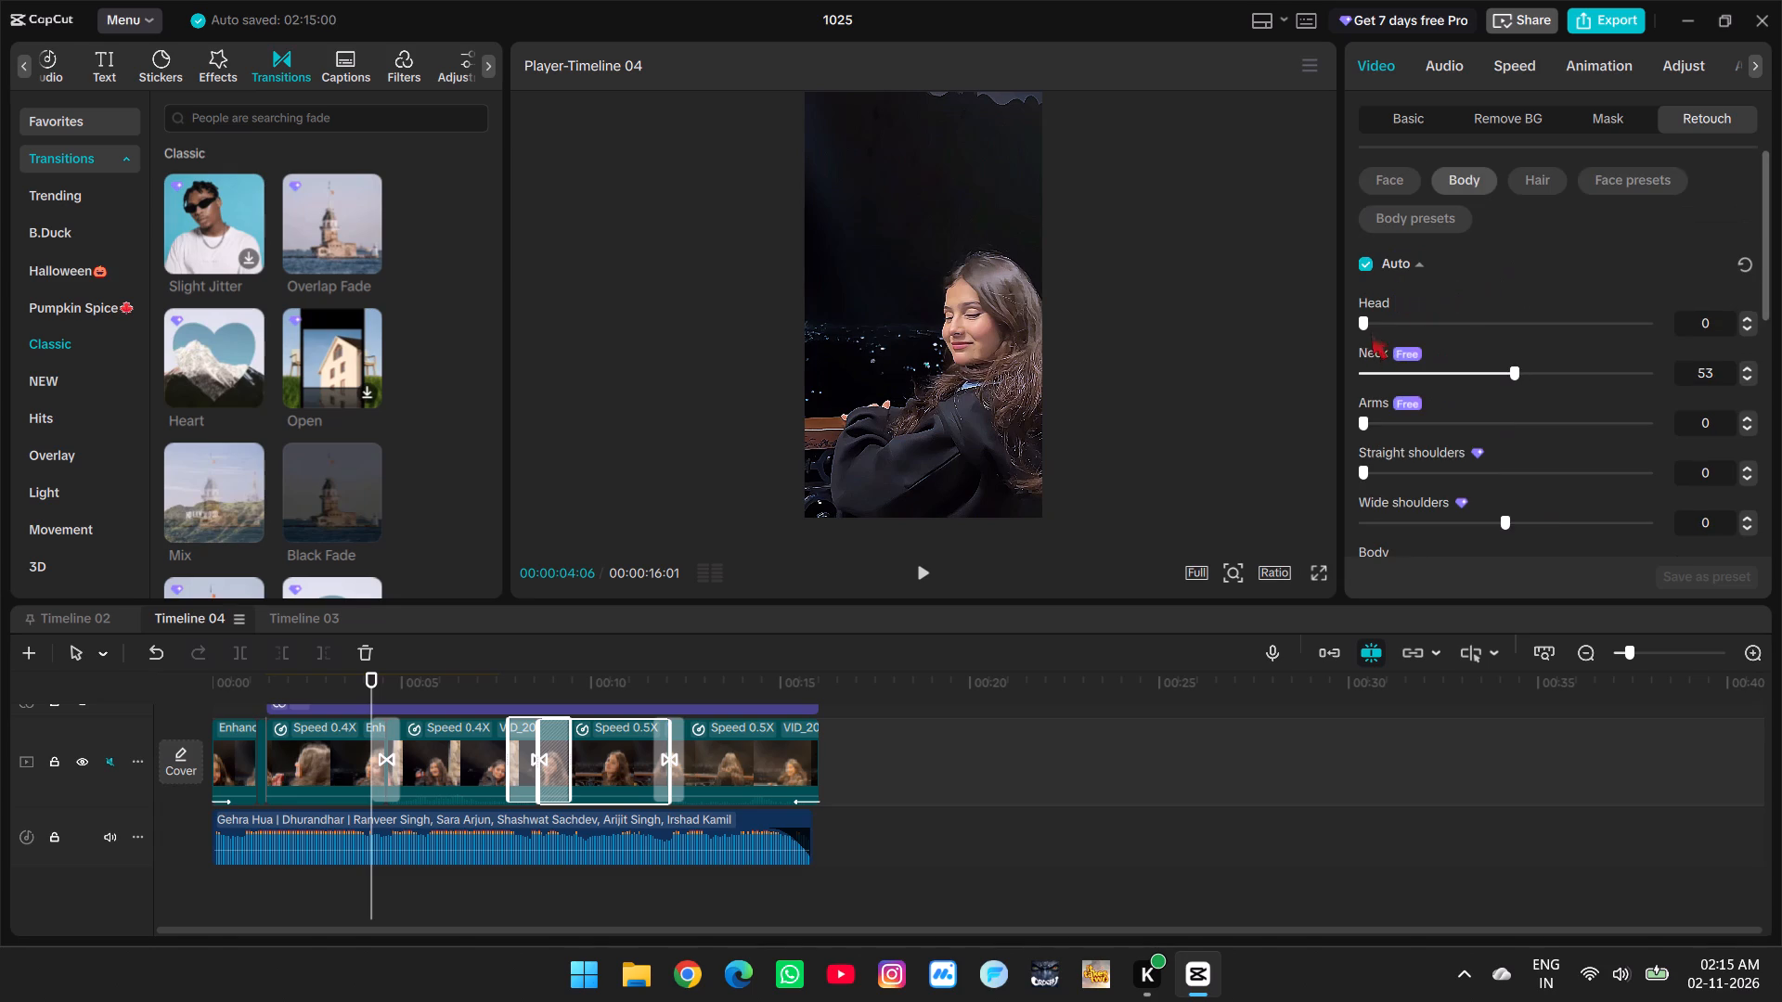
pyautogui.moveTo(1370, 324); pyautogui.dragTo(1527, 341)
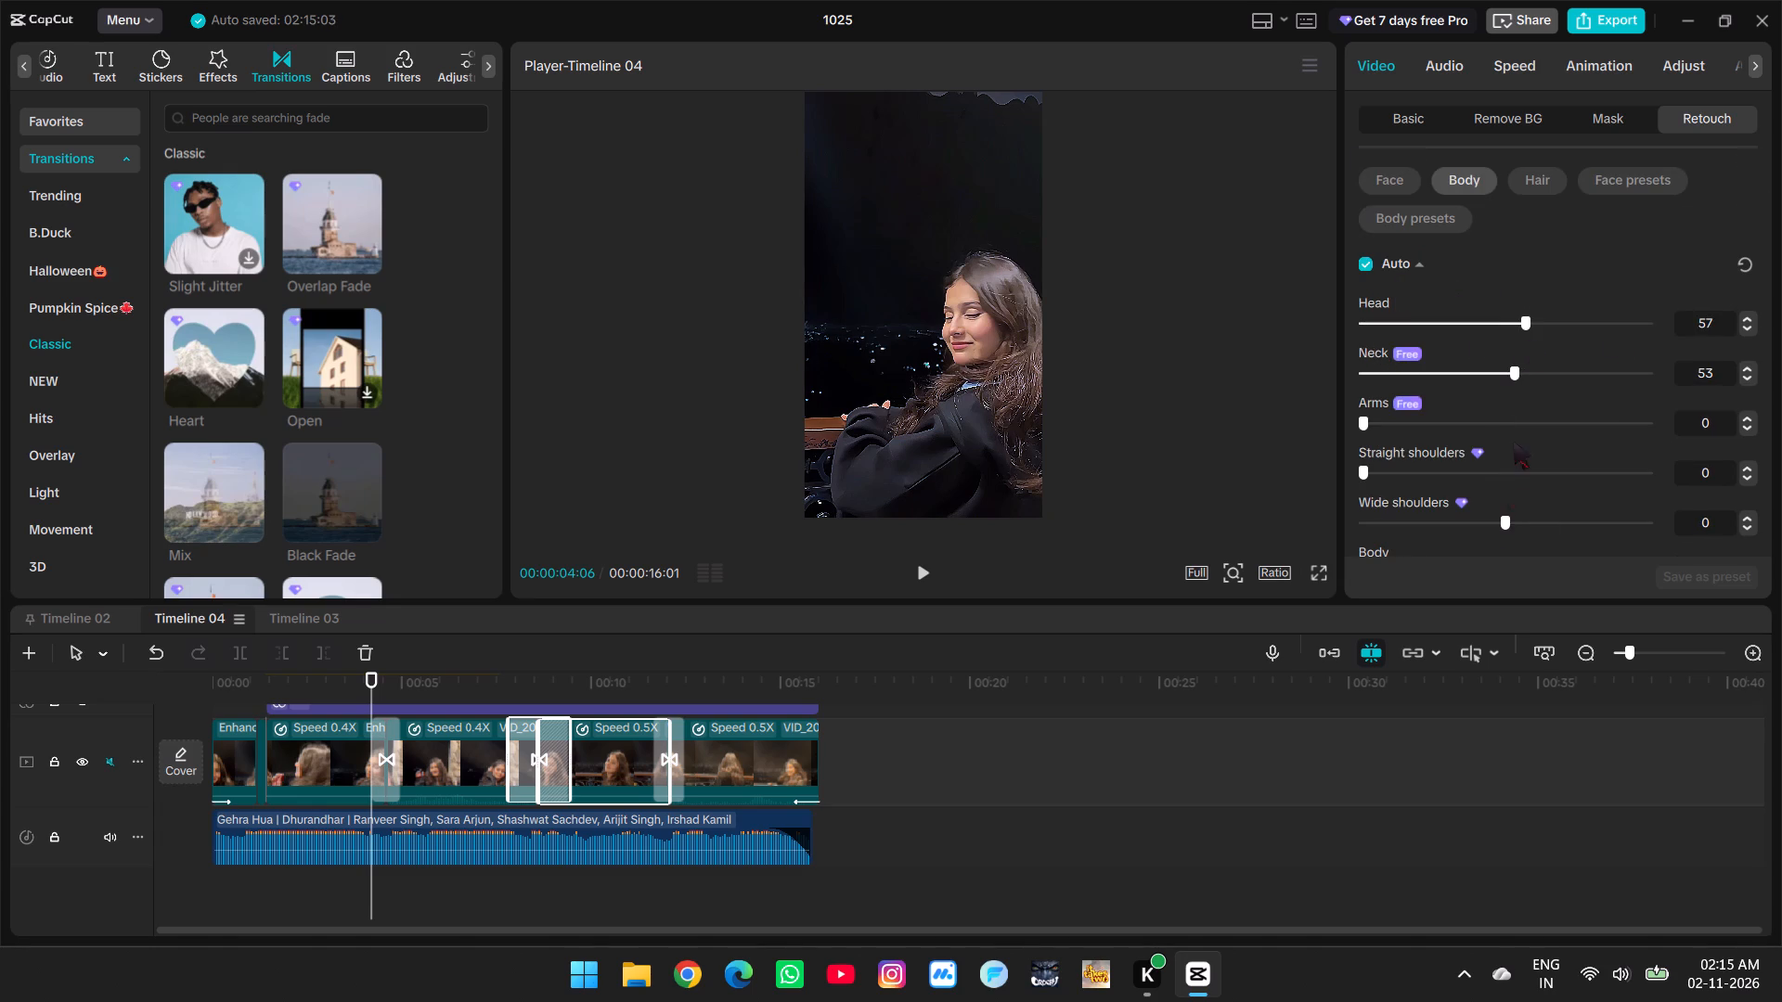
# Set the clip's Chest retouch value to 22.
pyautogui.scroll(-3, 1501, 504)
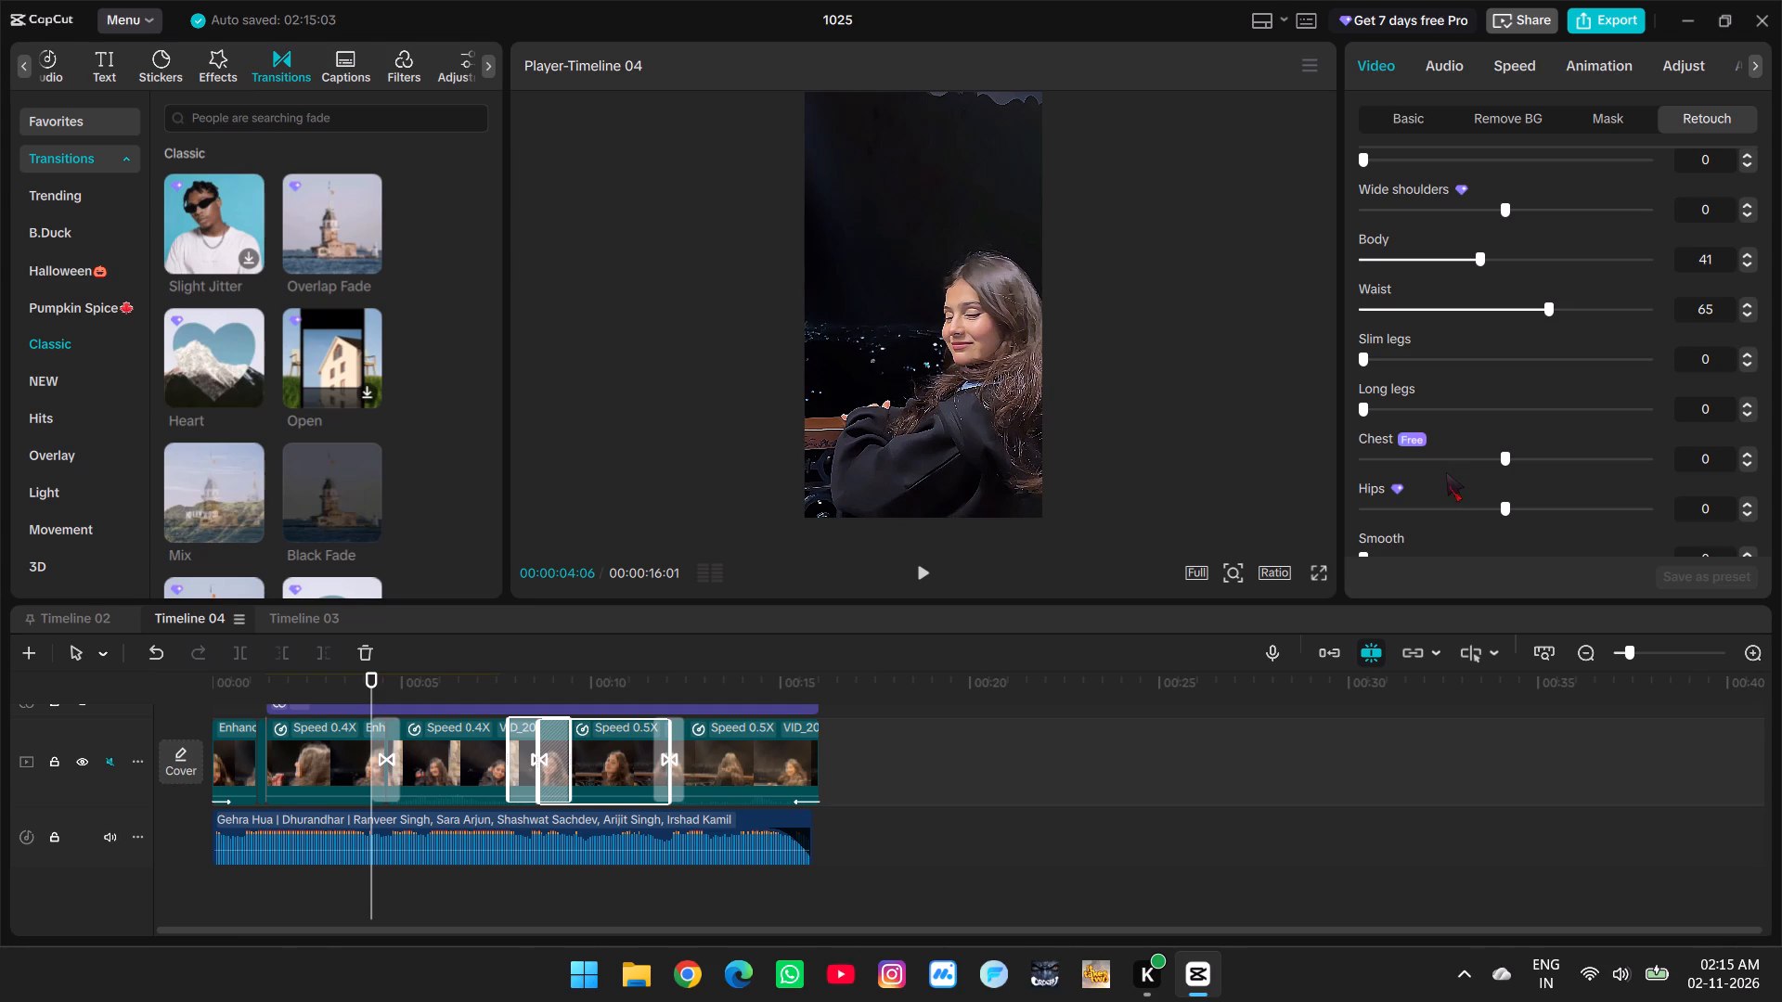
pyautogui.scroll(1, 566, 731)
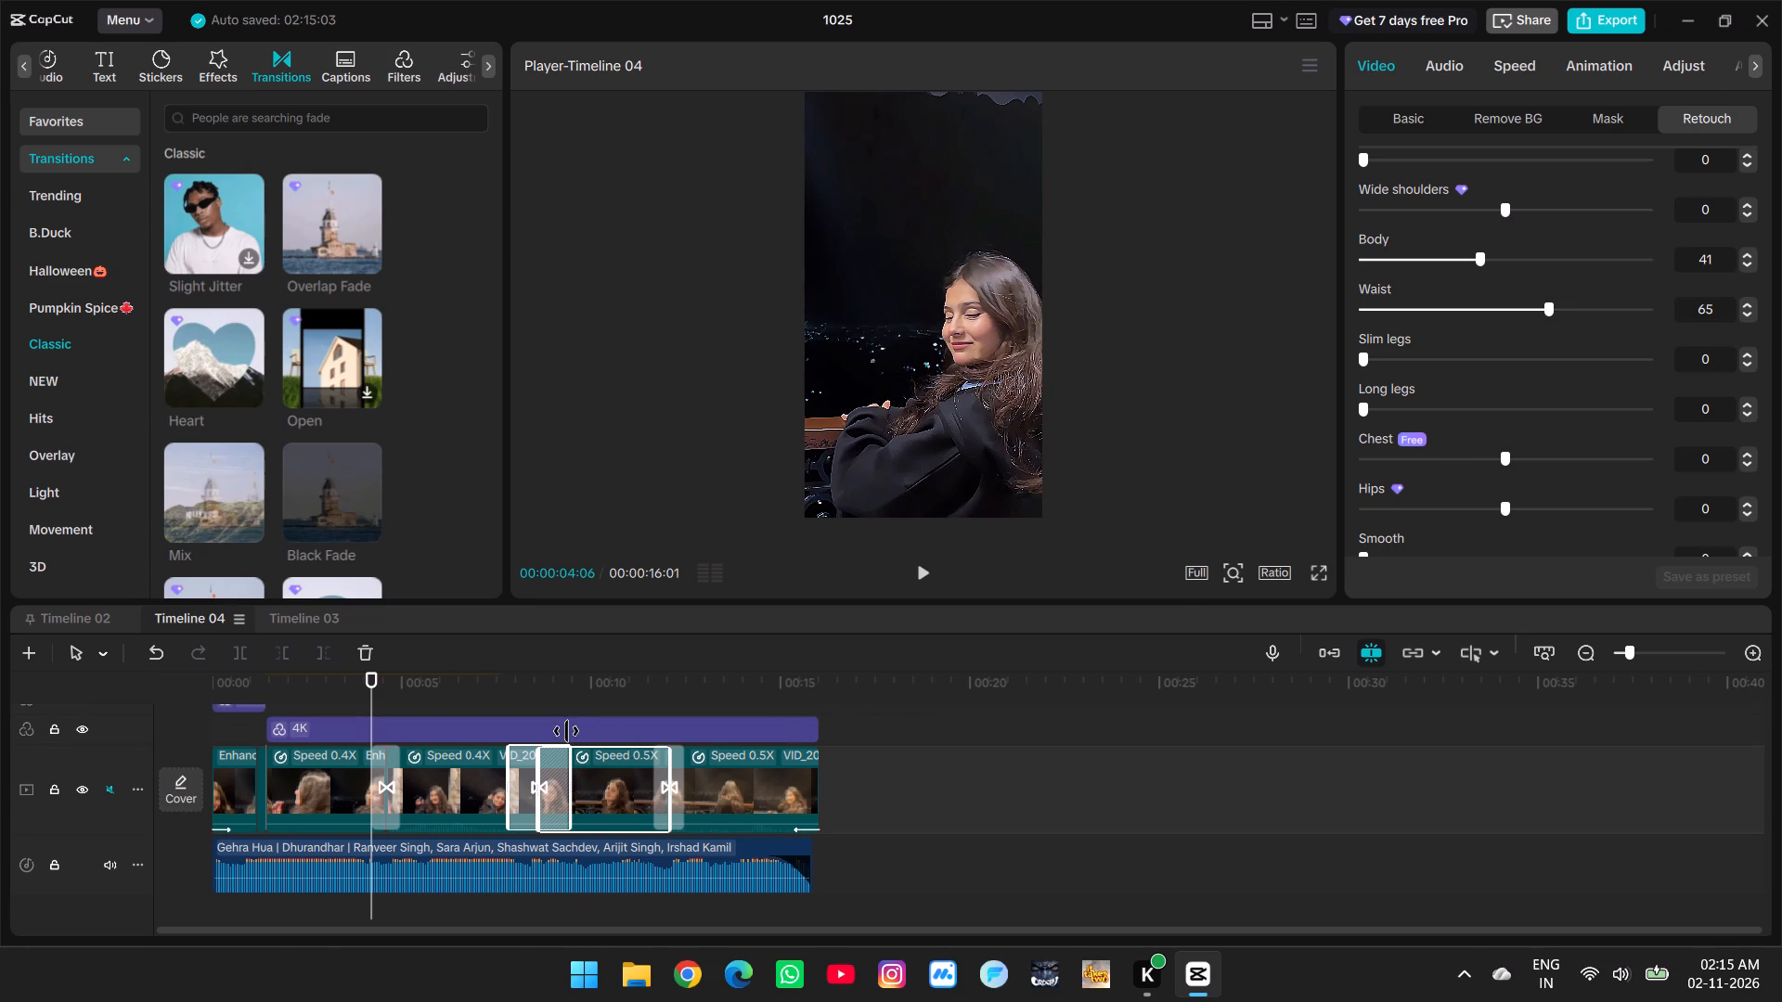
pyautogui.moveTo(1554, 464); pyautogui.dragTo(1564, 467)
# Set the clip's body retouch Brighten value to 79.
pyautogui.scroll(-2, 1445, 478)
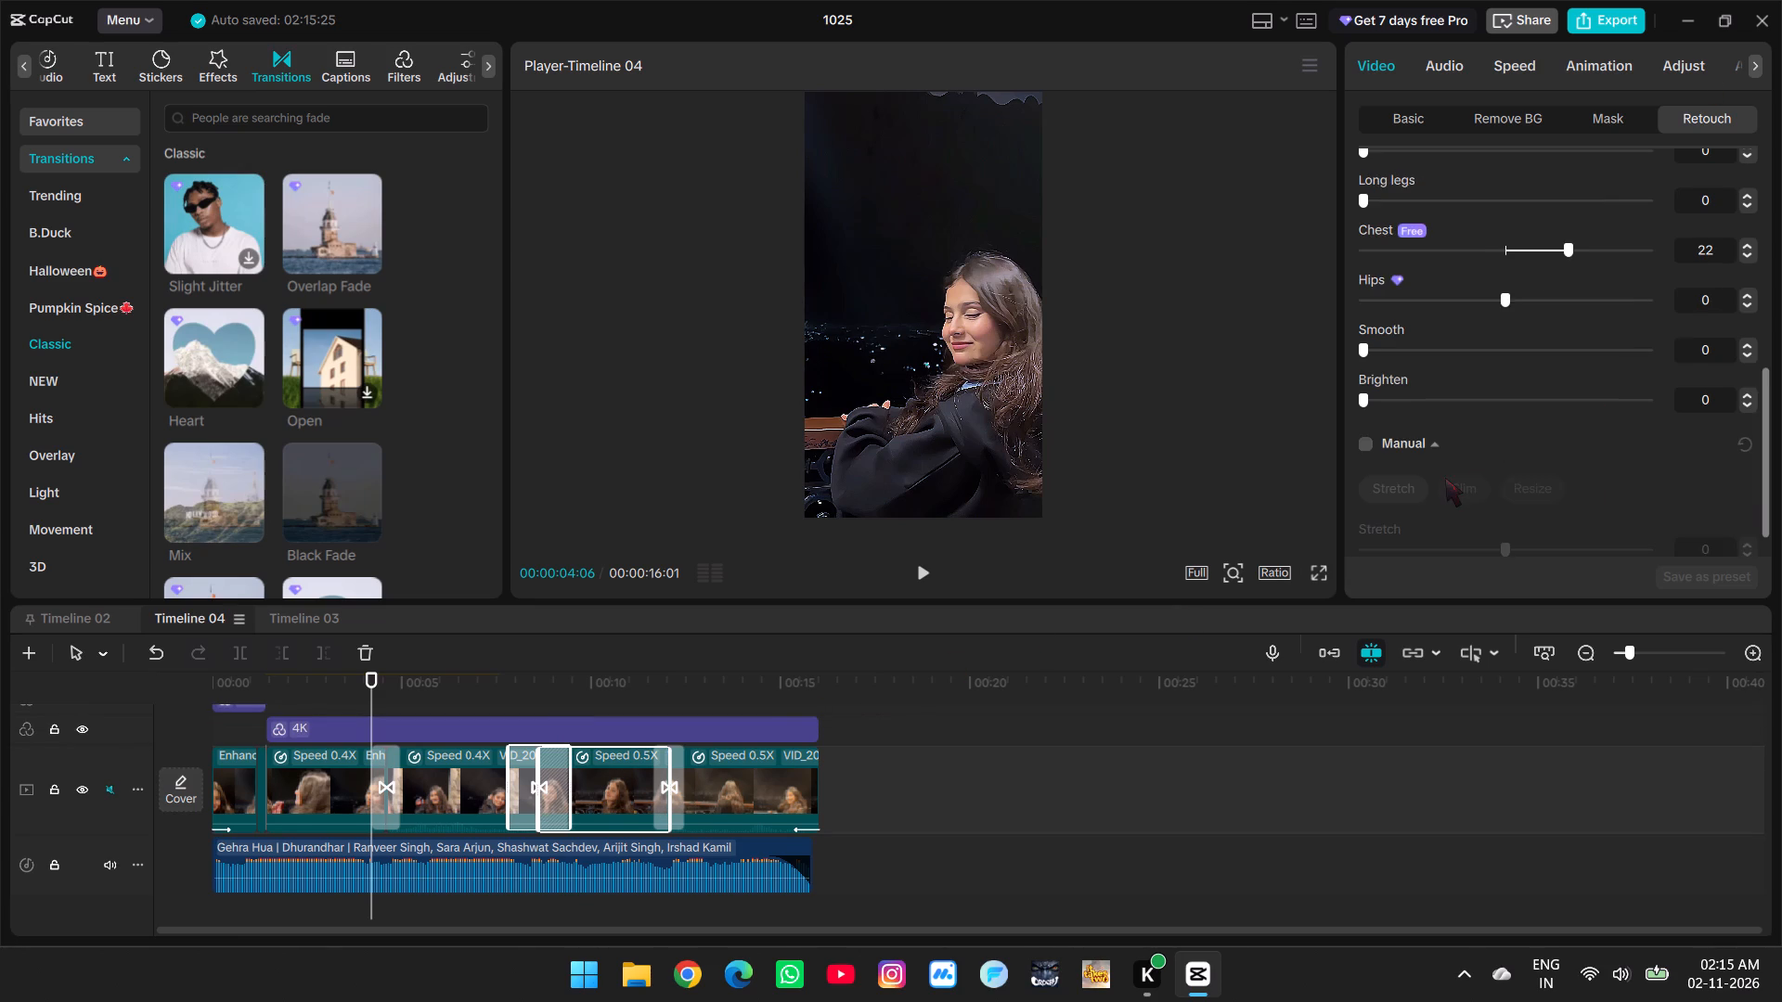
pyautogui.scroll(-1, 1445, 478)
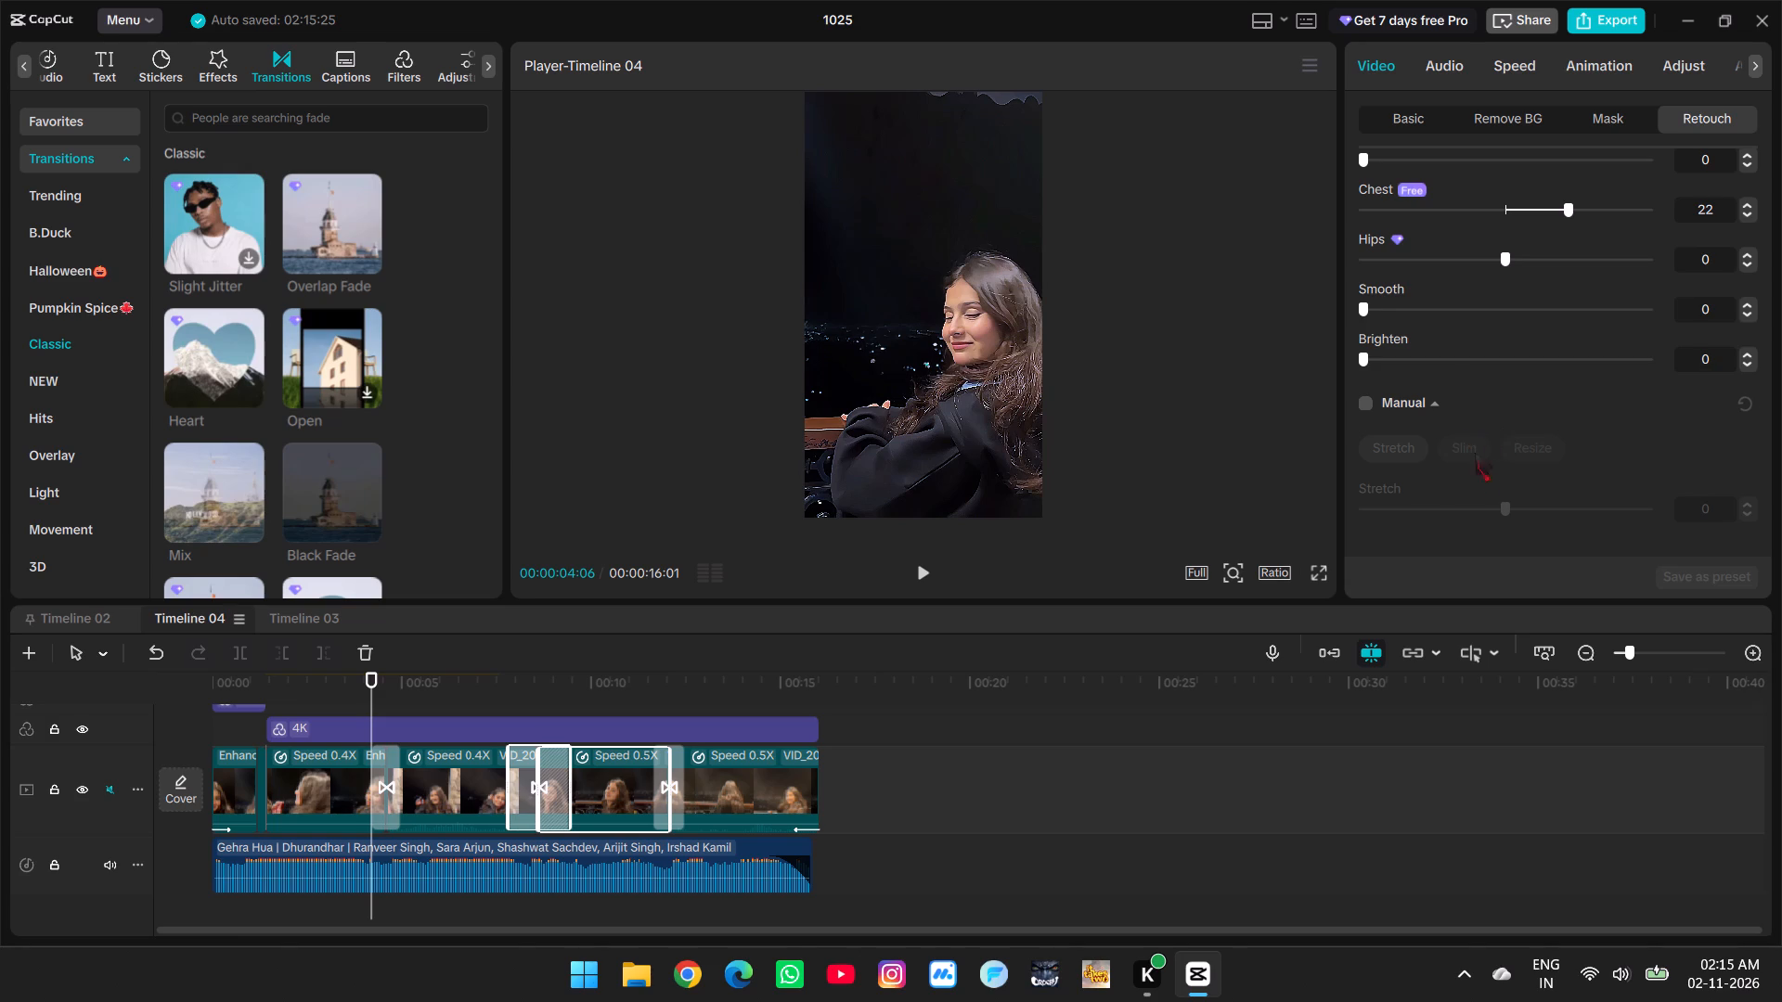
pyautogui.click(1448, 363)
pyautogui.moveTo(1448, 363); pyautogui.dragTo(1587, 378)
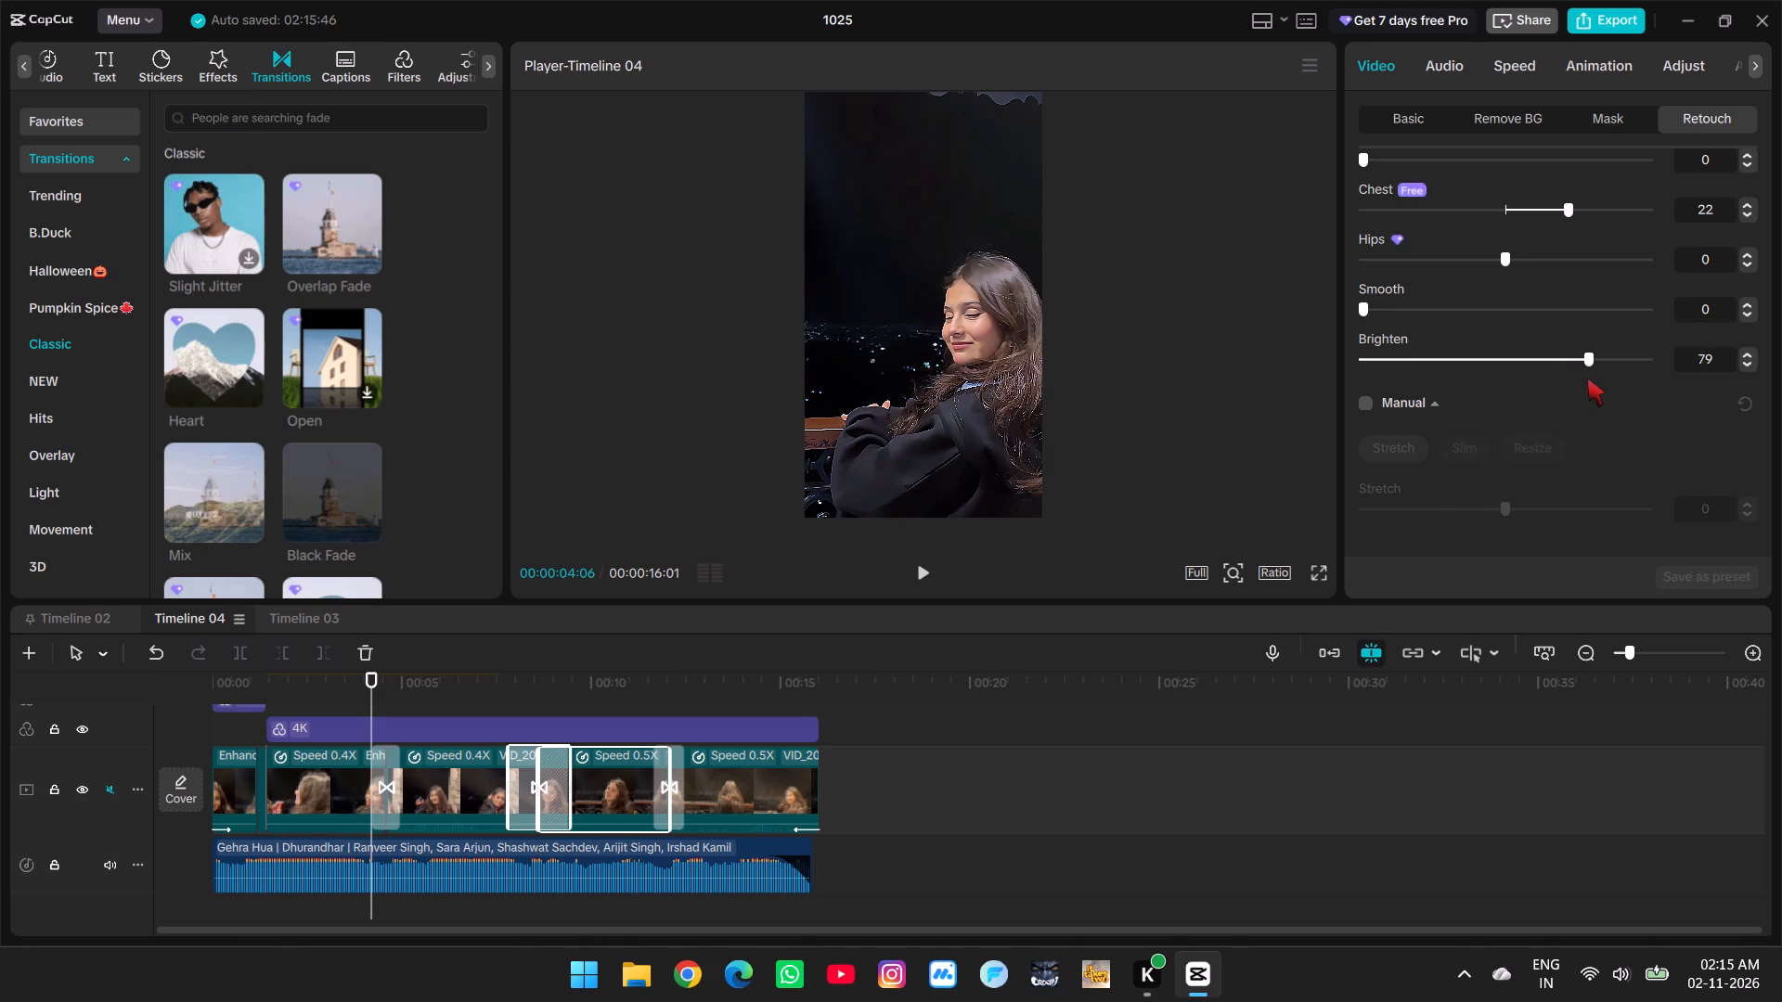
# Check the clip at 00:00:11:12 and 00:00:09:26, and set the body retouch Brighten and Smooth values to 100.
pyautogui.scroll(2, 475, 808)
pyautogui.moveTo(371, 746); pyautogui.dragTo(652, 759)
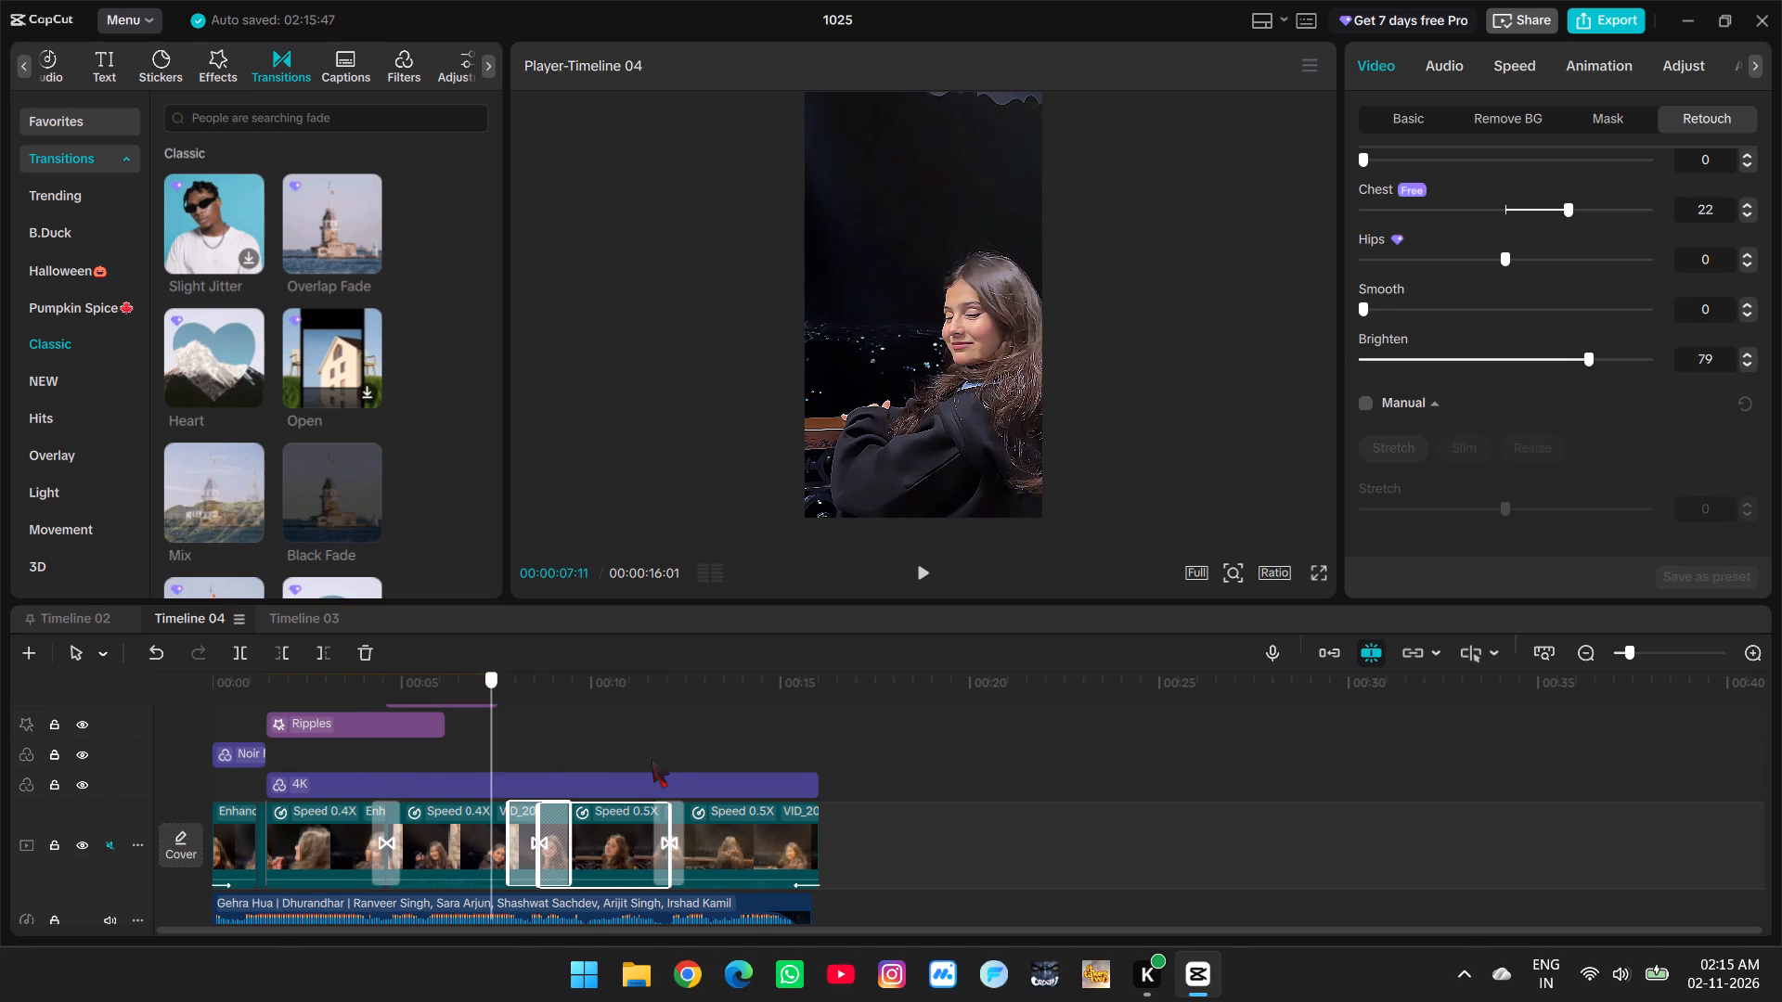
pyautogui.moveTo(652, 759); pyautogui.dragTo(644, 755)
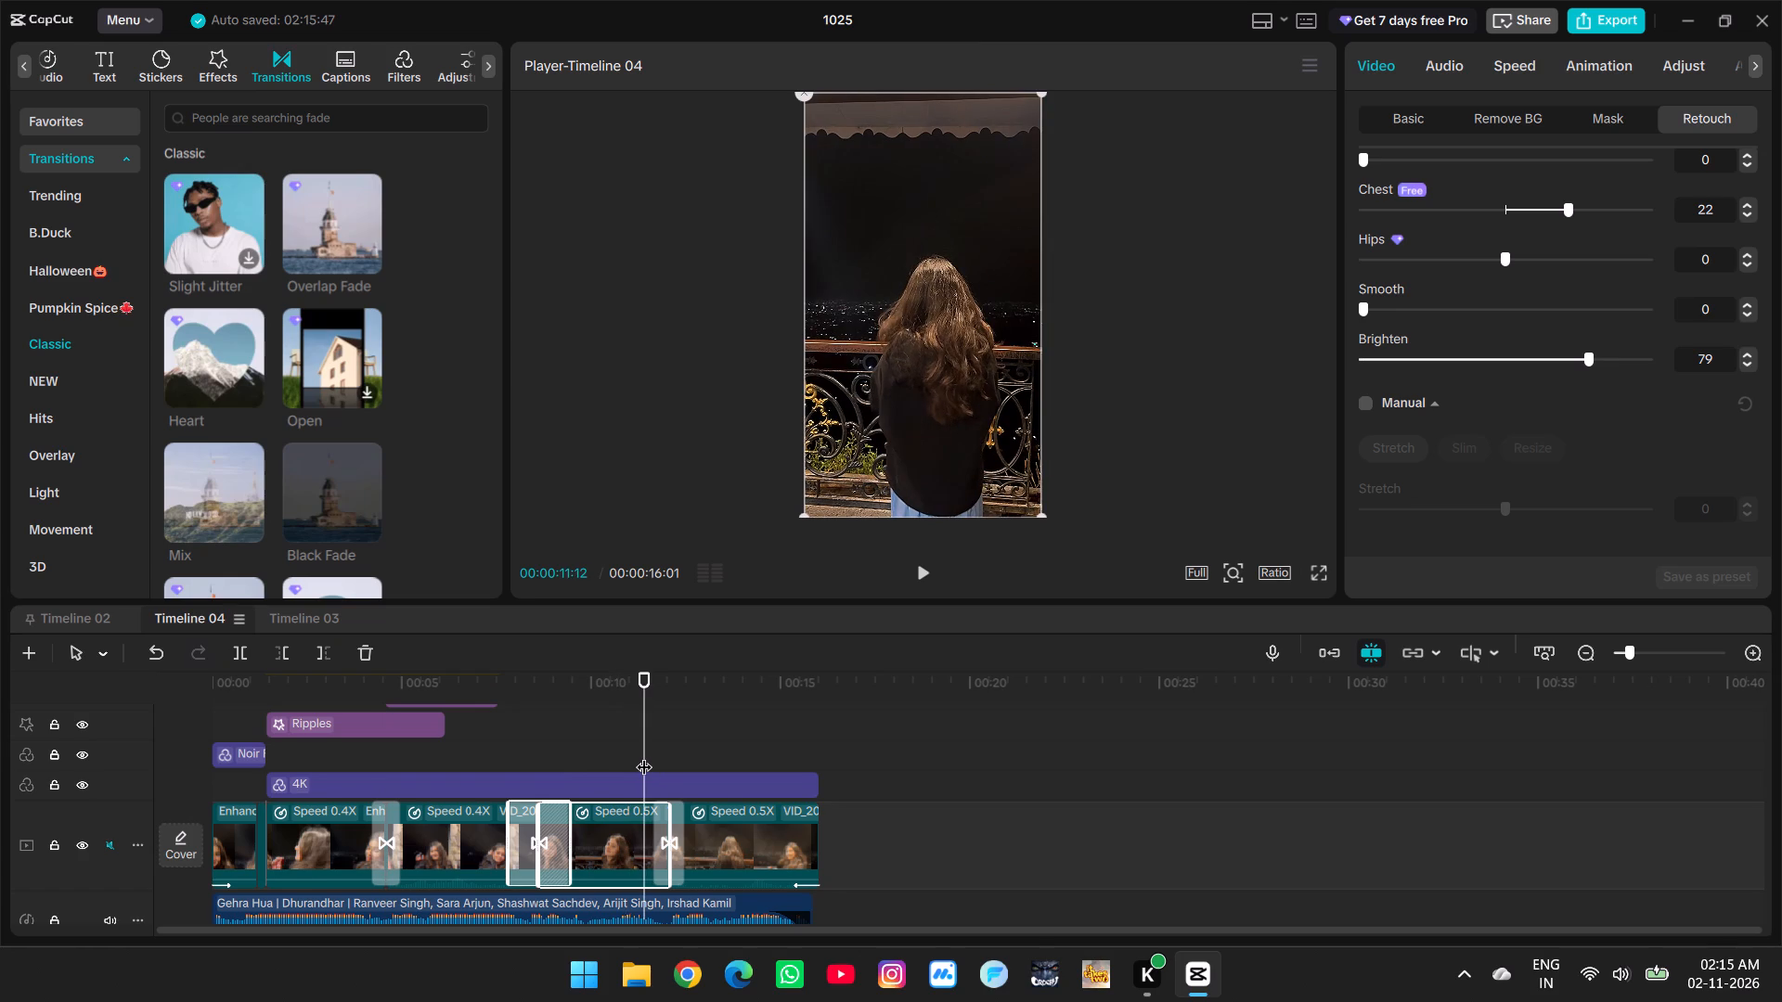
pyautogui.scroll(-3, 643, 755)
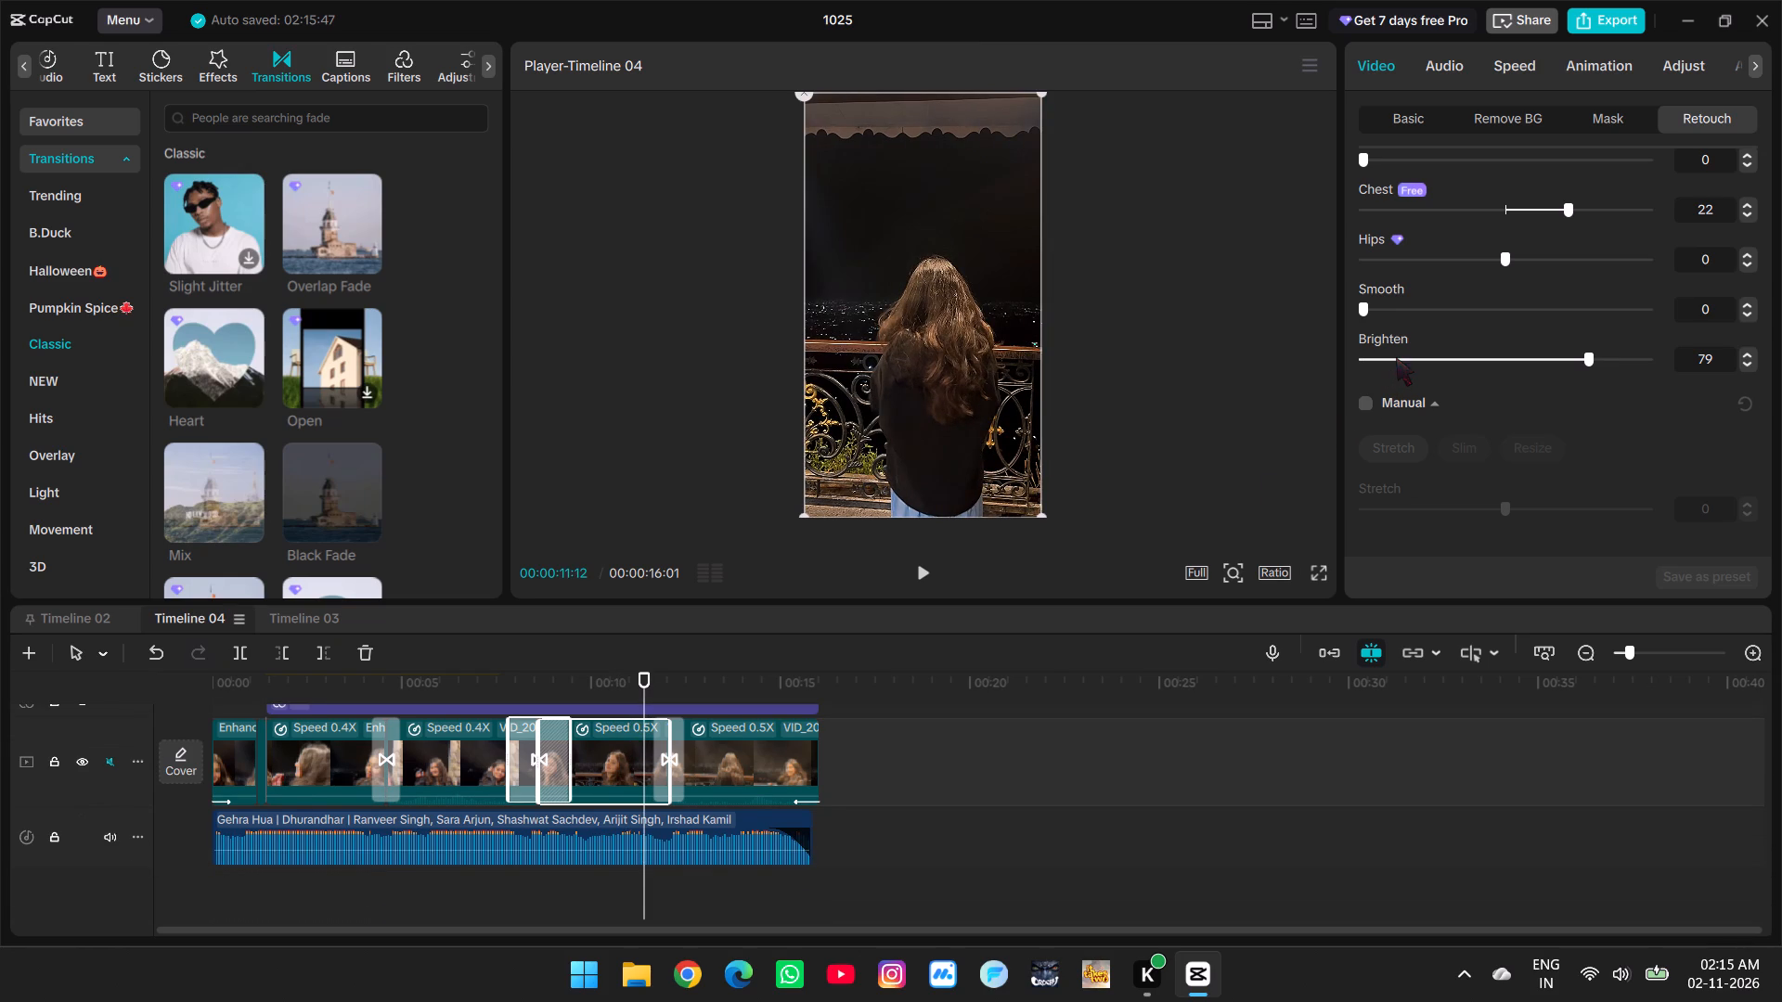
pyautogui.scroll(1, 581, 731)
pyautogui.click(586, 683)
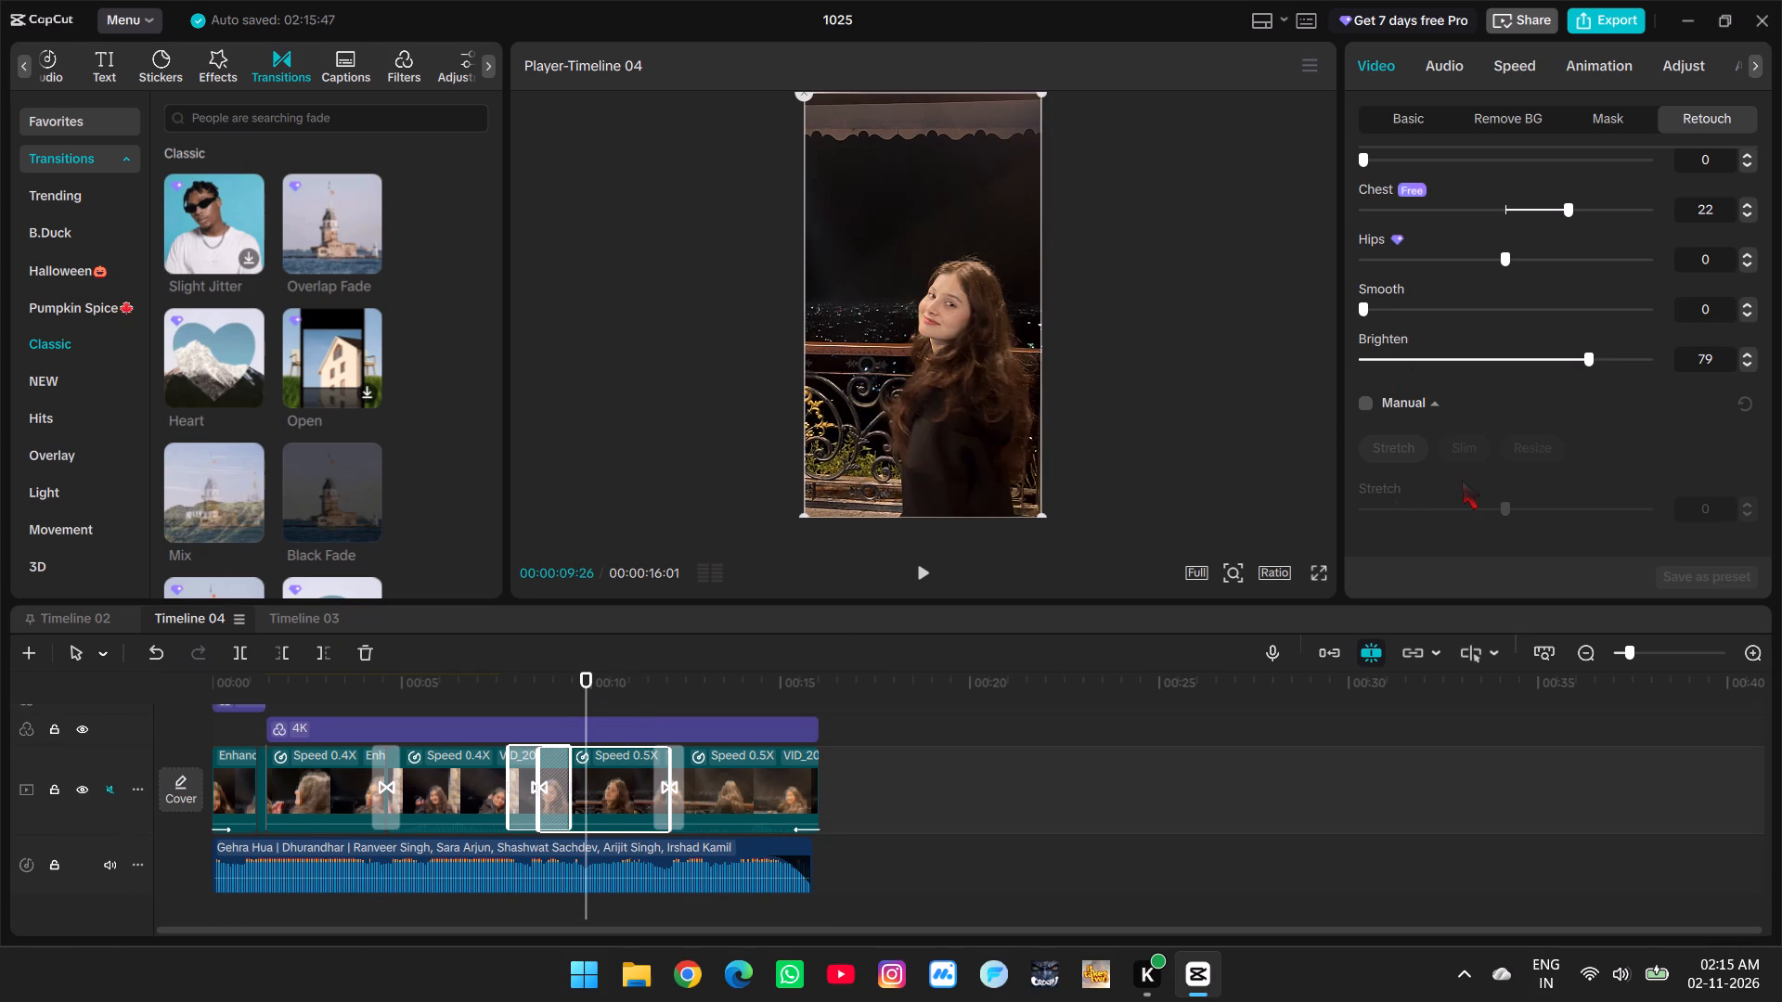
pyautogui.moveTo(1496, 361); pyautogui.dragTo(1657, 334)
pyautogui.moveTo(1501, 313); pyautogui.dragTo(1502, 313)
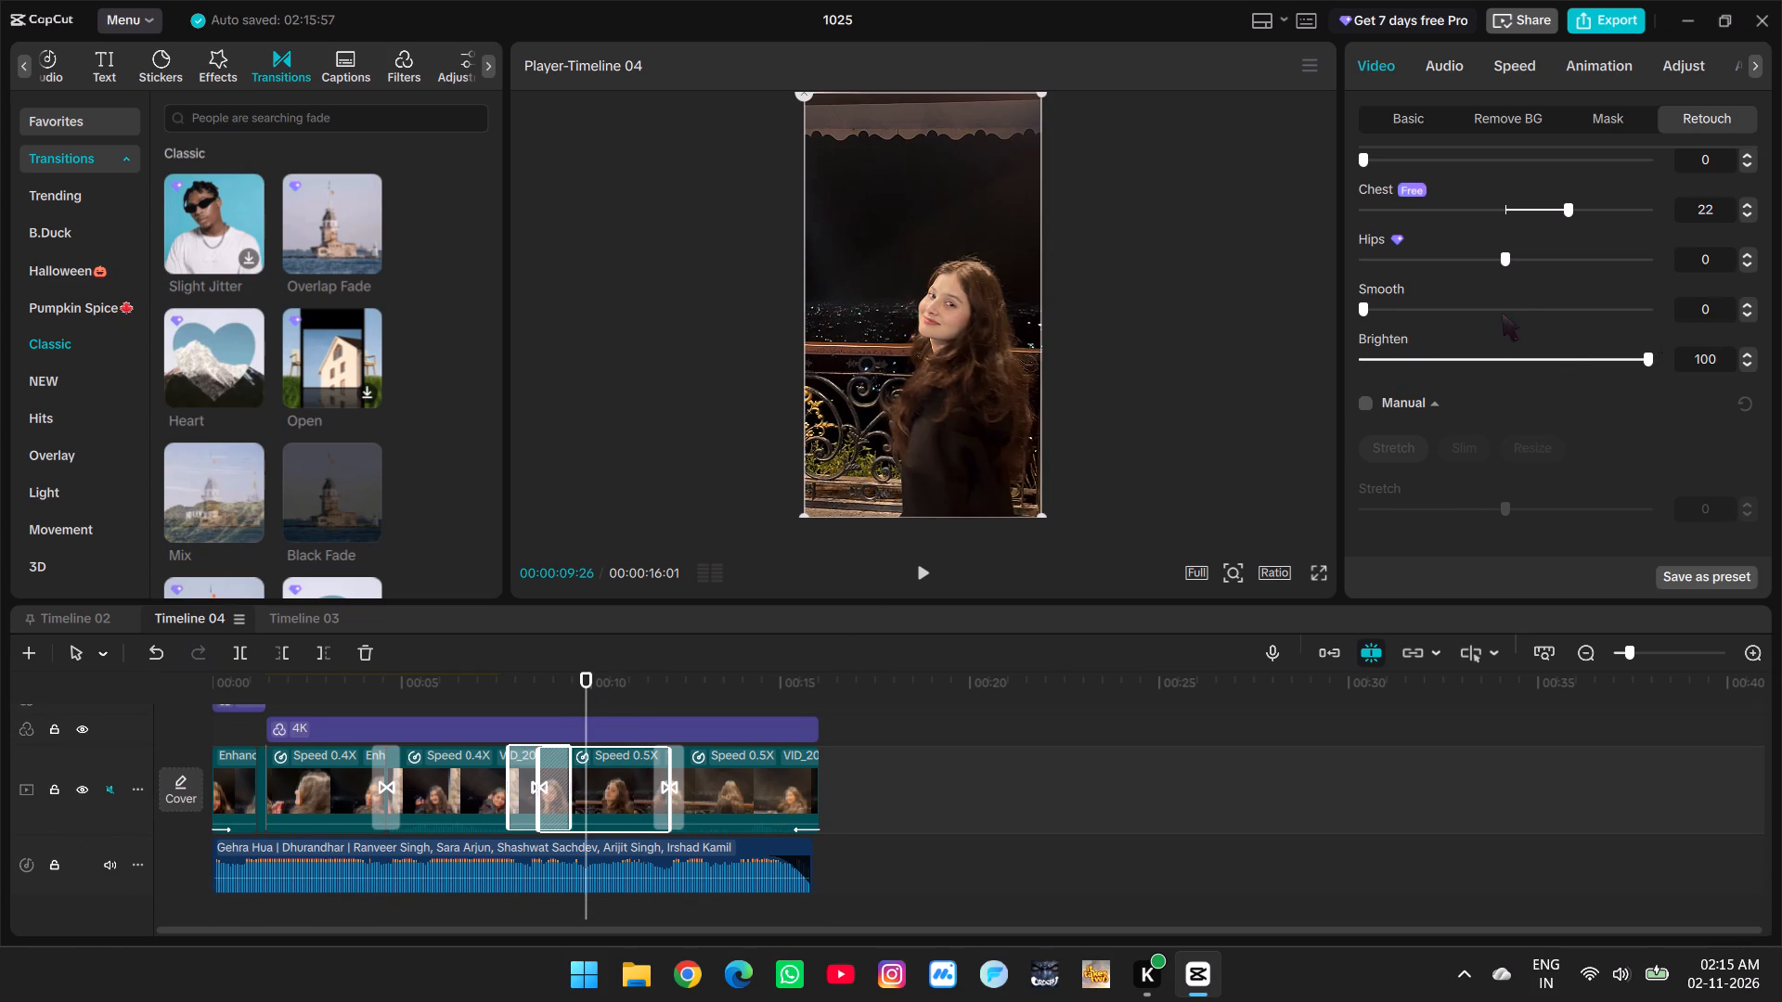
pyautogui.moveTo(1502, 313); pyautogui.dragTo(1688, 315)
# Set the clip's Hips retouch value to -11 and check the frame at 00:00:11:13.
pyautogui.scroll(1, 1682, 320)
pyautogui.moveTo(1573, 365); pyautogui.dragTo(1642, 366)
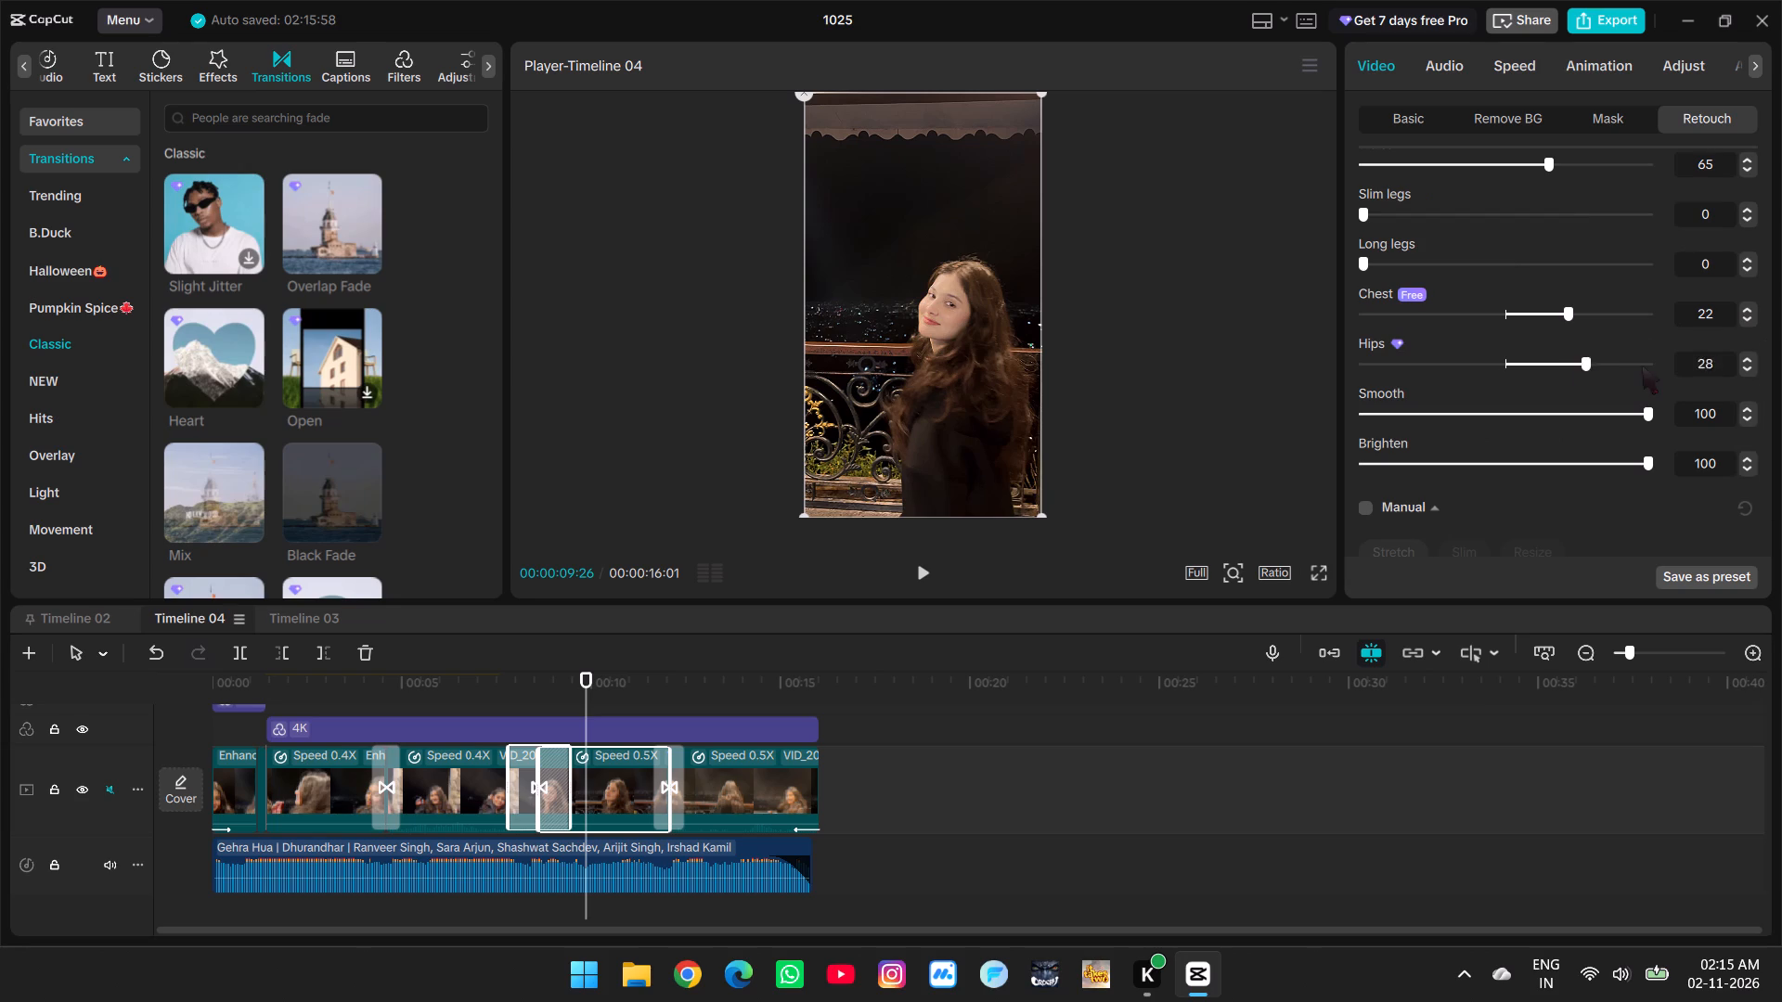
pyautogui.moveTo(1642, 366); pyautogui.dragTo(1470, 353)
pyautogui.moveTo(584, 701); pyautogui.dragTo(645, 715)
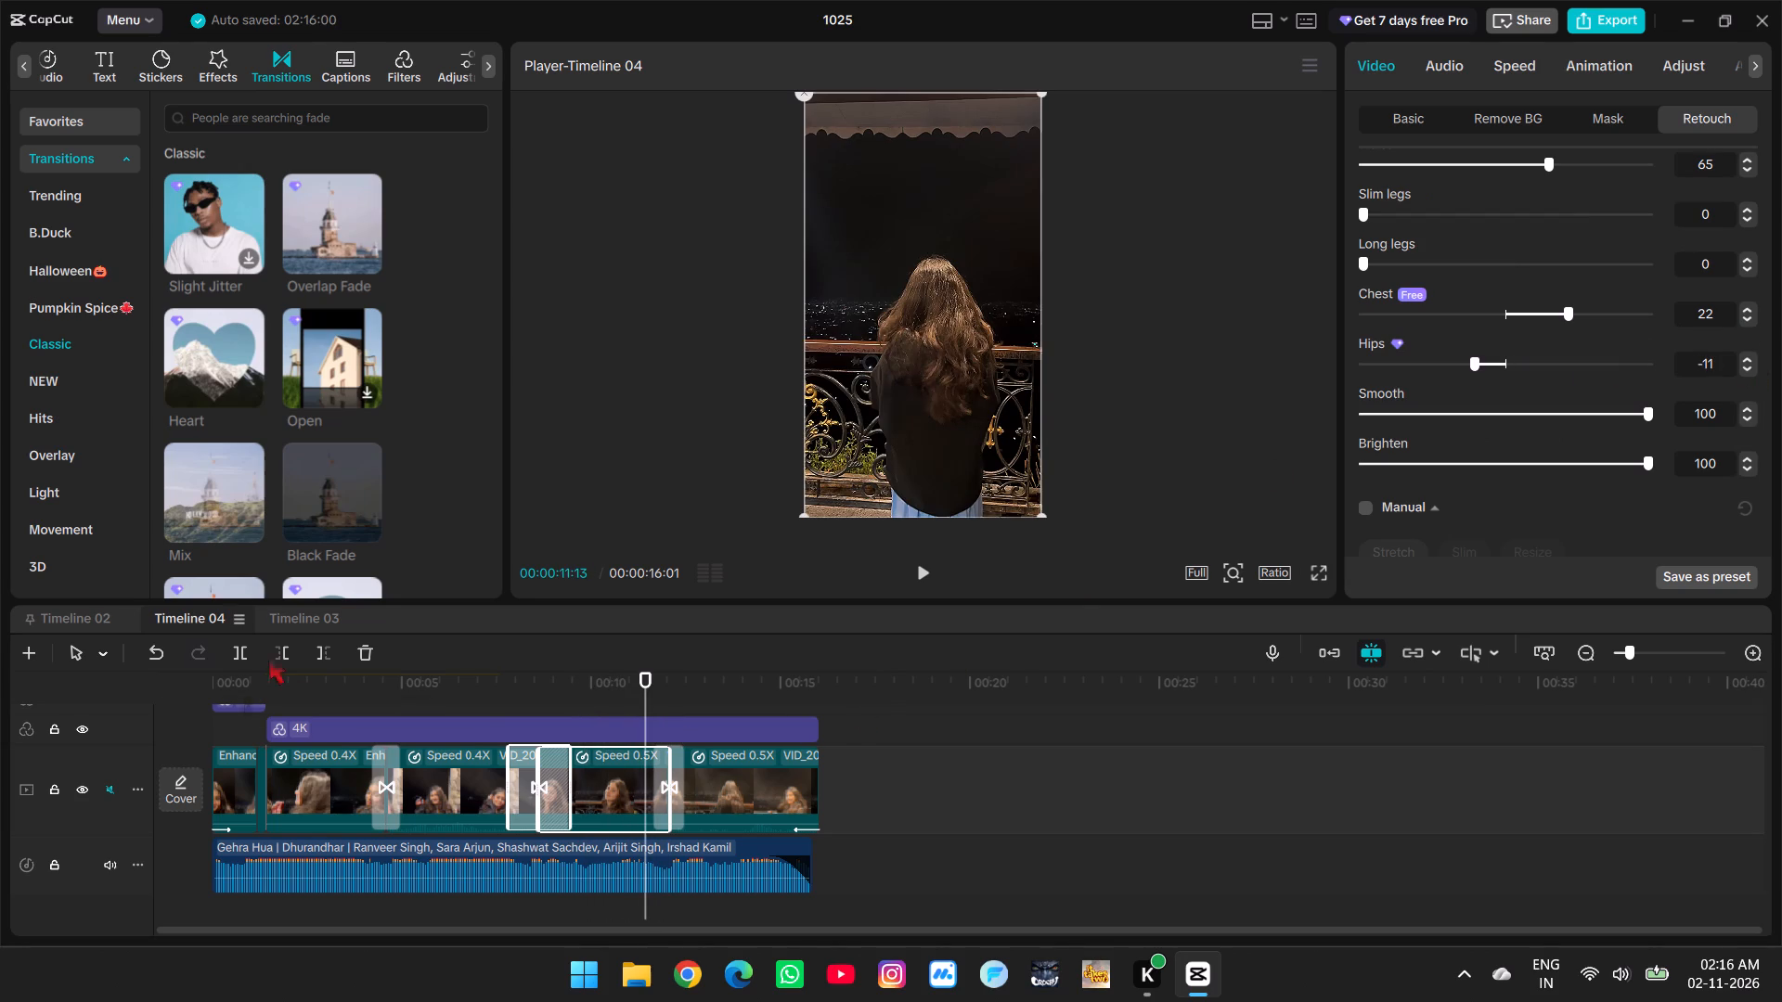
# Switch to Timeline 02 and place the playhead at 00:00:13:20, near the end of the Zaalima audio.
pyautogui.click(78, 622)
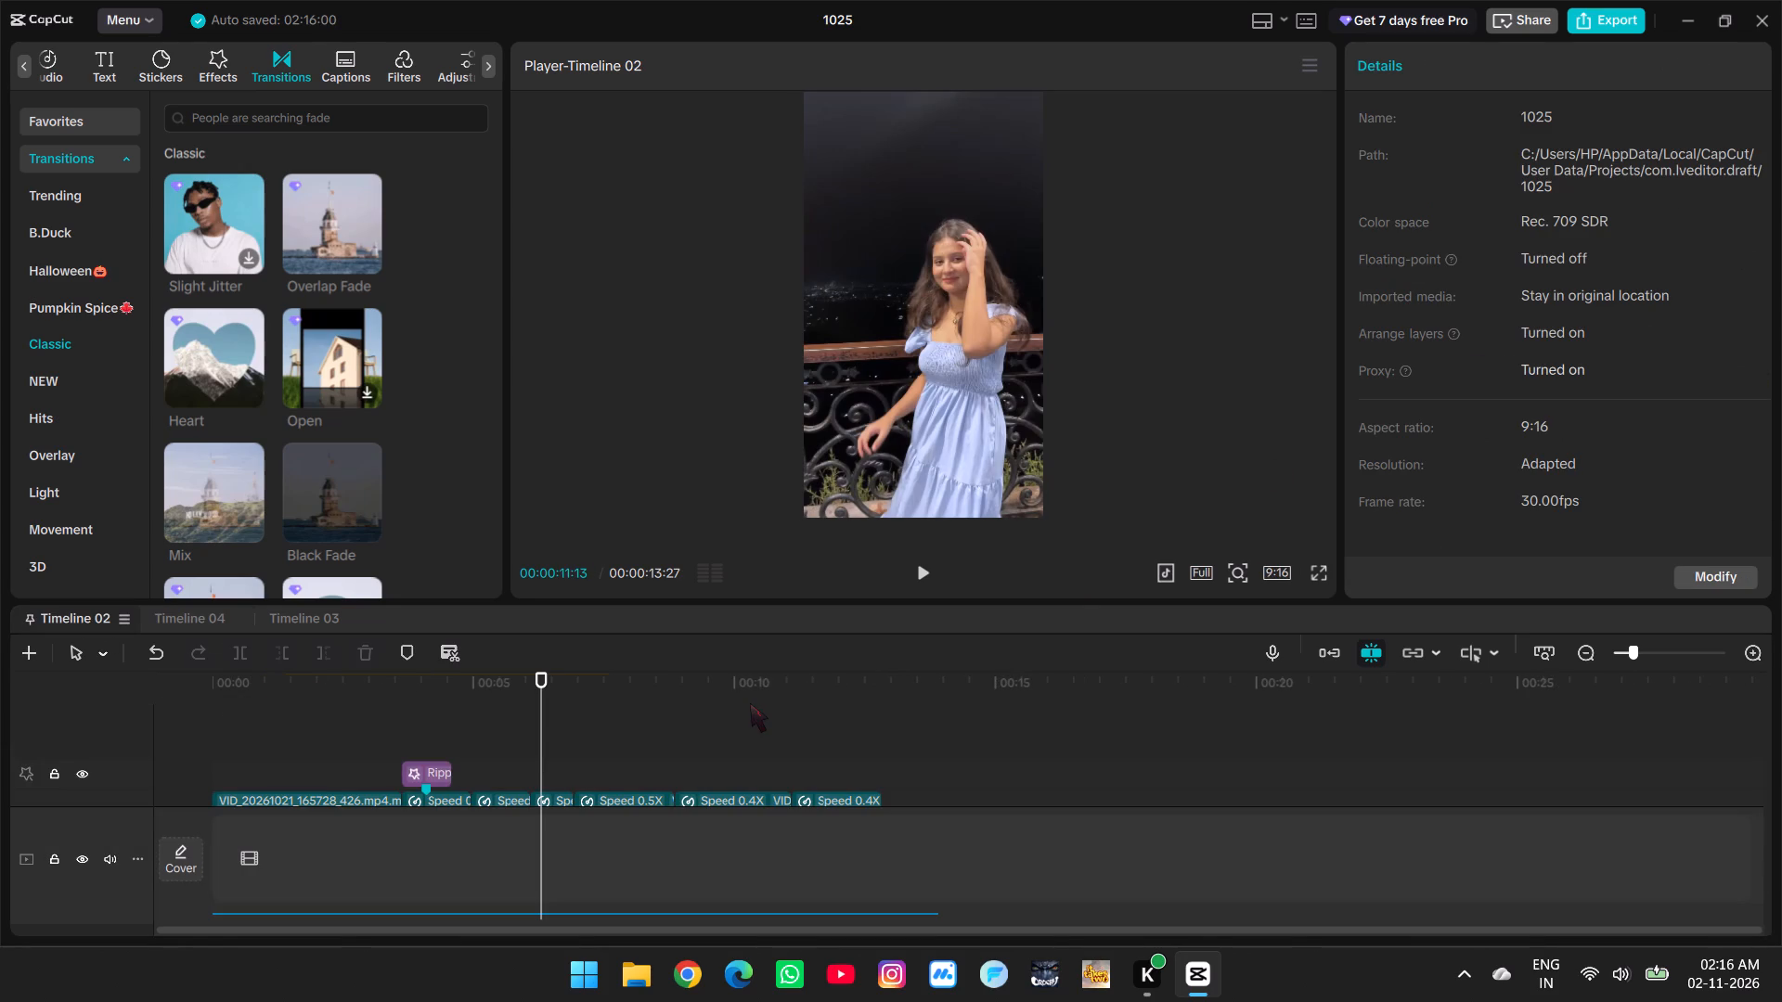
pyautogui.click(750, 703)
pyautogui.scroll(-4, 802, 710)
pyautogui.click(927, 787)
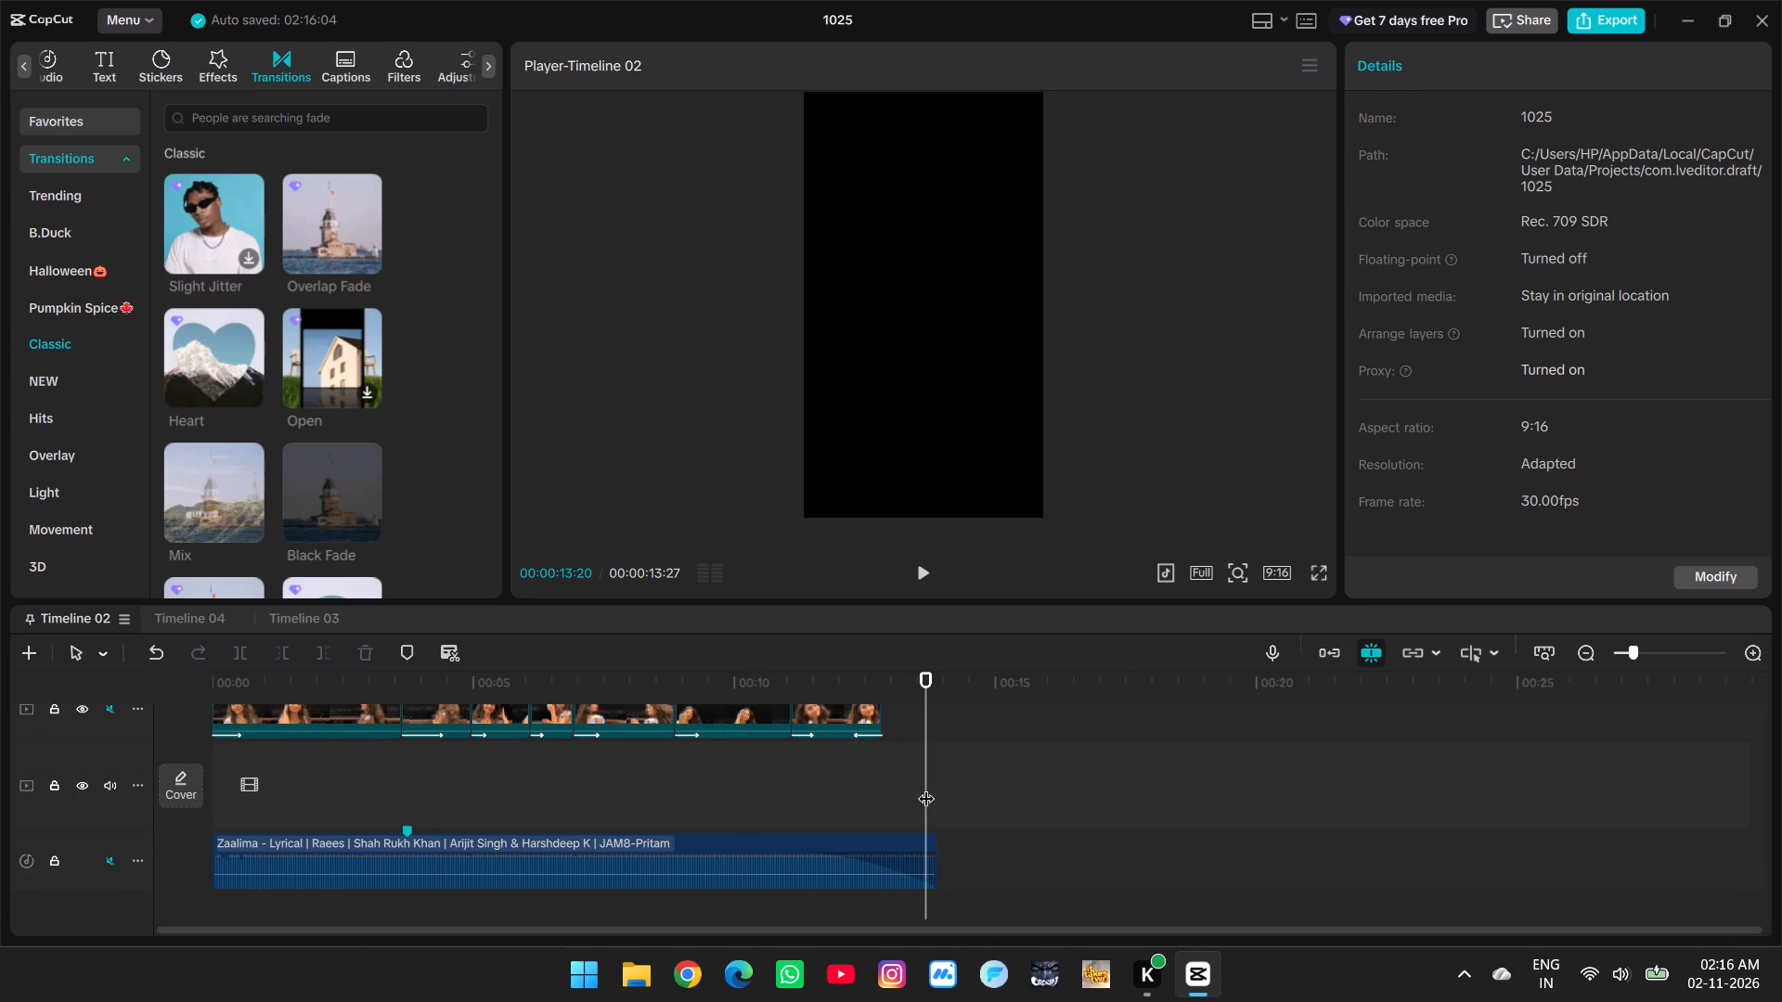
# Preview the imported 18-second wooded-path clip and add it to the upper video track, starting at the Zaalima audio's end.
pyautogui.click(20, 61)
pyautogui.click(40, 64)
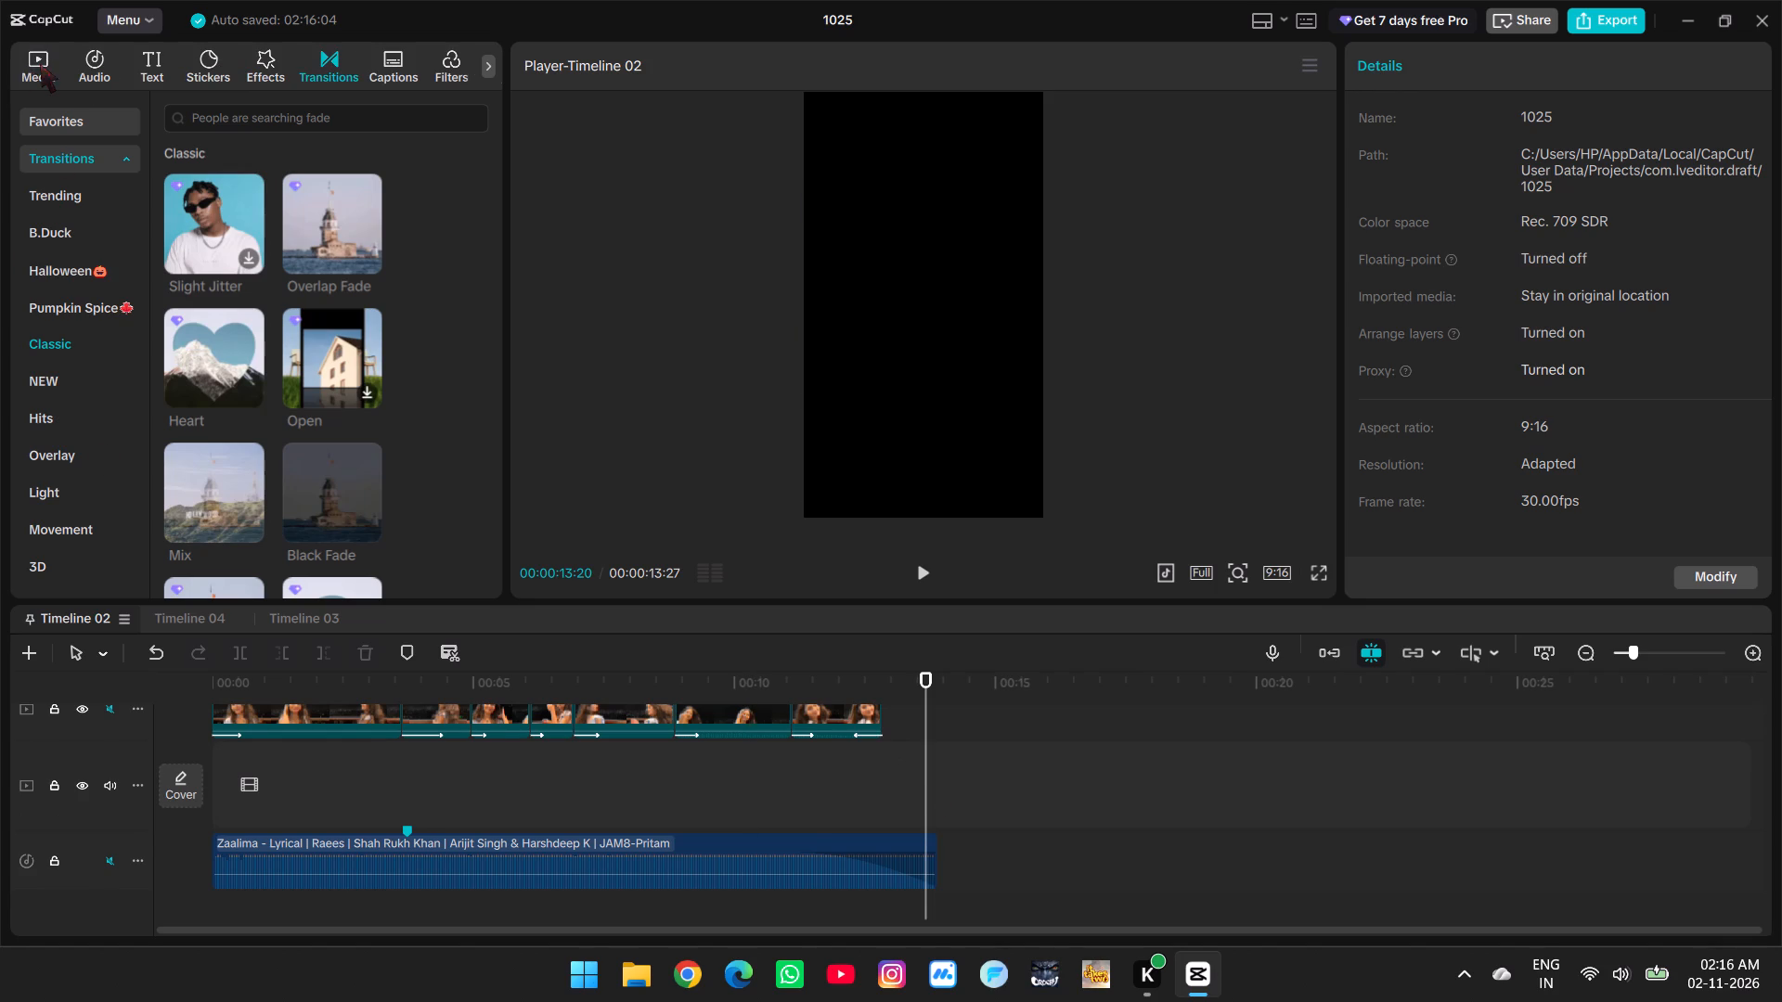
pyautogui.click(119, 118)
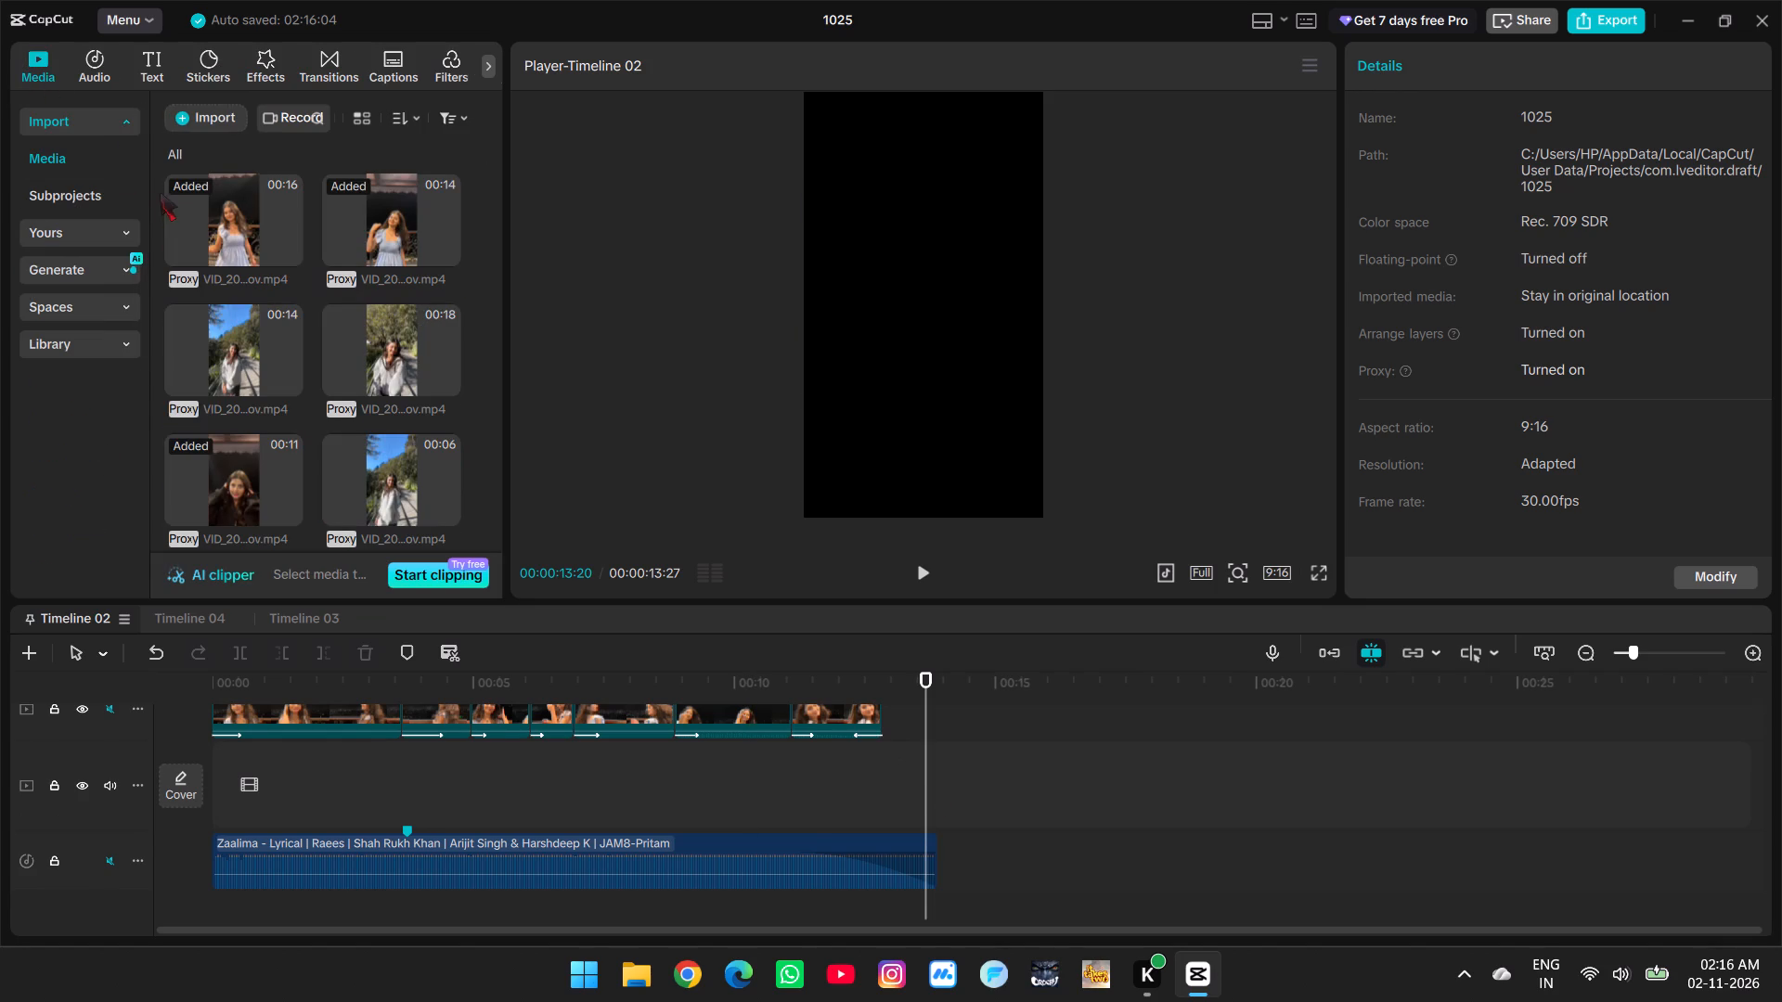
pyautogui.click(356, 358)
pyautogui.click(370, 349)
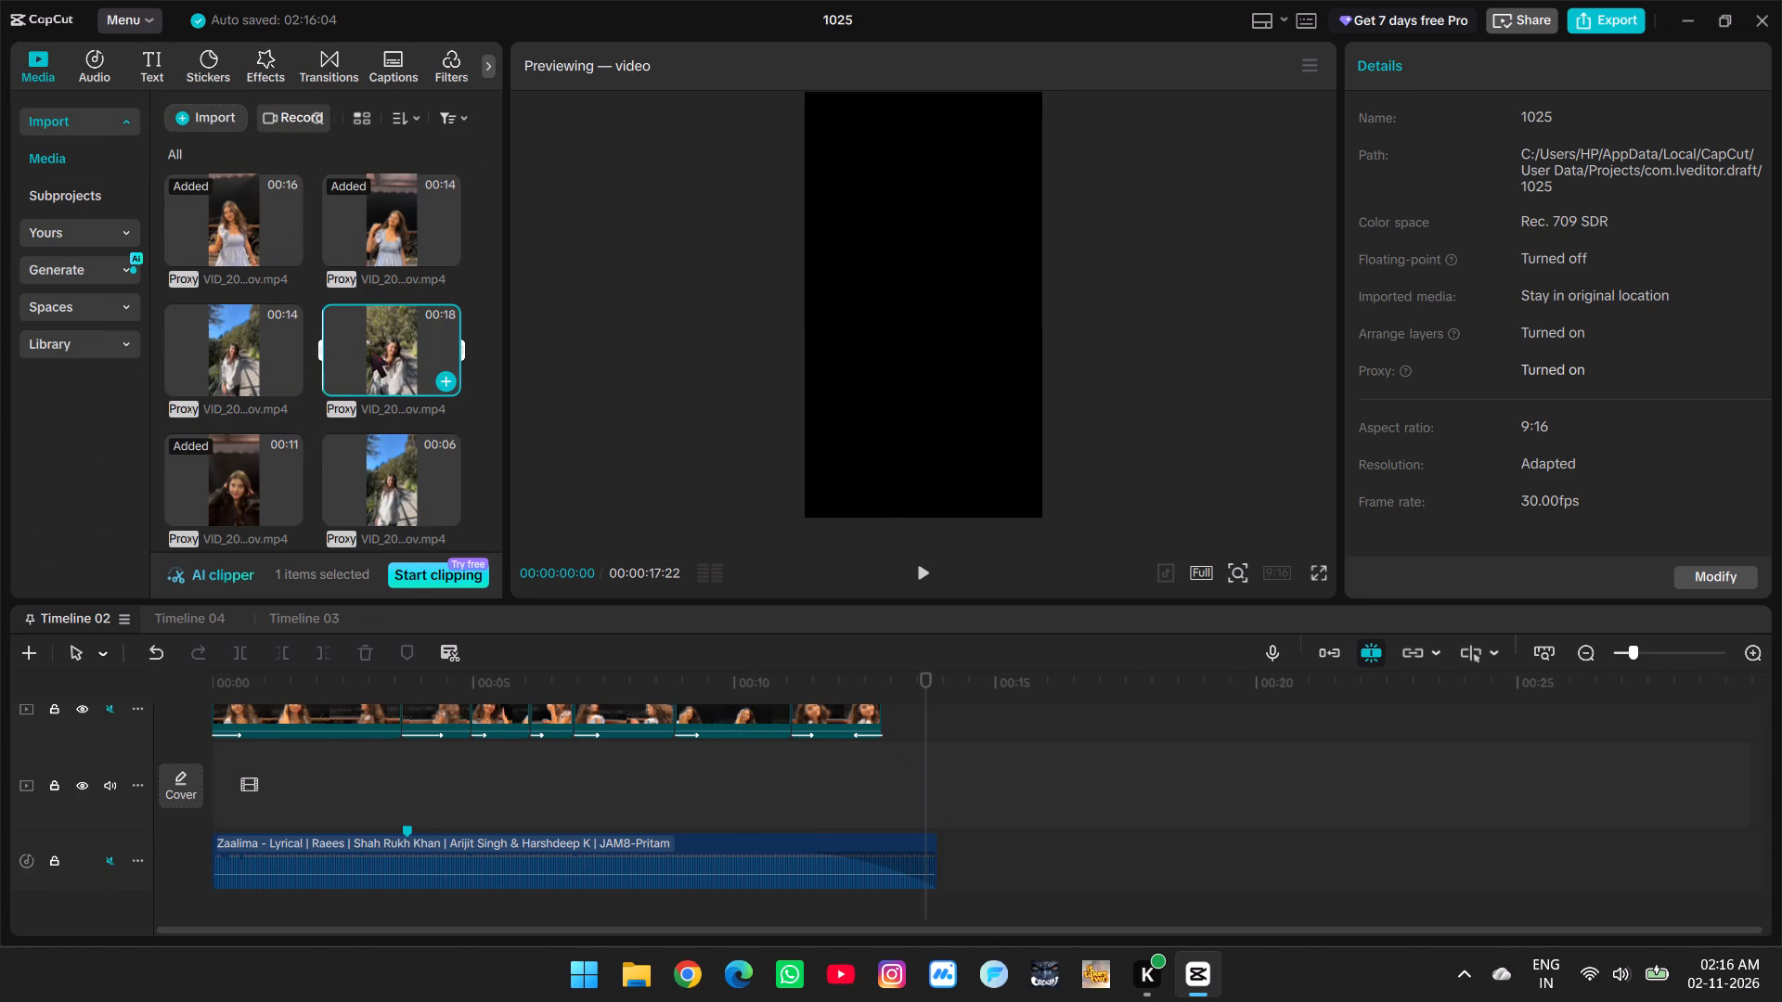
pyautogui.click(406, 345)
pyautogui.click(378, 340)
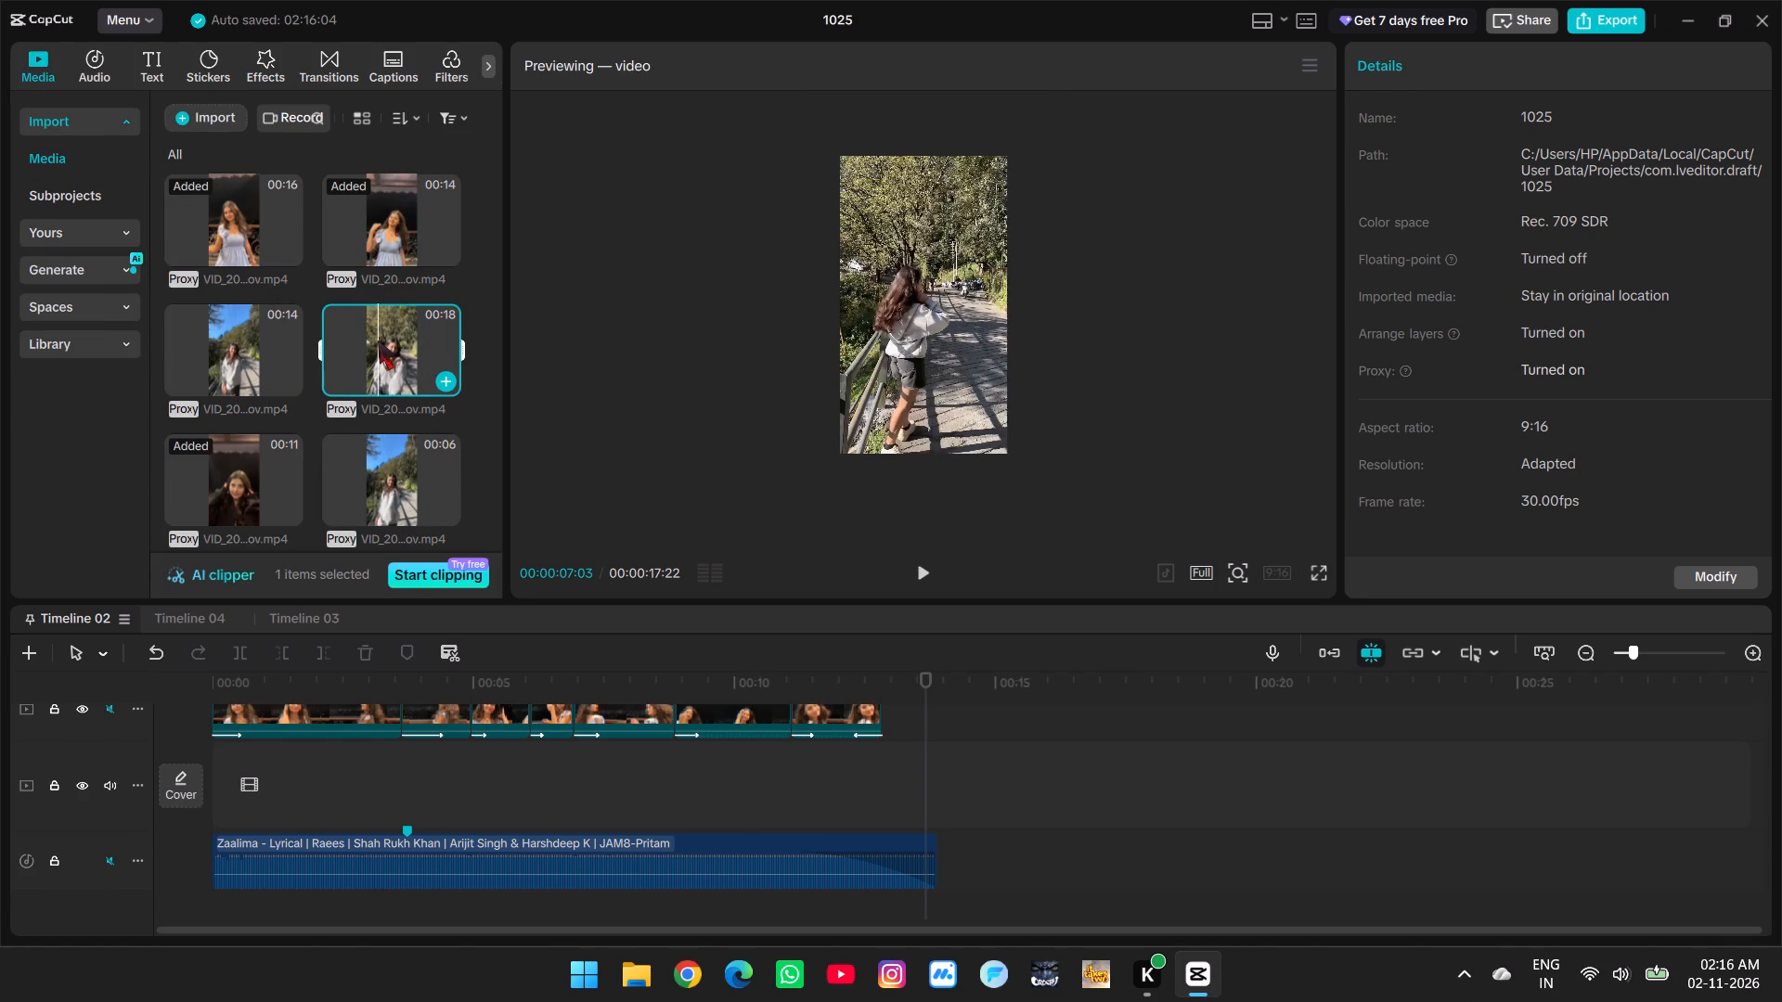
pyautogui.moveTo(364, 338); pyautogui.dragTo(938, 710)
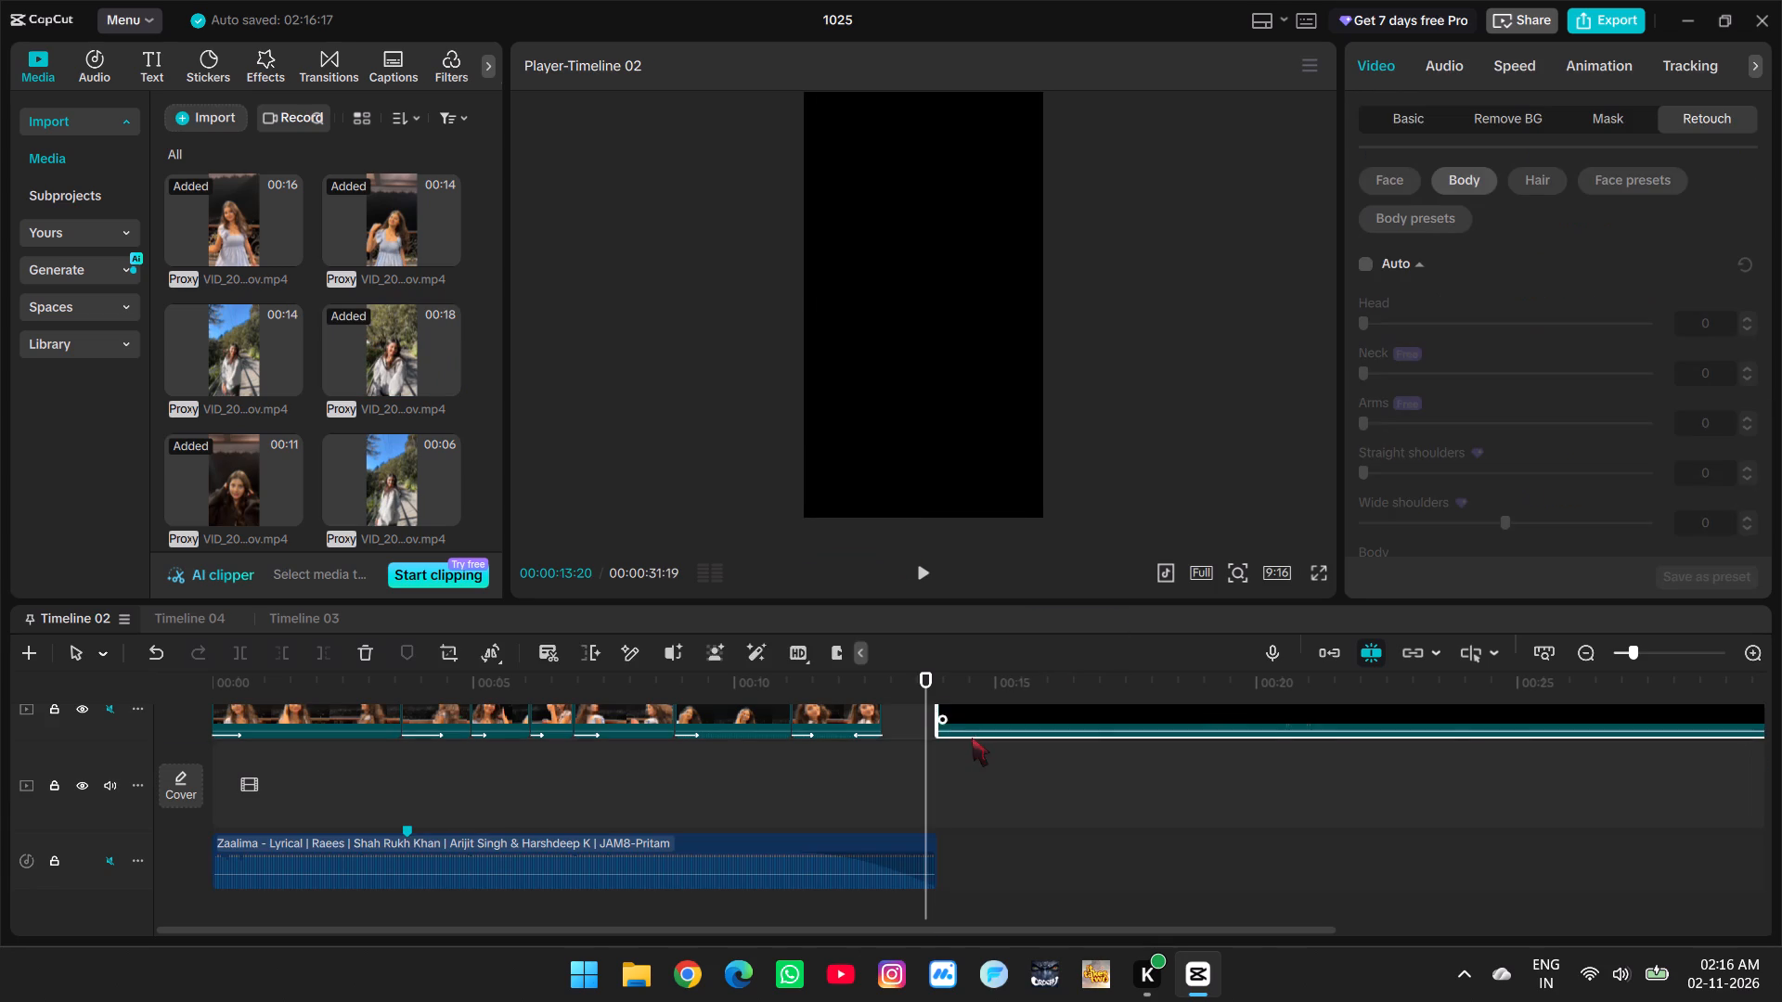
pyautogui.click(1043, 767)
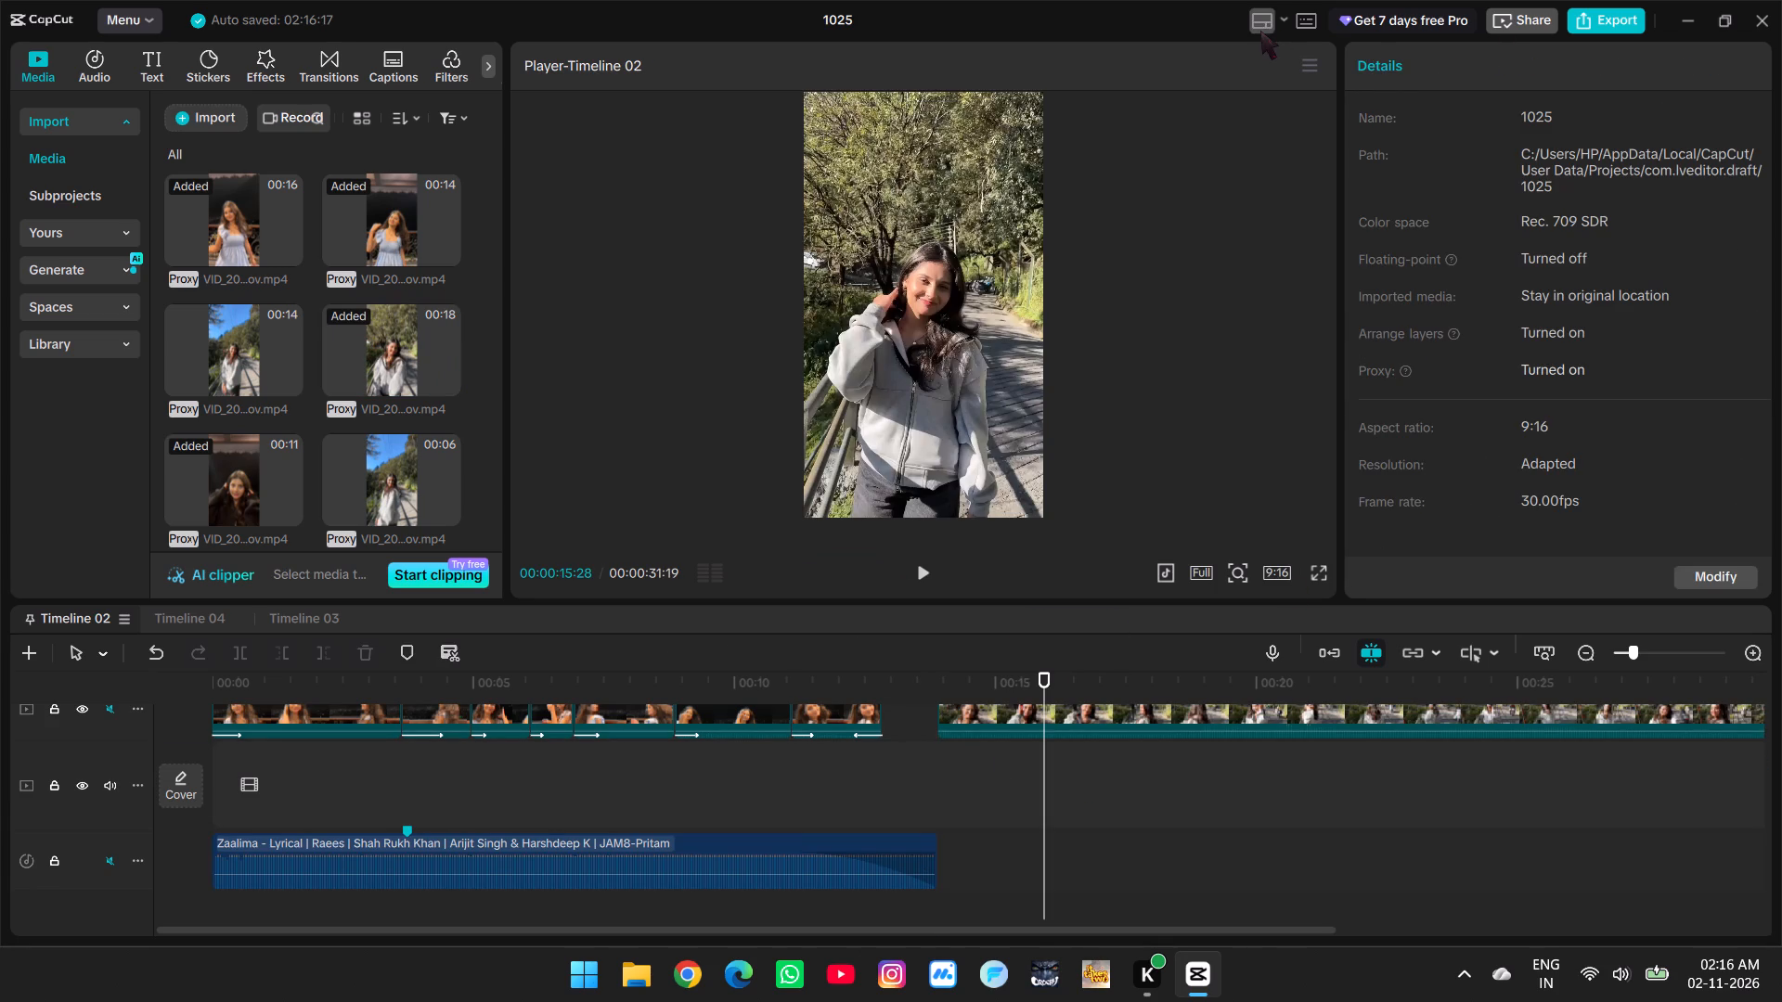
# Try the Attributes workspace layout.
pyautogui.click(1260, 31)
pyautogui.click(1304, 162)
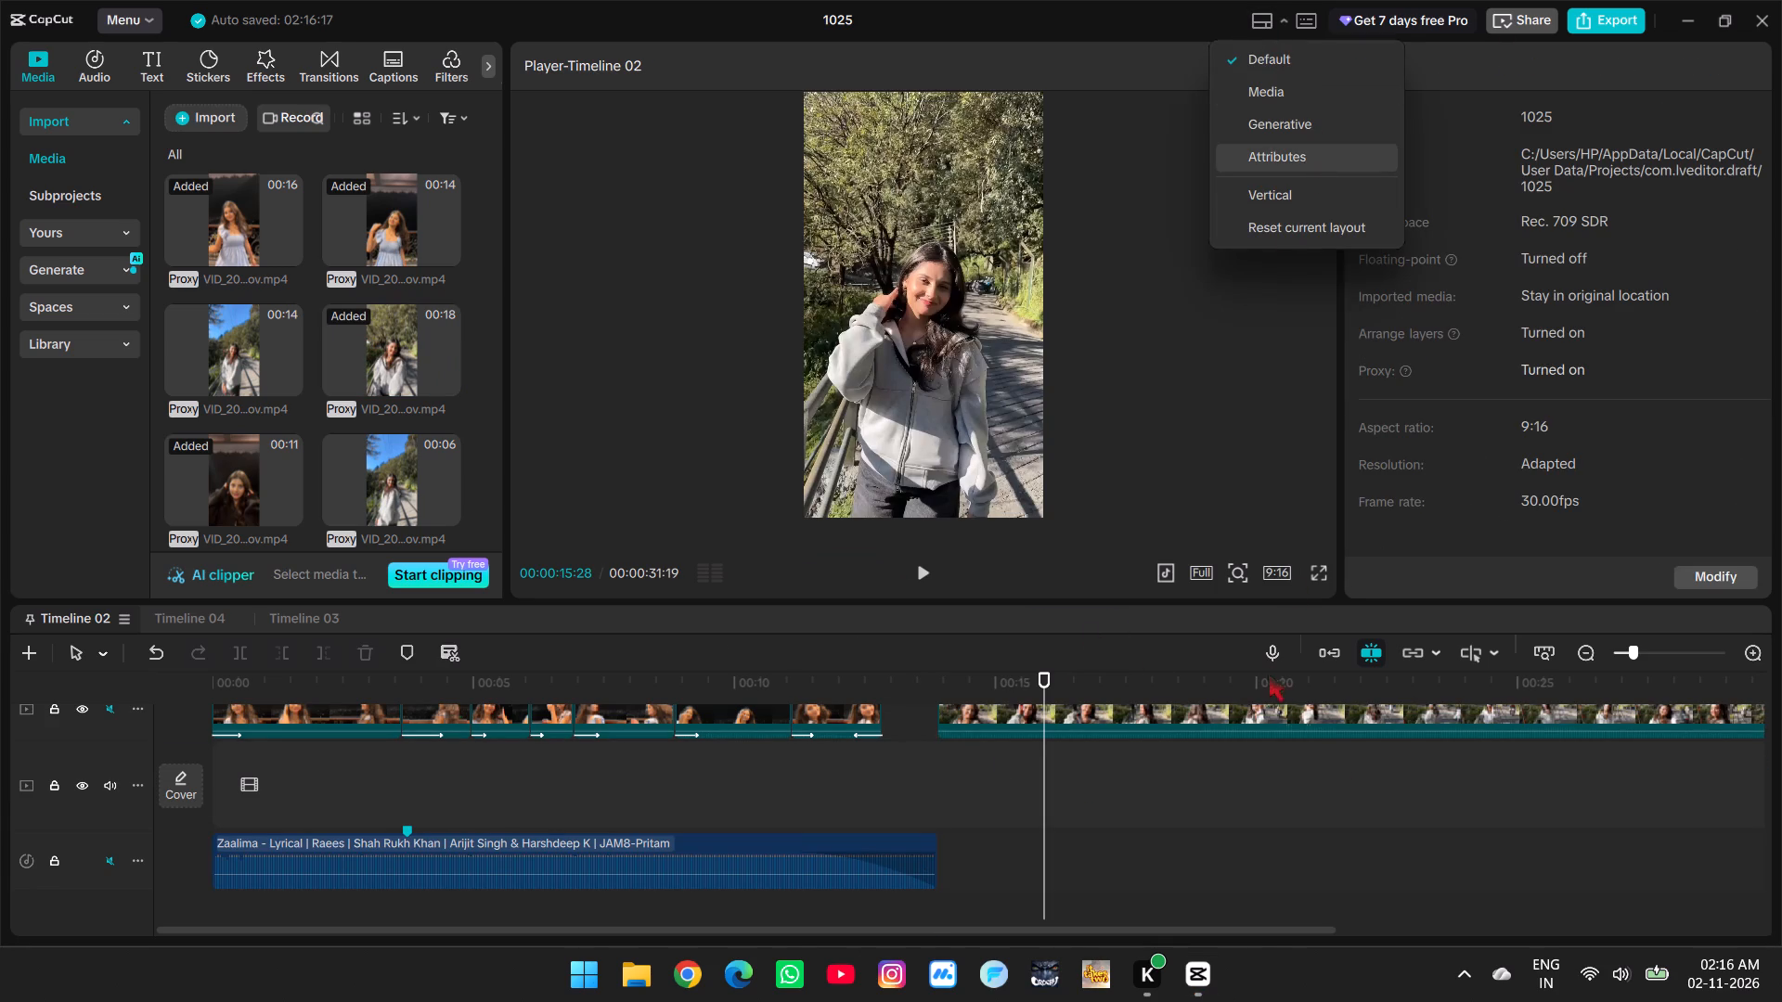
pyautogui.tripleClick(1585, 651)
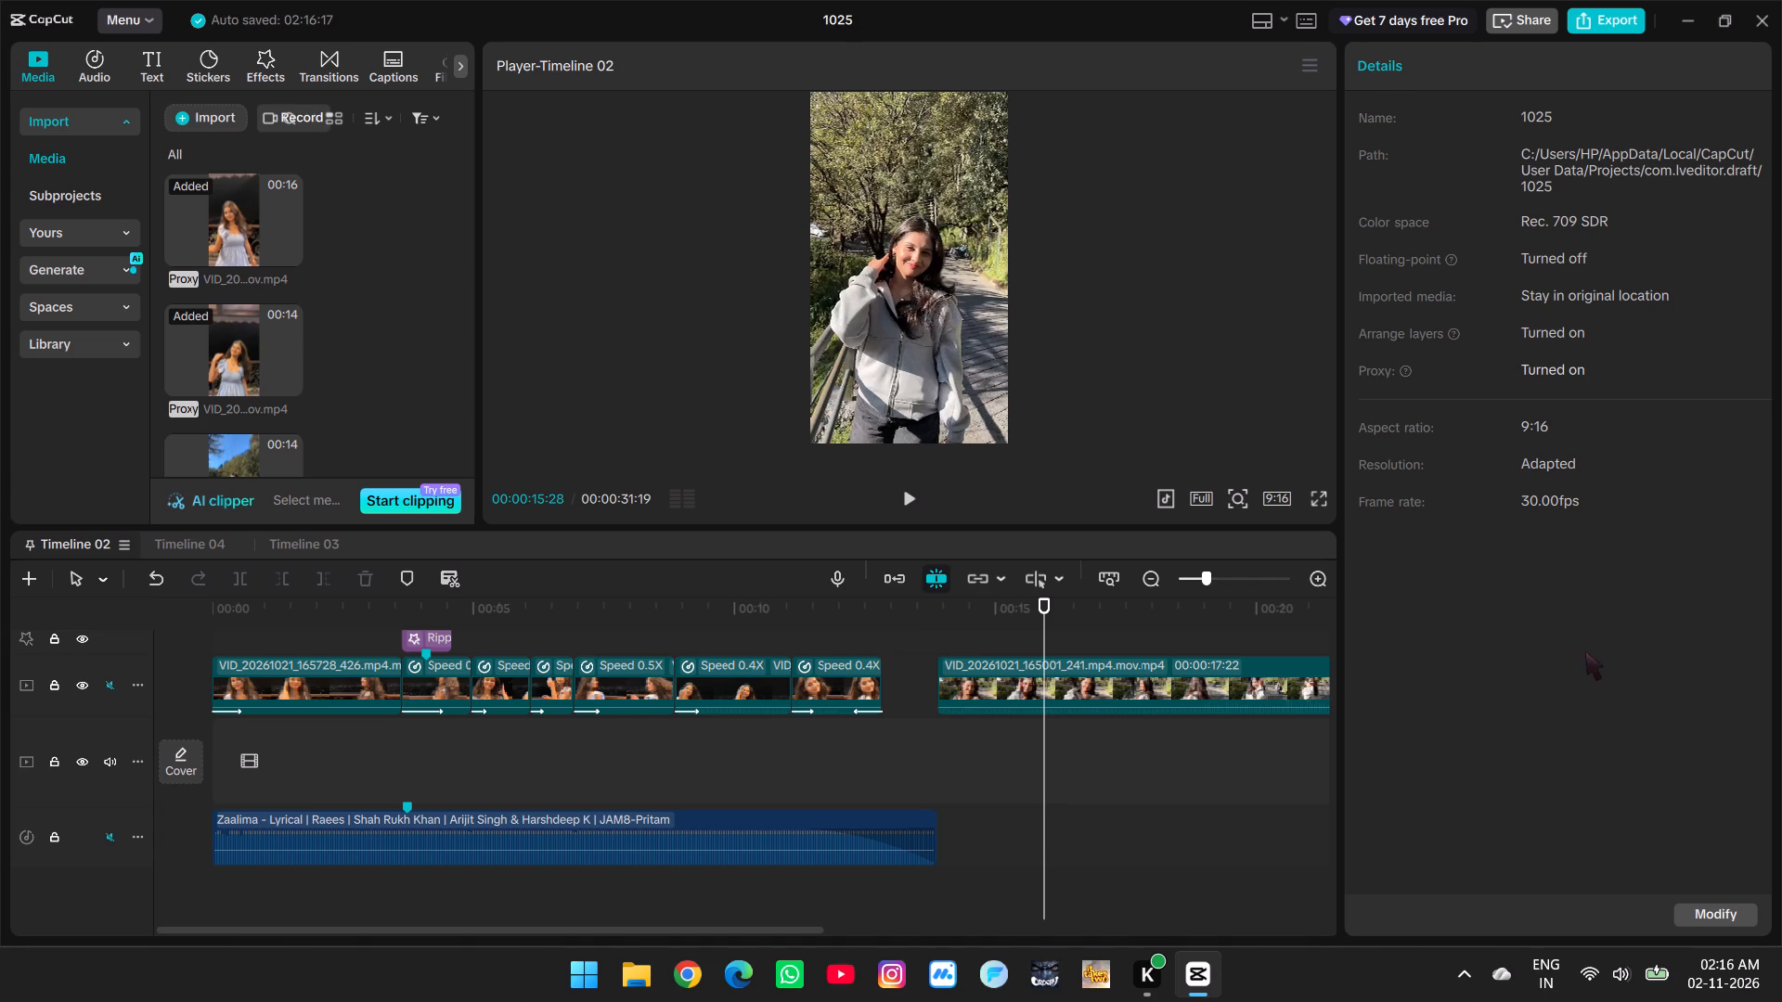
# Change the workspace layout to Vertical.
pyautogui.click(1272, 15)
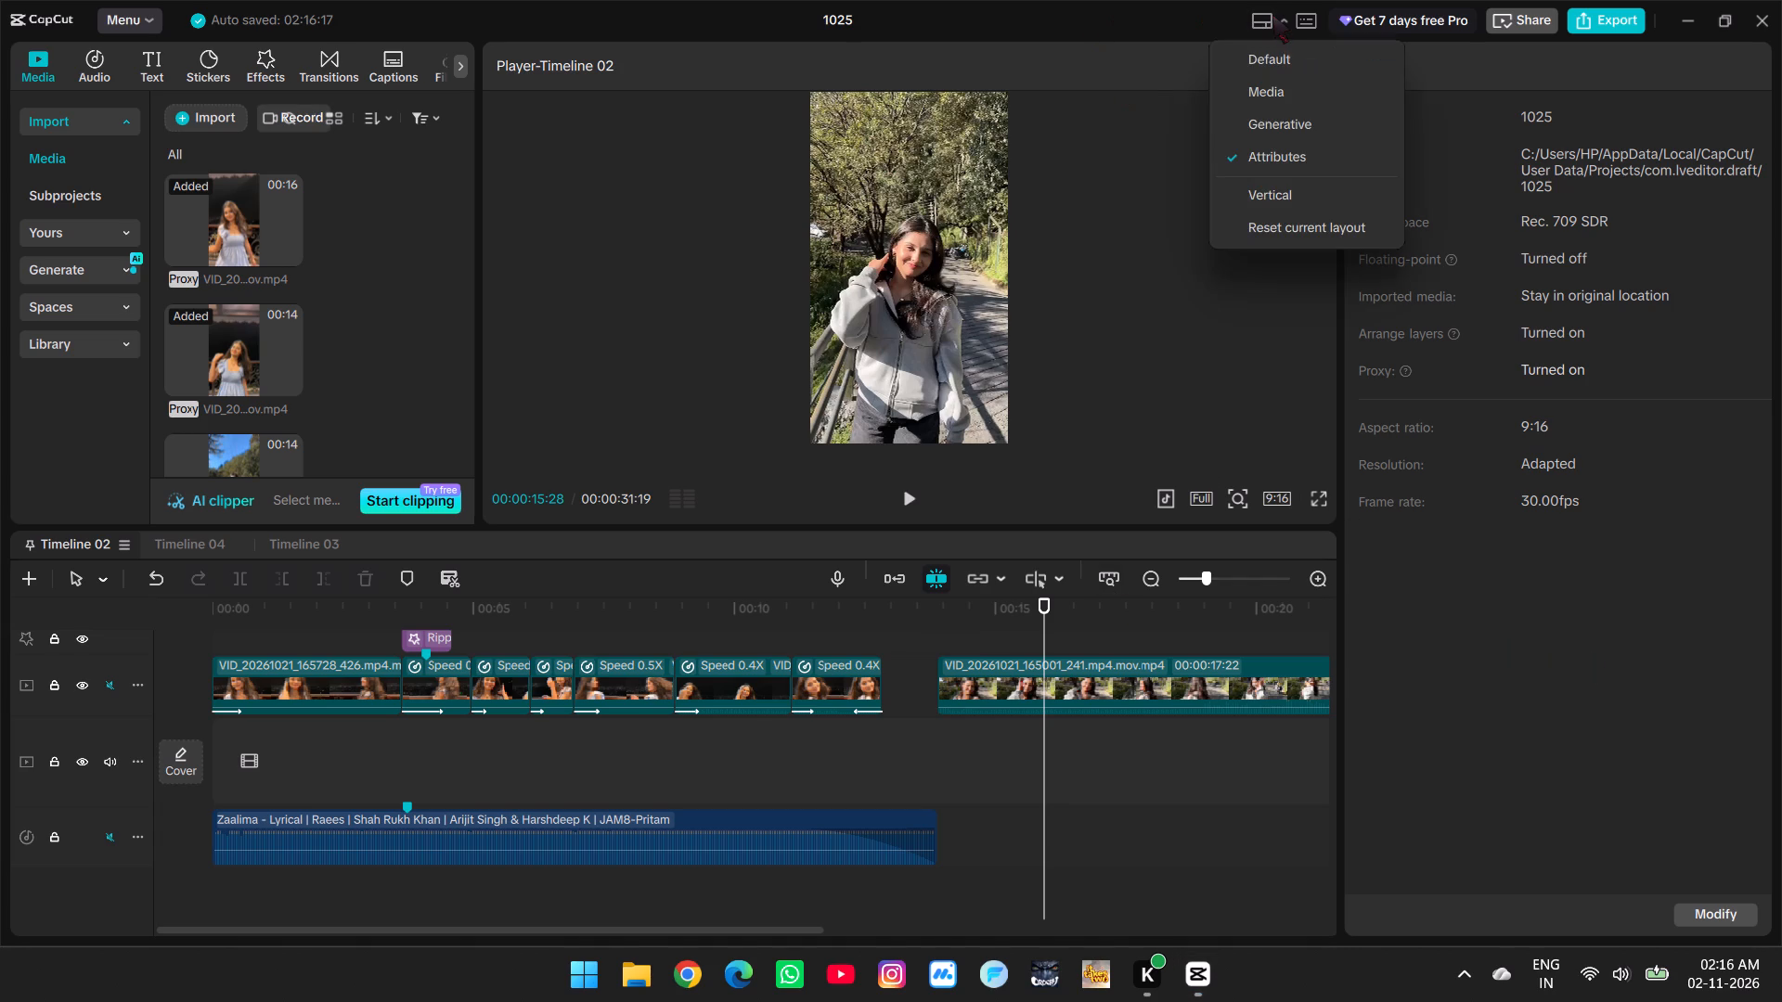
pyautogui.click(1263, 184)
# Scrub through the wooded-path clip from about 00:00:15 to 00:00:21 and leave the playhead at 00:00:21:01.
pyautogui.click(1055, 754)
pyautogui.moveTo(1055, 754); pyautogui.dragTo(925, 778)
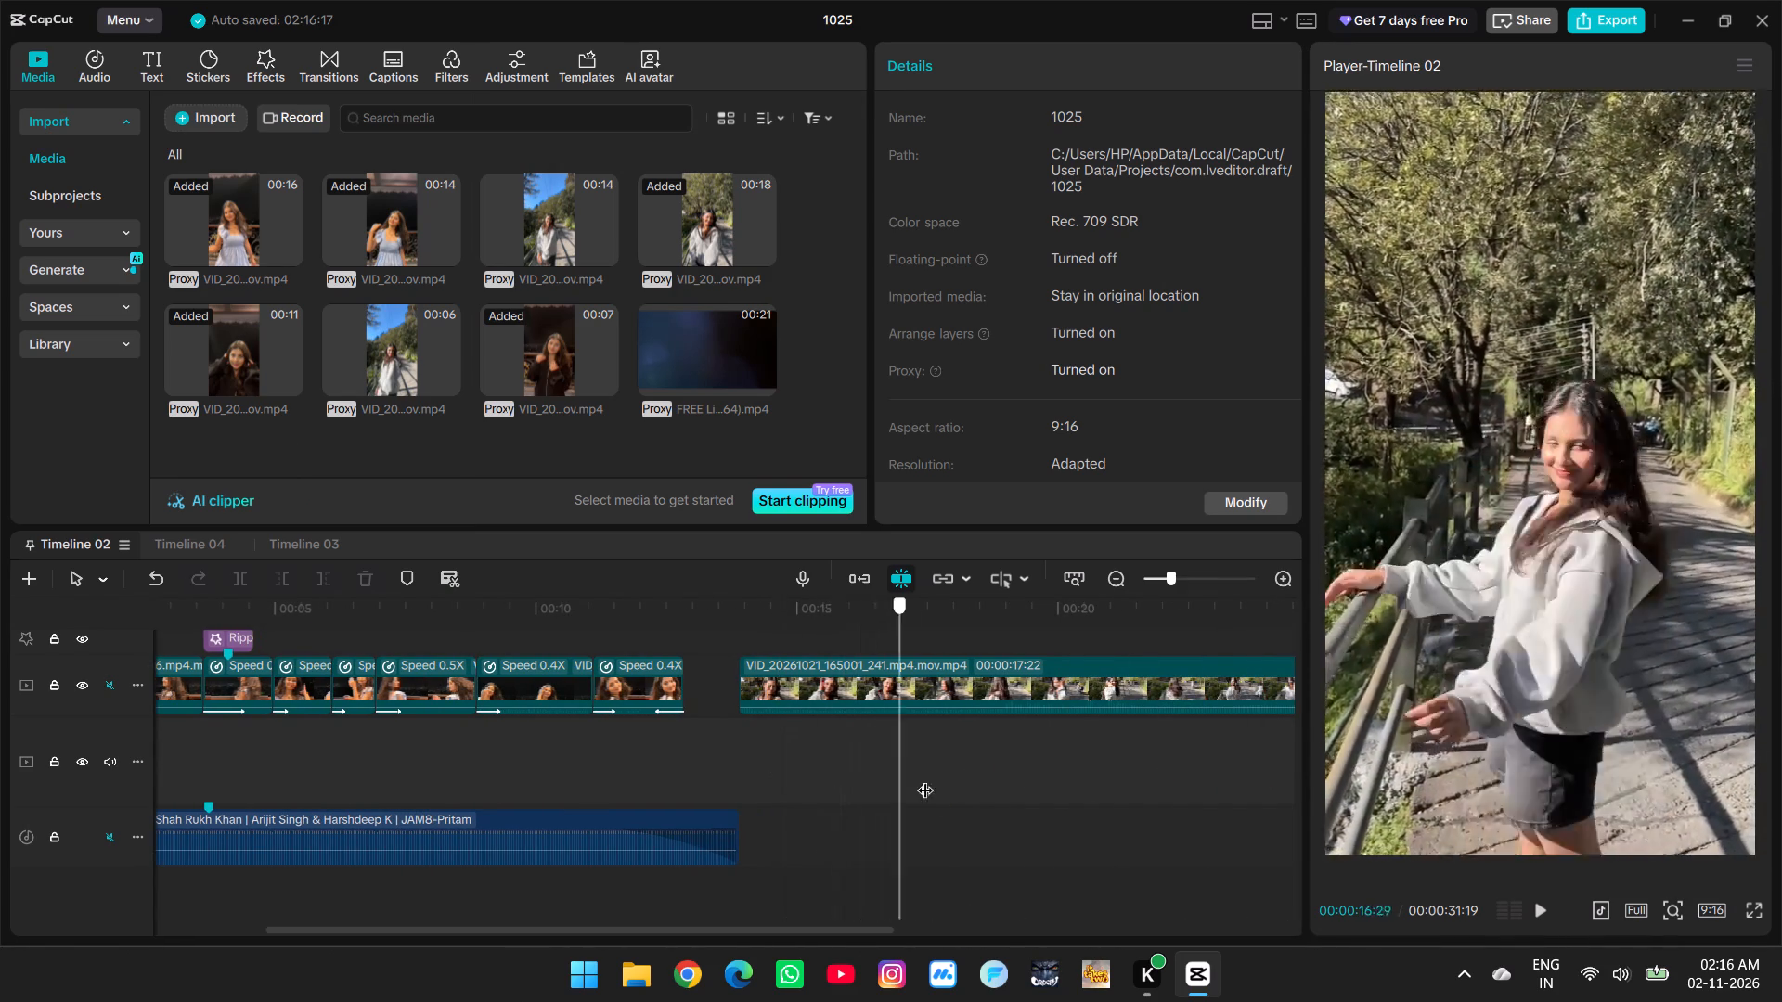
pyautogui.moveTo(925, 778); pyautogui.dragTo(807, 768)
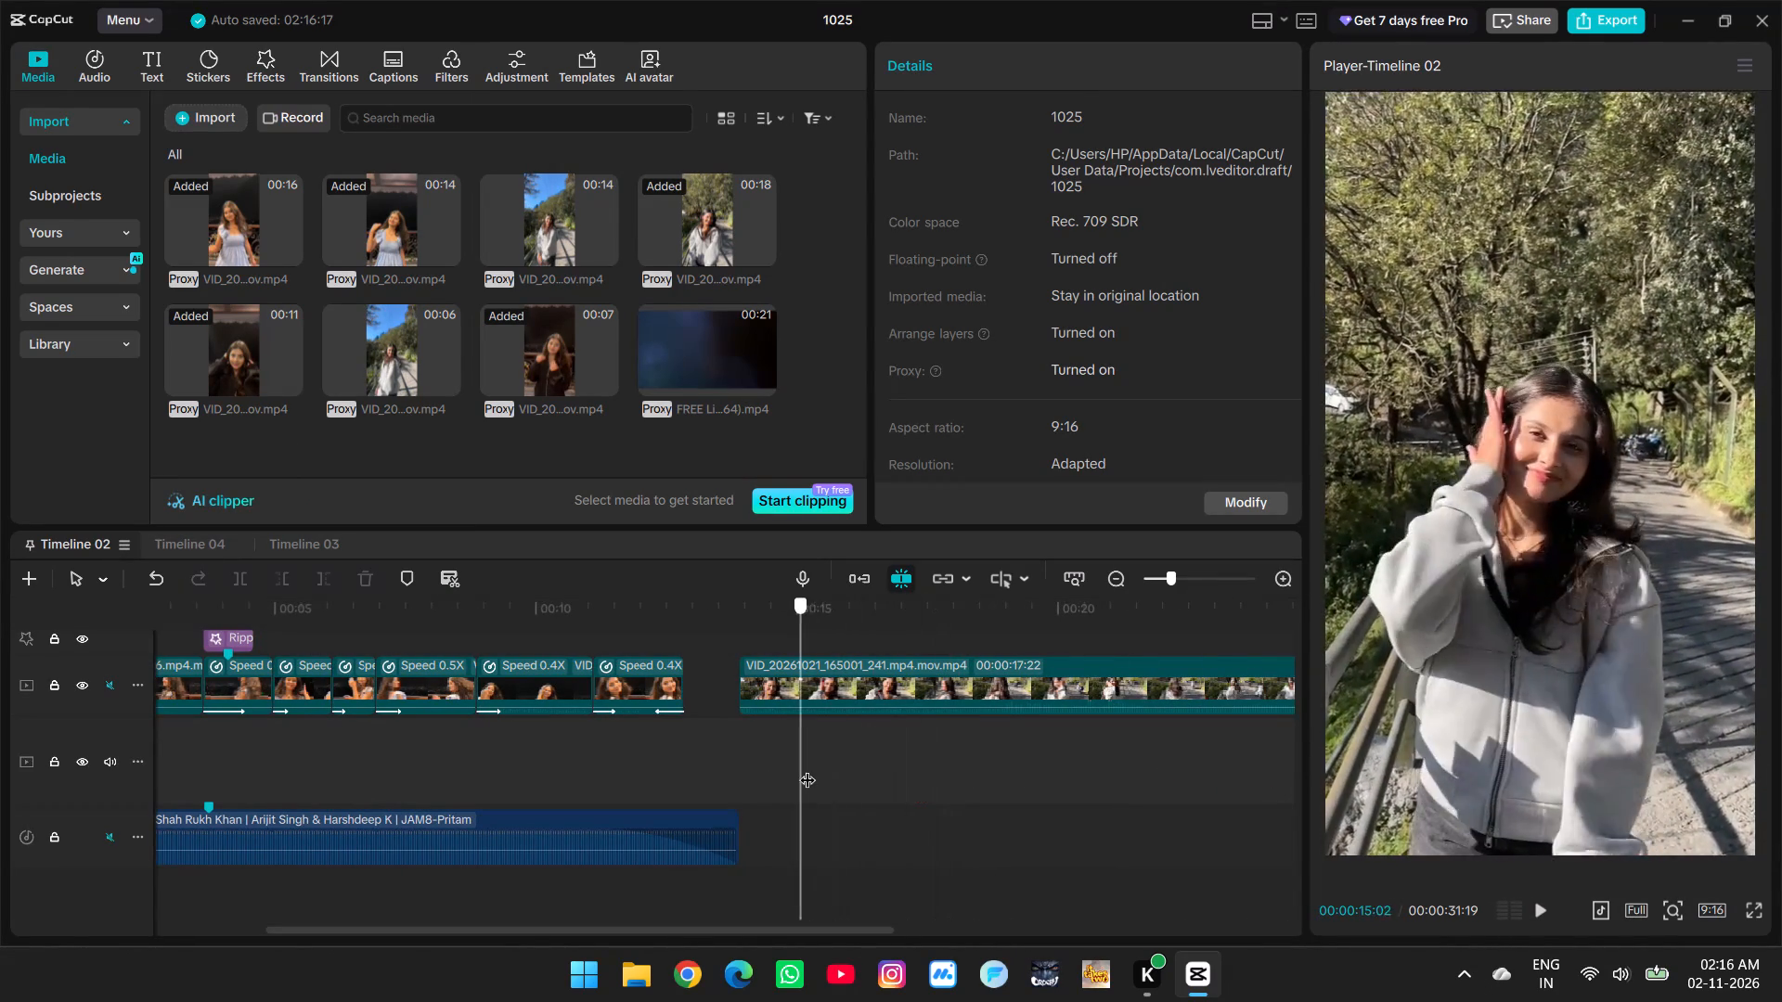
pyautogui.moveTo(807, 768); pyautogui.dragTo(1107, 803)
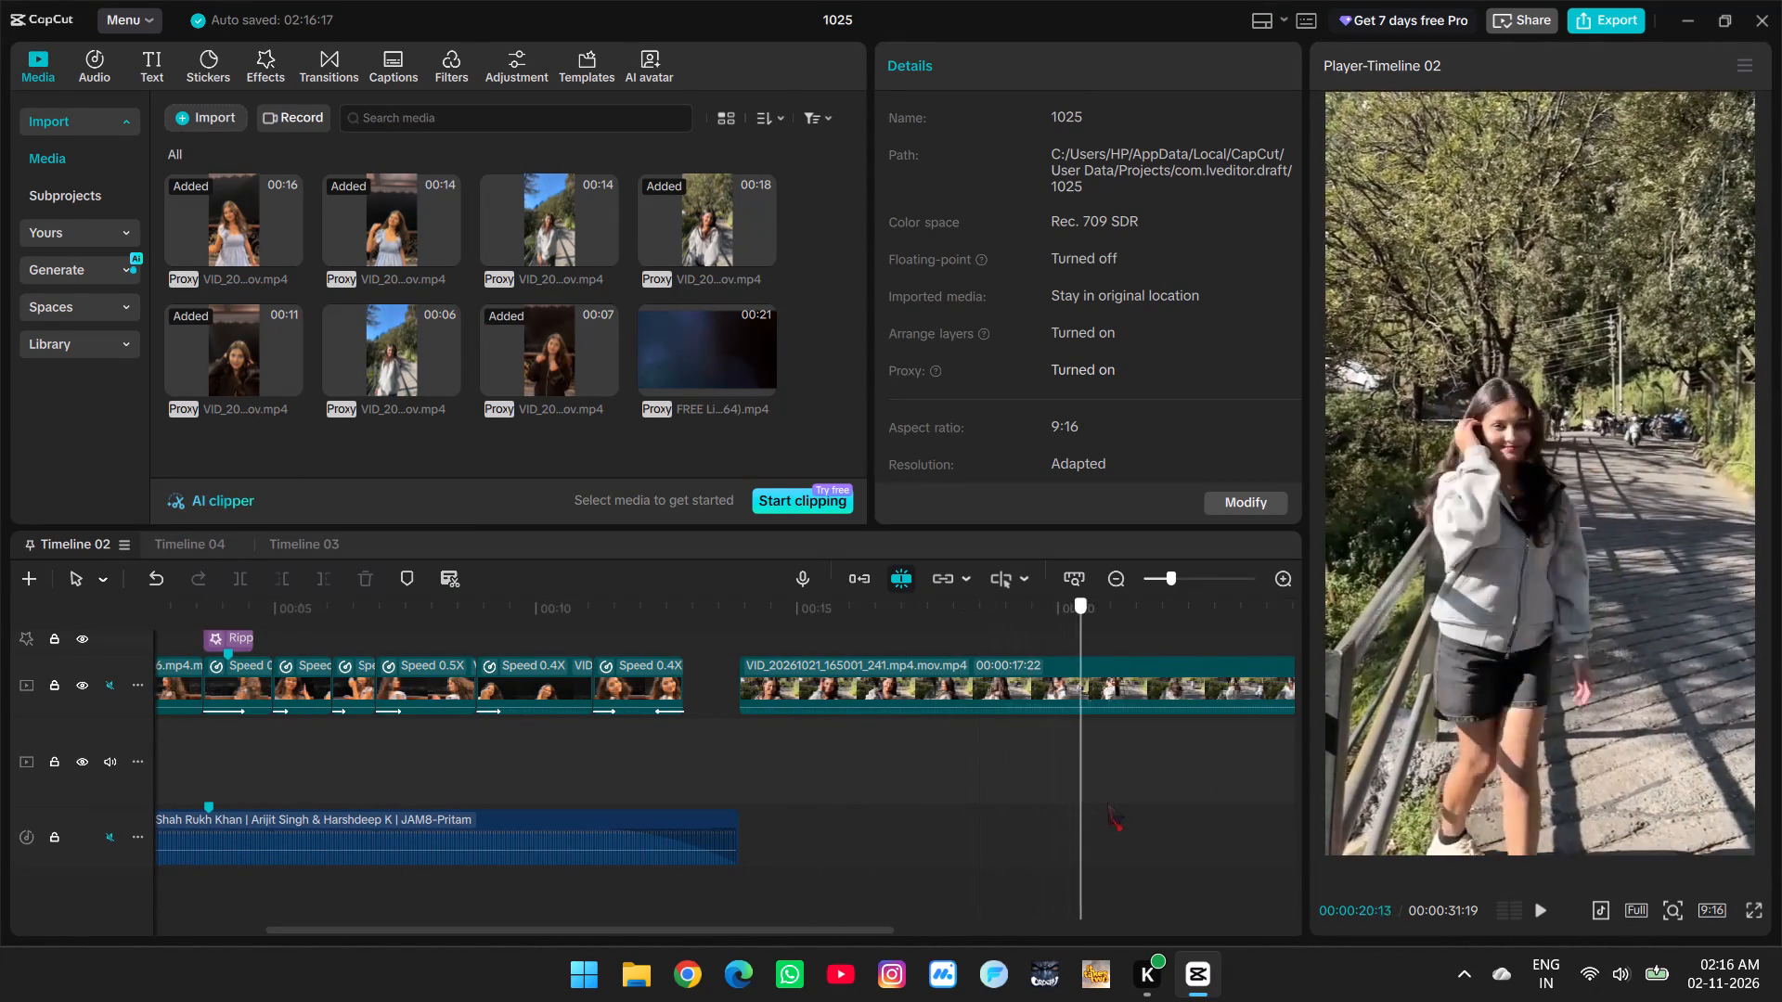
pyautogui.moveTo(1107, 803); pyautogui.dragTo(1117, 788)
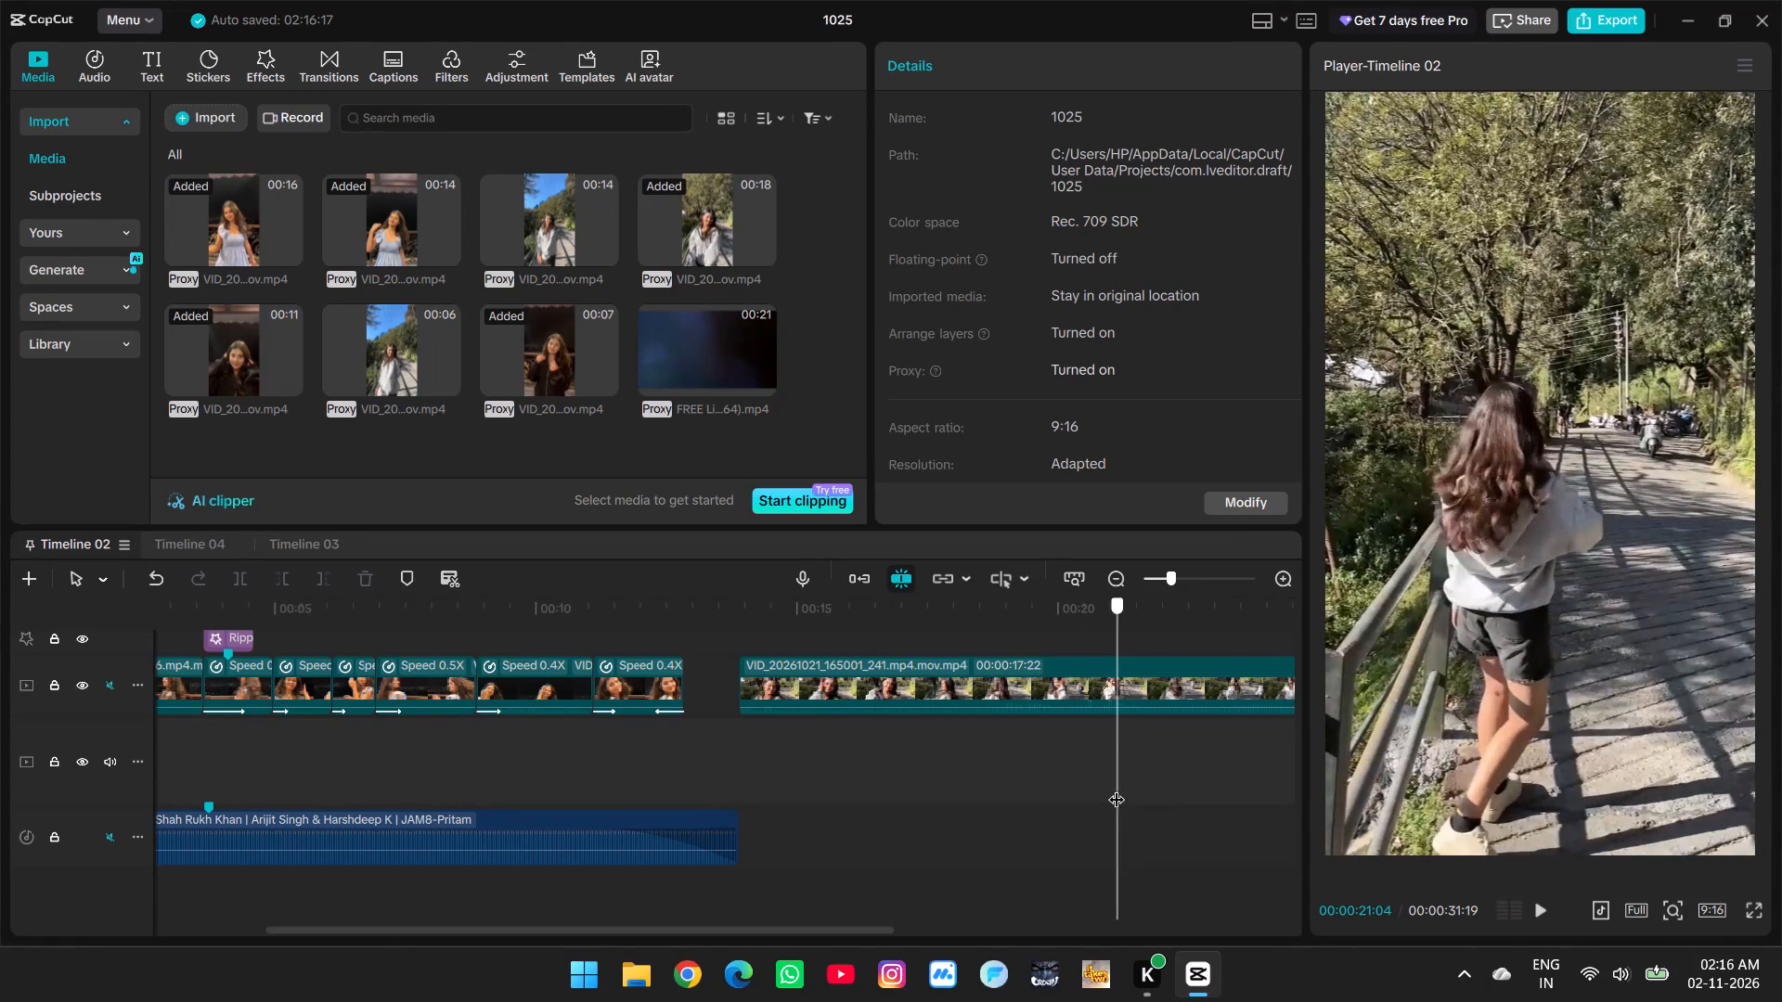
pyautogui.moveTo(1117, 788); pyautogui.dragTo(1106, 780)
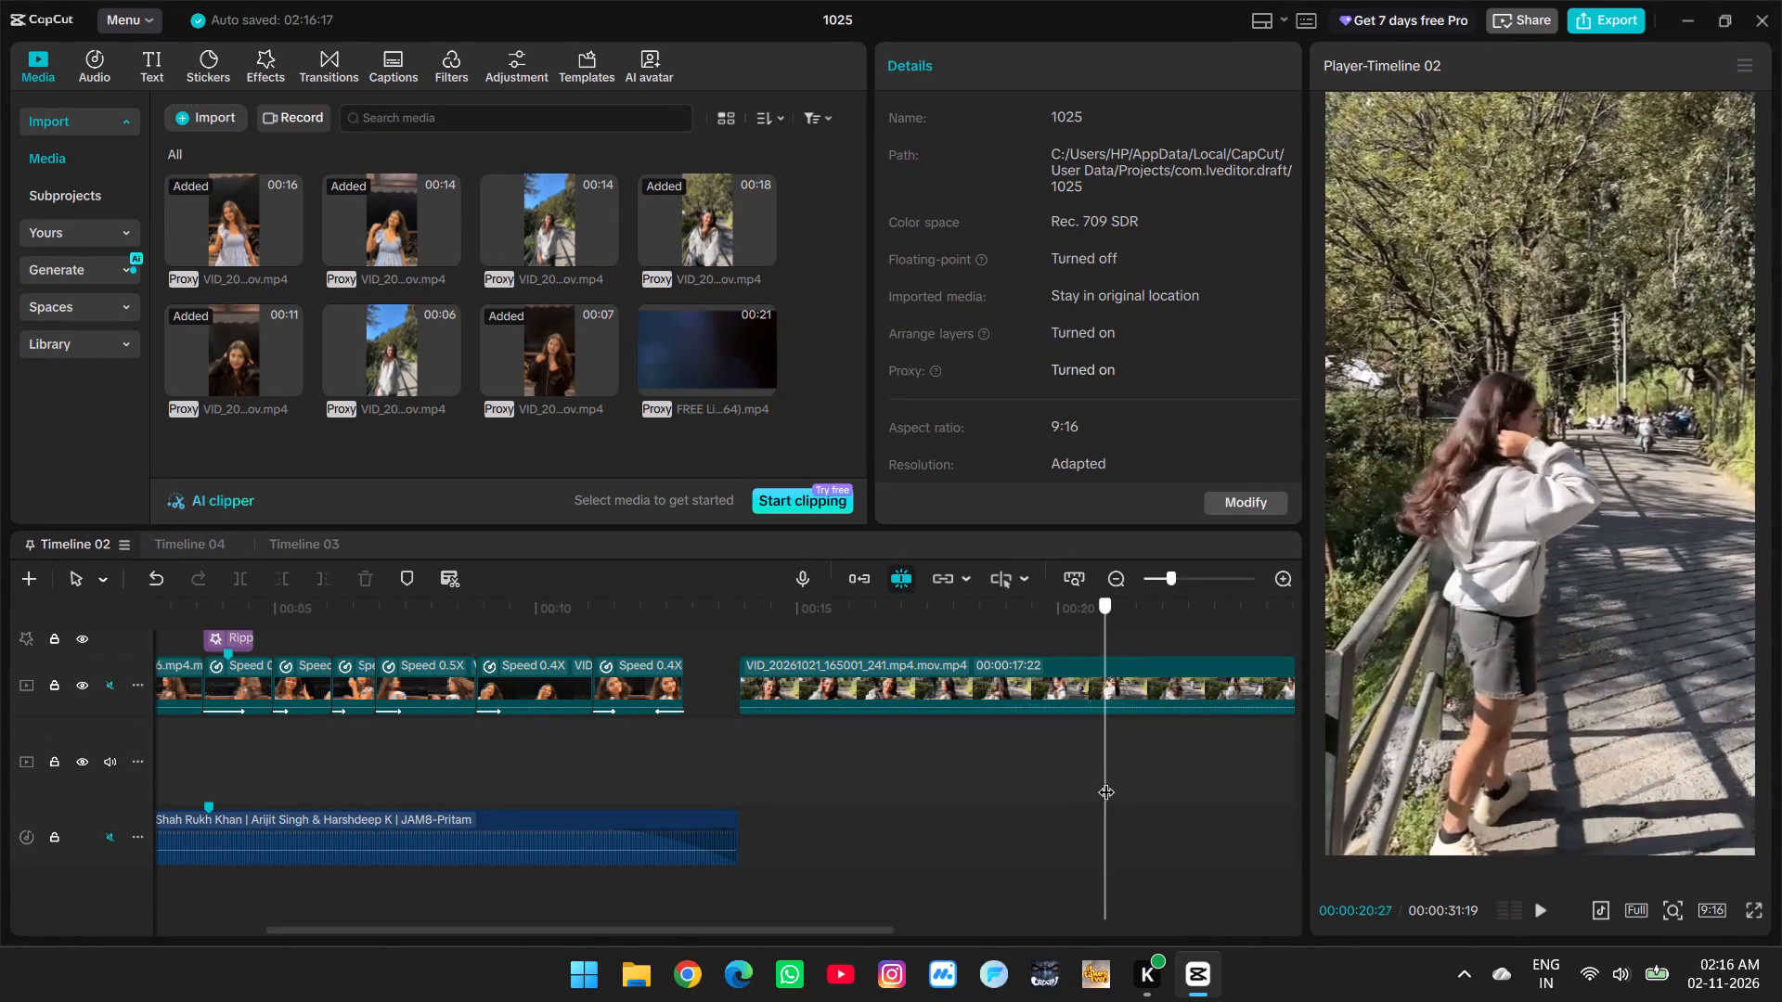
pyautogui.moveTo(1106, 780); pyautogui.dragTo(1113, 782)
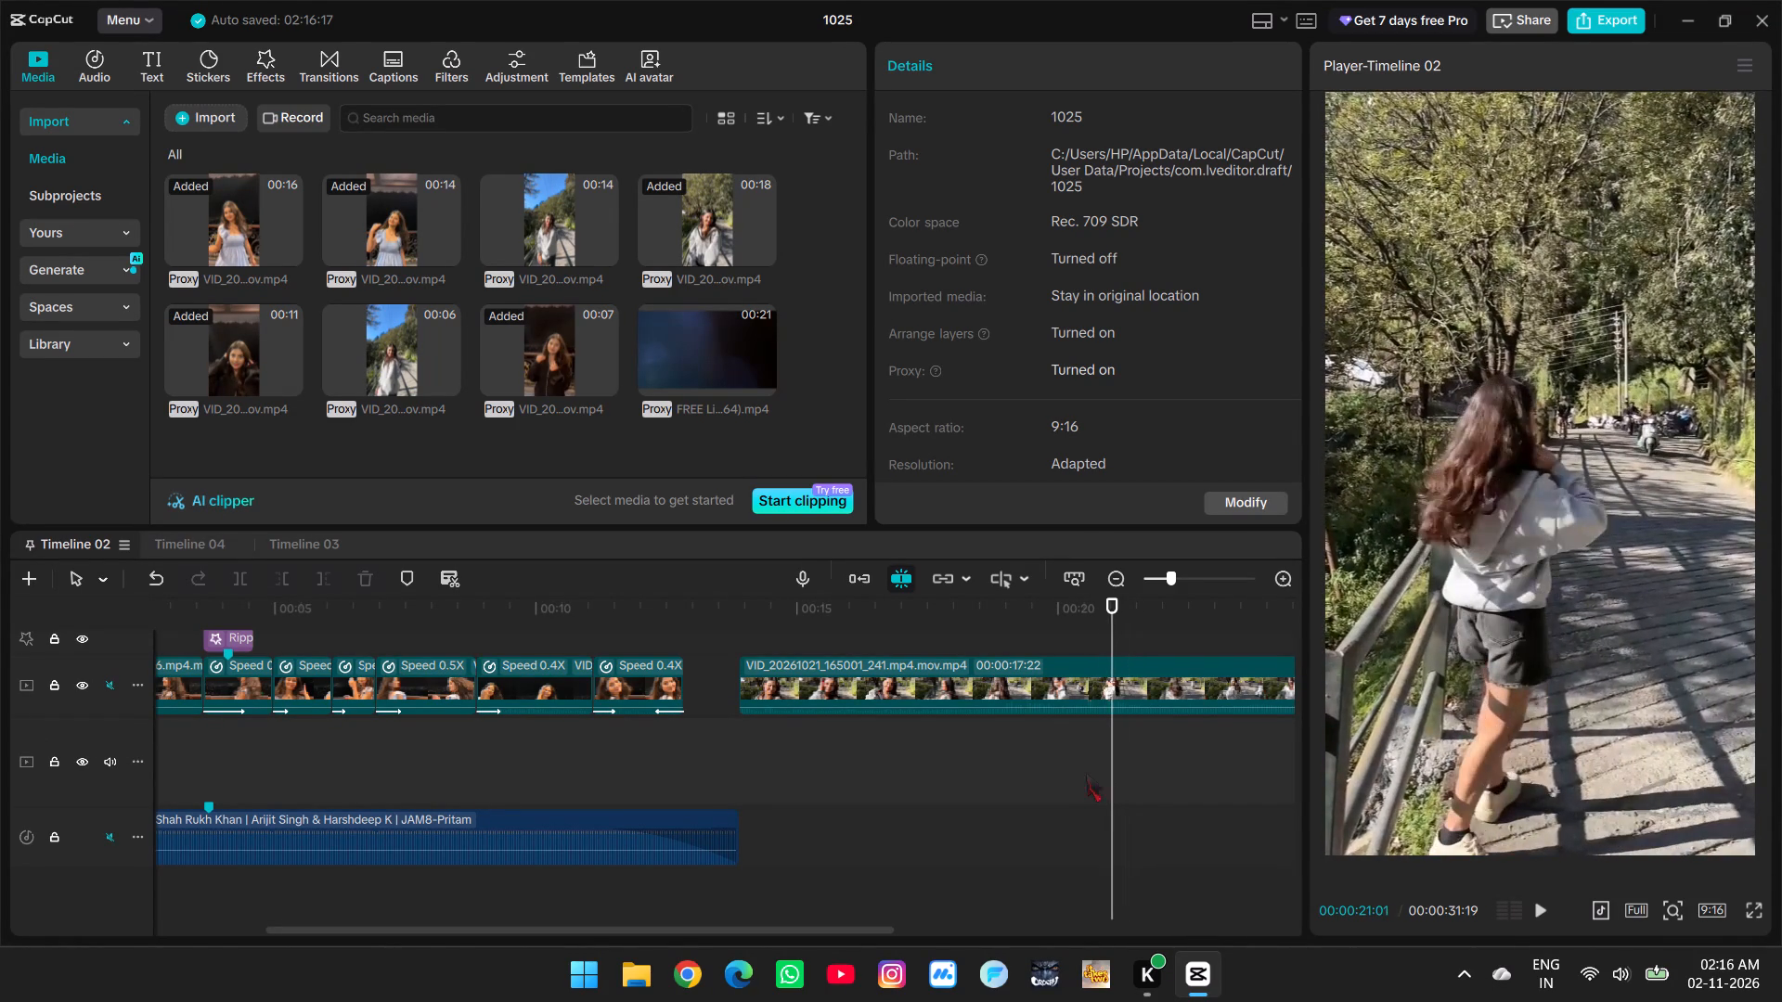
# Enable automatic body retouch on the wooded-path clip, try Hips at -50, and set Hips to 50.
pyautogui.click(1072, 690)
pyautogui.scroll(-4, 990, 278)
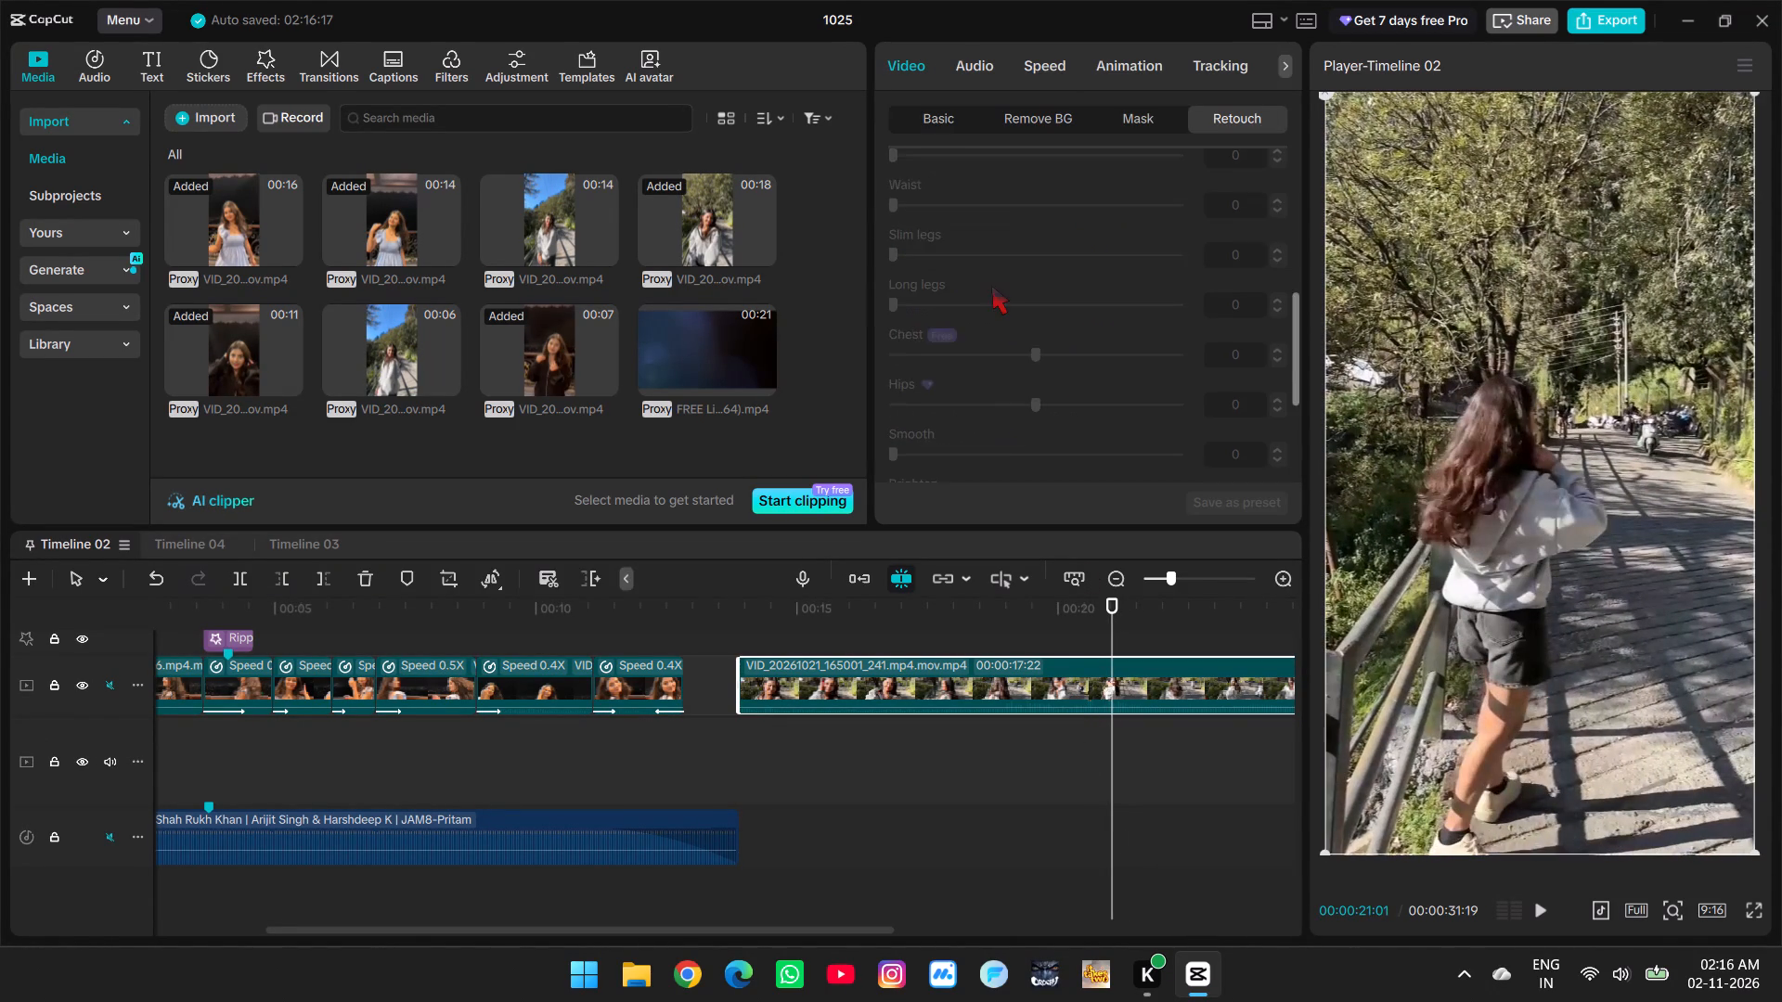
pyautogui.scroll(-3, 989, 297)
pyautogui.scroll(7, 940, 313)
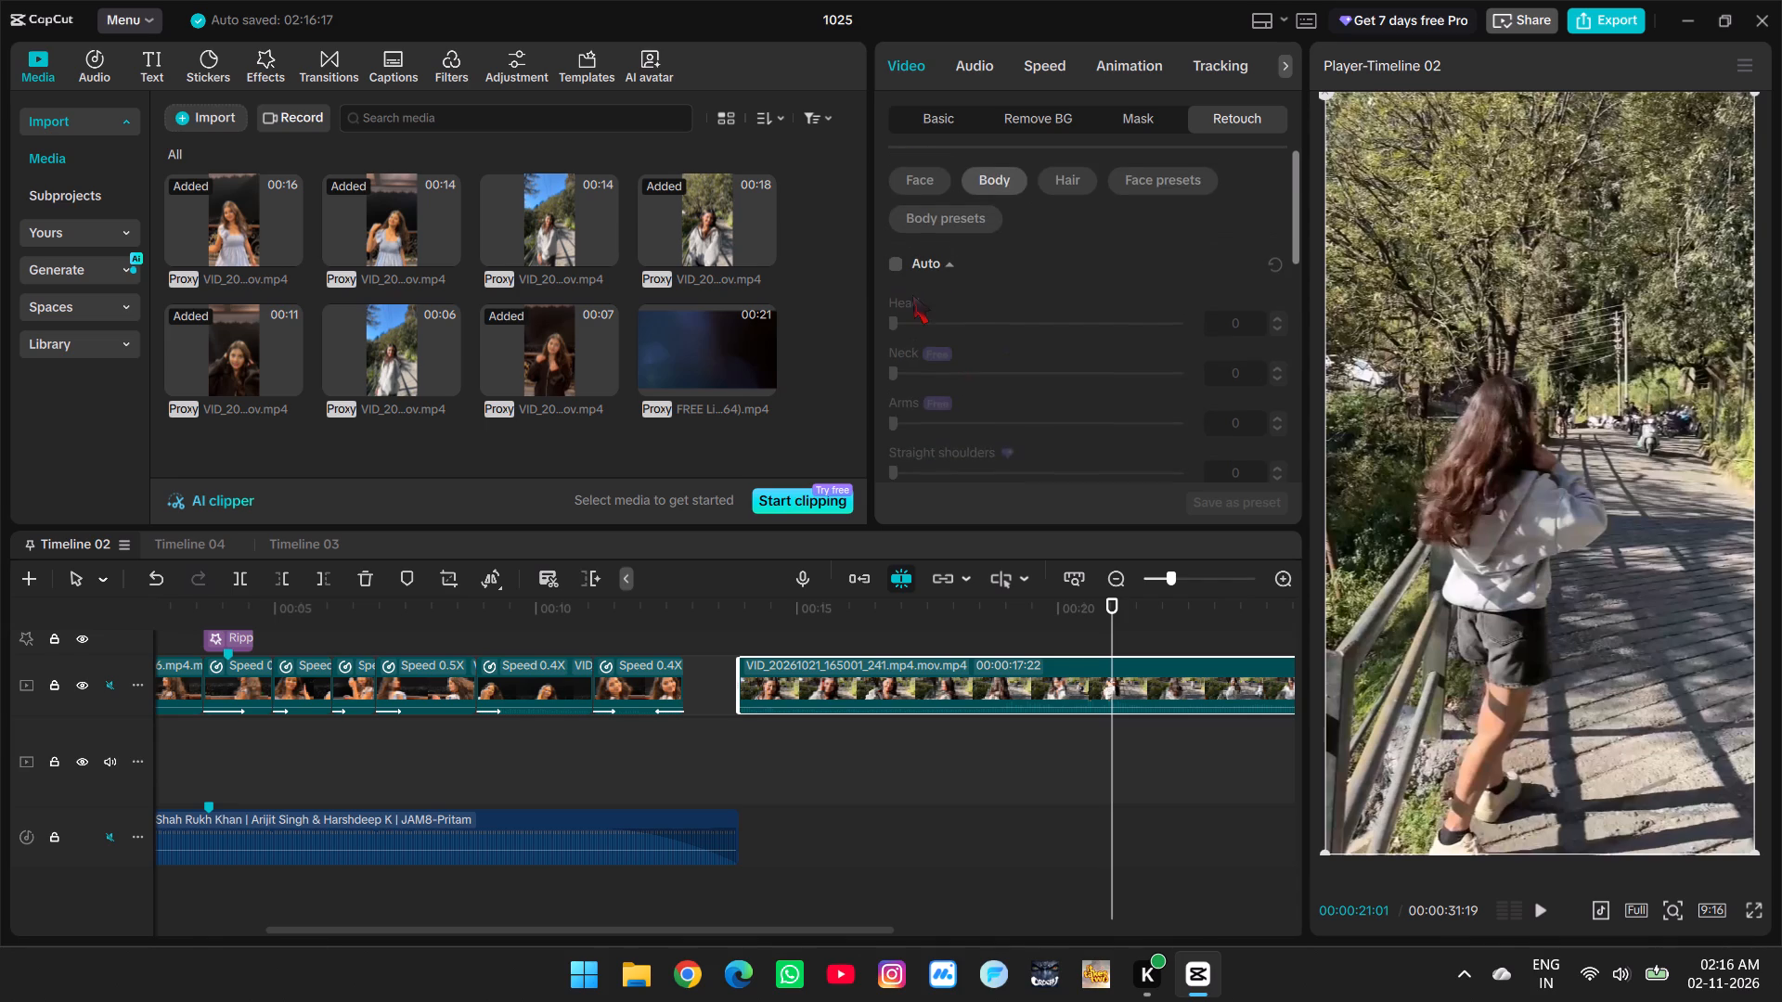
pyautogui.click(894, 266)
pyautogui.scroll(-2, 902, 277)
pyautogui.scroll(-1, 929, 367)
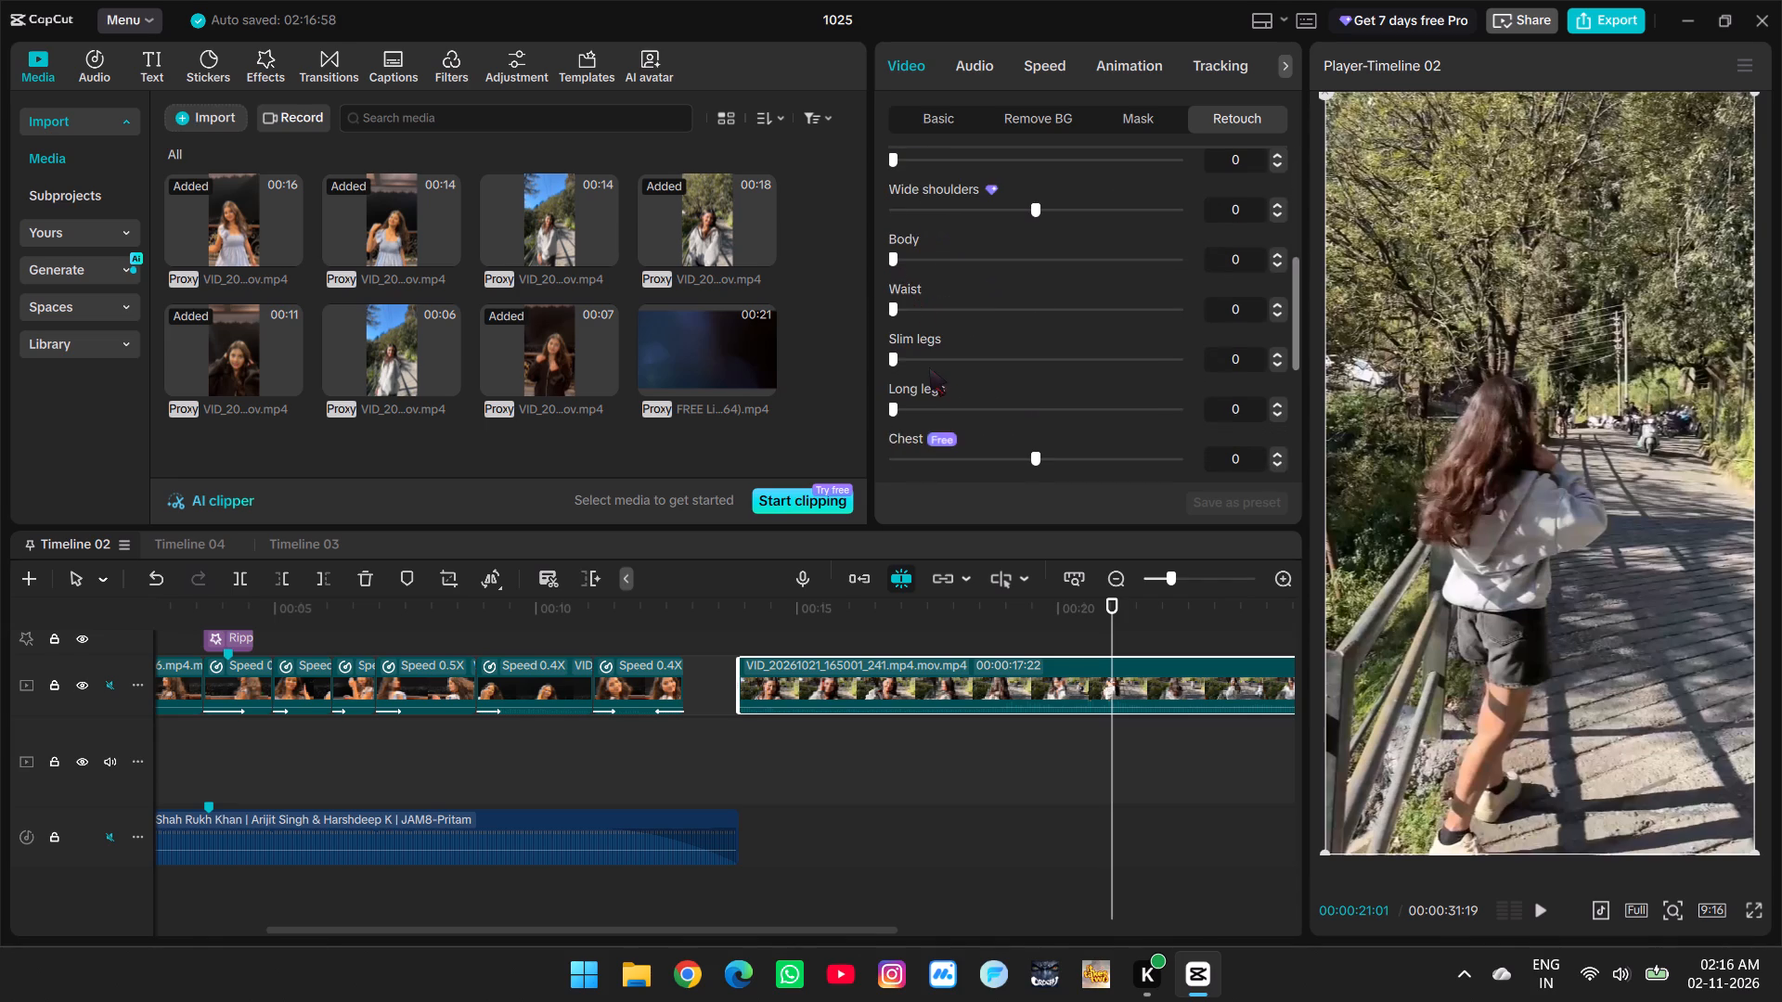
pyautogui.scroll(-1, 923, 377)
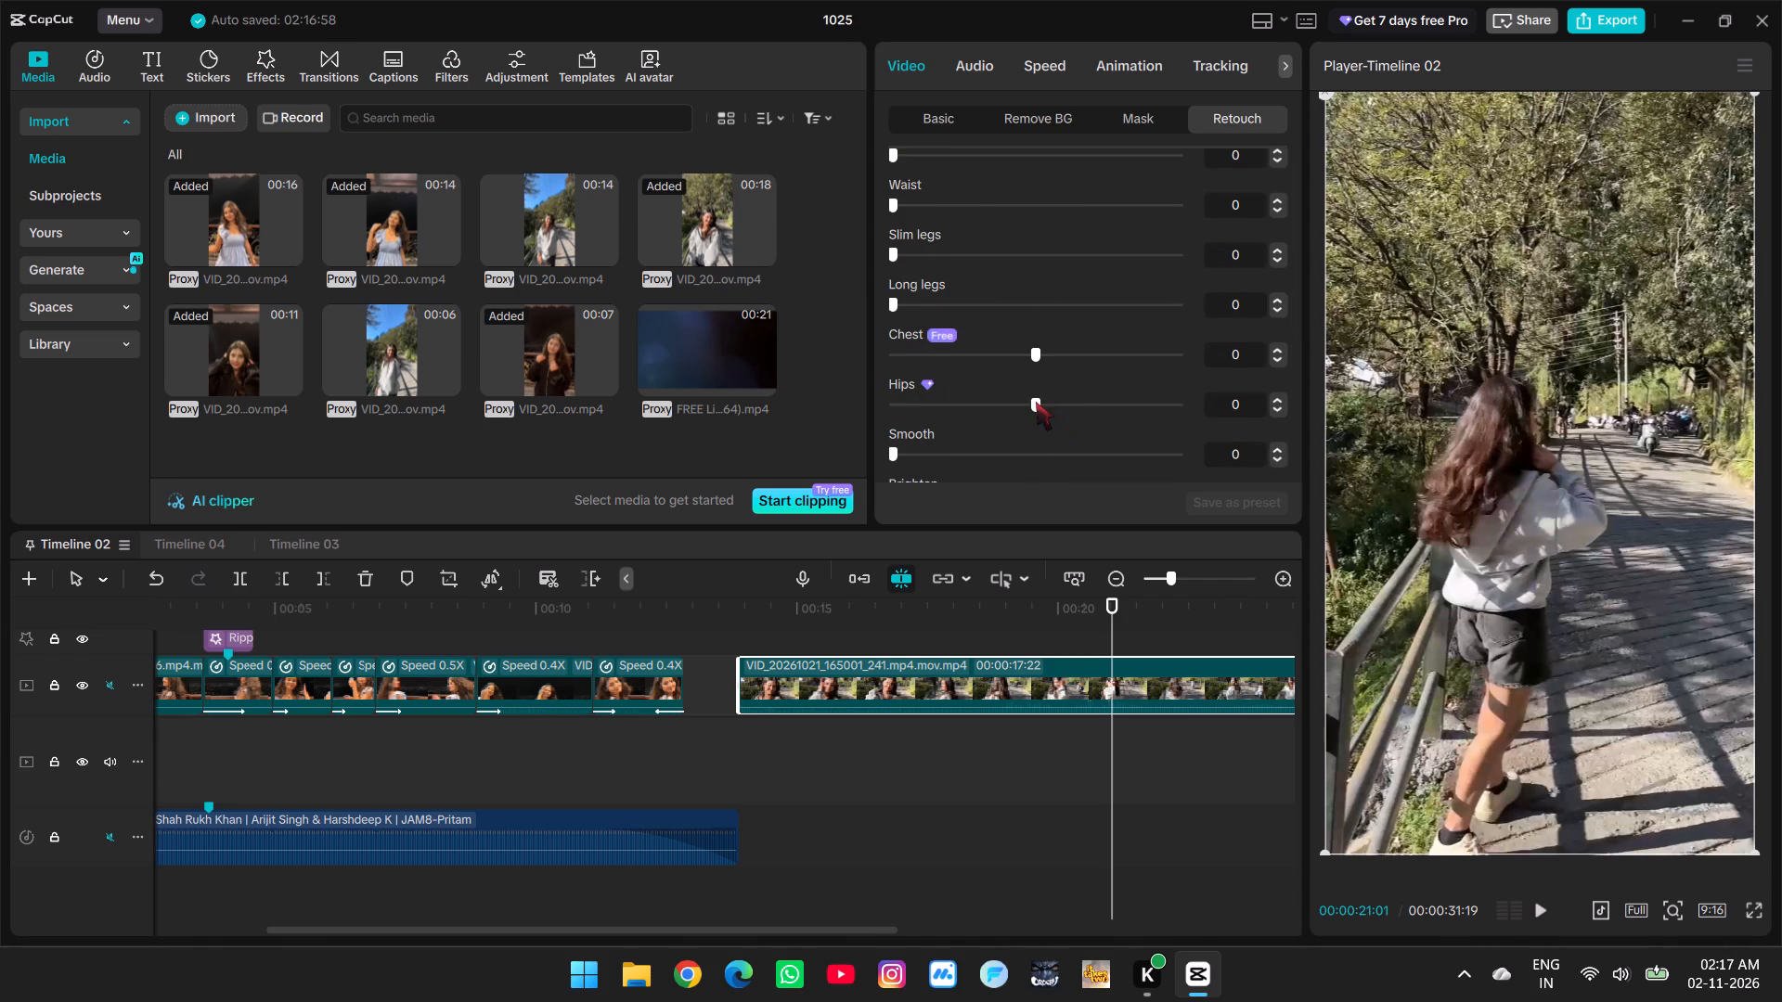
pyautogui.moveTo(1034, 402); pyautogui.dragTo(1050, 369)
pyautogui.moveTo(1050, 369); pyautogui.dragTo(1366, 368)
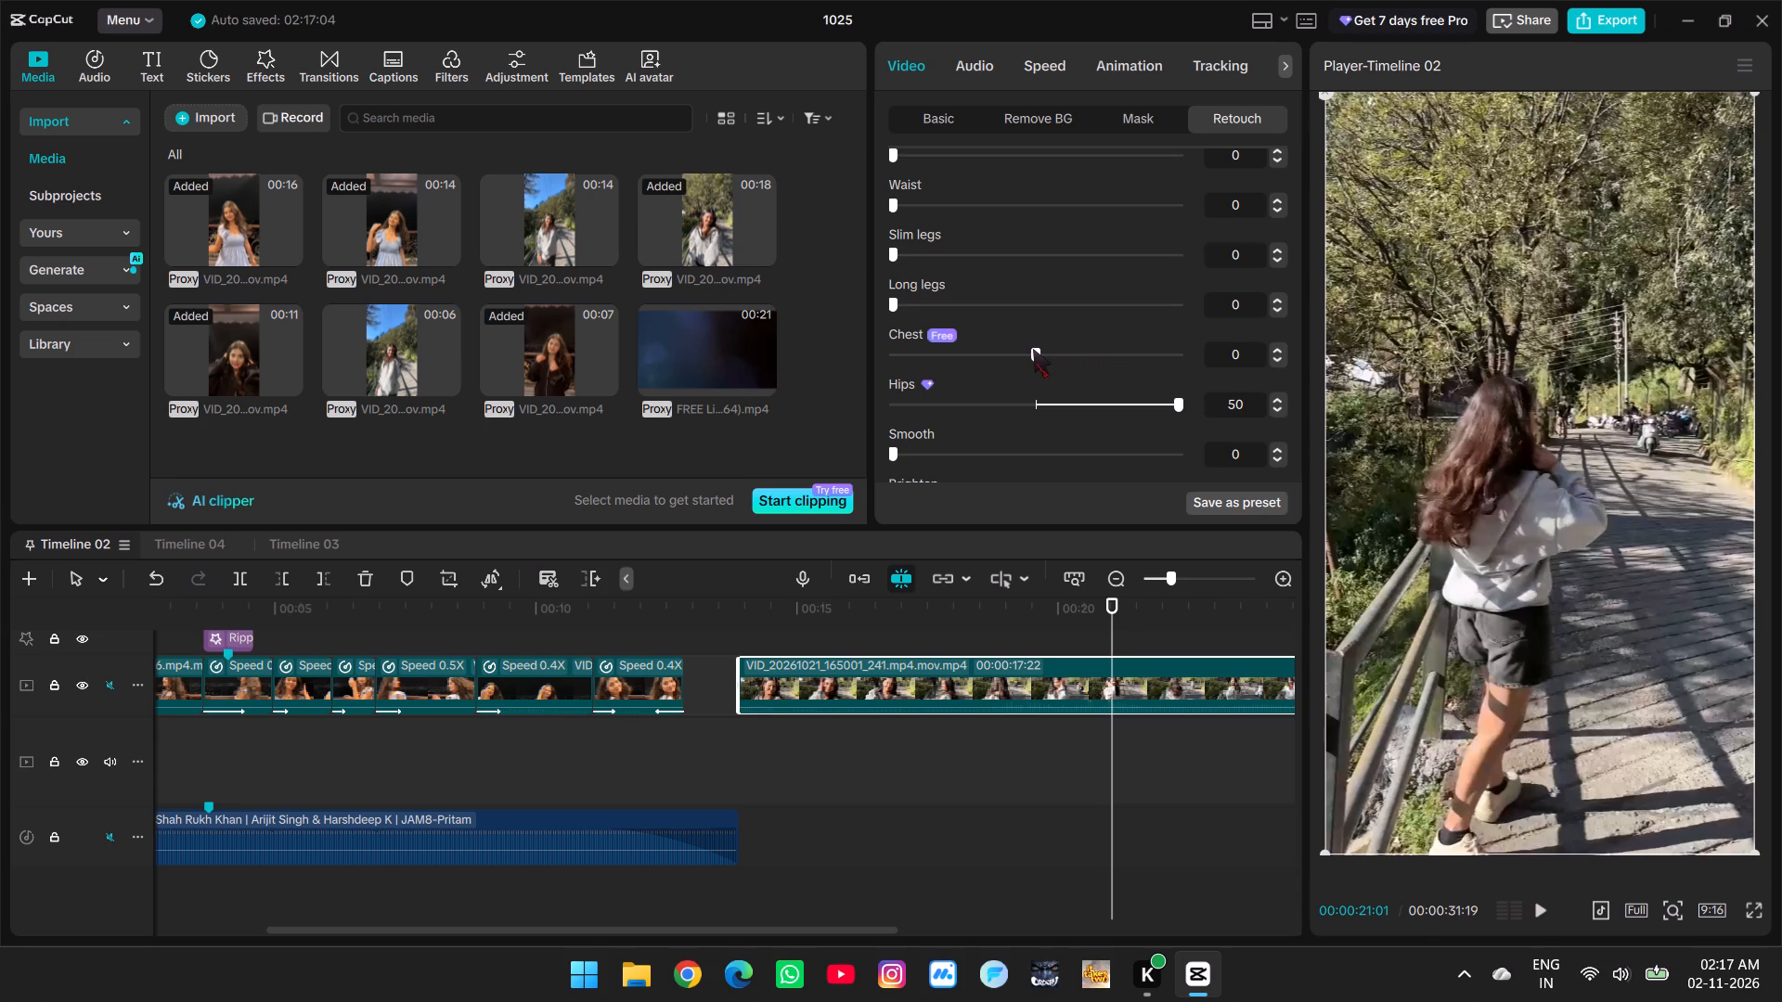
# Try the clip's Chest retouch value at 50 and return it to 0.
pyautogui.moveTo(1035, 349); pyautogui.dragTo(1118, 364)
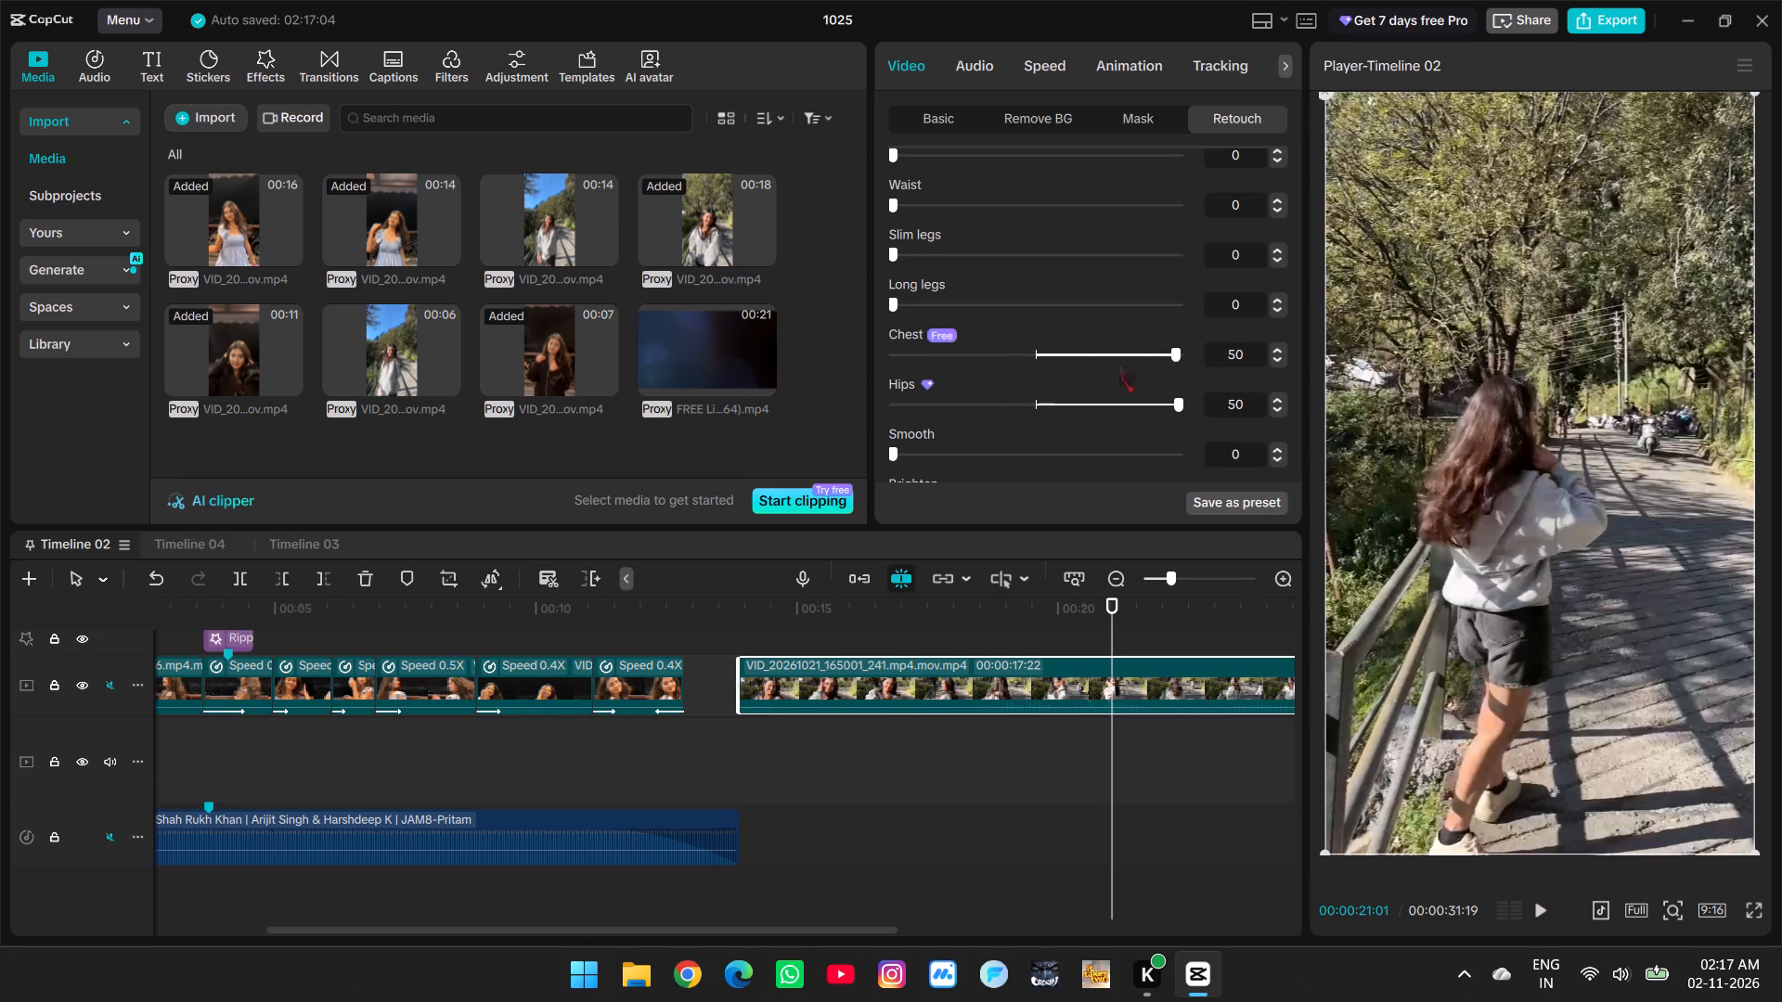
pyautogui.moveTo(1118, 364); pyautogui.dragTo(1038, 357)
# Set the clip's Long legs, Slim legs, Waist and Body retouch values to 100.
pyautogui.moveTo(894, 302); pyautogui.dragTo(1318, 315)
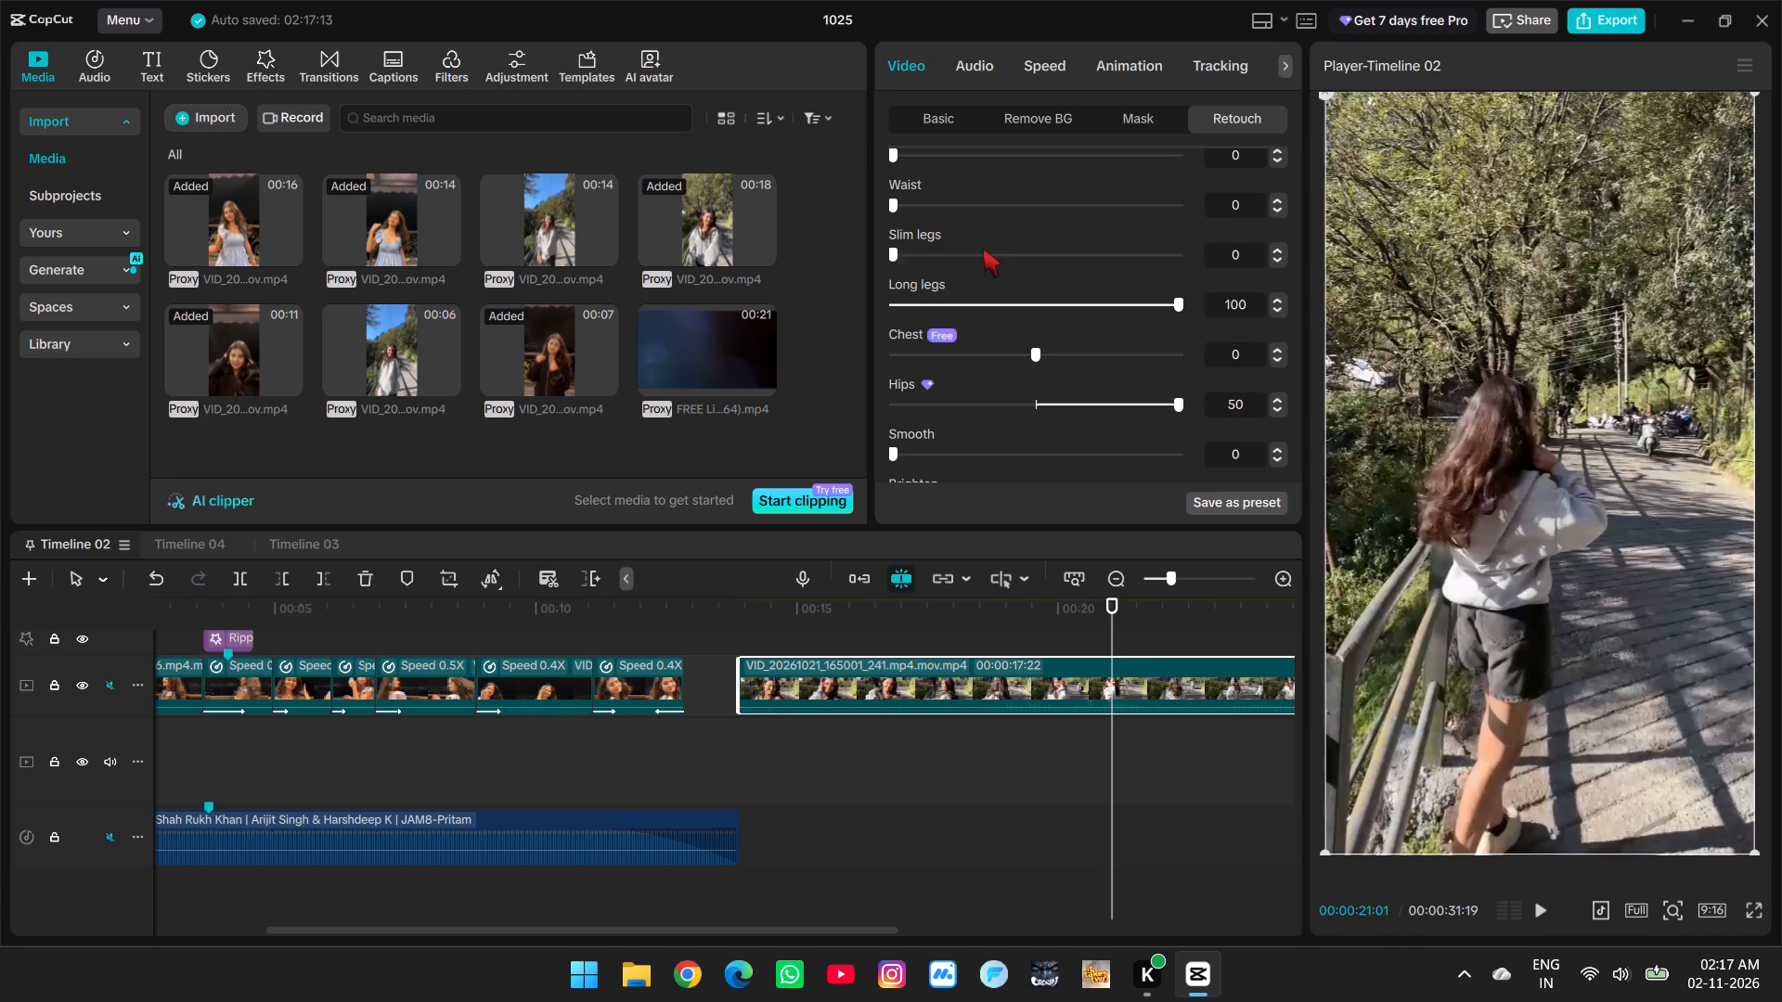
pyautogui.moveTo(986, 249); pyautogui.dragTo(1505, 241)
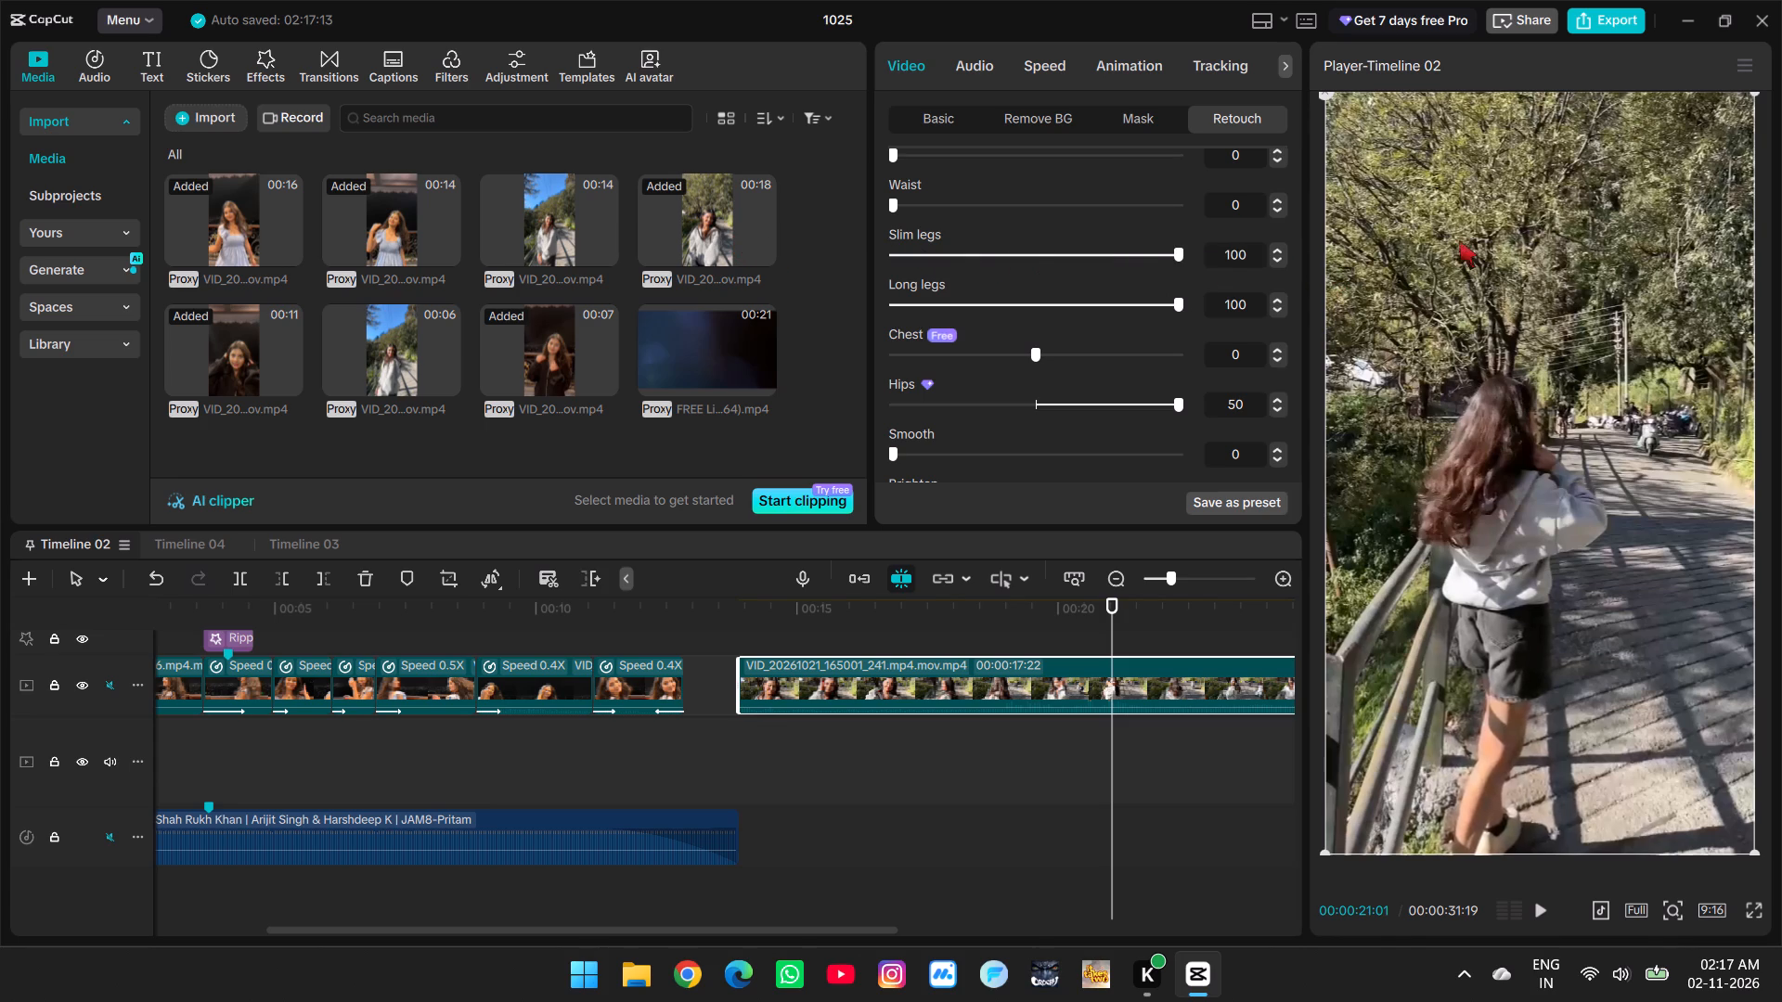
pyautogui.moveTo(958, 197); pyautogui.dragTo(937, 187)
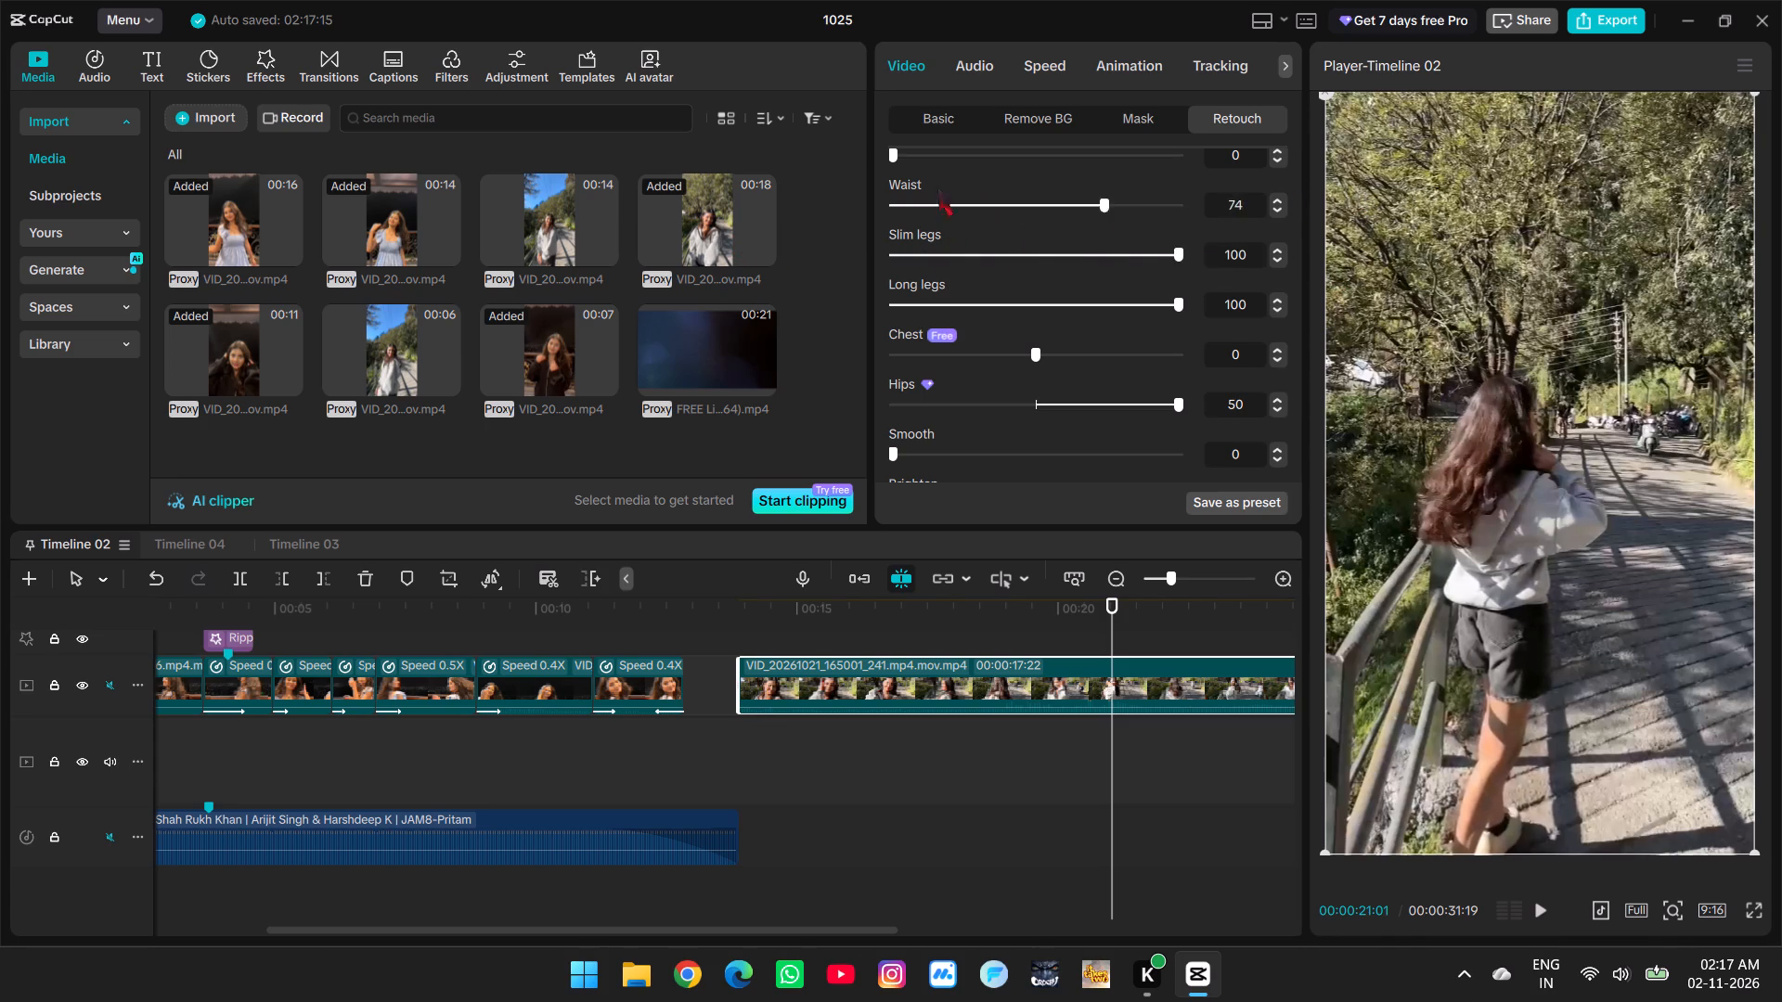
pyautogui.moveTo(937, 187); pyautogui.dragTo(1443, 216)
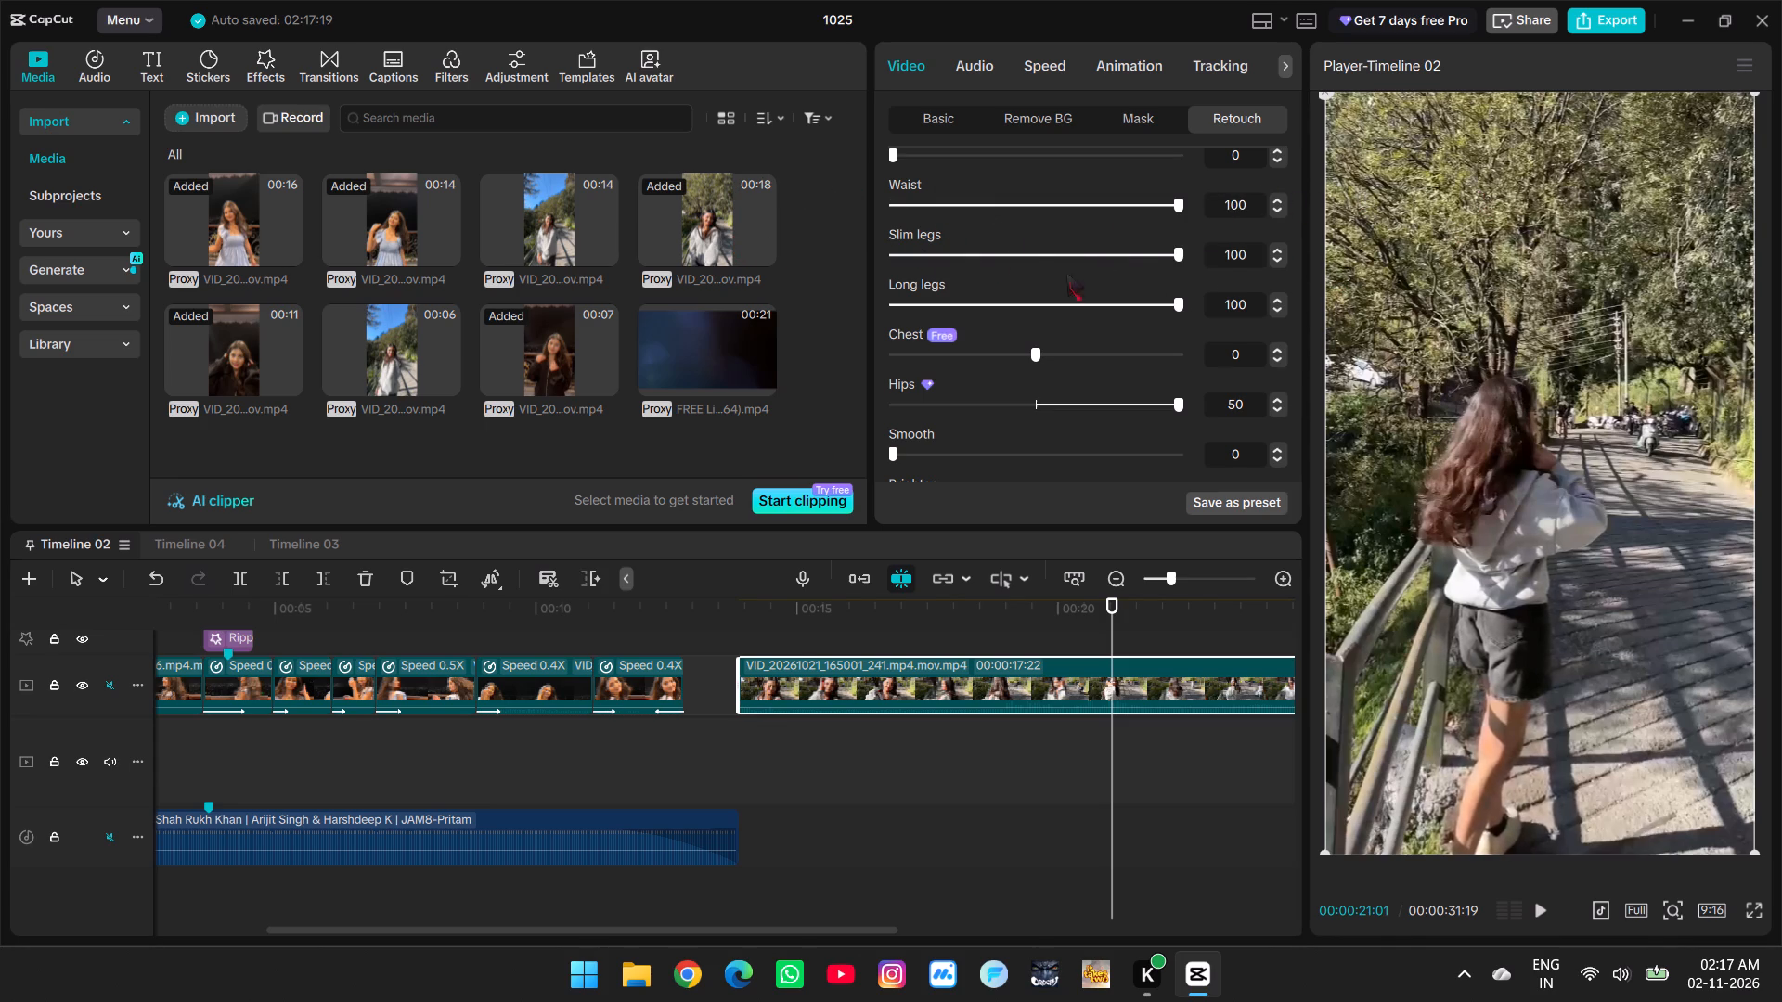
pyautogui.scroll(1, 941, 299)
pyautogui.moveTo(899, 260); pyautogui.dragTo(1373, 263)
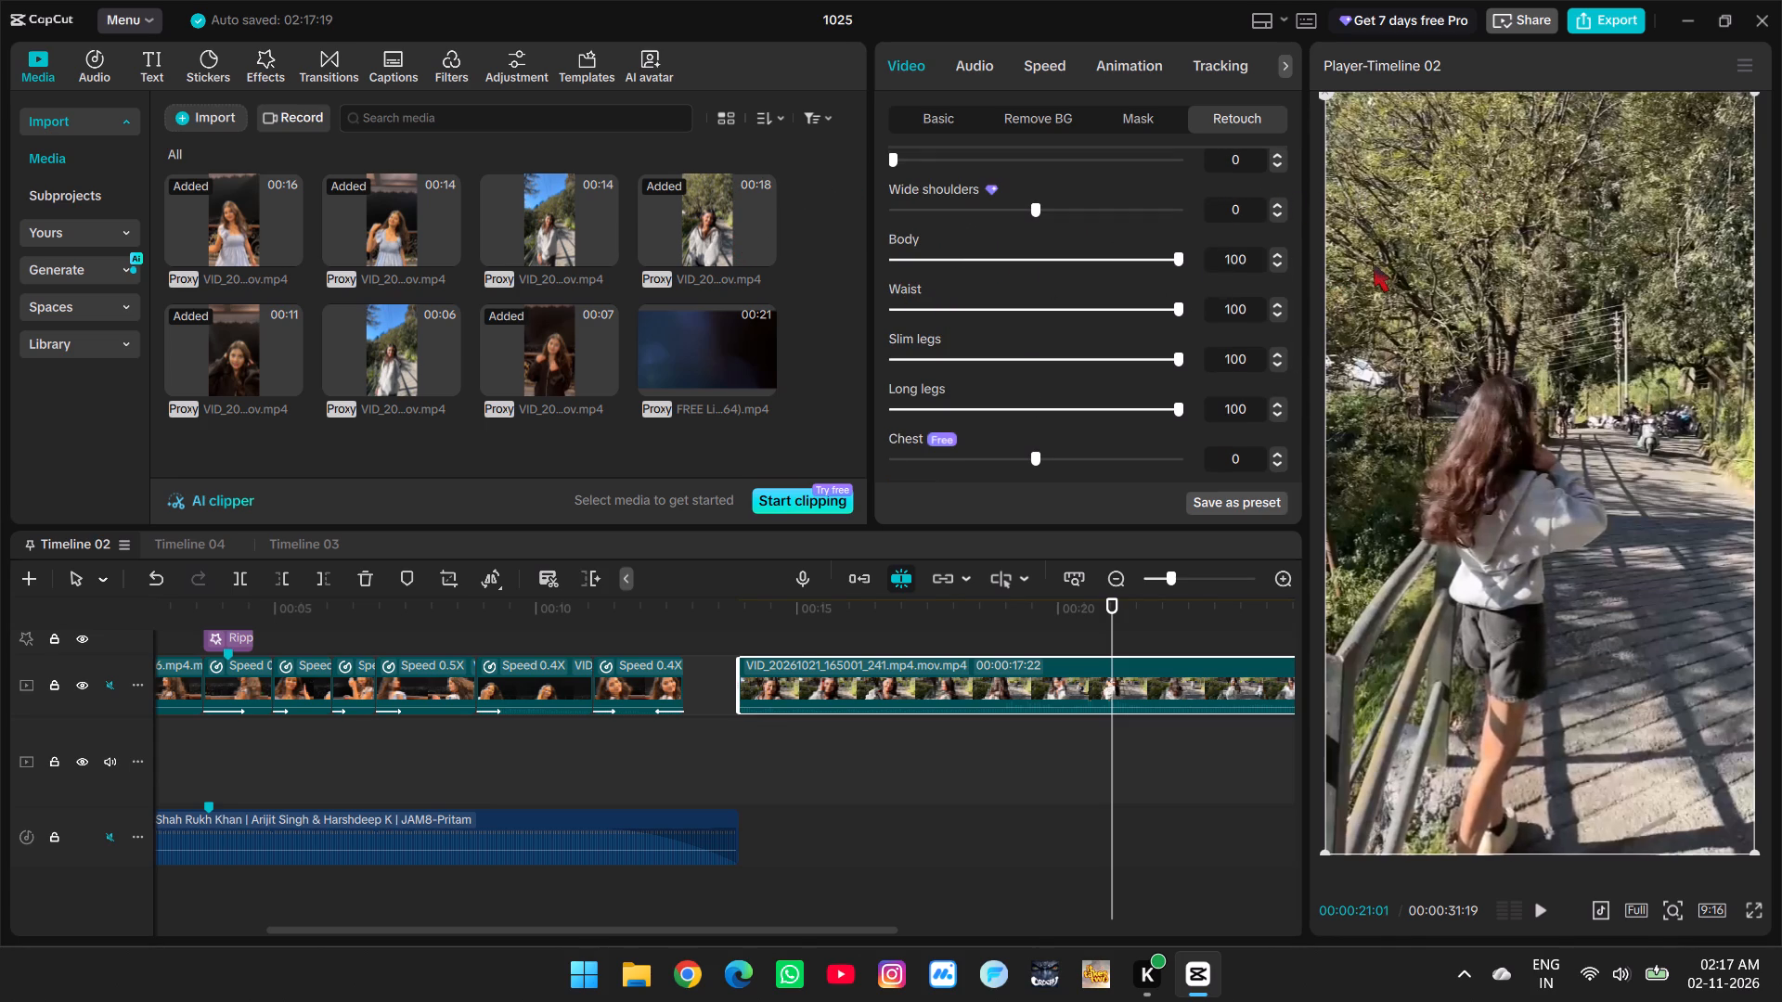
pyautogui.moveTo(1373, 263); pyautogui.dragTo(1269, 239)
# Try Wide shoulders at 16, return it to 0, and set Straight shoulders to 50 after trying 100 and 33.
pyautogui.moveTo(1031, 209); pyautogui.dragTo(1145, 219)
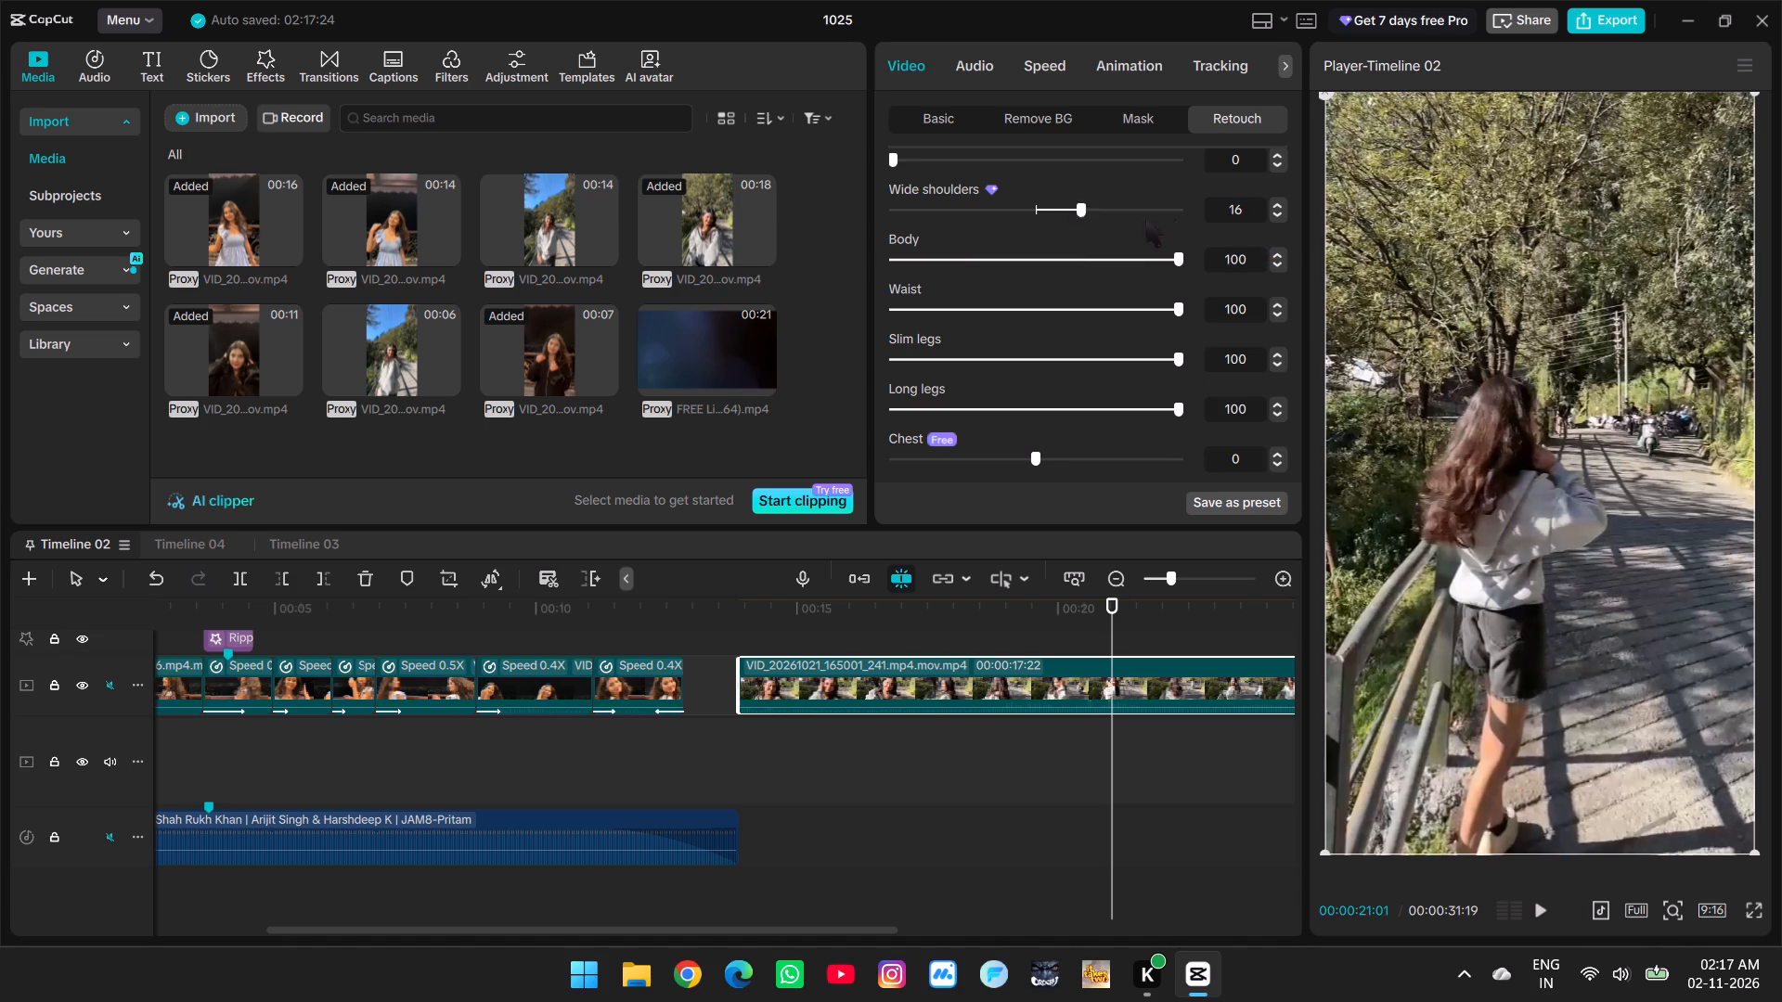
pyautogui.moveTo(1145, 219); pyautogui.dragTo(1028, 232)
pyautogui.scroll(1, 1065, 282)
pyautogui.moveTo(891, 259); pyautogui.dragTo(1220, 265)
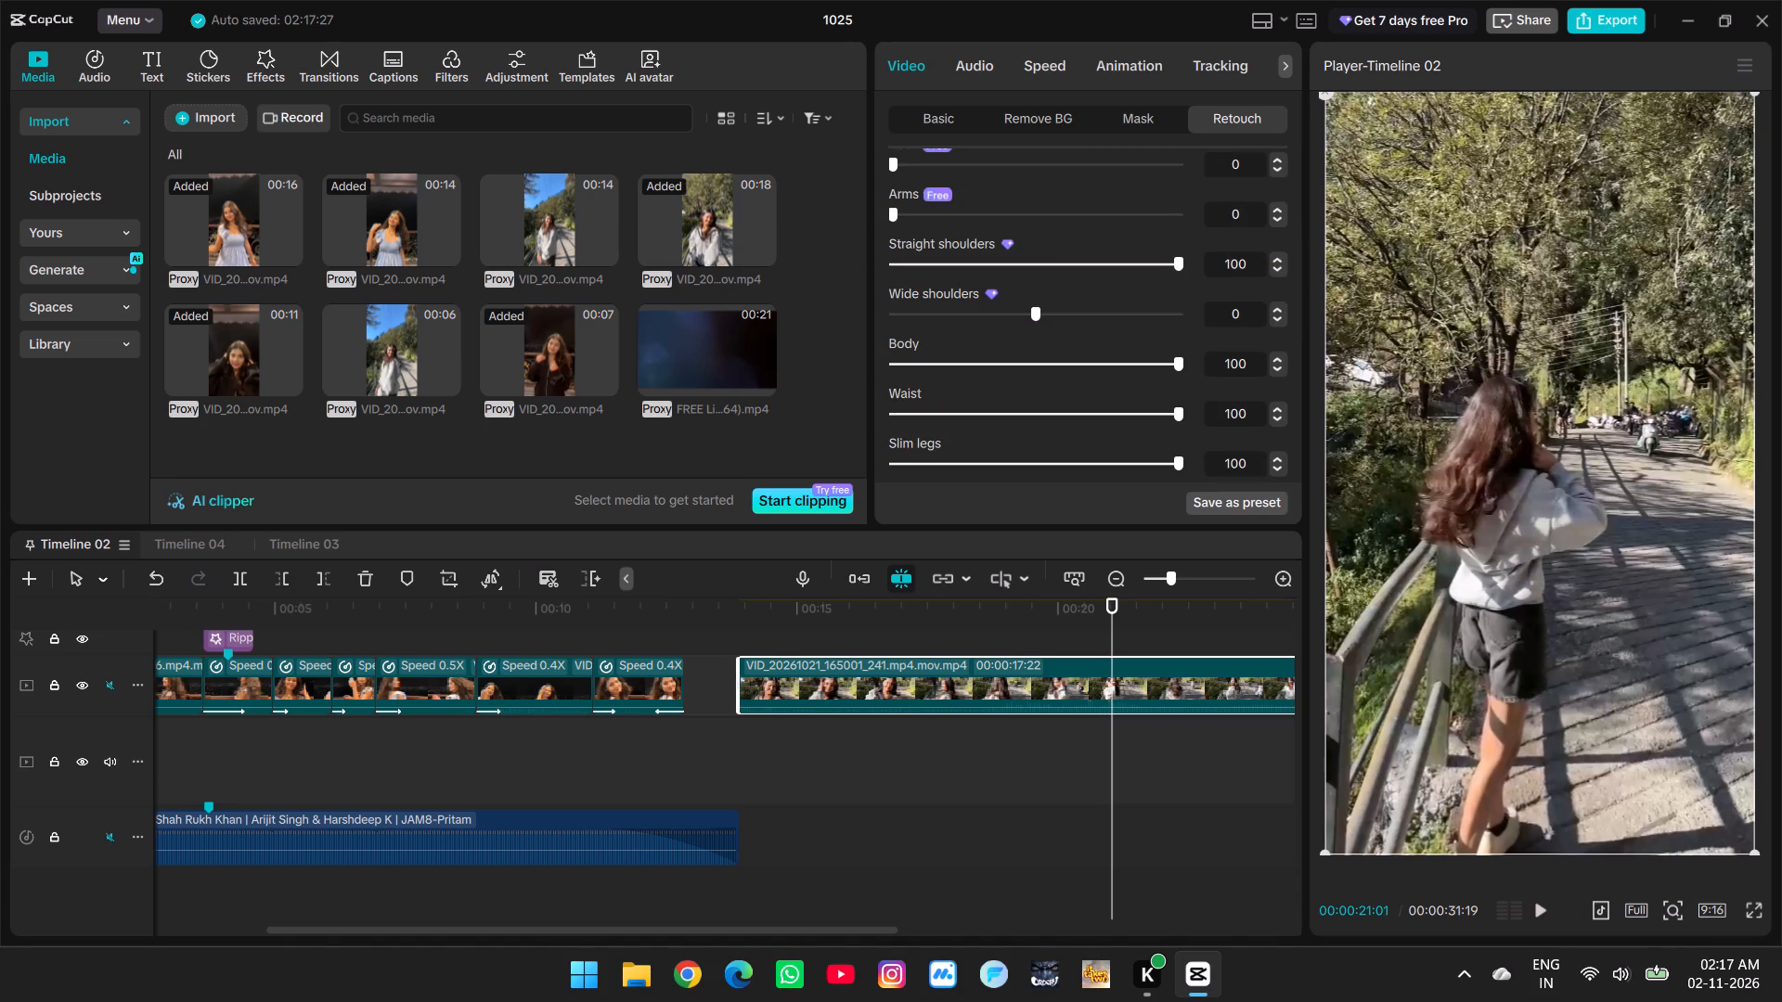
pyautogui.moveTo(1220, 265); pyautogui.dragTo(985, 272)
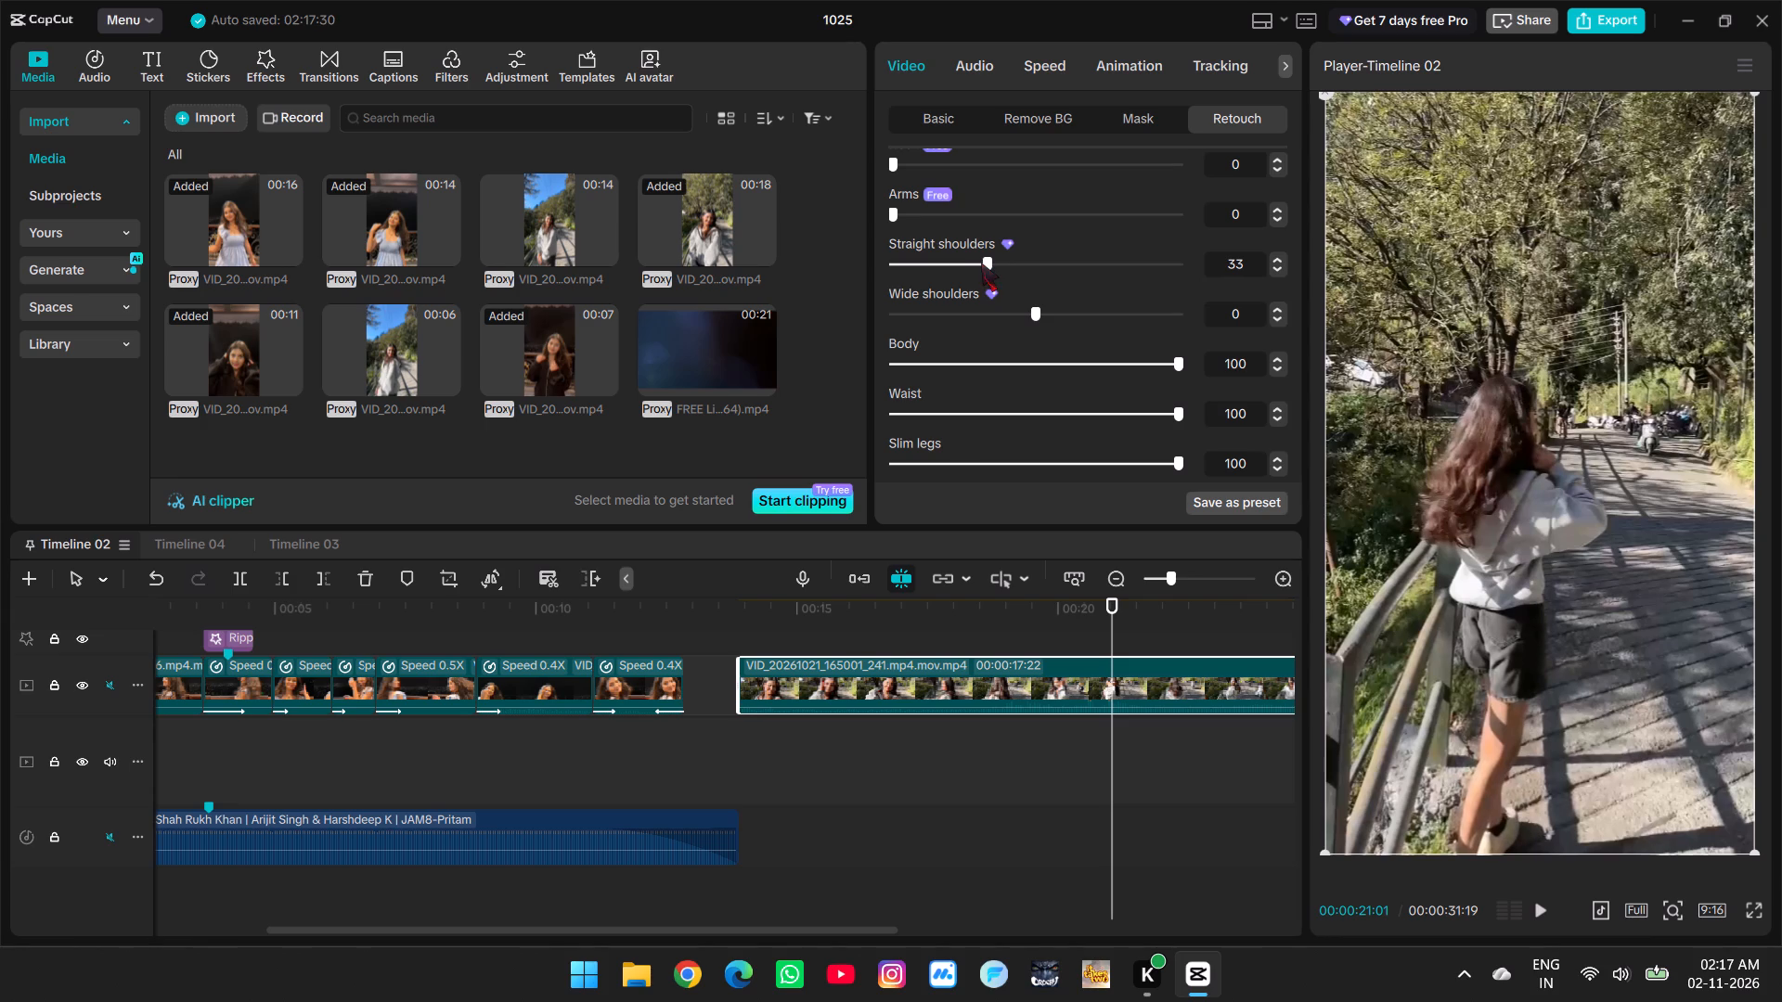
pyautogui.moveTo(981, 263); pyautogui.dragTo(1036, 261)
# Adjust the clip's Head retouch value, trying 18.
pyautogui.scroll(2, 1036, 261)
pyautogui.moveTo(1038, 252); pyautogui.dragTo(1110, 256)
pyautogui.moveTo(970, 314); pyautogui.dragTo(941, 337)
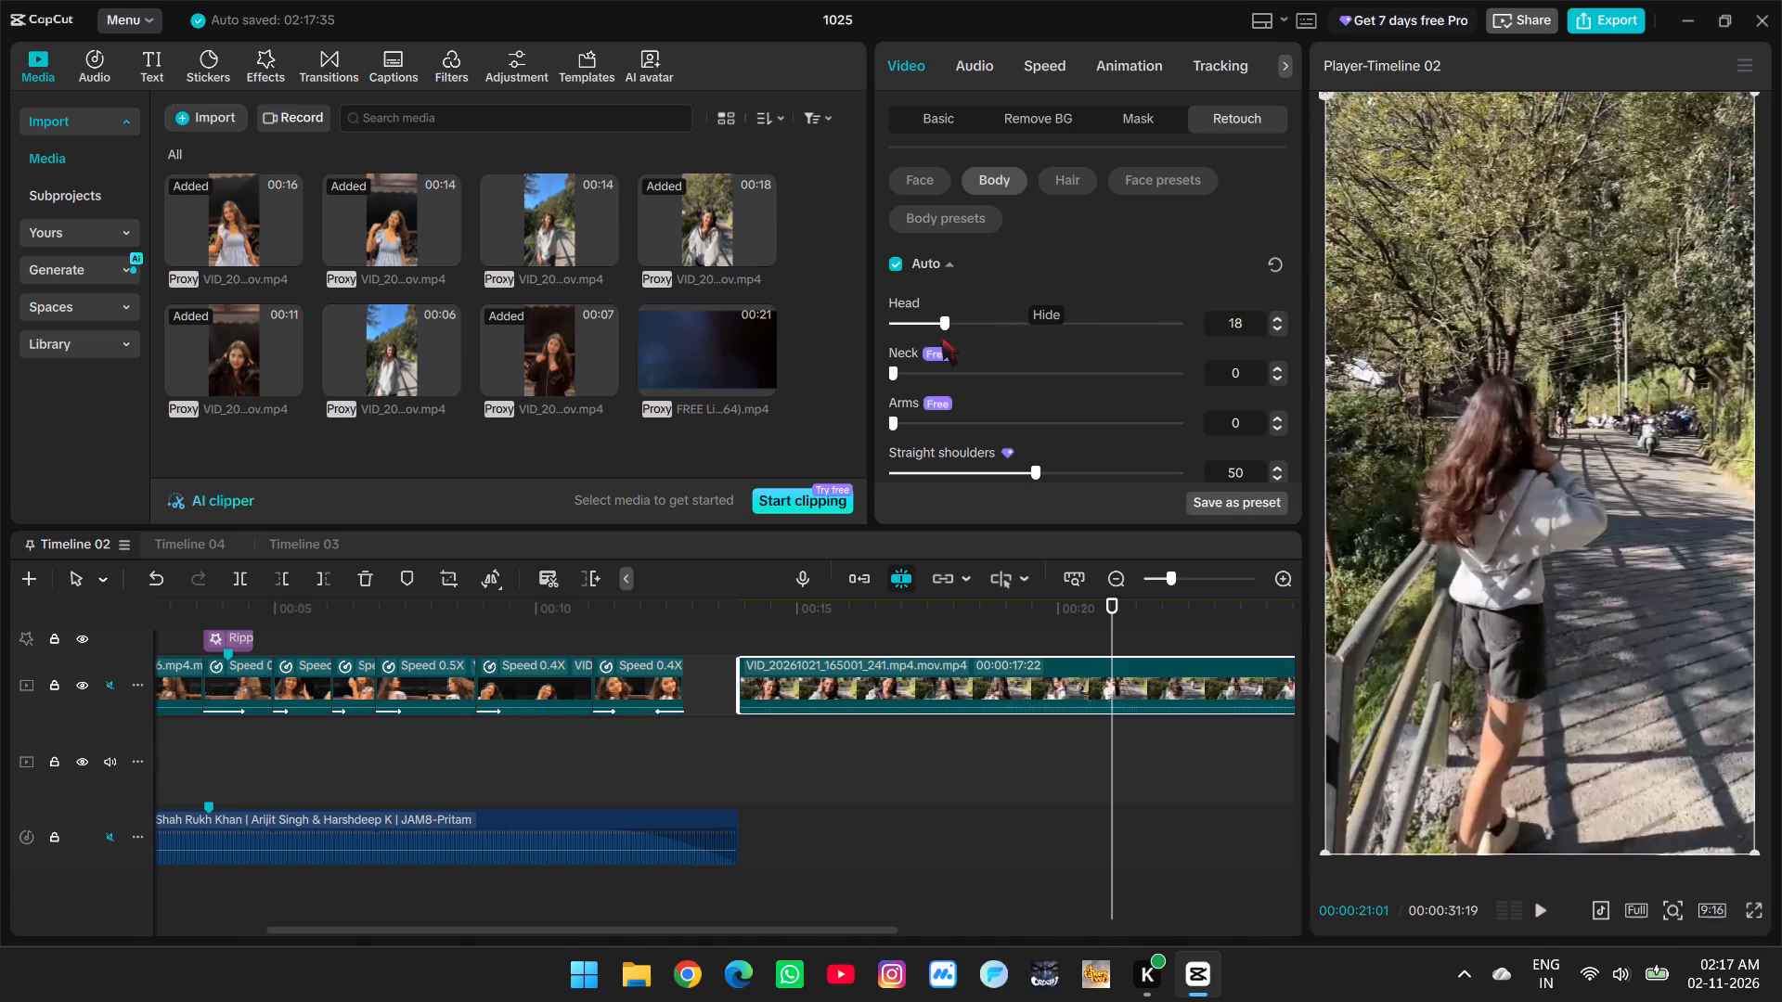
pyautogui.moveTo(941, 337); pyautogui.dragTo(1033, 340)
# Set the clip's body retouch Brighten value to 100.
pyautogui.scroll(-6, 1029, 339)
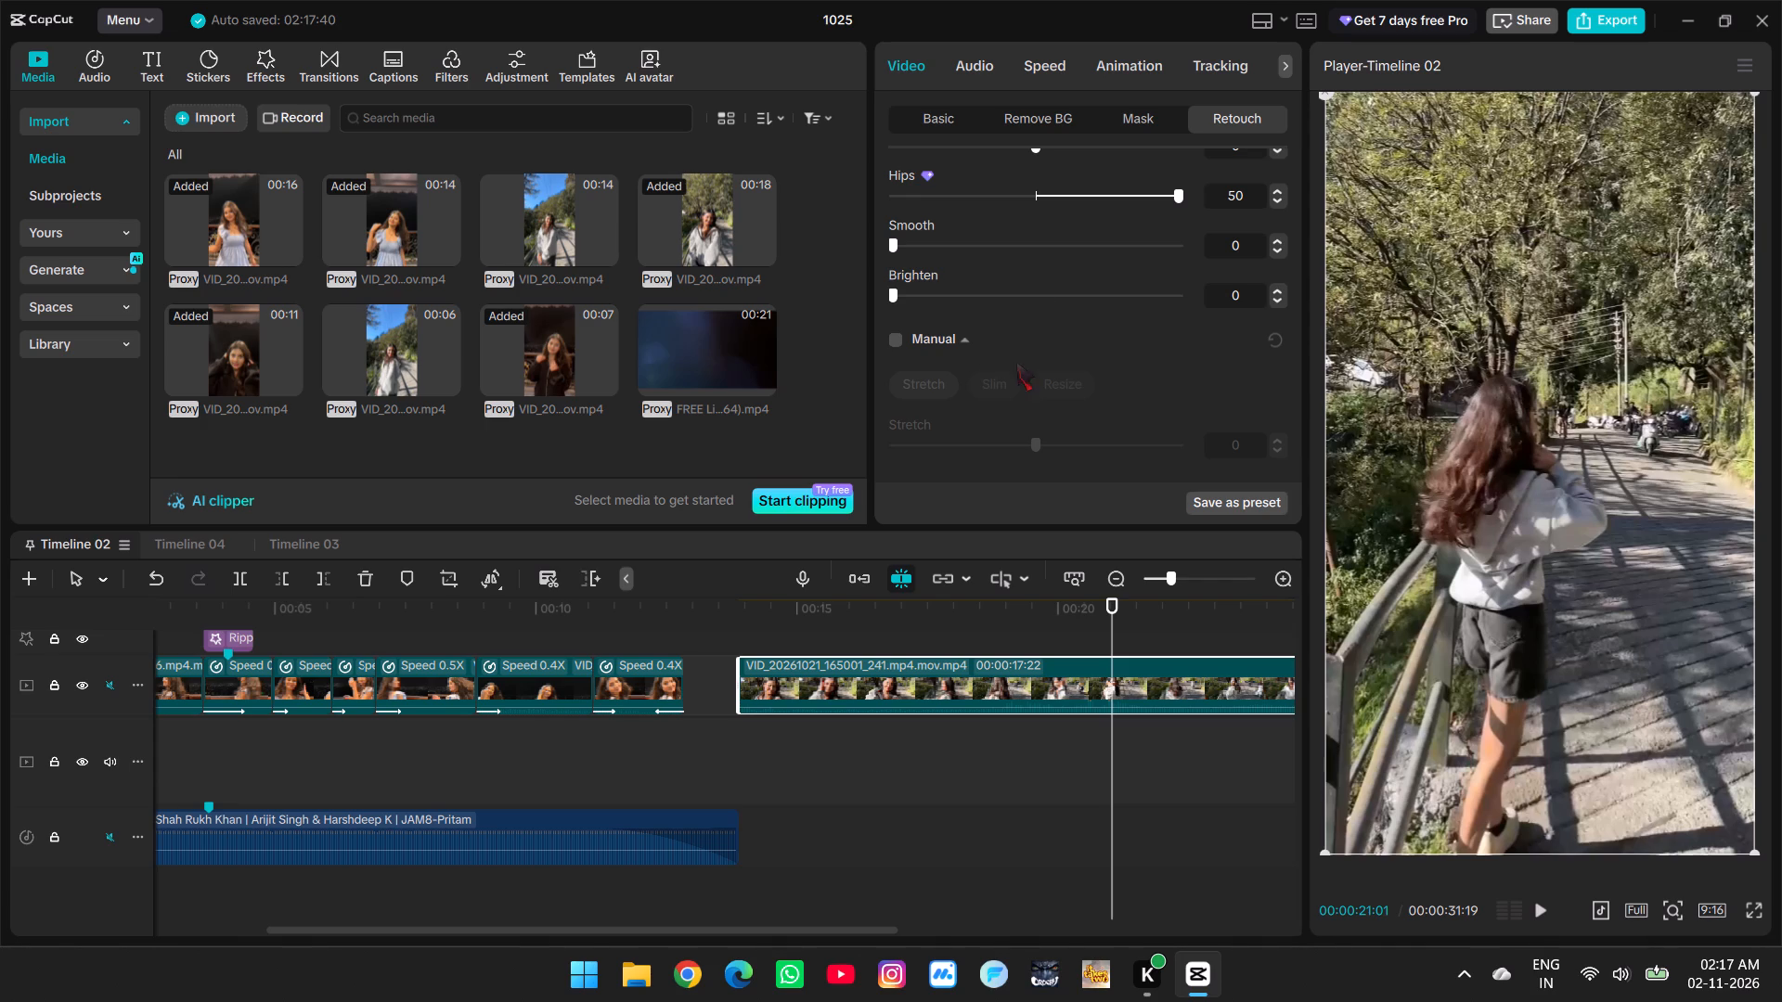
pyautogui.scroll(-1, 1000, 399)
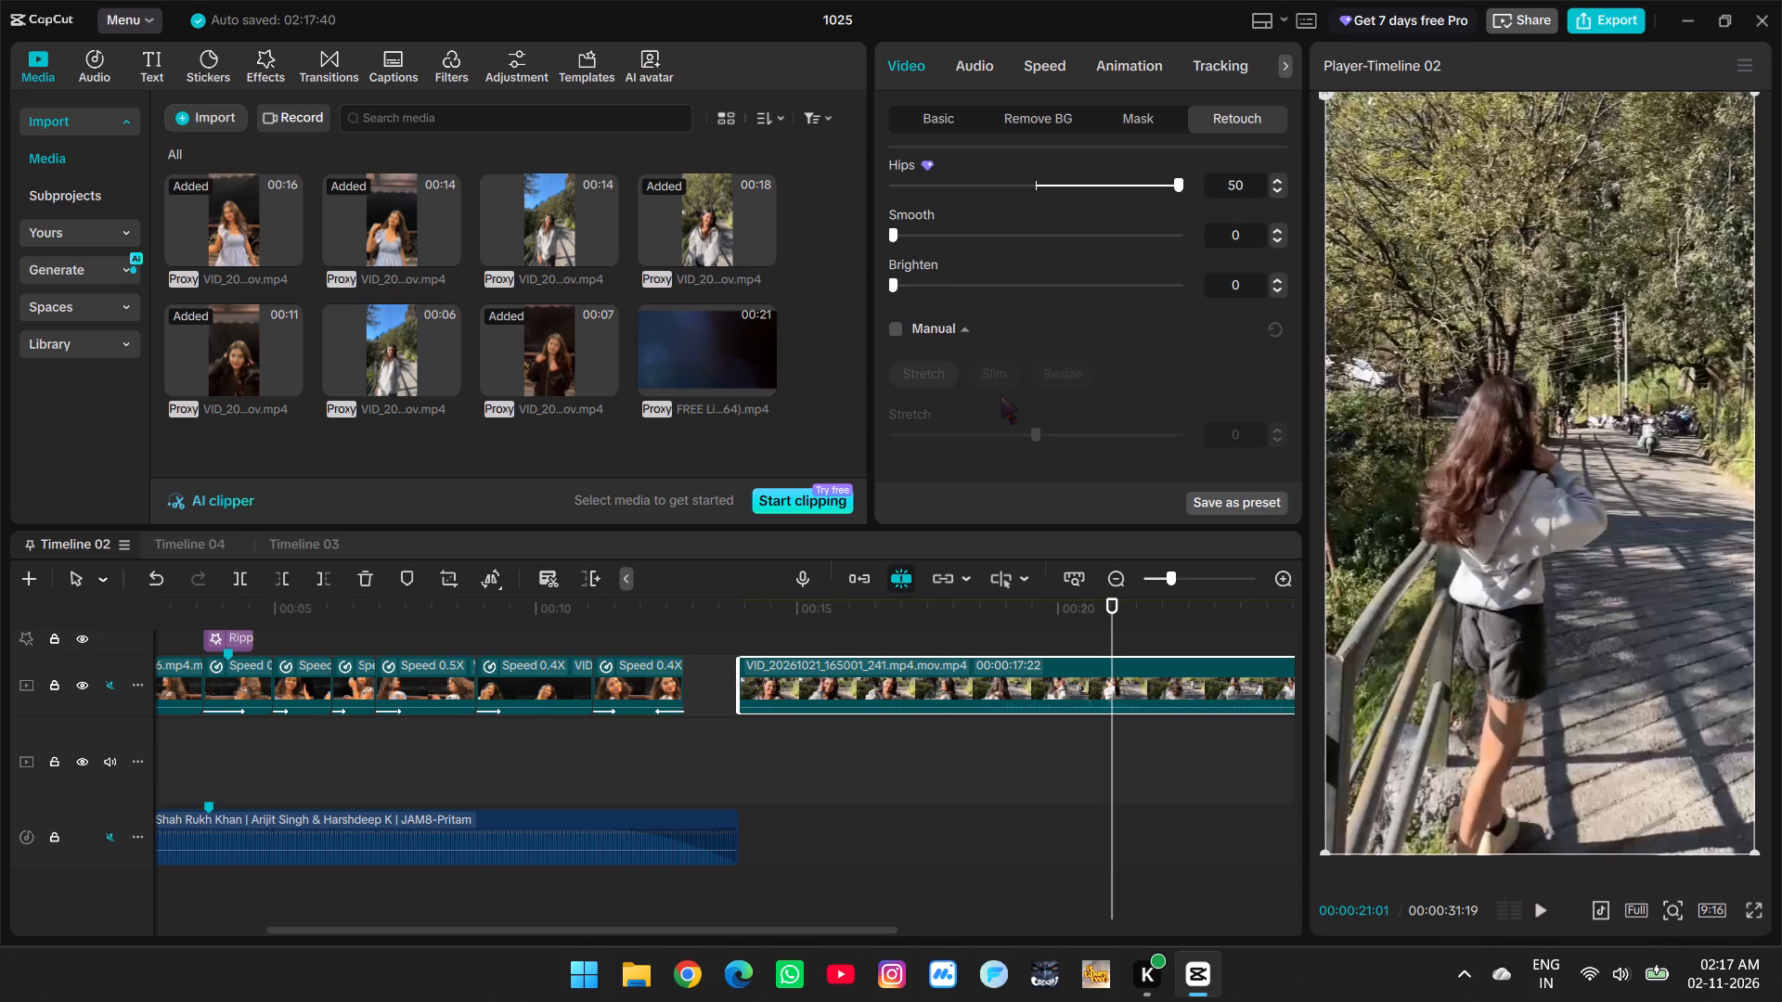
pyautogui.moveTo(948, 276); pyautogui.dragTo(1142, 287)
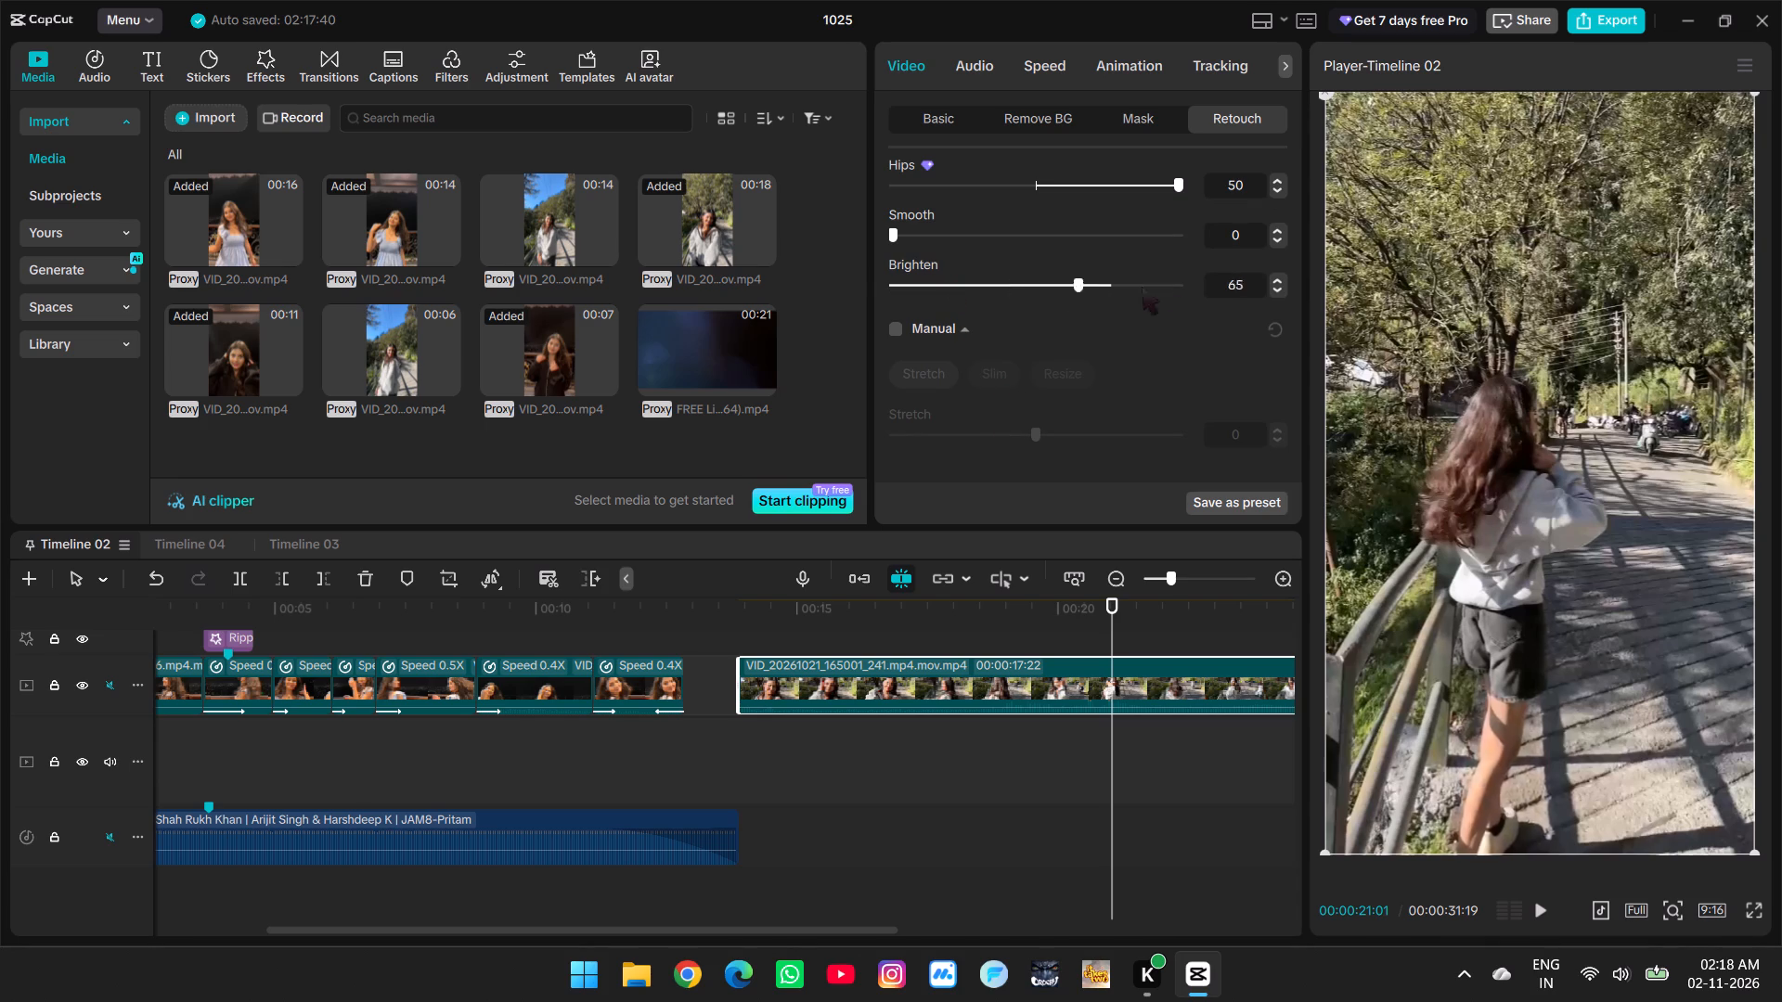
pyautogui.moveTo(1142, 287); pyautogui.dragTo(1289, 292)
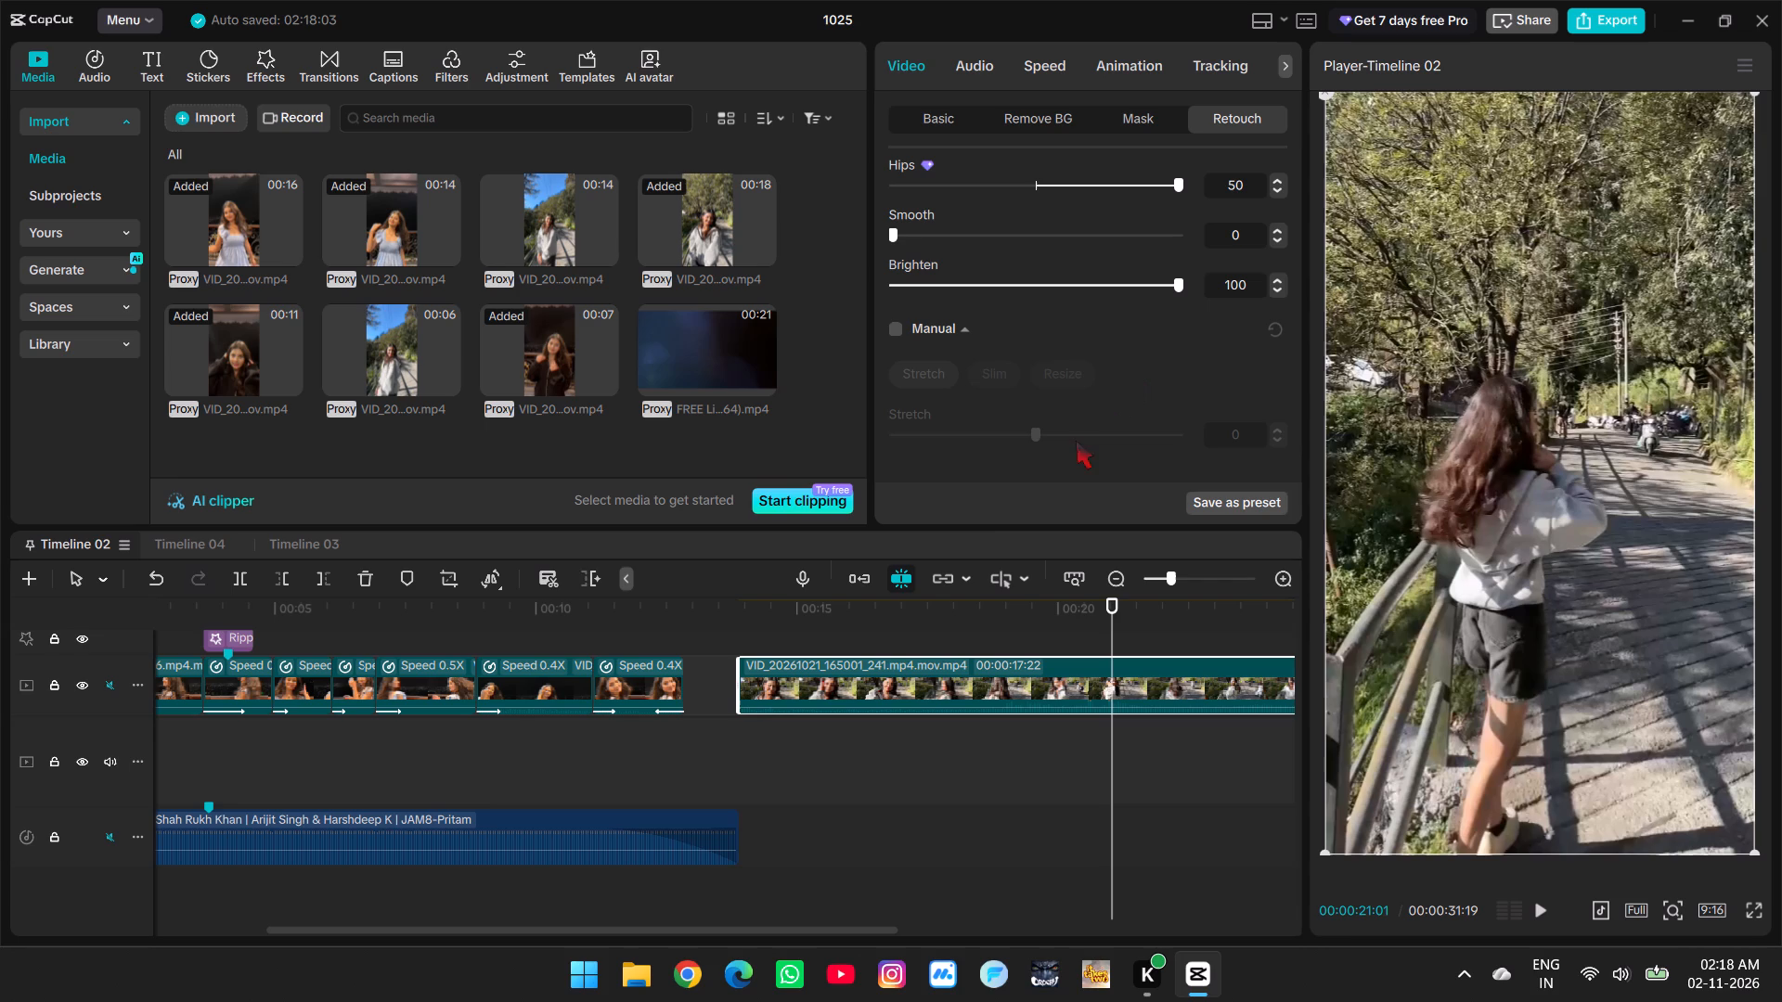
# Delete the wooded-path clip from the upper video track and place the playhead at 00:00:10:27.
pyautogui.click(355, 573)
pyautogui.click(781, 757)
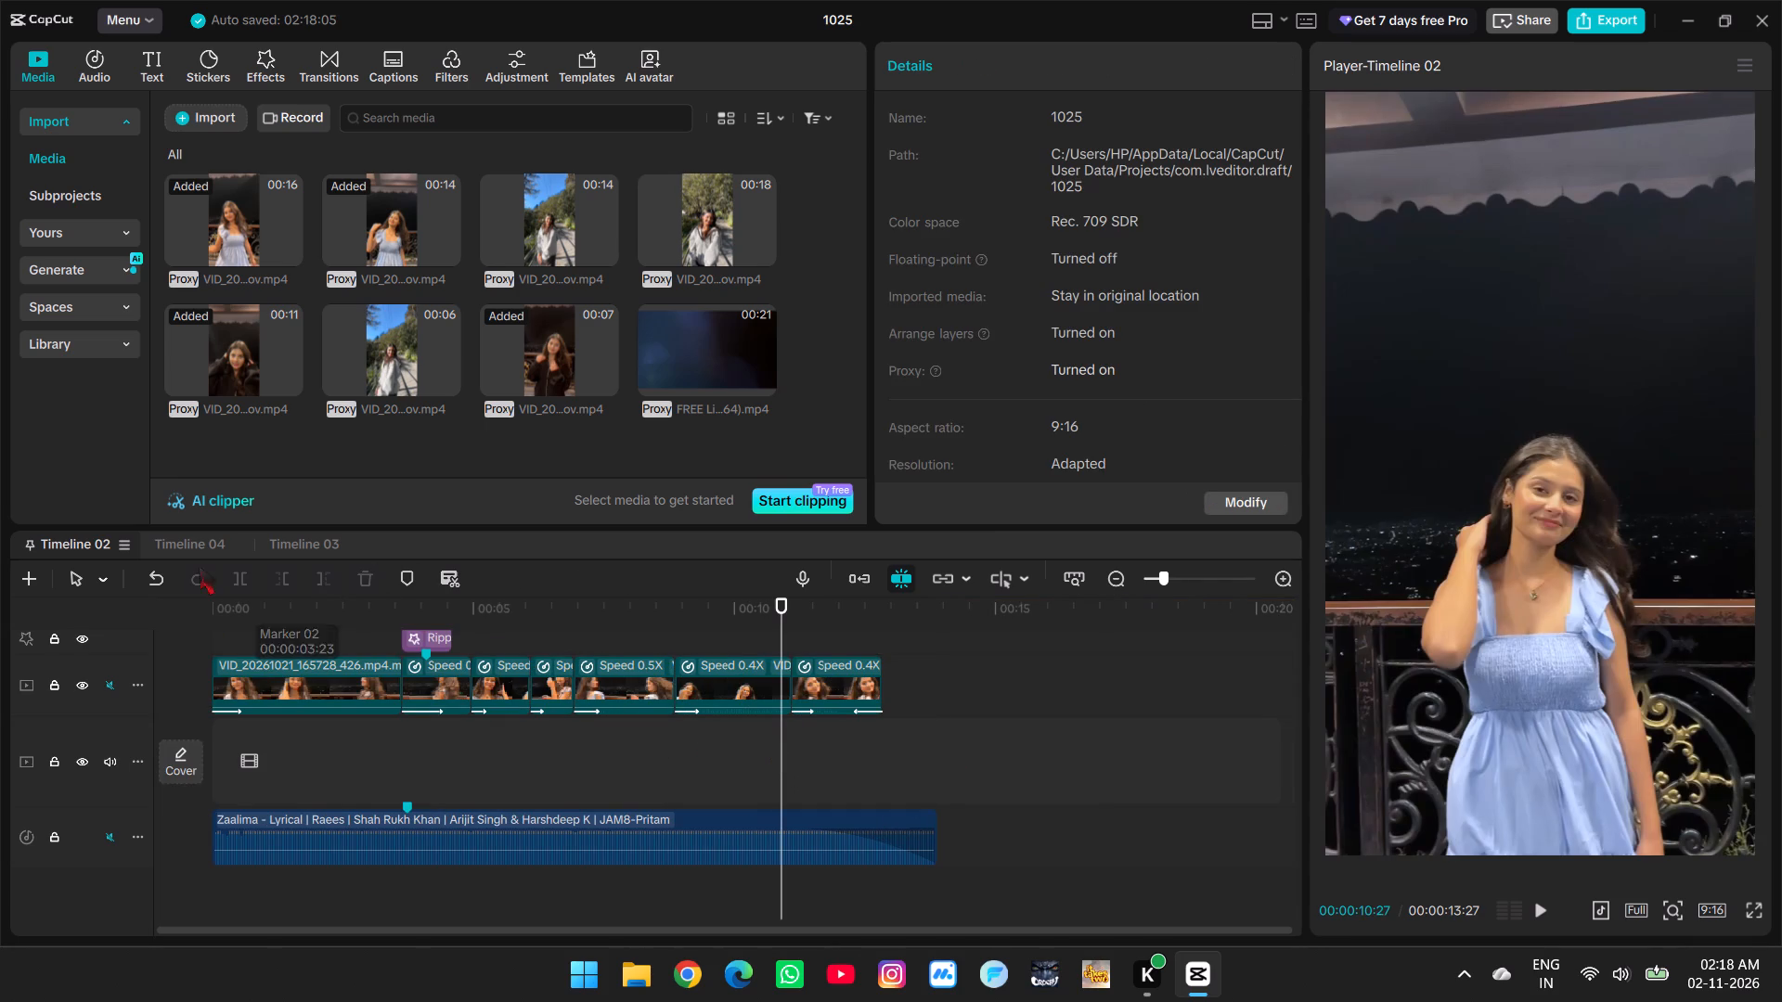
# Switch to Timeline 04 and look over the frames just after 00:00:10:27.
pyautogui.click(208, 539)
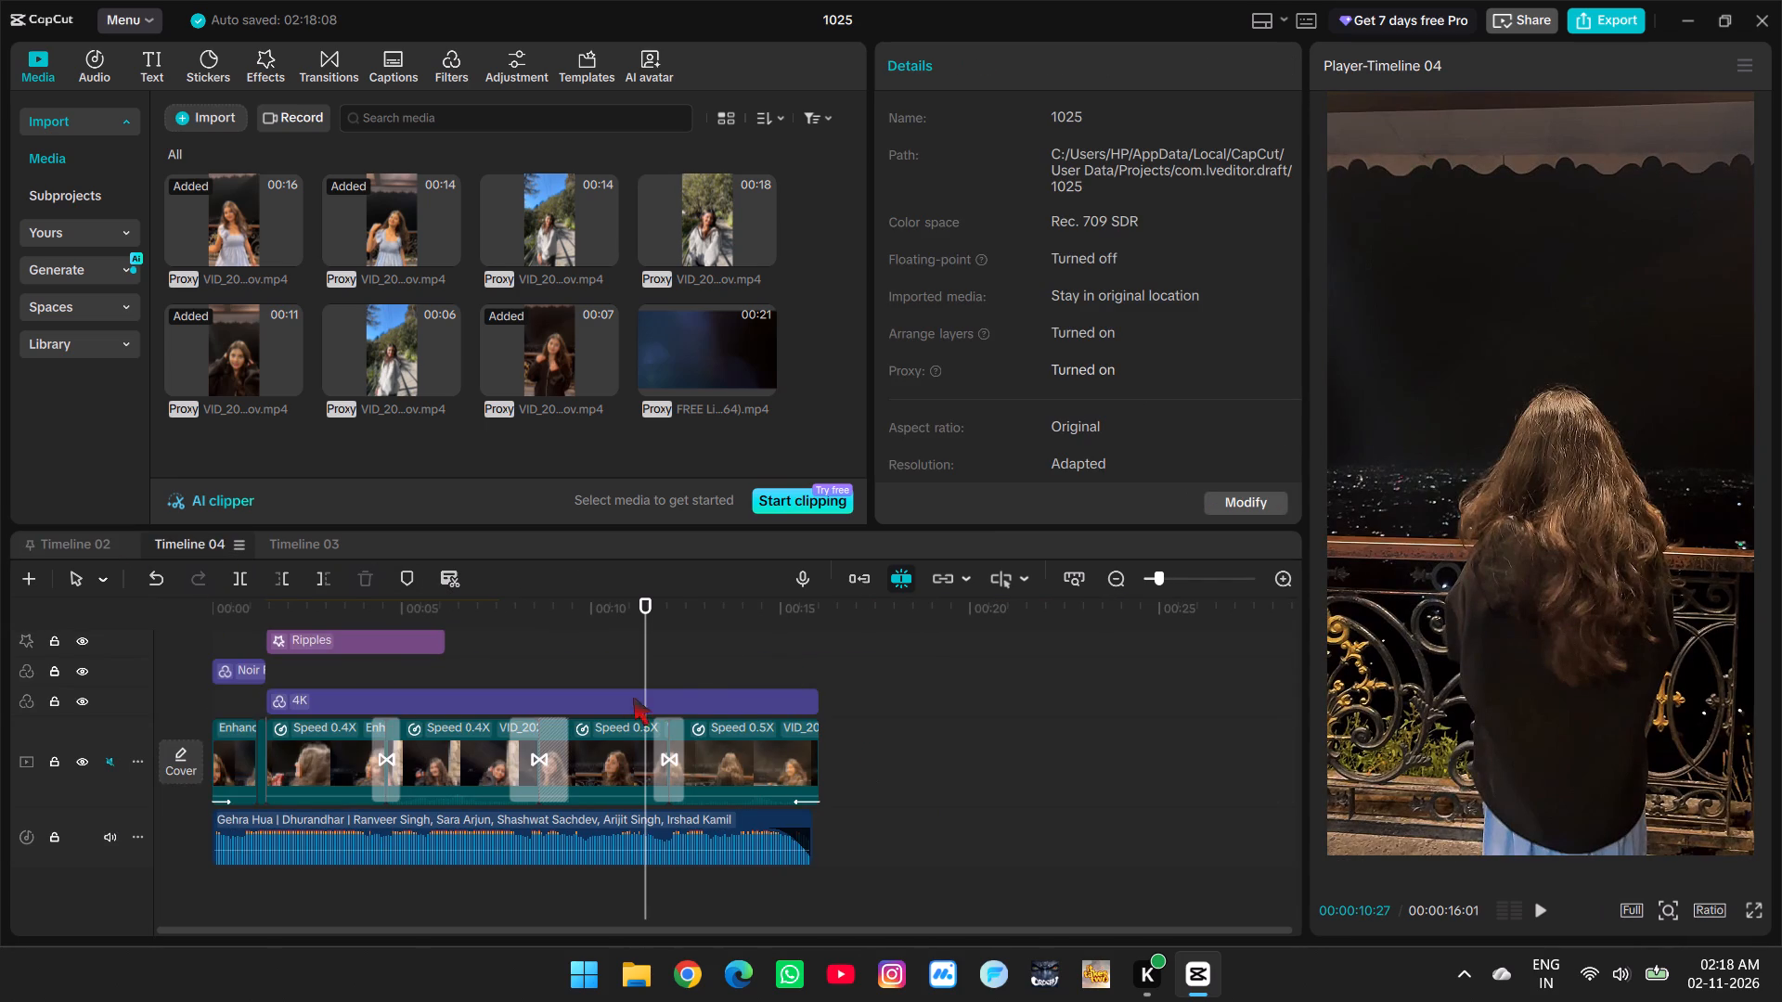
pyautogui.click(703, 659)
pyautogui.moveTo(703, 659); pyautogui.dragTo(726, 663)
# On Timeline 03, set the speed of the lighthouse aerial clip at the end to 1.00x.
pyautogui.click(278, 552)
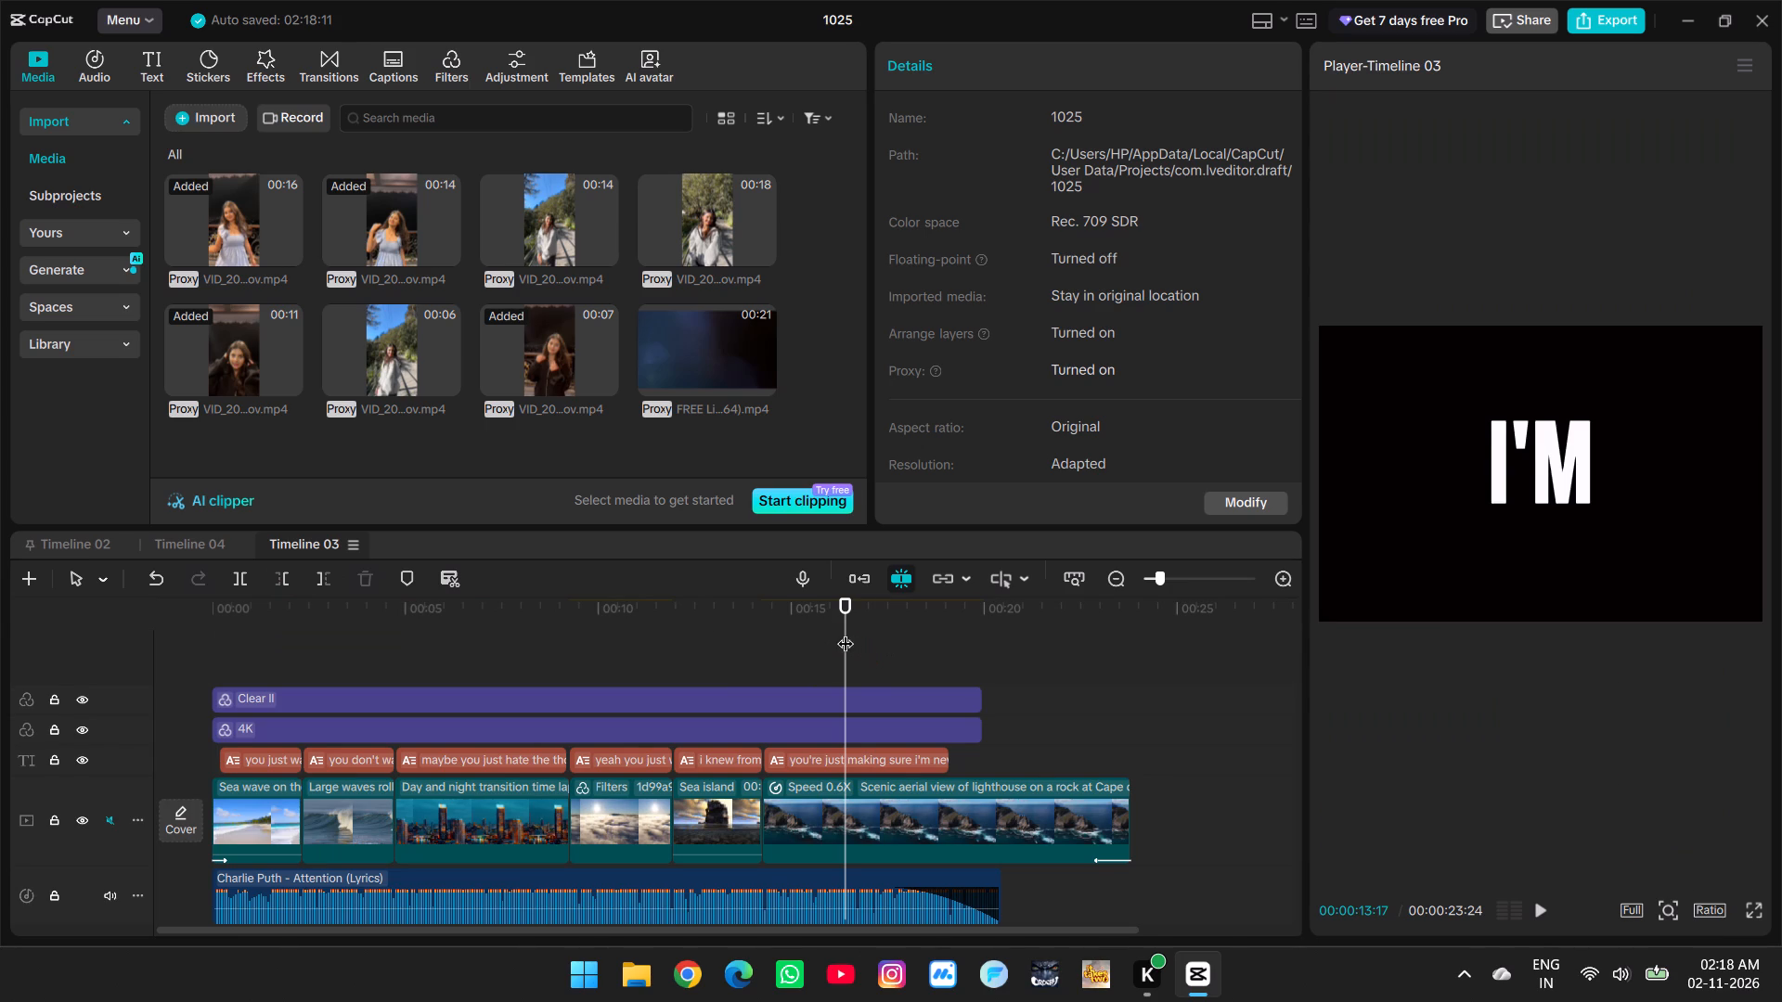
pyautogui.moveTo(846, 632); pyautogui.dragTo(885, 642)
pyautogui.click(885, 801)
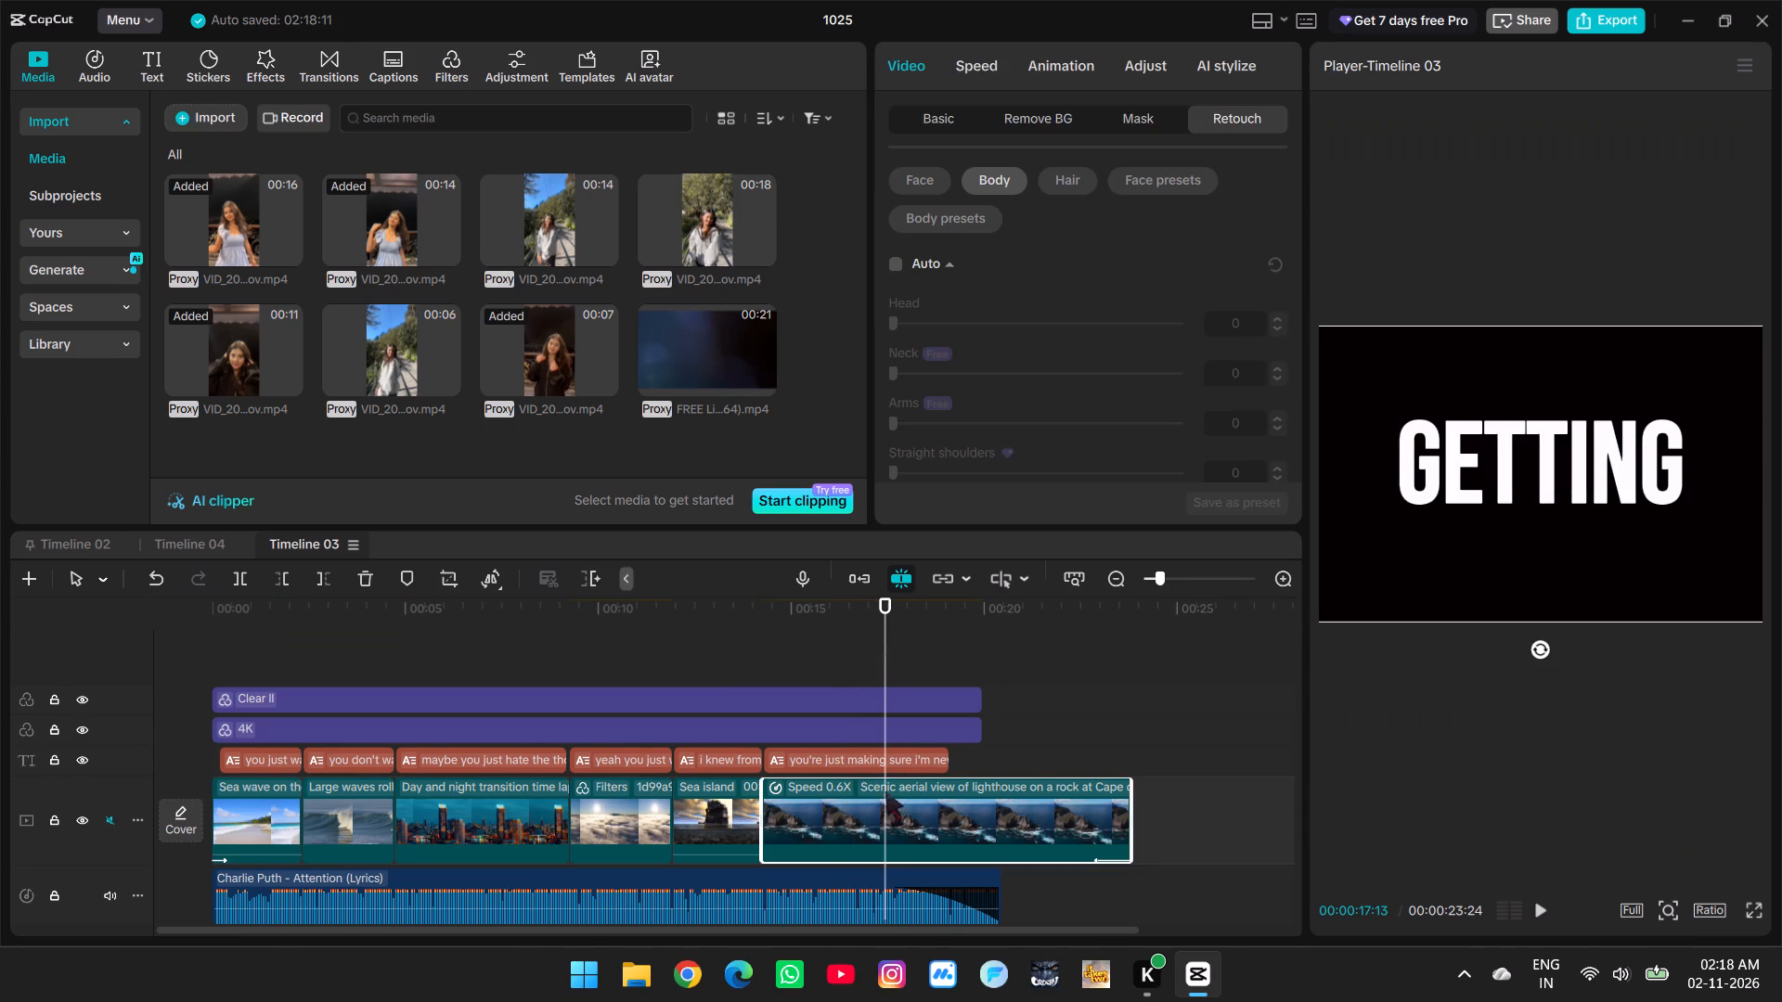
pyautogui.moveTo(880, 637); pyautogui.dragTo(813, 647)
pyautogui.click(969, 66)
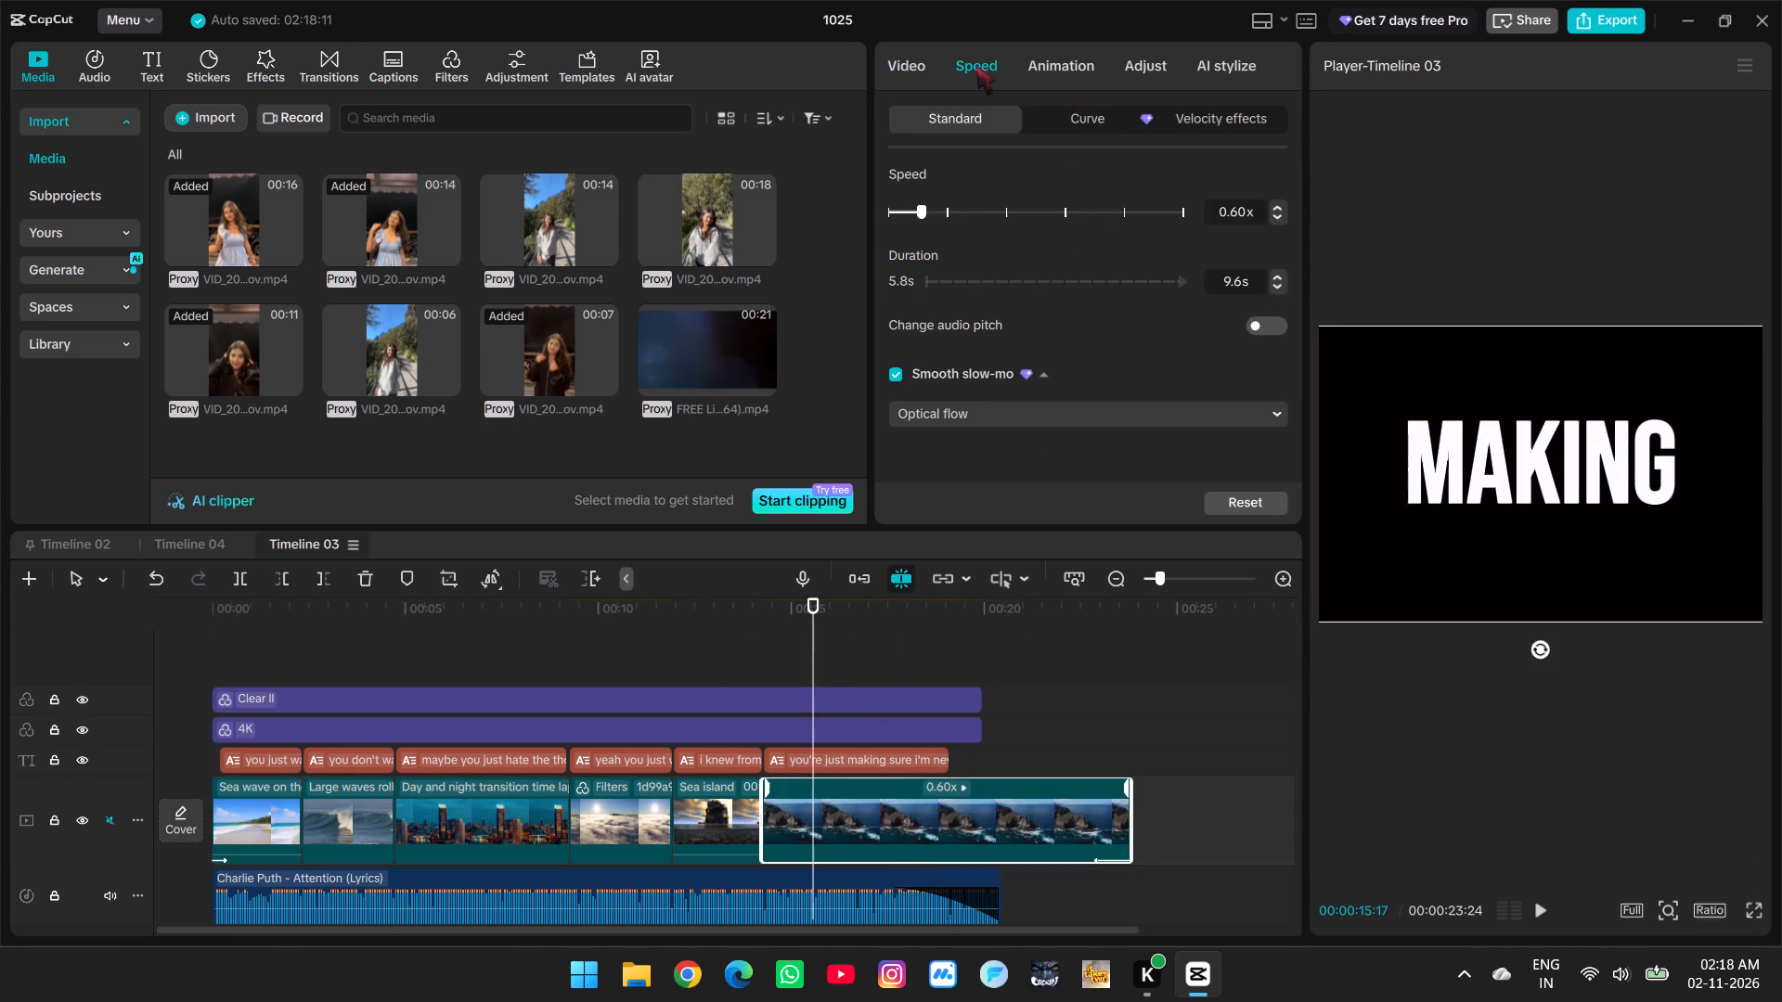
pyautogui.tripleClick(1272, 210)
pyautogui.doubleClick(1272, 210)
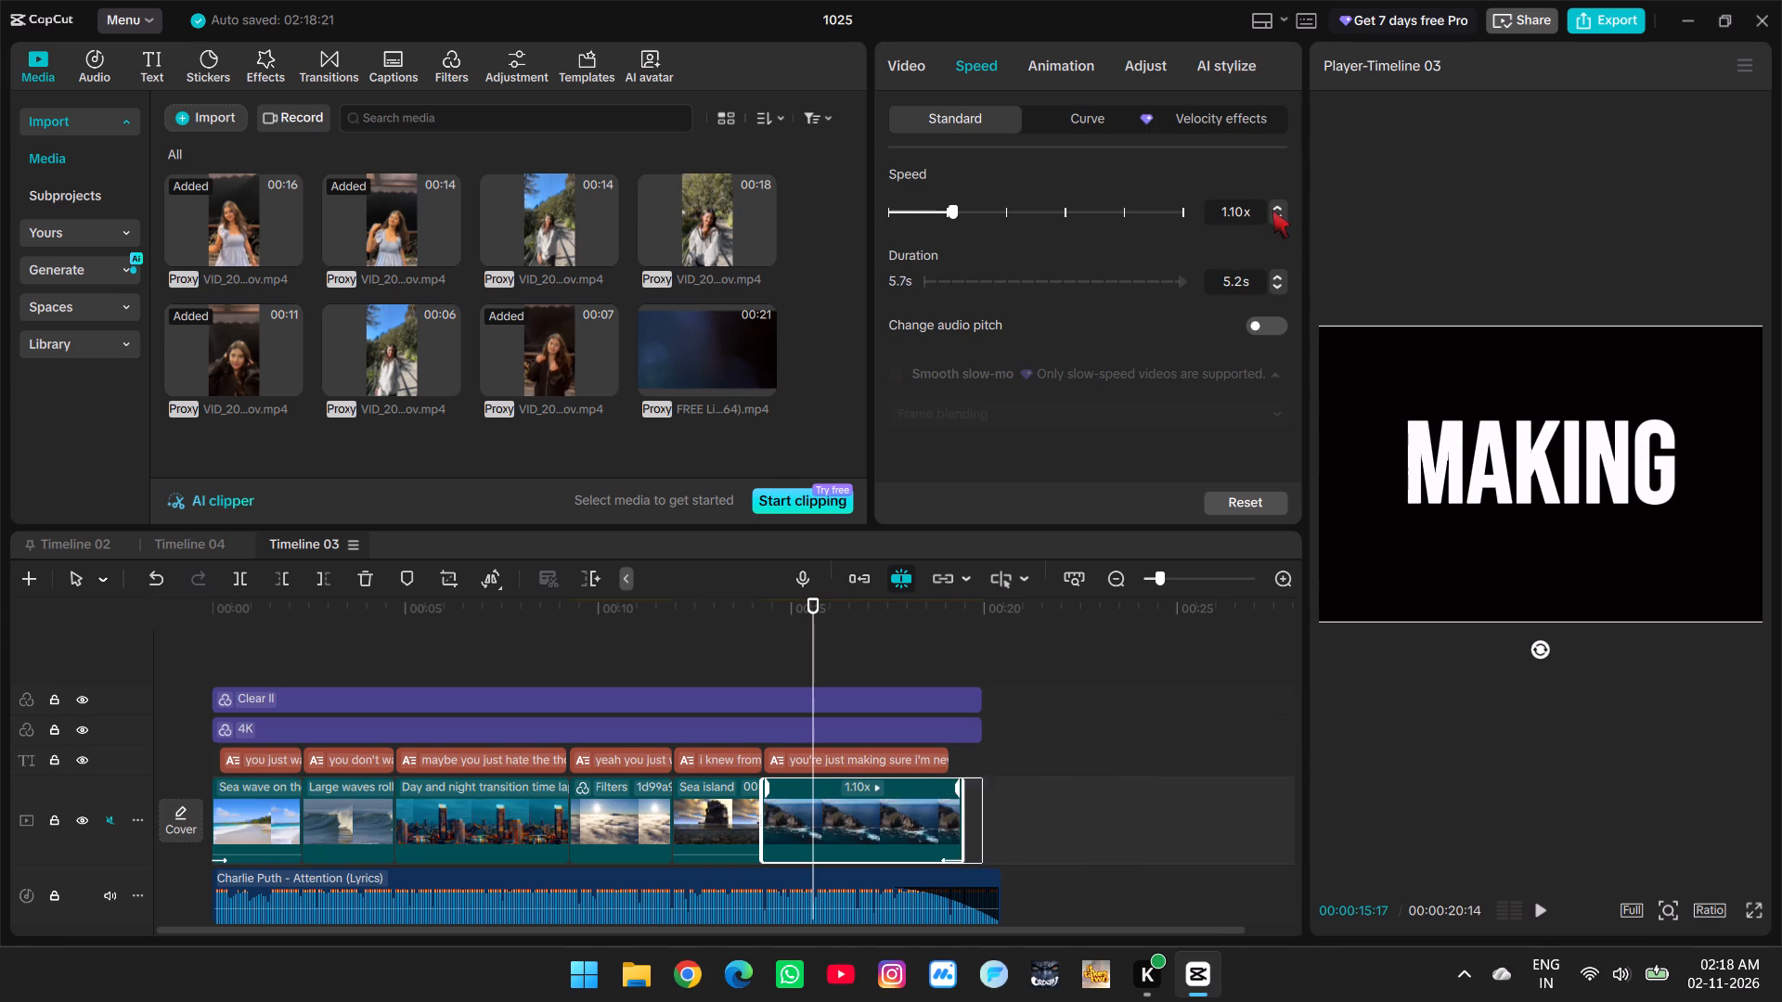
pyautogui.click(1273, 215)
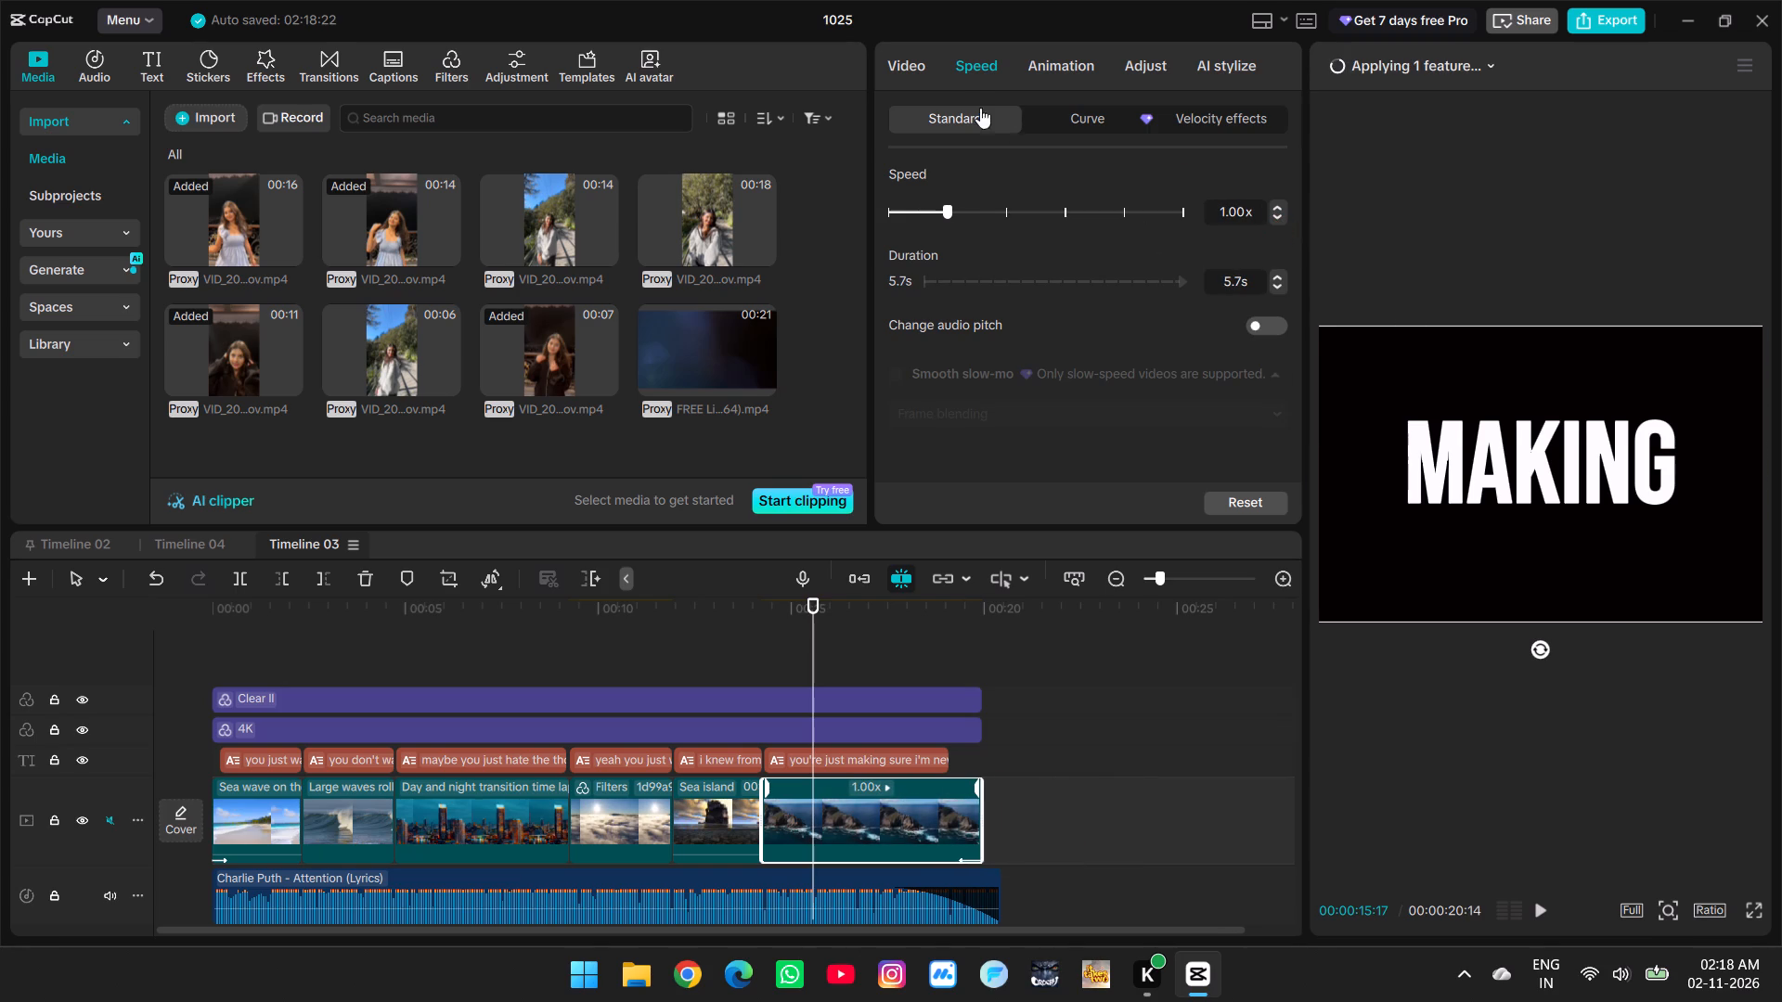
# Examine the lighthouse clip's mask, transform and blend settings and its frame at 00:00:16:19.
pyautogui.click(1048, 67)
pyautogui.click(917, 58)
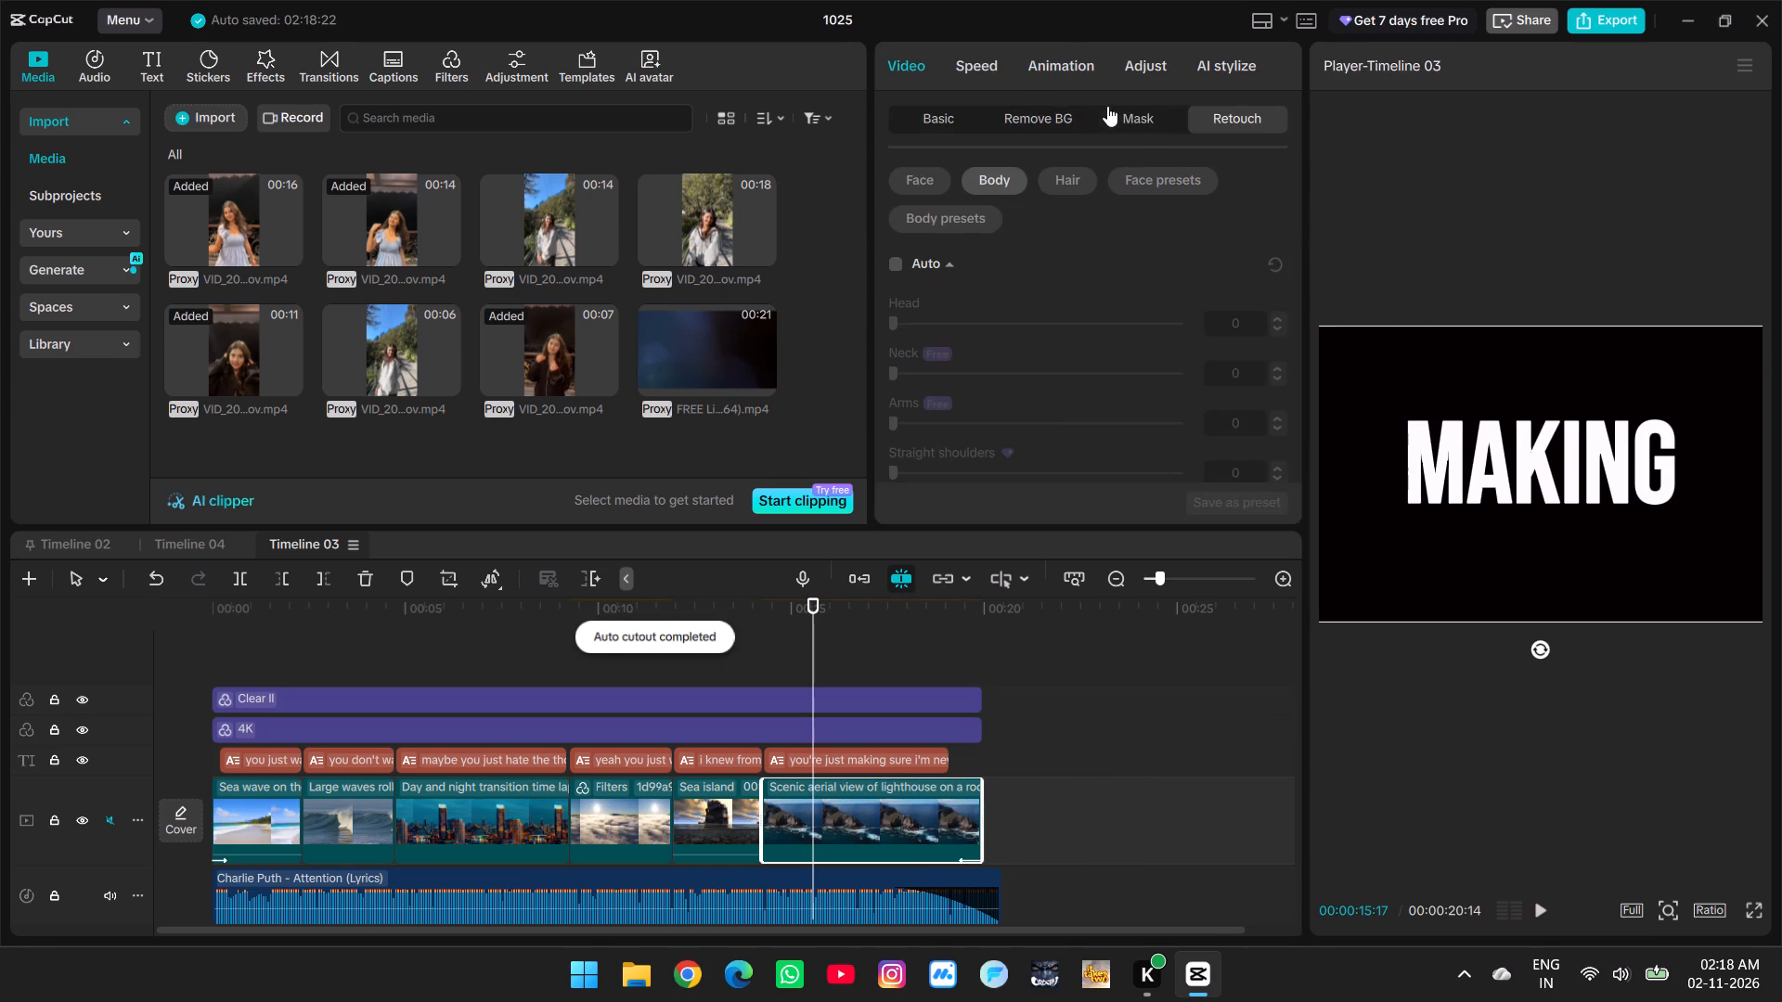
pyautogui.click(1136, 118)
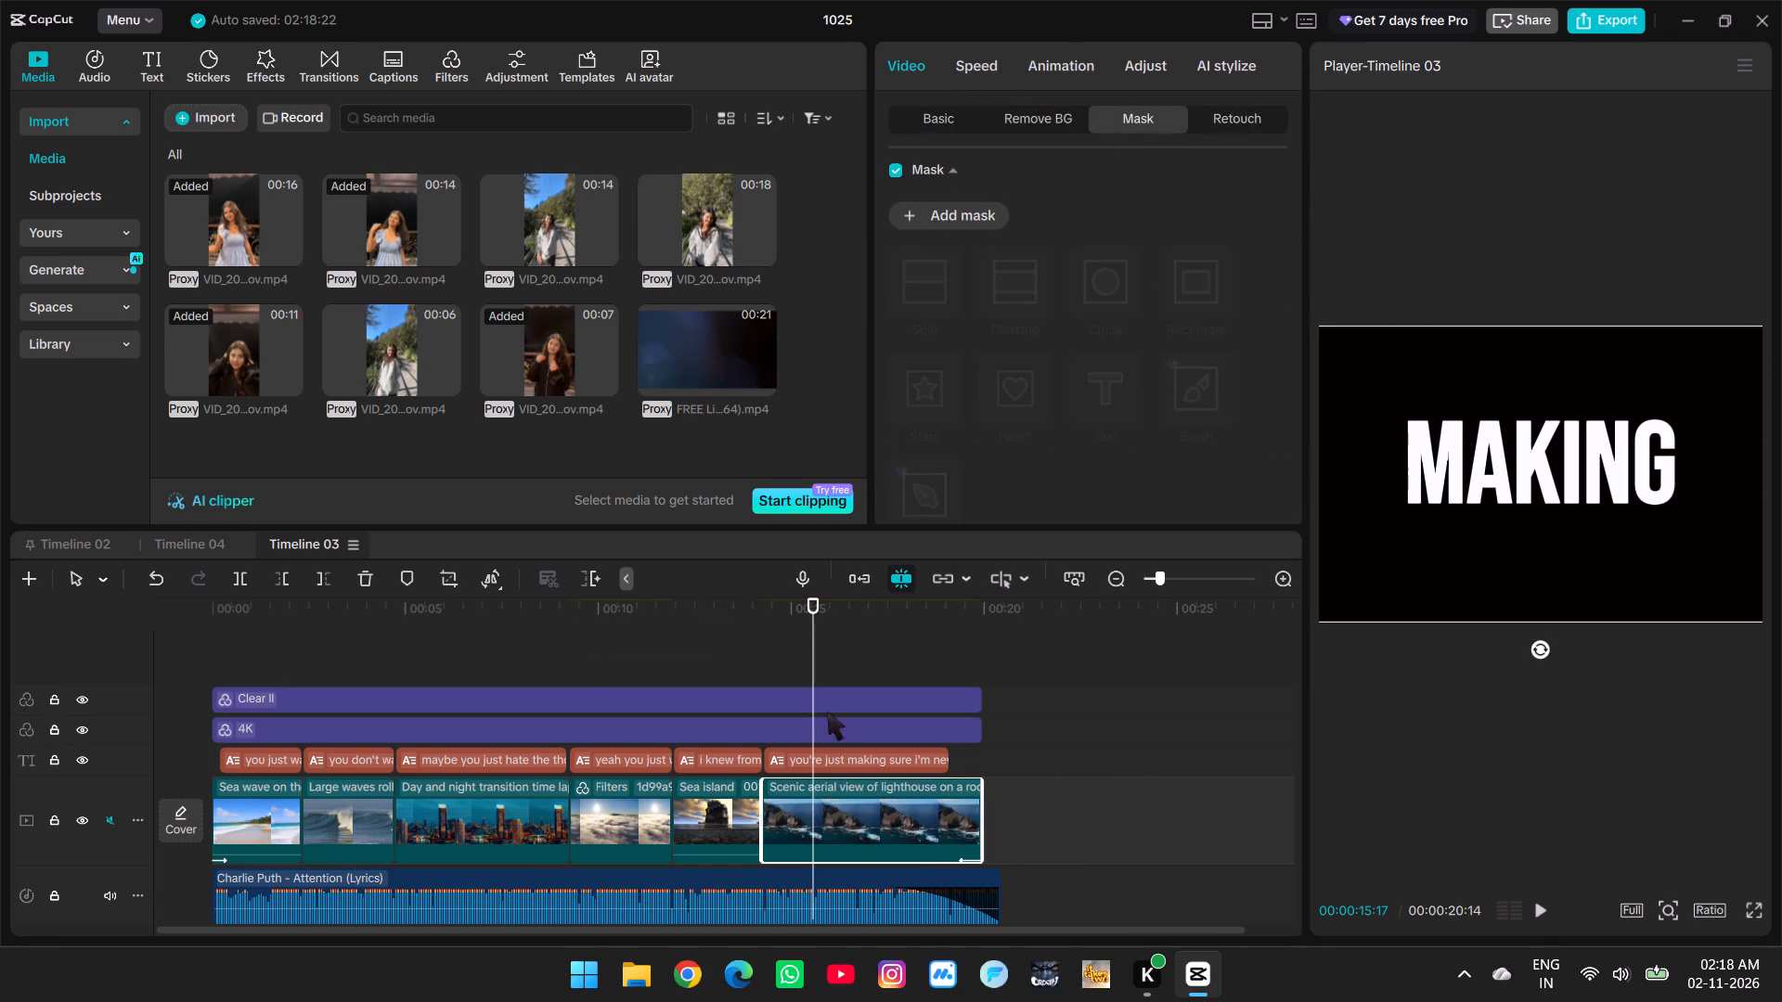
pyautogui.moveTo(811, 658); pyautogui.dragTo(855, 668)
pyautogui.rightClick(862, 837)
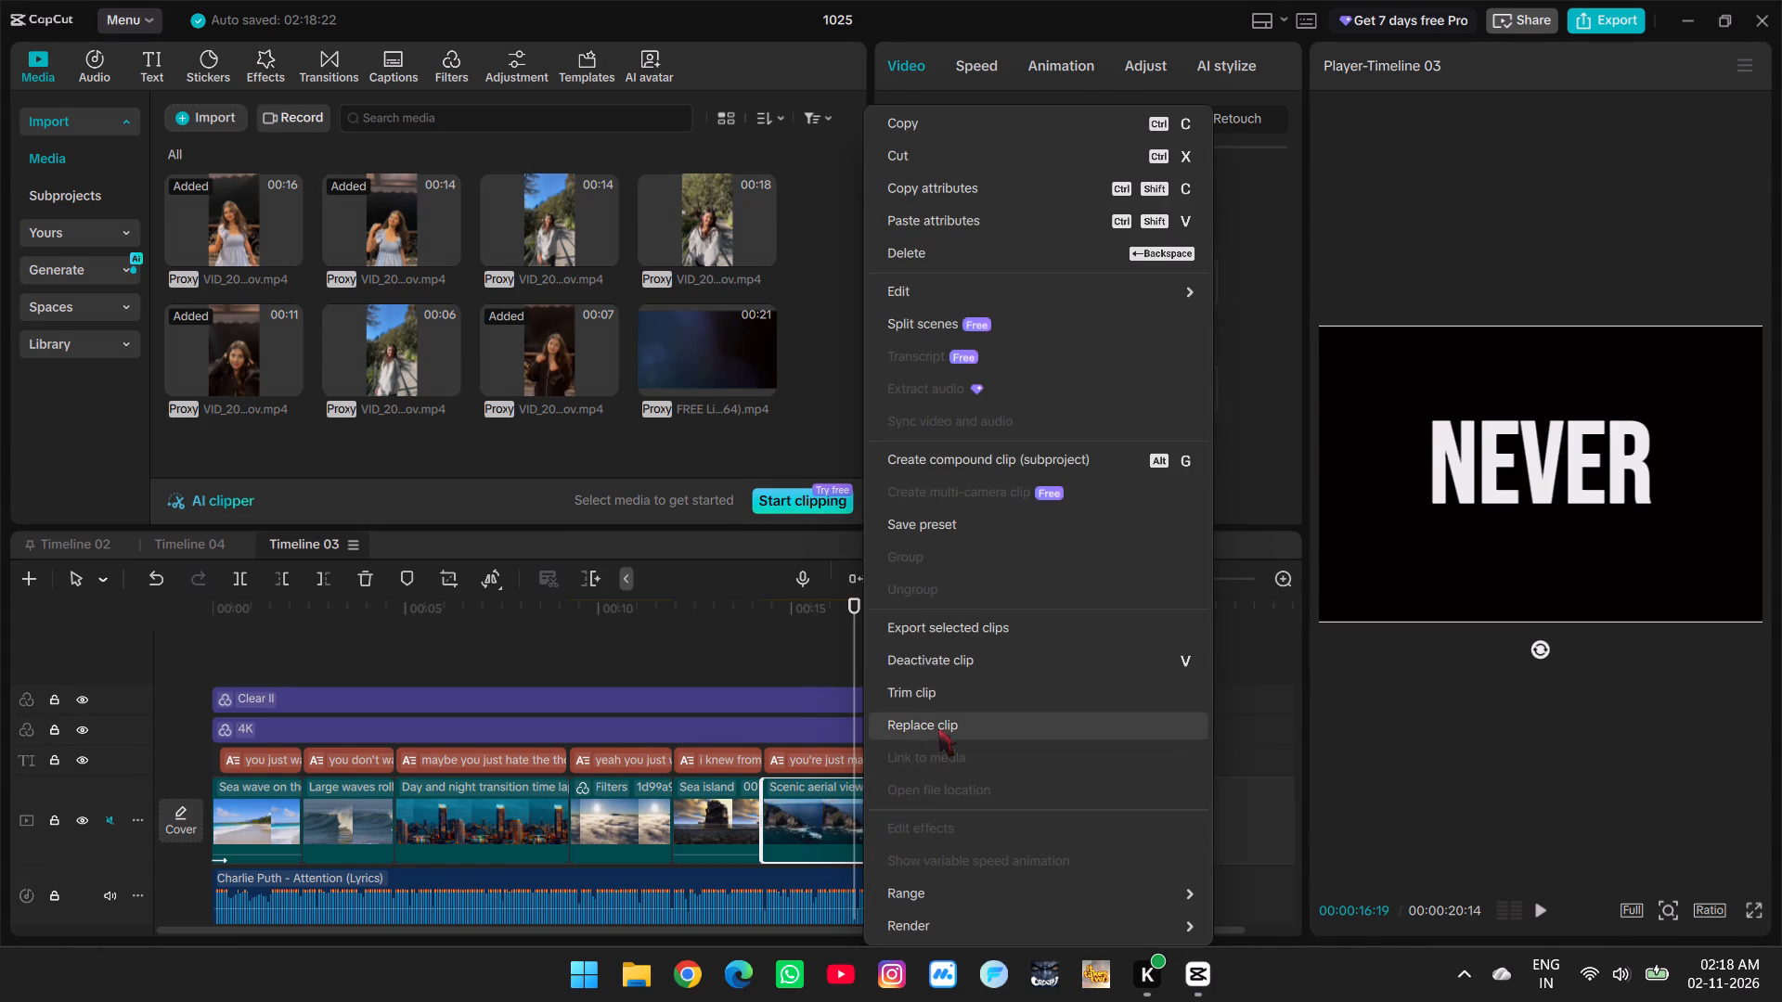
pyautogui.click(1261, 670)
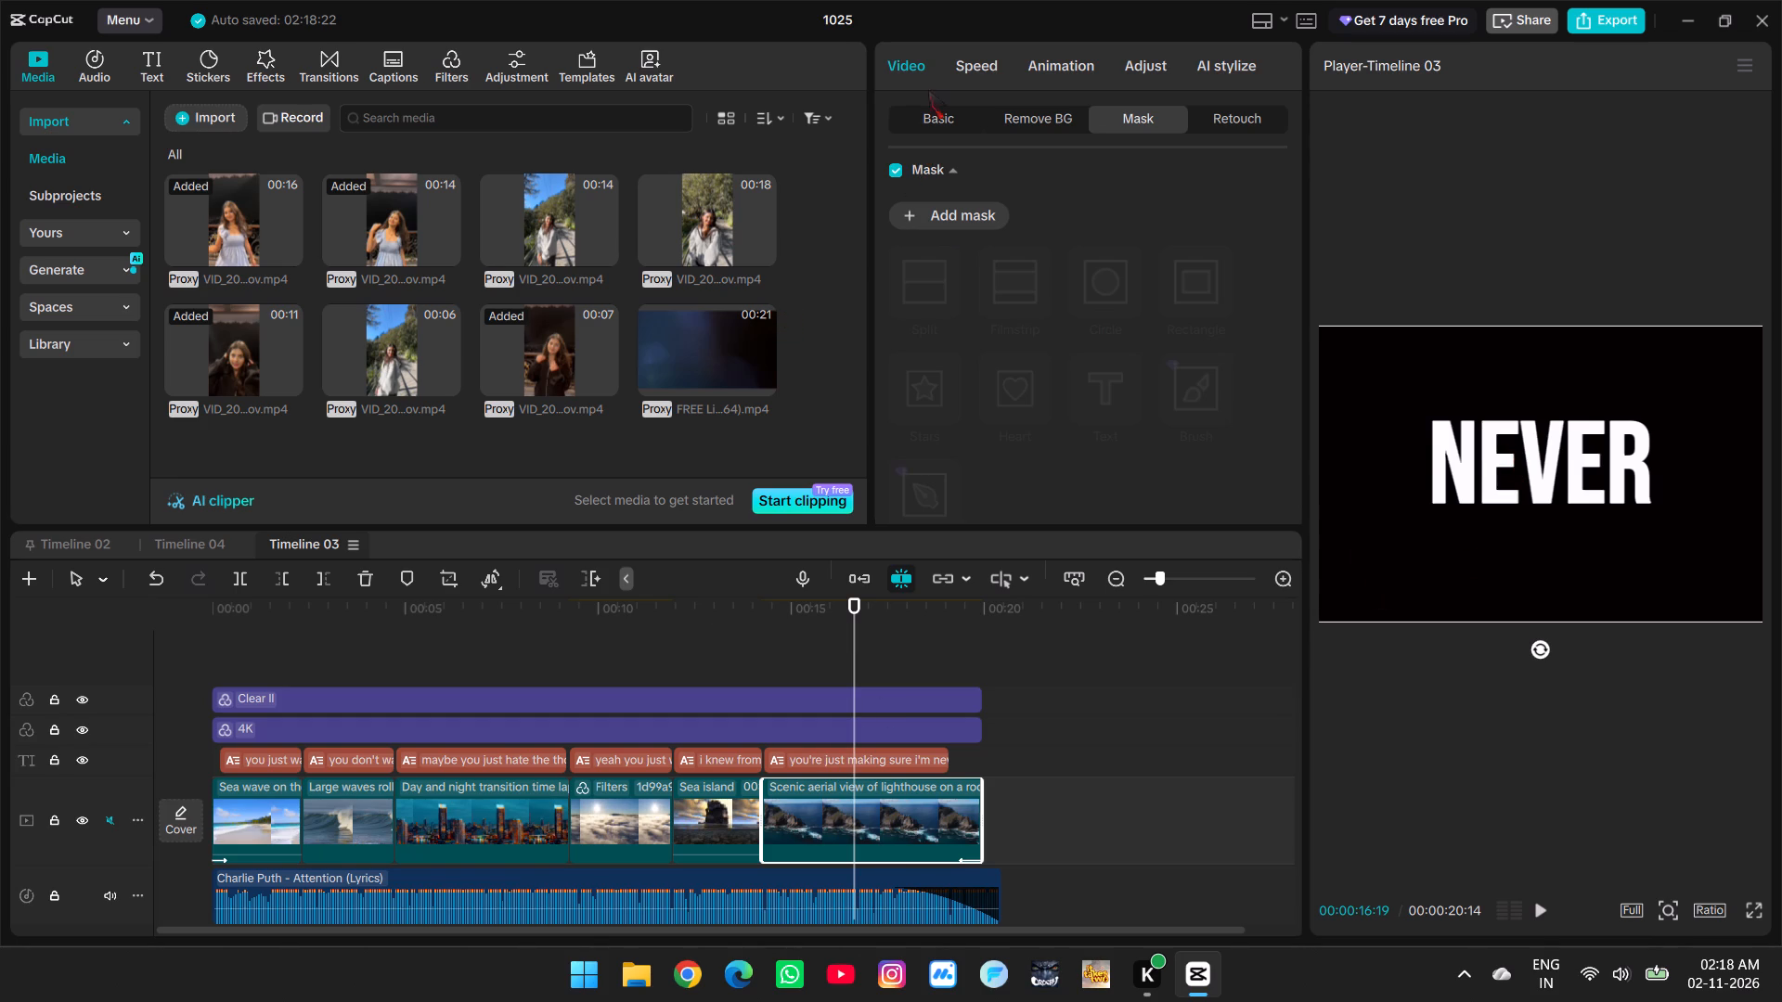
pyautogui.click(934, 136)
pyautogui.click(1404, 582)
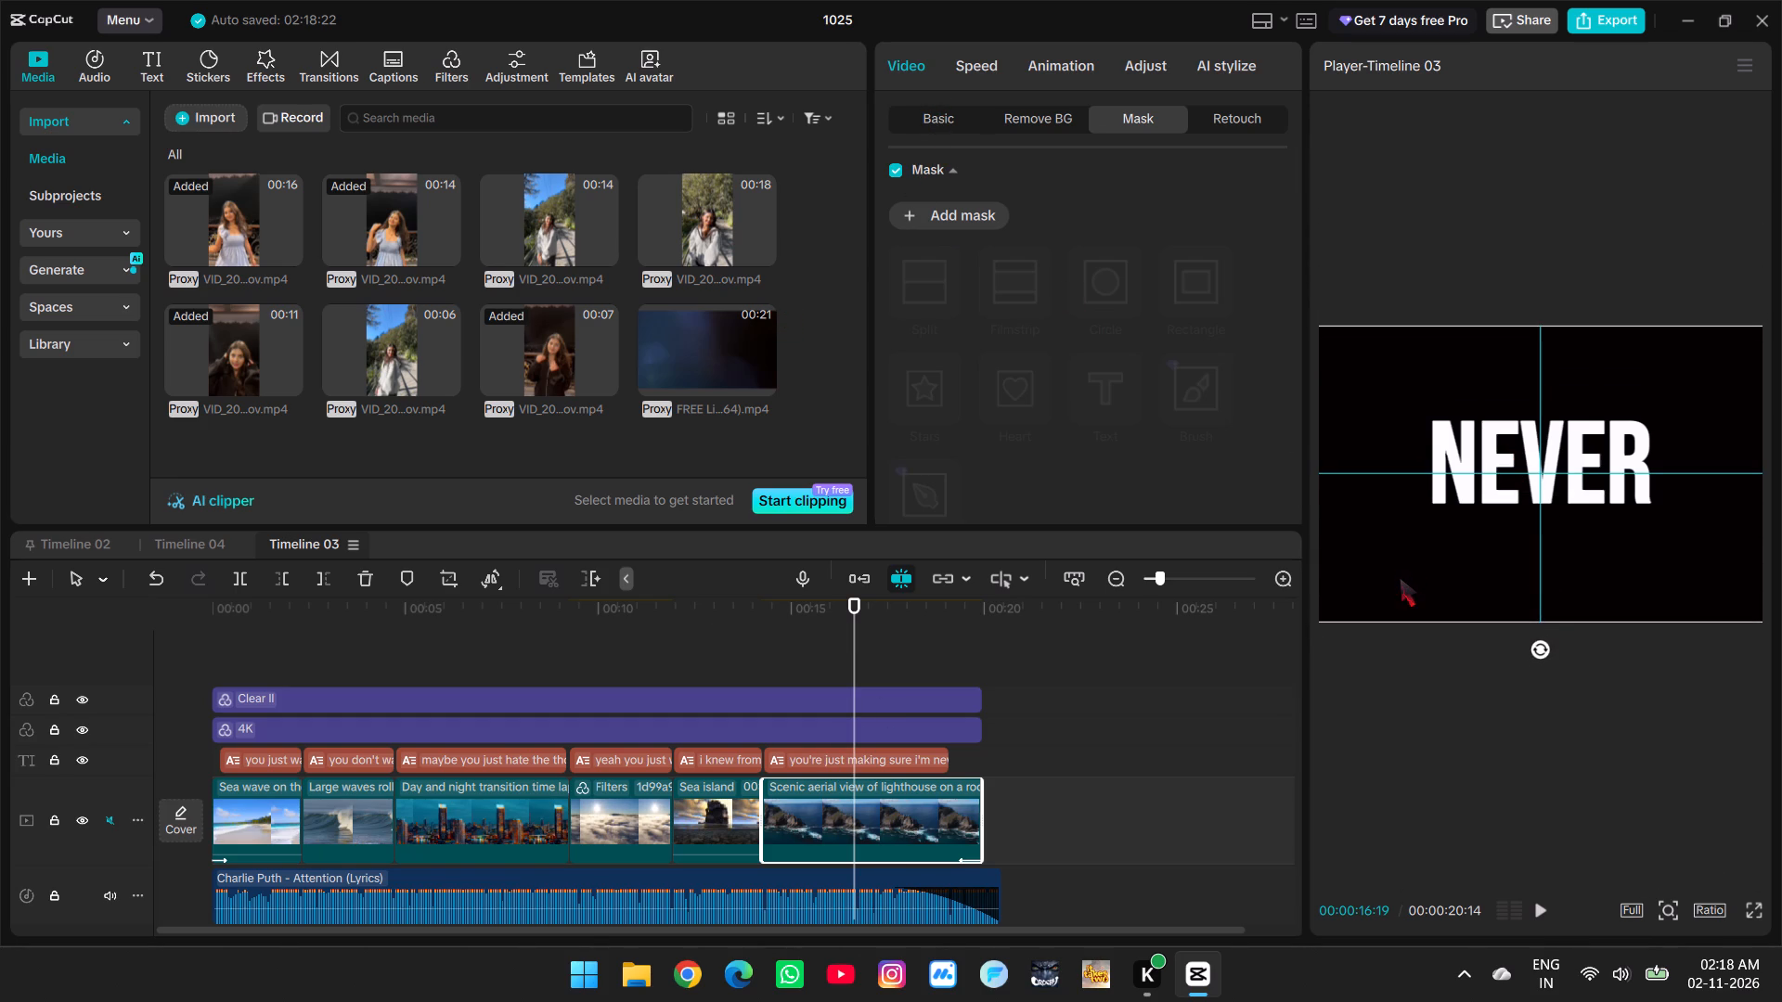
pyautogui.click(926, 120)
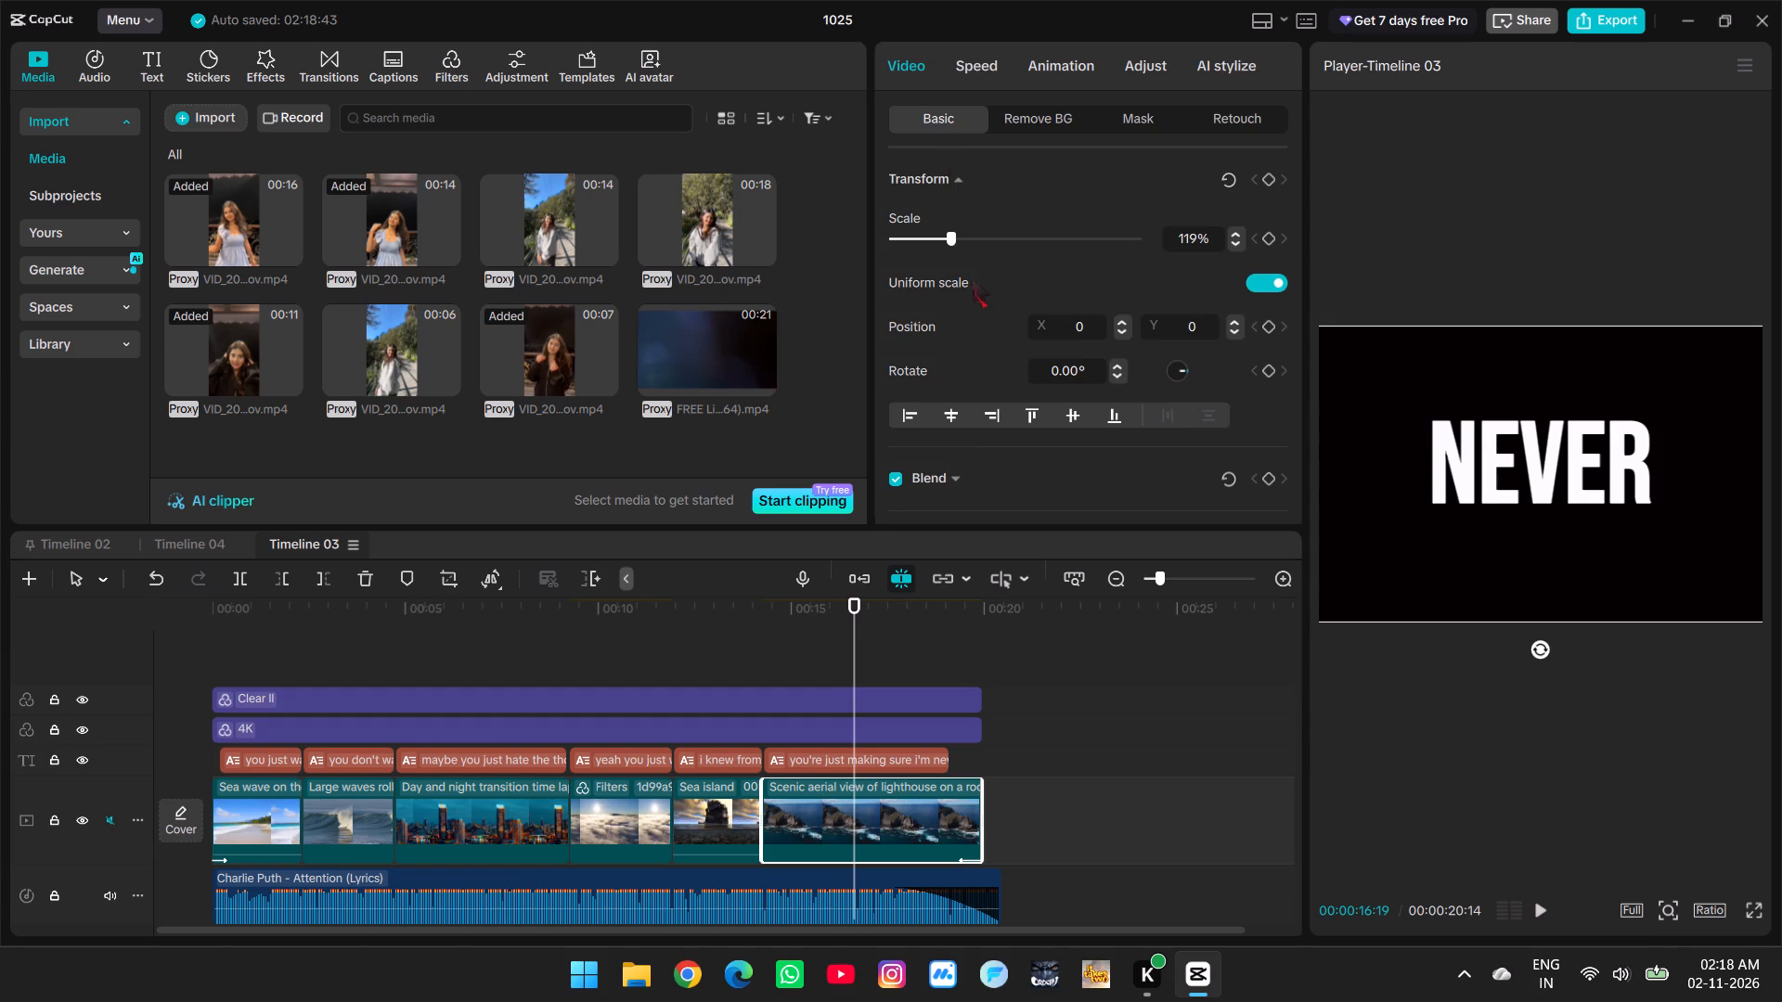
pyautogui.scroll(-3, 977, 328)
pyautogui.scroll(1, 977, 334)
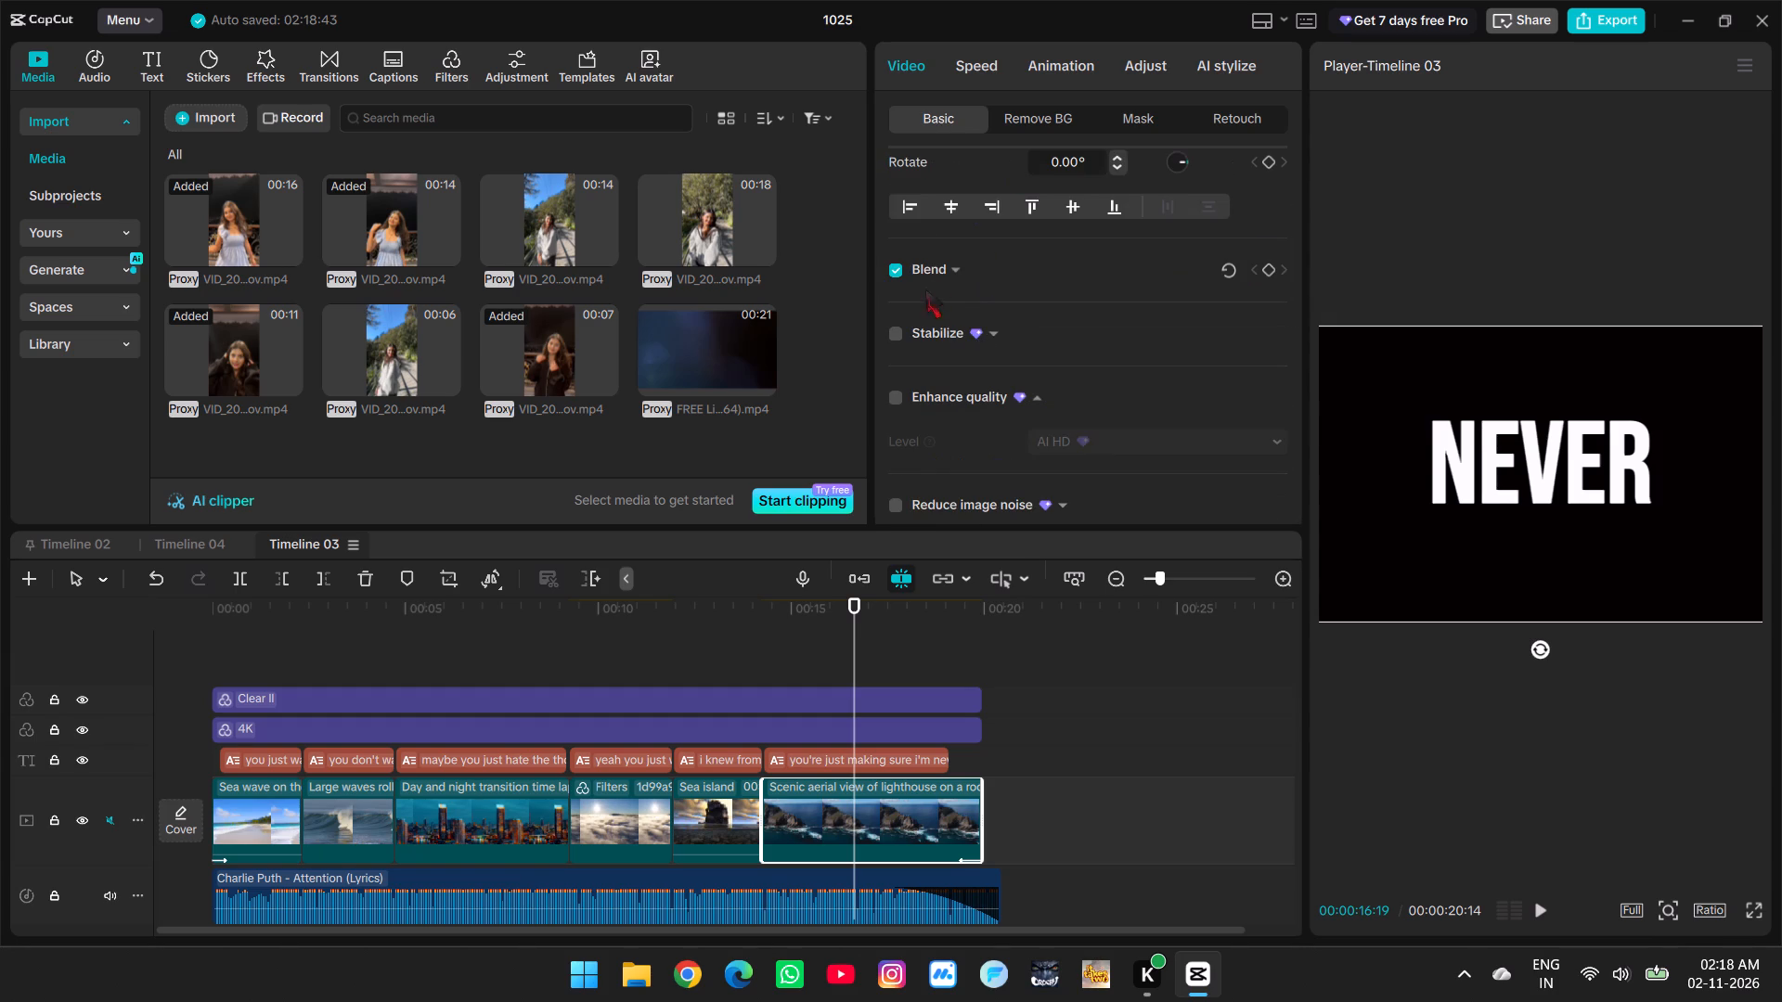
pyautogui.click(940, 266)
pyautogui.click(940, 266)
# Turn off Auto removal of the background on the lighthouse clip and check the frame at 00:00:17:04.
pyautogui.click(1003, 107)
pyautogui.click(896, 178)
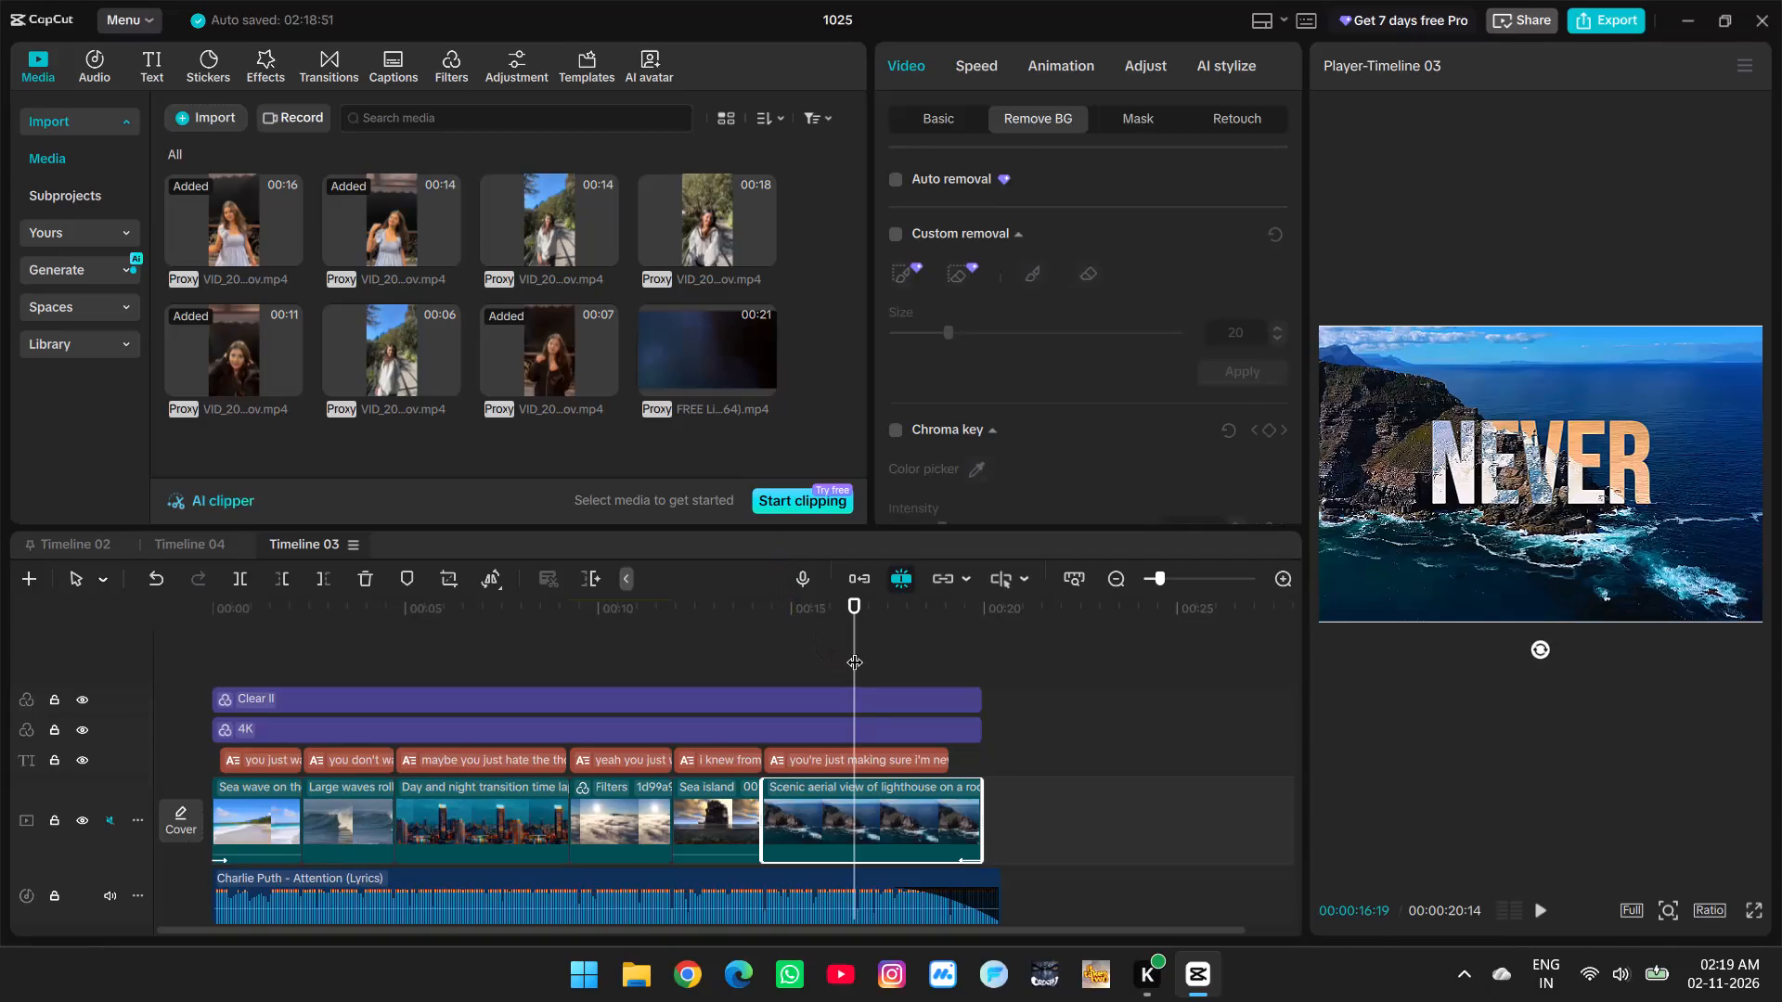
pyautogui.moveTo(855, 650); pyautogui.dragTo(873, 650)
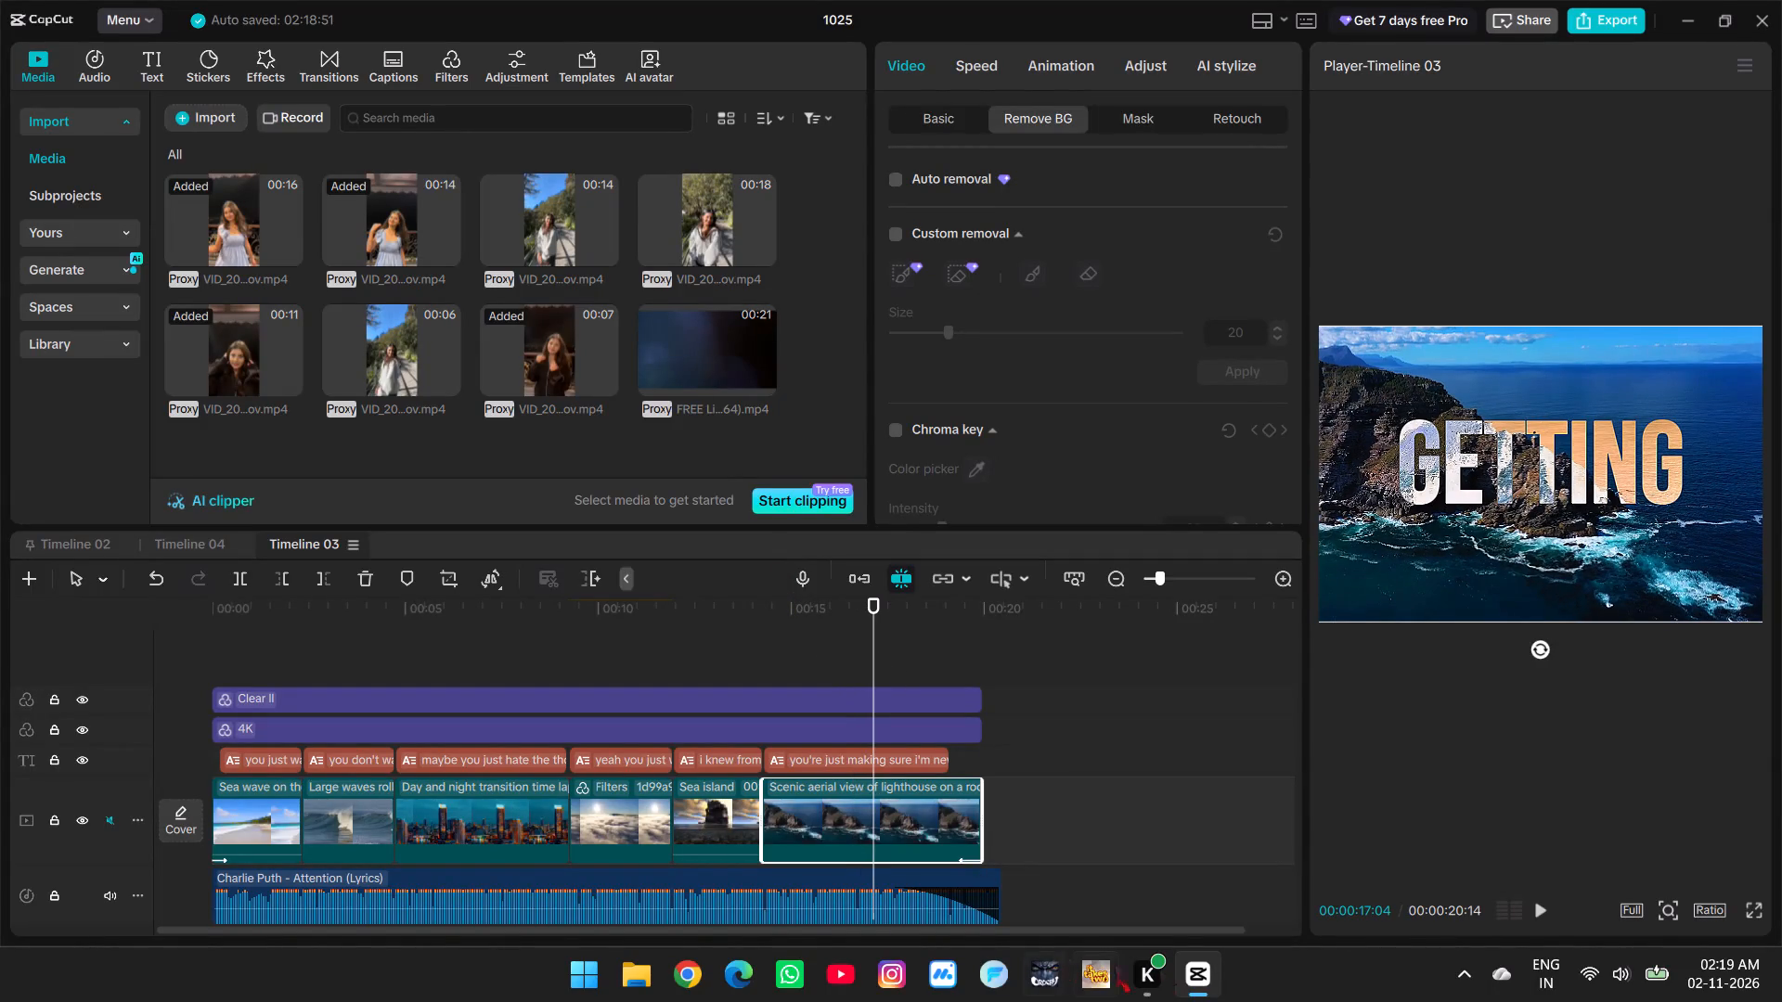
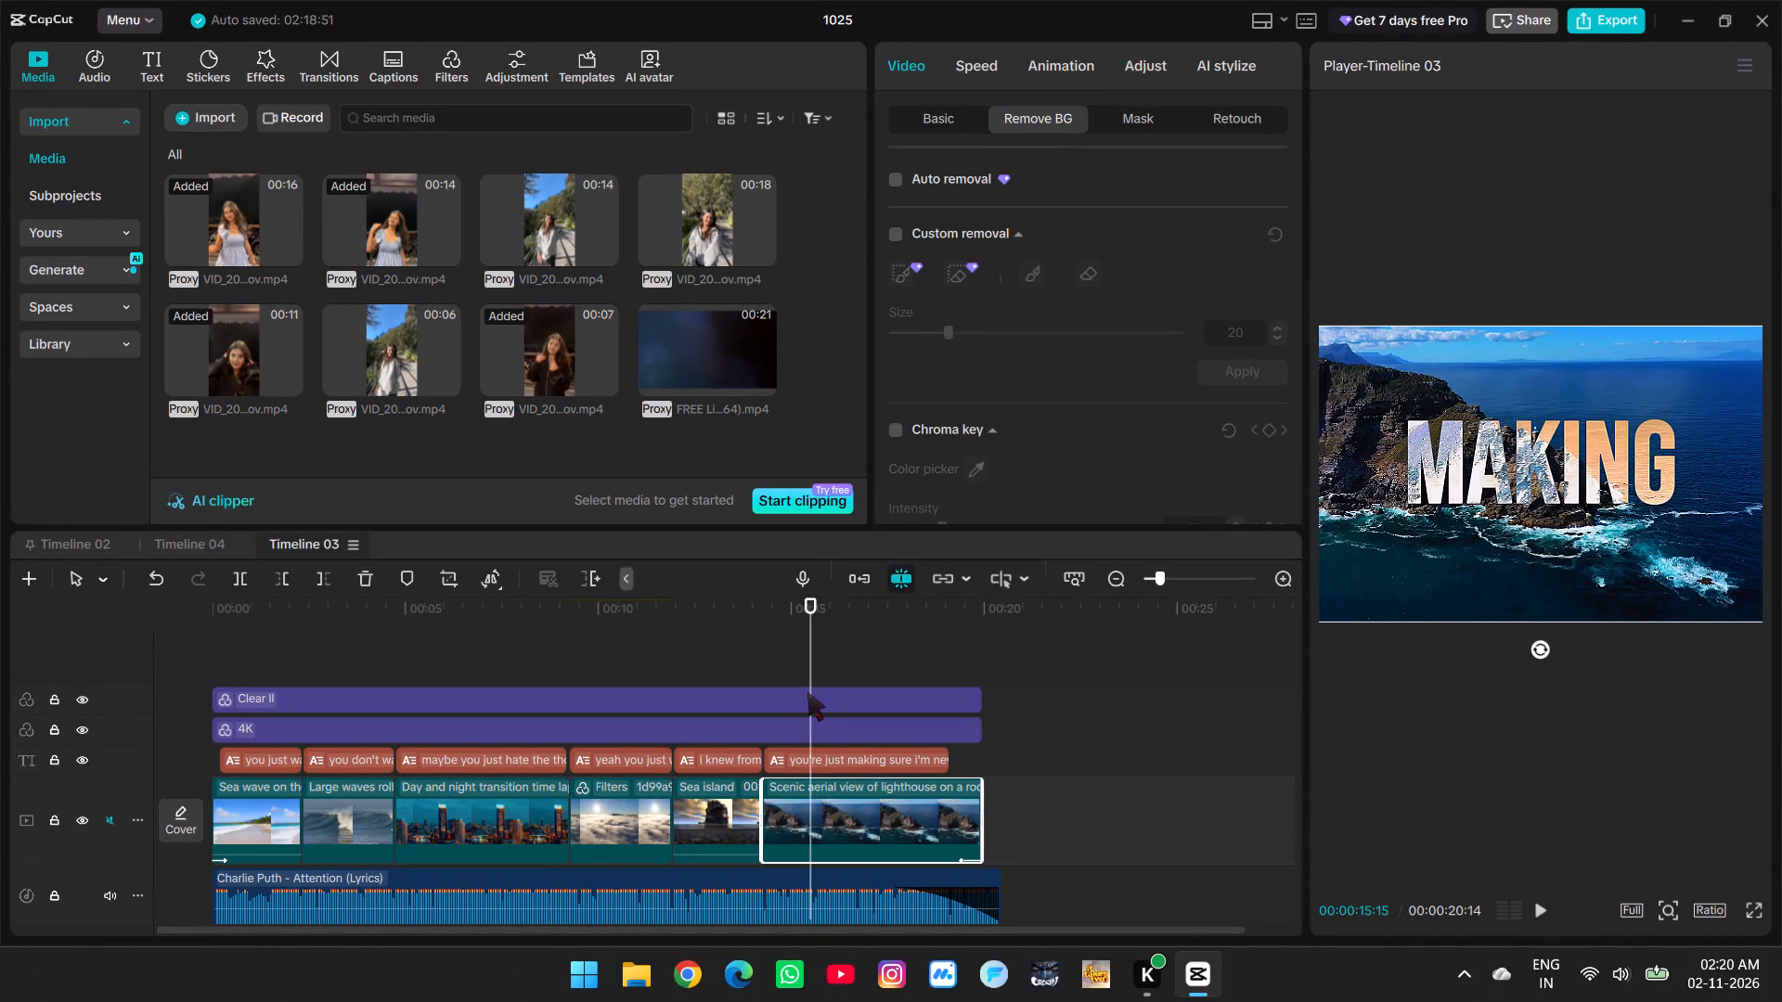
# On Timeline 03, go to 00:00:13:11 and select the "i knew from the start" caption.
pyautogui.click(729, 628)
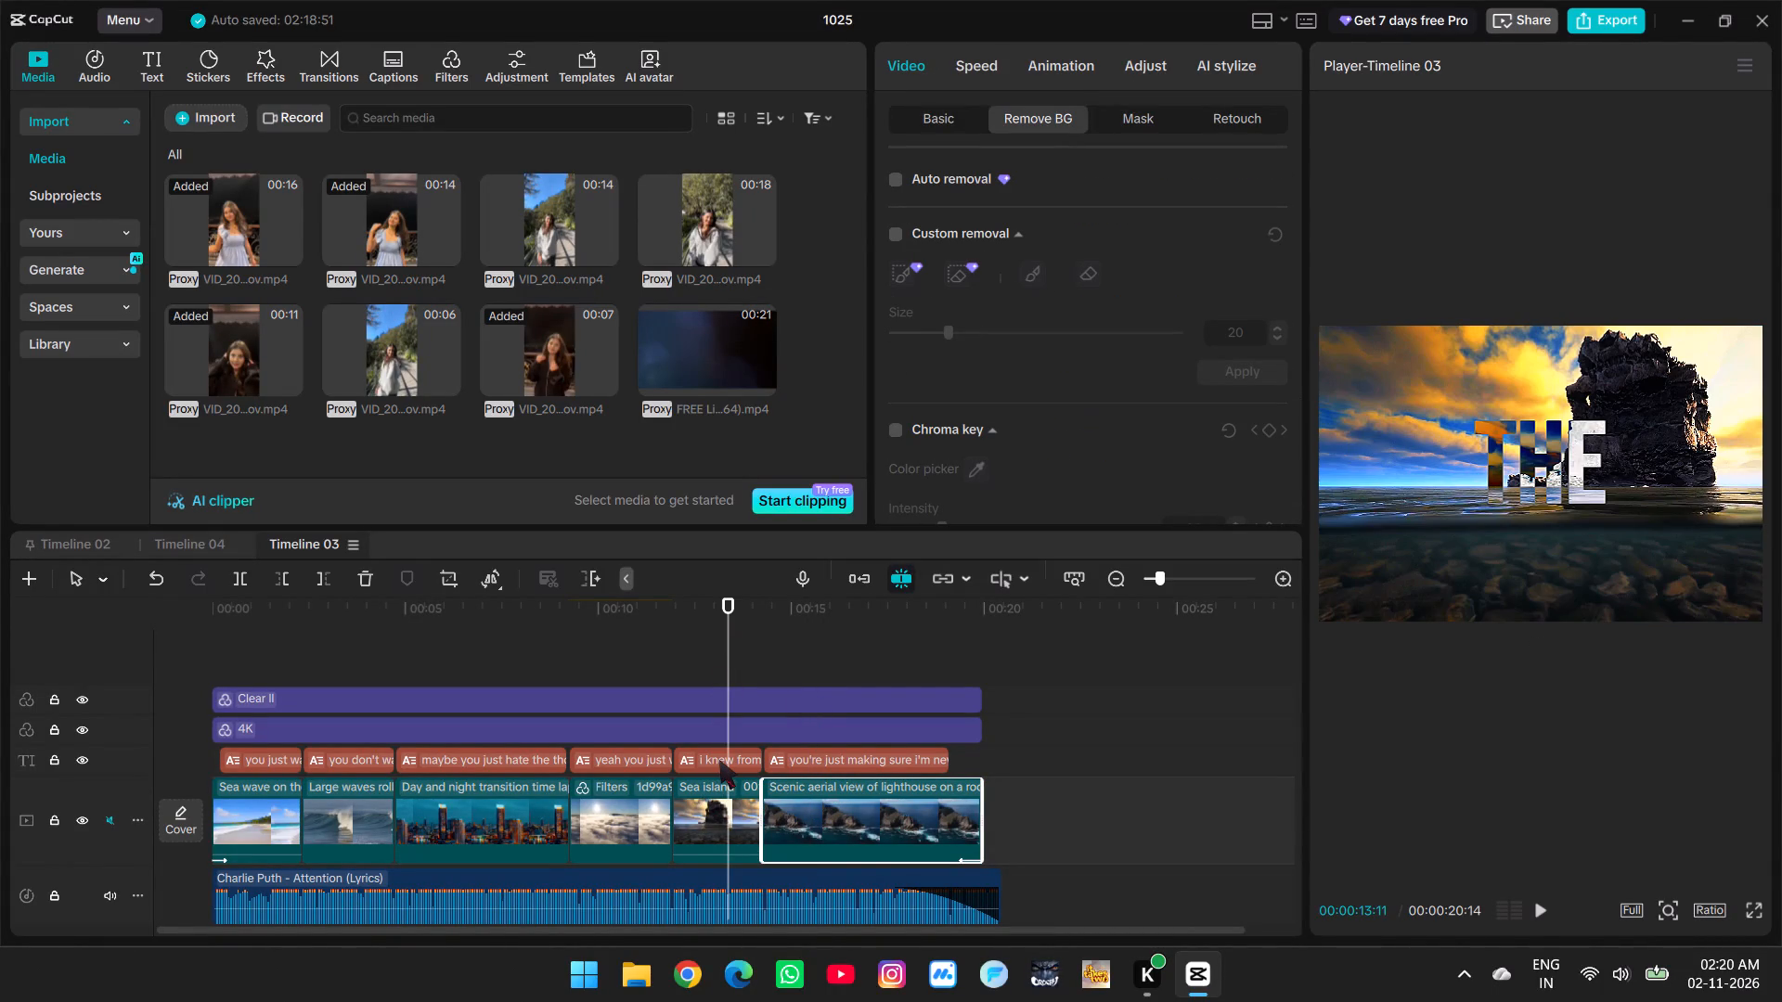
pyautogui.click(719, 760)
pyautogui.keyDown('ctrl'); pyautogui.scroll(4, 761, 748); pyautogui.keyUp('ctrl')
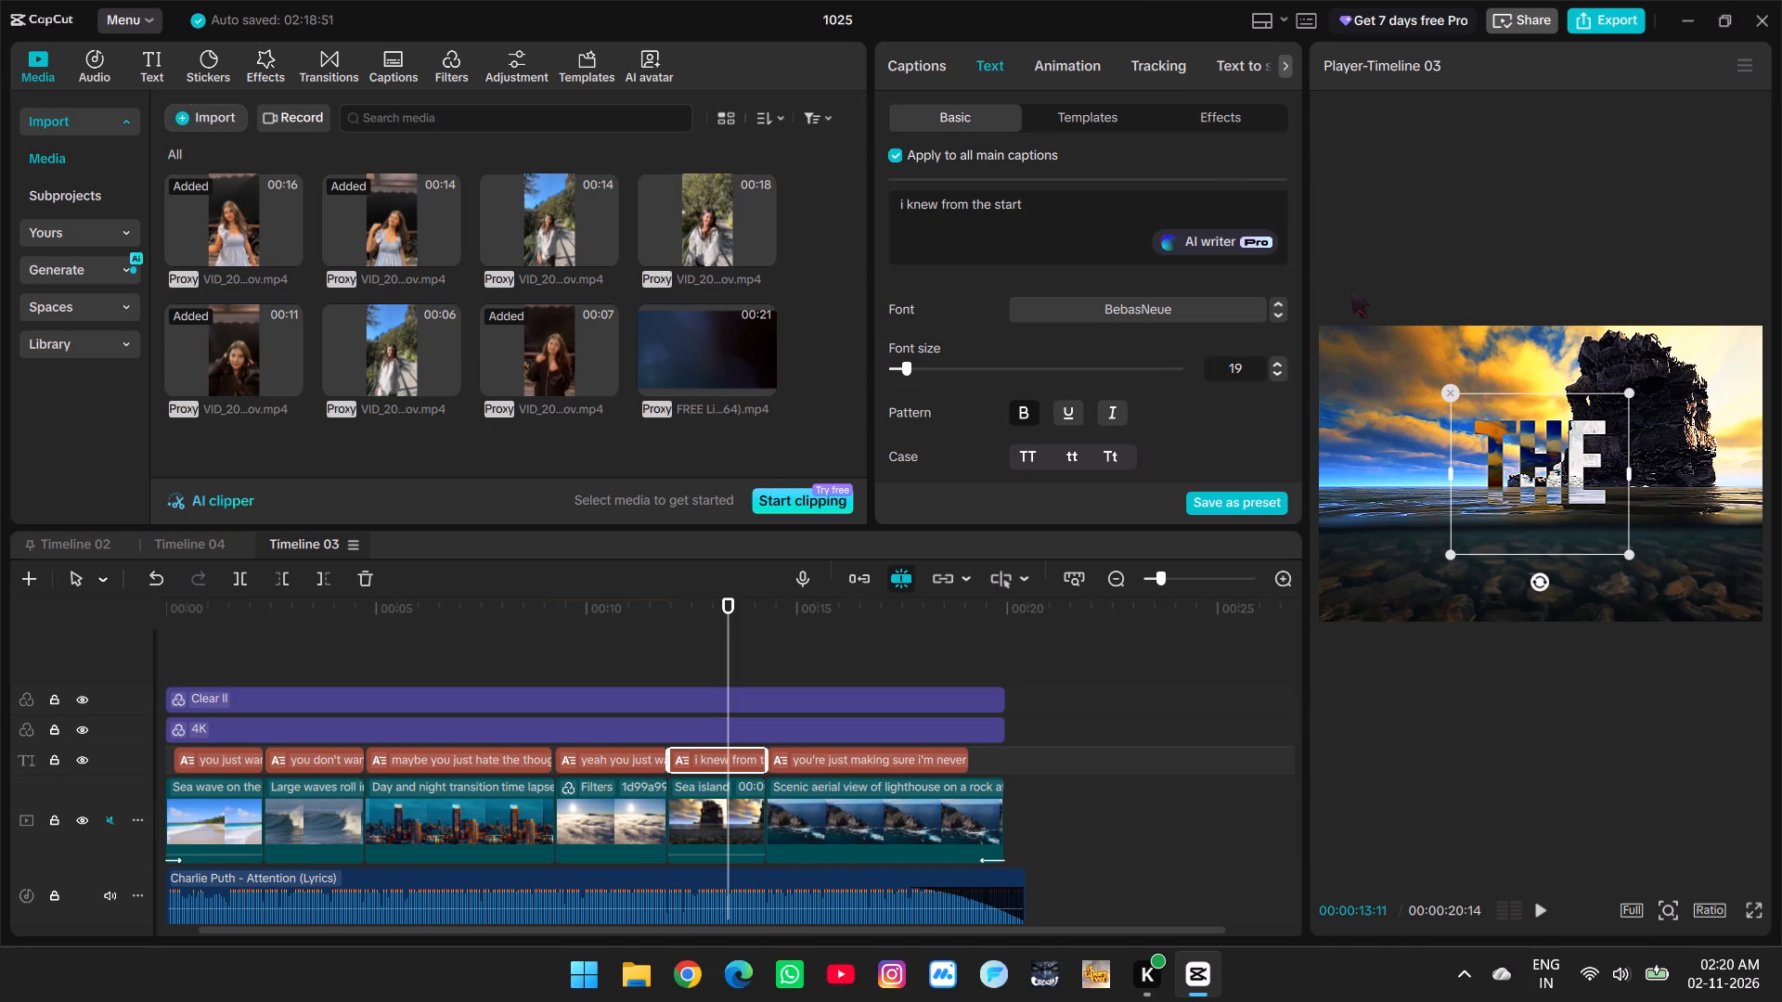
# Switch the workspace layout so the player sits between the media library and the settings, and widen the player area.
pyautogui.click(1260, 18)
pyautogui.click(1265, 76)
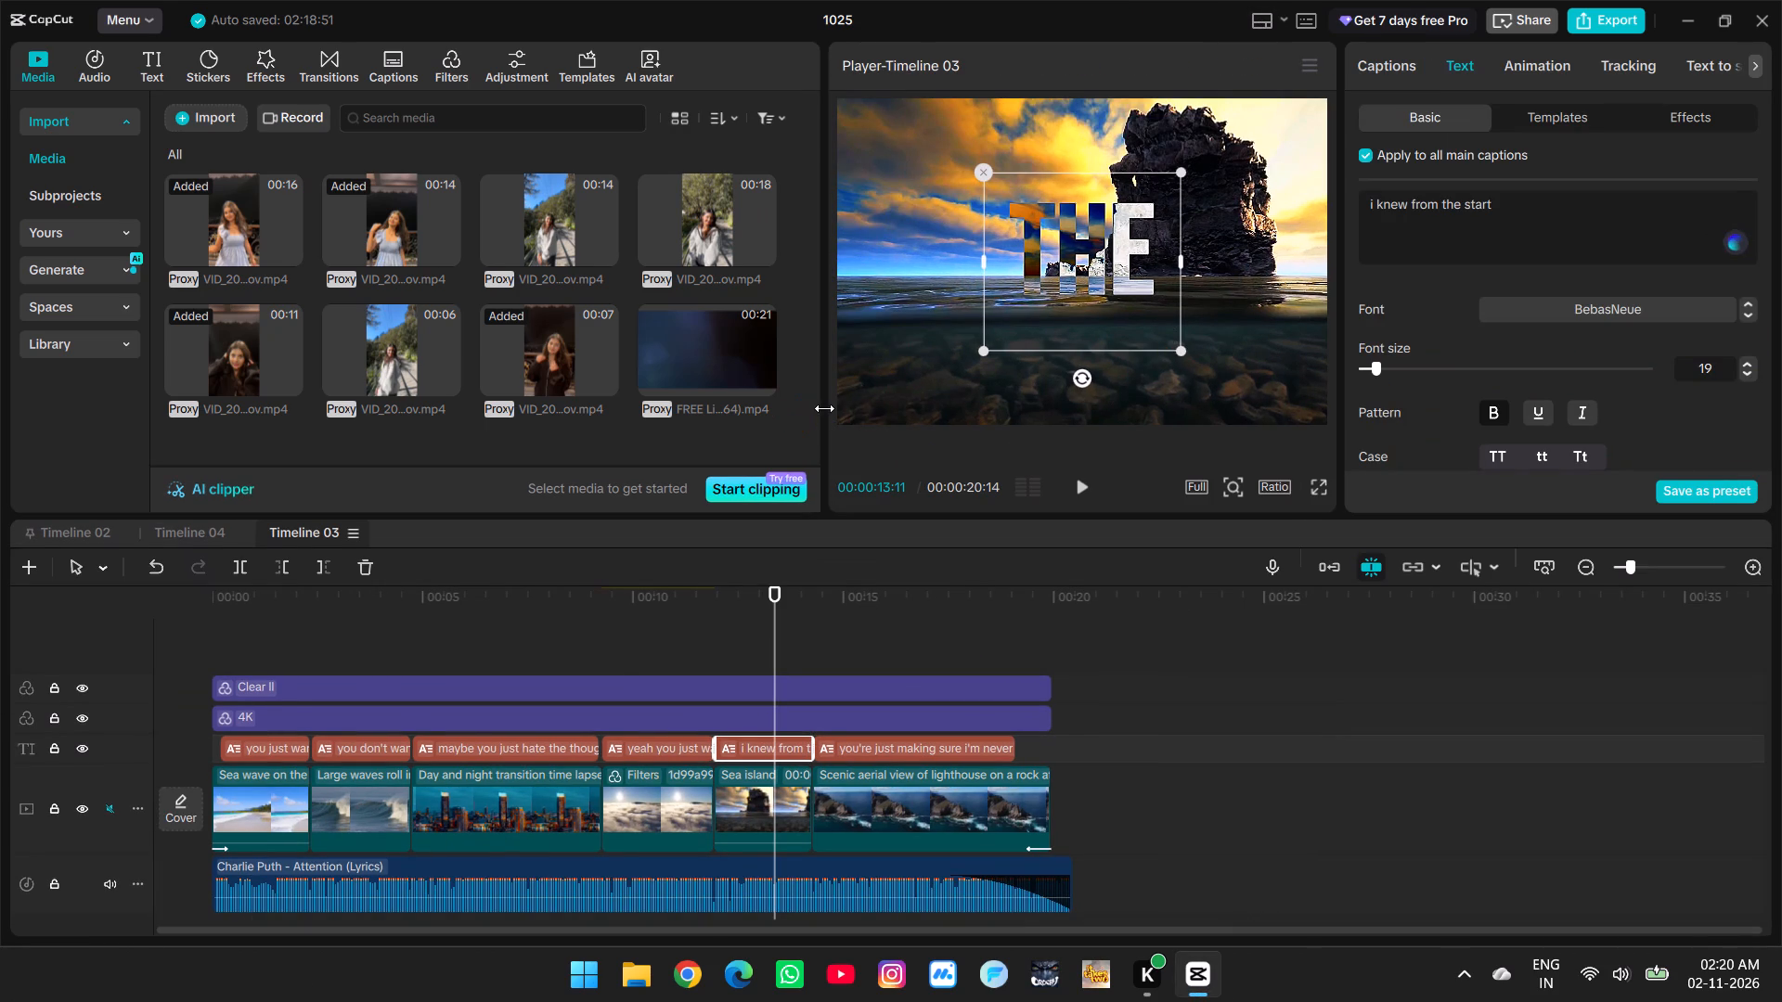
pyautogui.moveTo(824, 408); pyautogui.dragTo(288, 465)
pyautogui.scroll(-1, 368, 456)
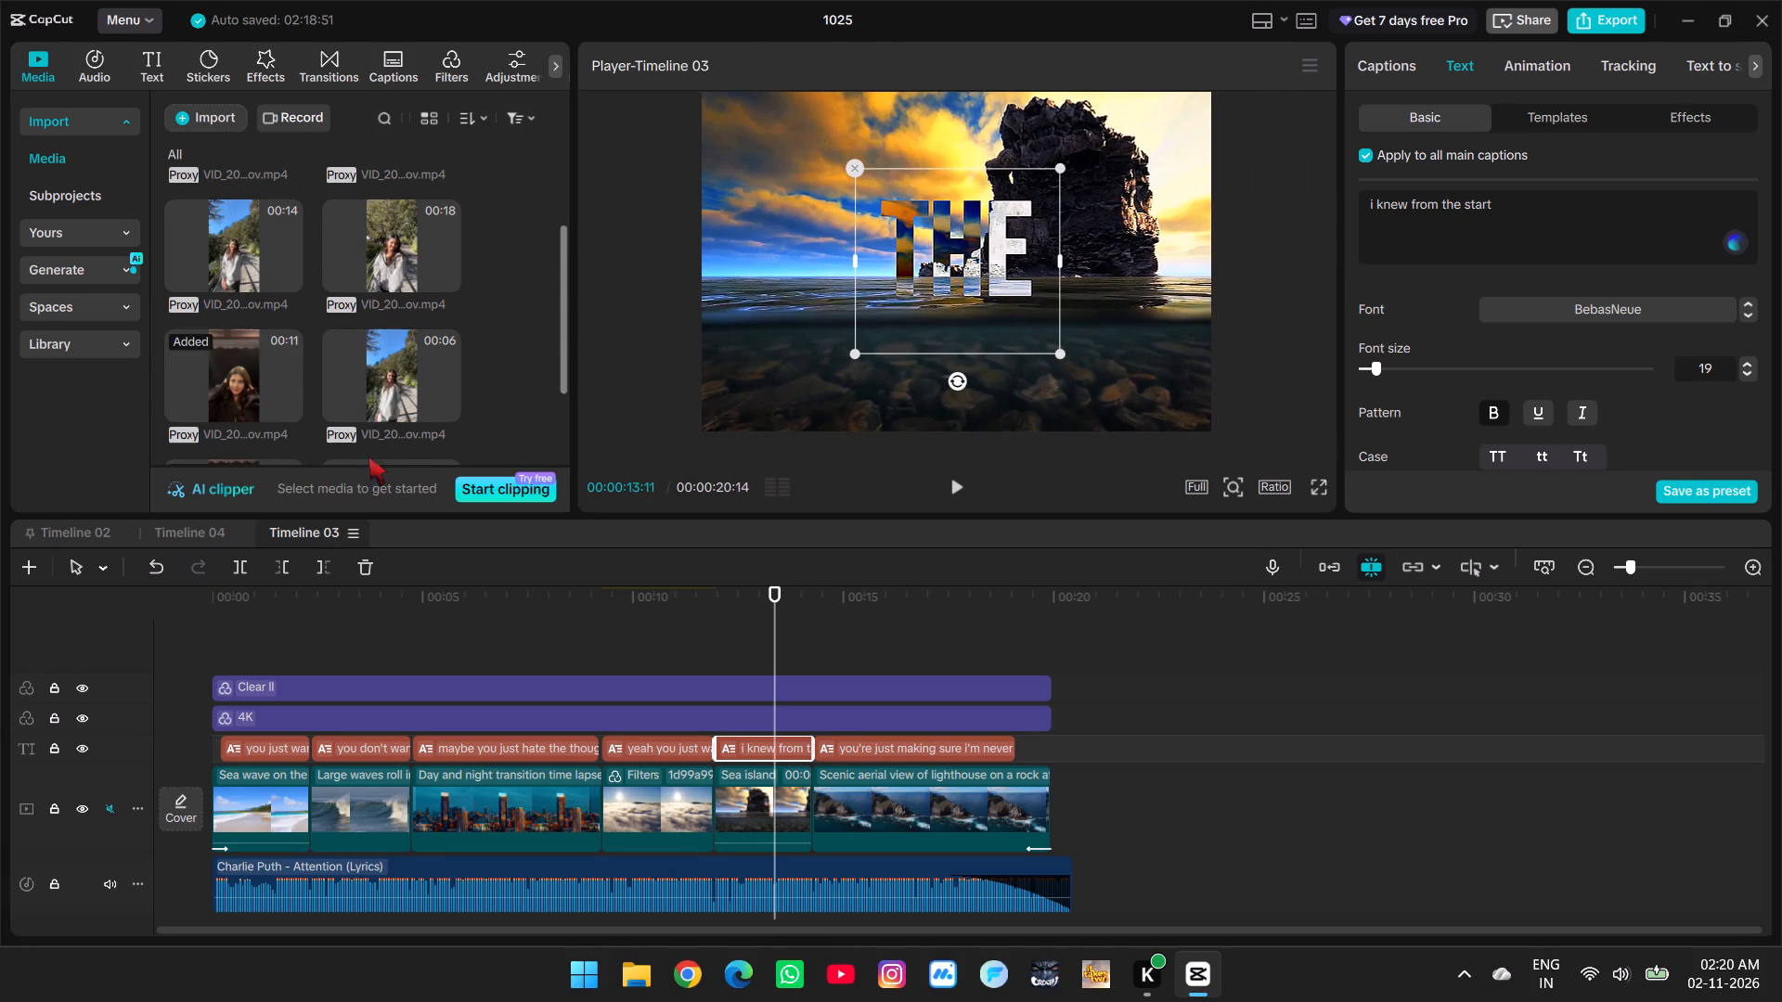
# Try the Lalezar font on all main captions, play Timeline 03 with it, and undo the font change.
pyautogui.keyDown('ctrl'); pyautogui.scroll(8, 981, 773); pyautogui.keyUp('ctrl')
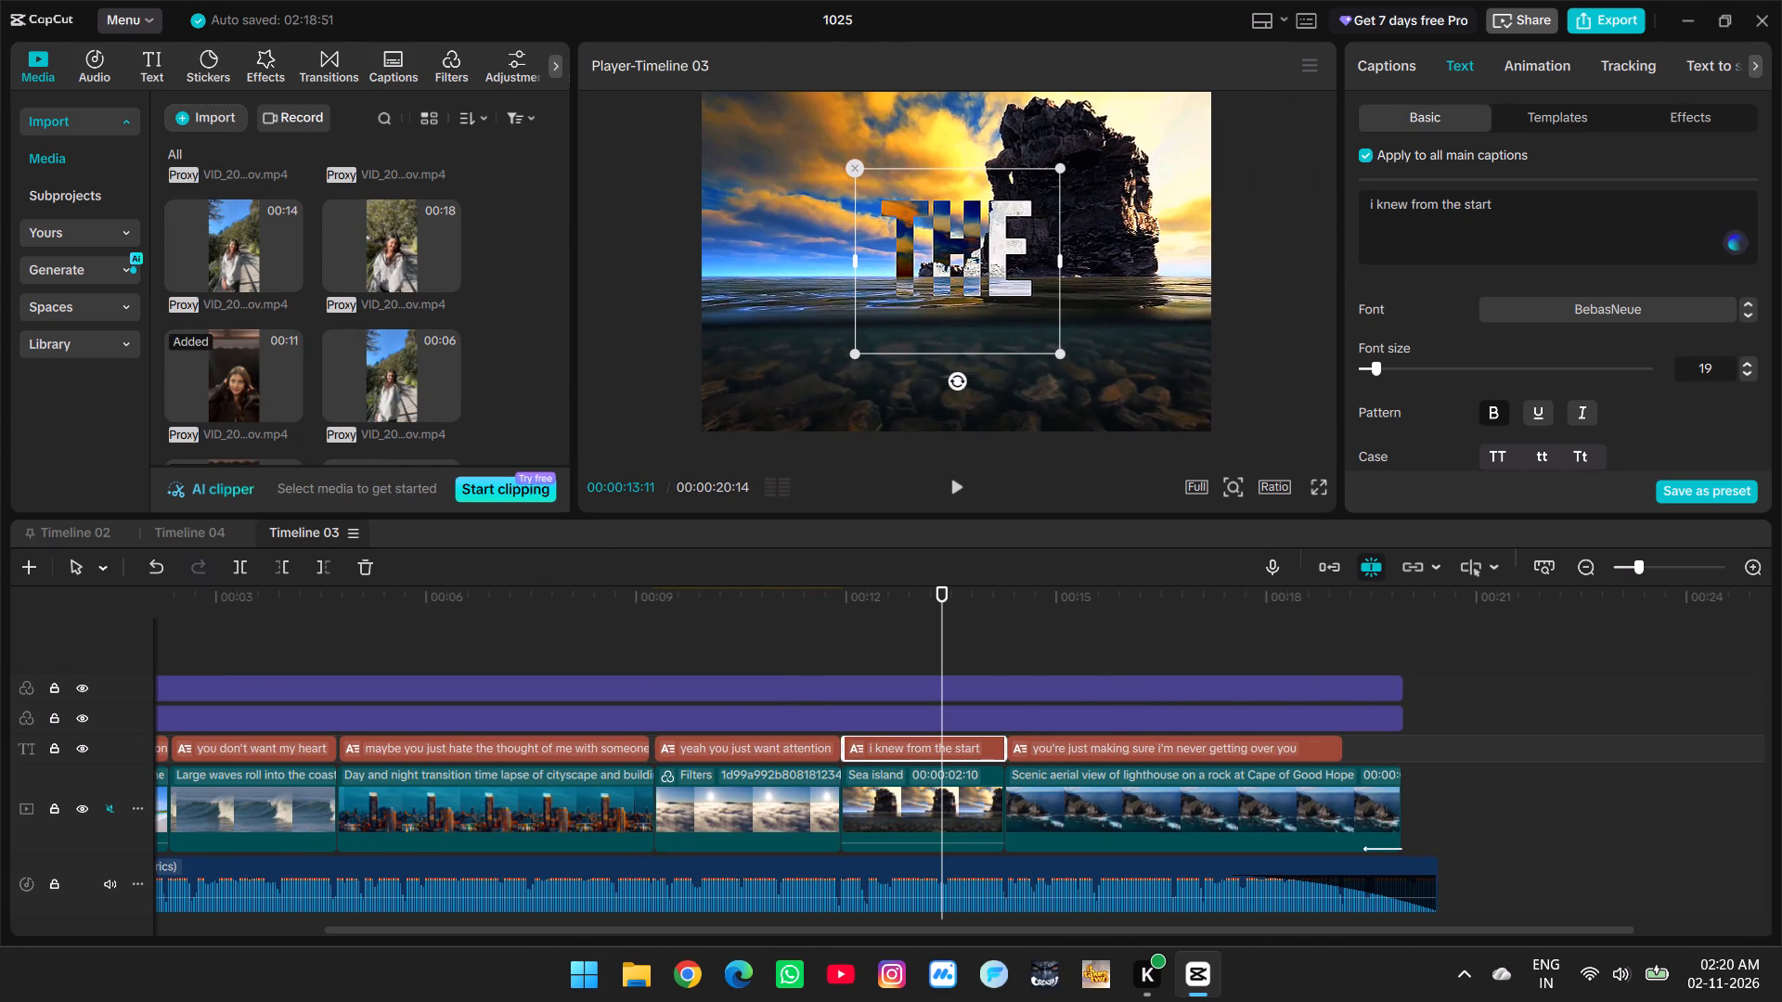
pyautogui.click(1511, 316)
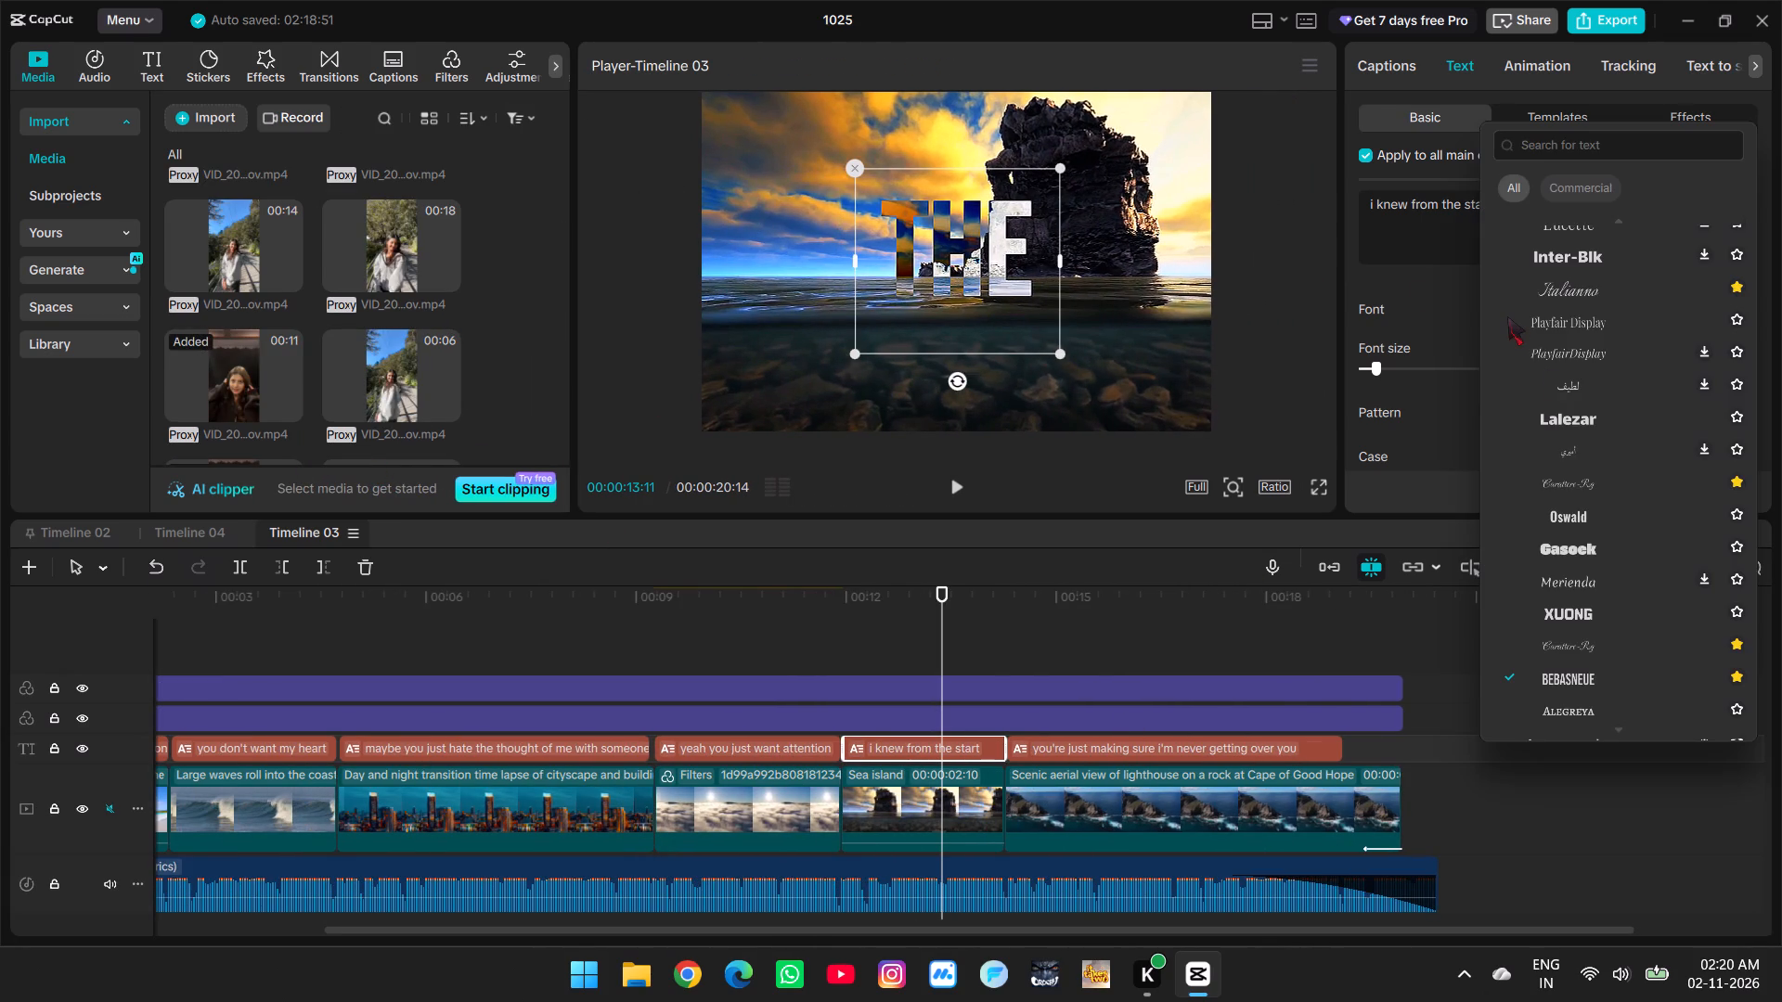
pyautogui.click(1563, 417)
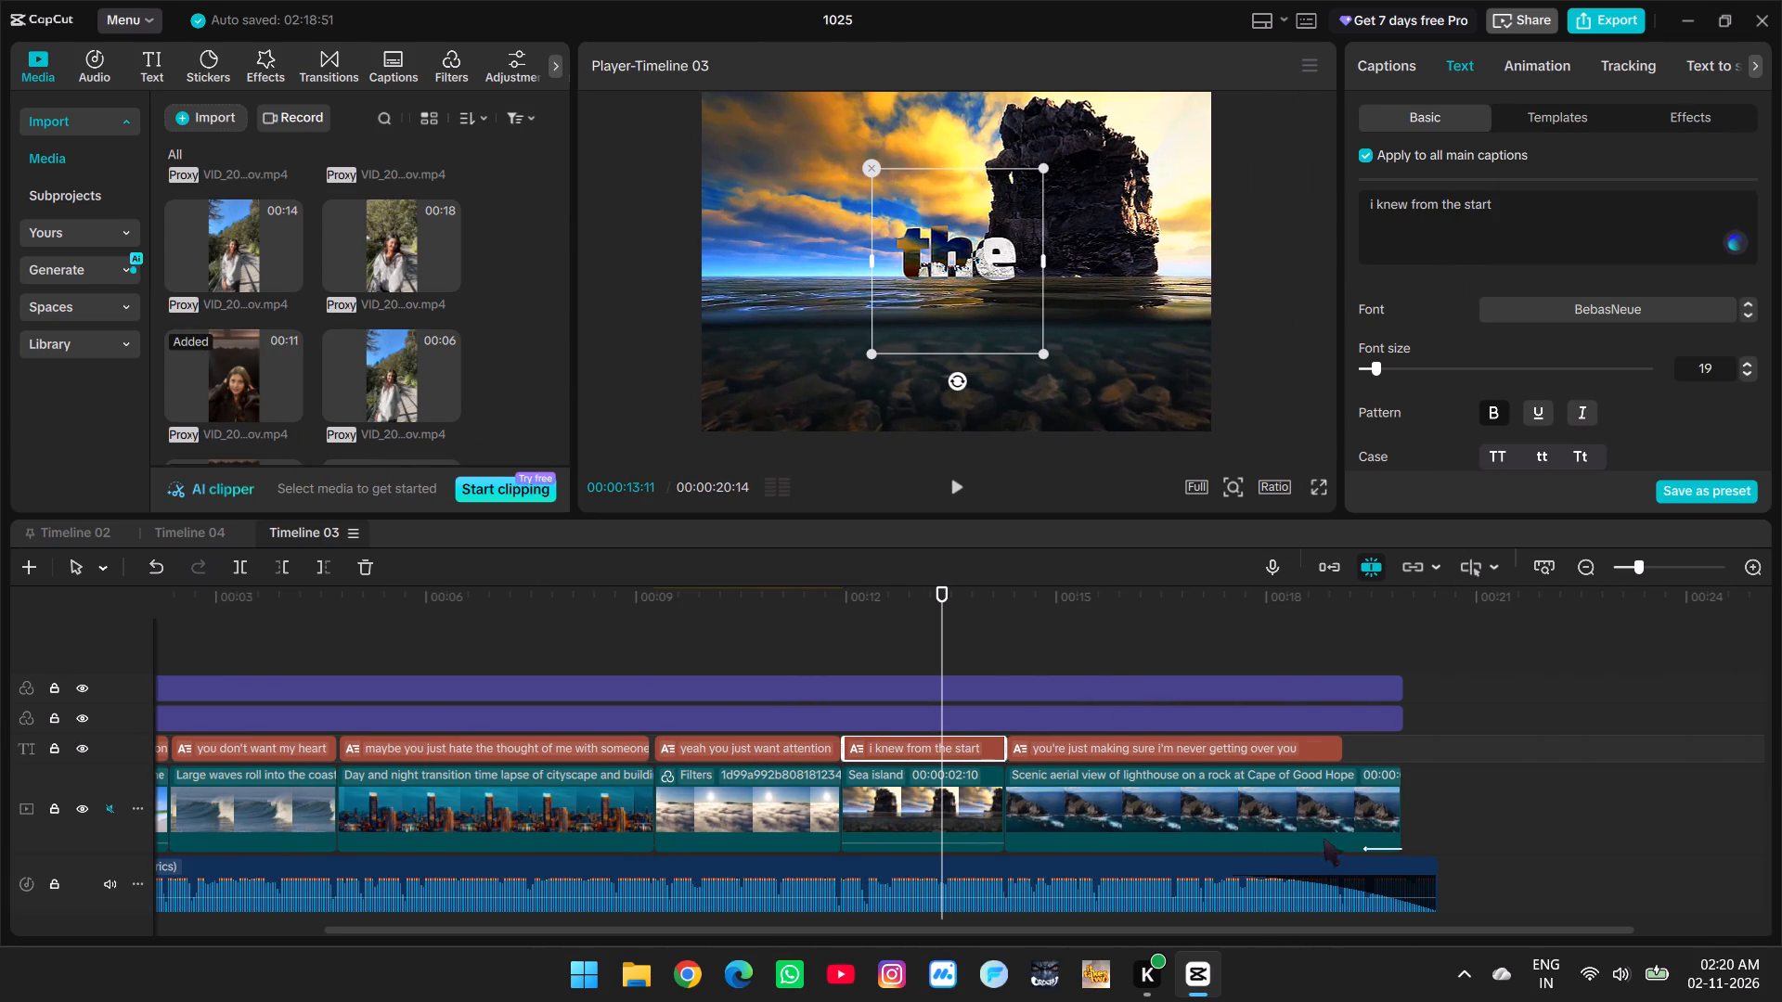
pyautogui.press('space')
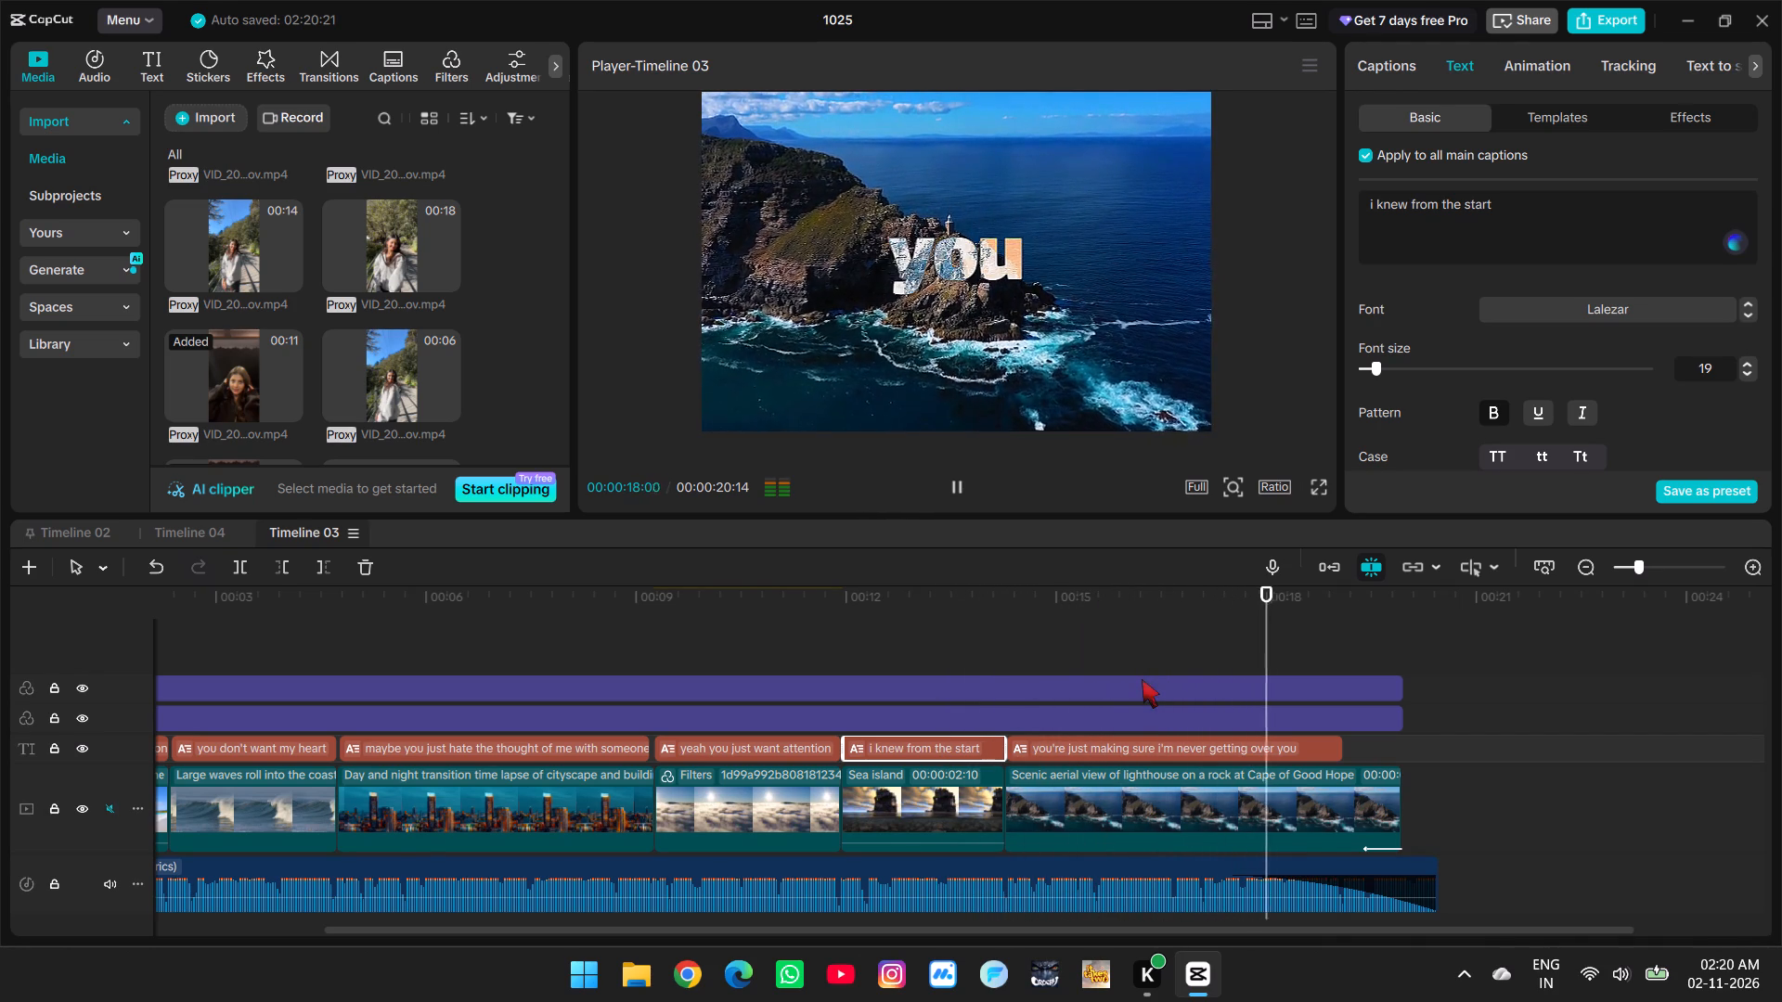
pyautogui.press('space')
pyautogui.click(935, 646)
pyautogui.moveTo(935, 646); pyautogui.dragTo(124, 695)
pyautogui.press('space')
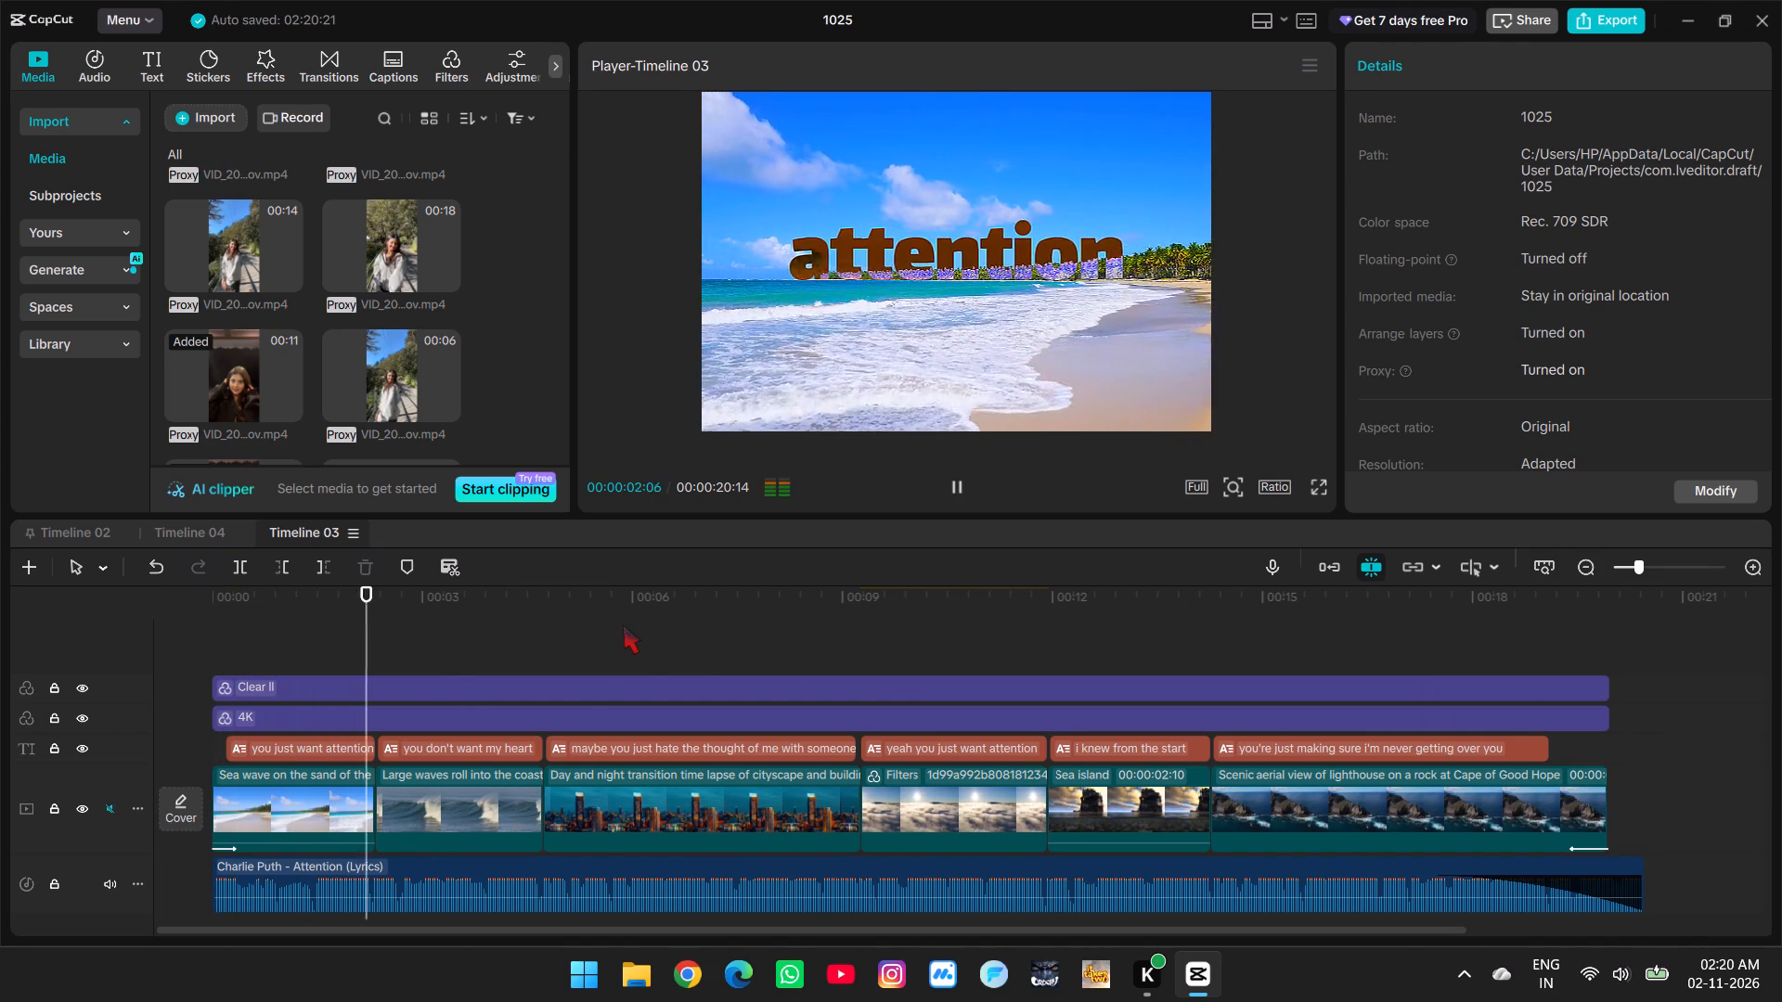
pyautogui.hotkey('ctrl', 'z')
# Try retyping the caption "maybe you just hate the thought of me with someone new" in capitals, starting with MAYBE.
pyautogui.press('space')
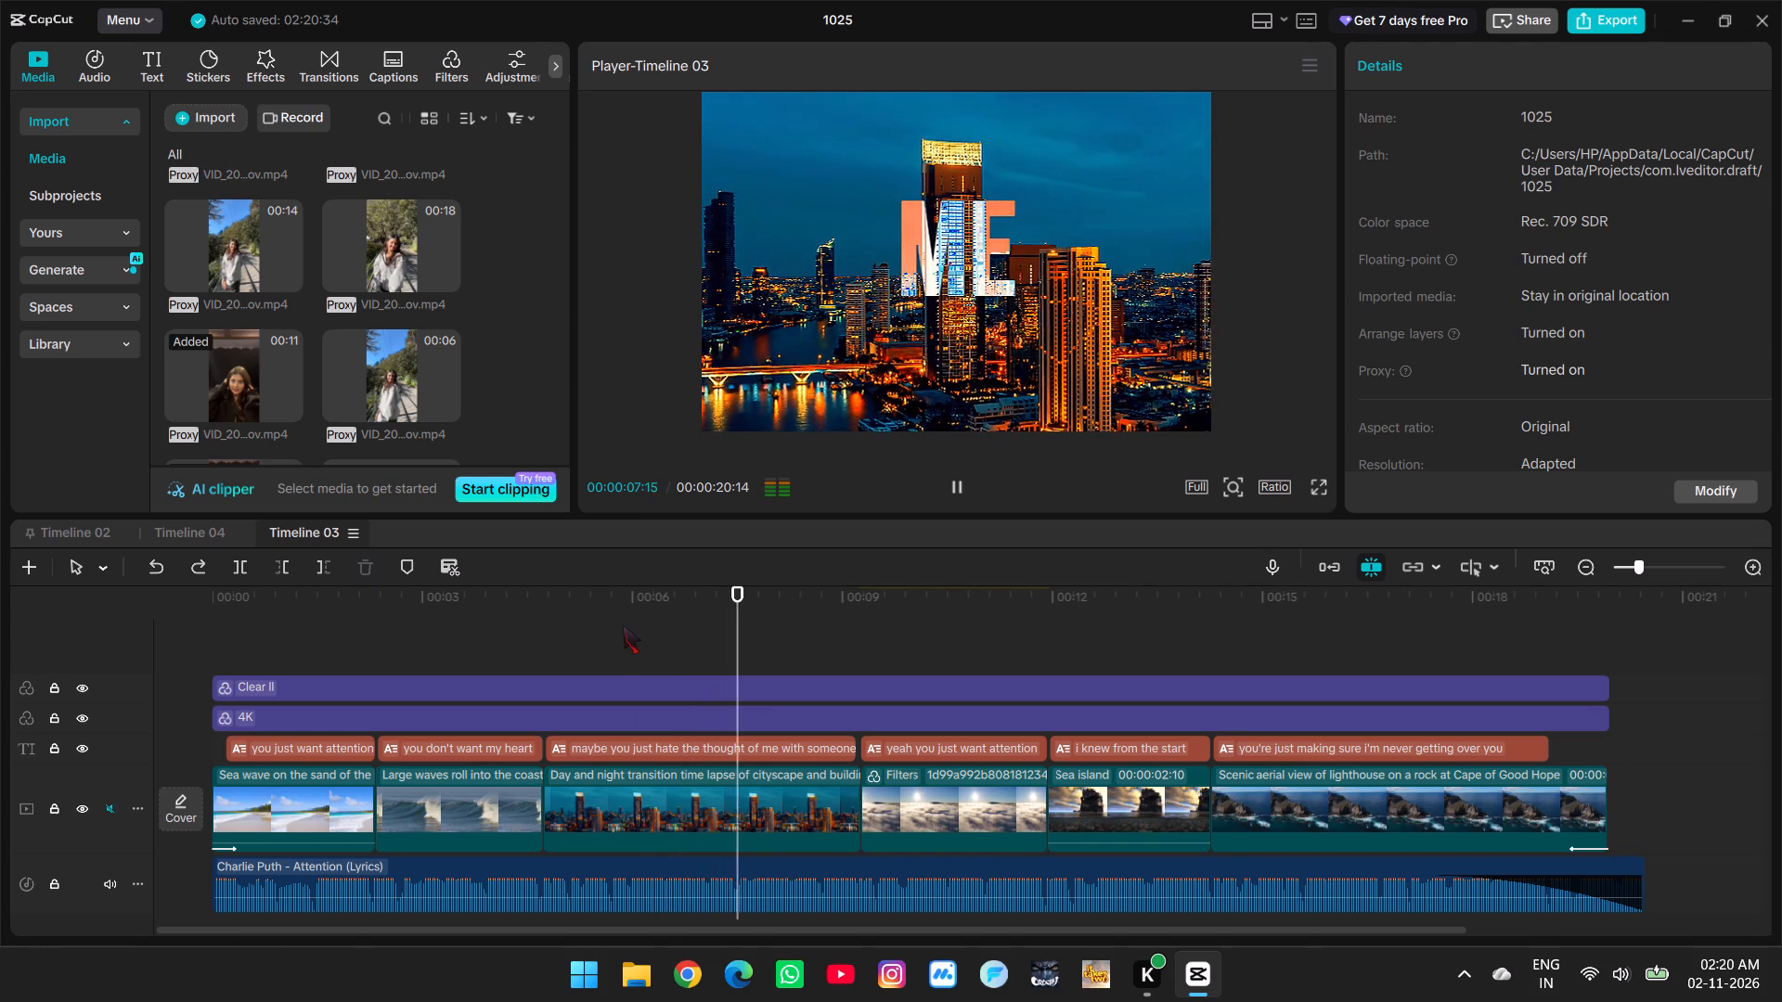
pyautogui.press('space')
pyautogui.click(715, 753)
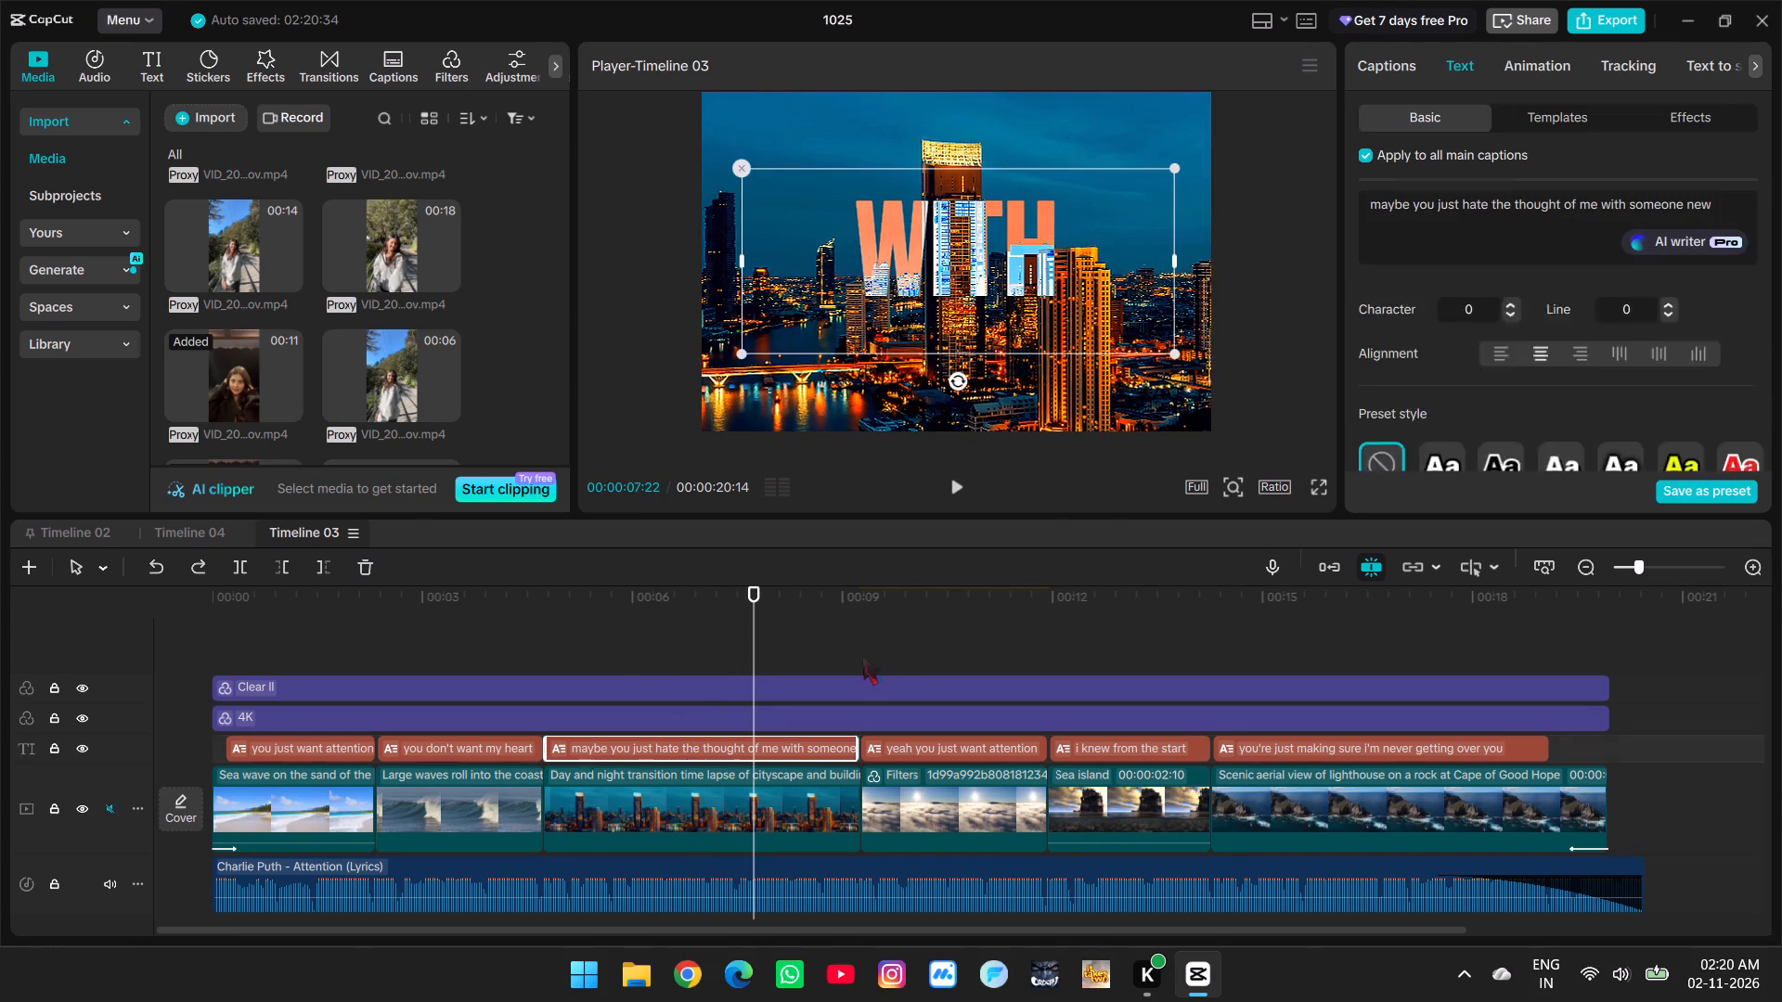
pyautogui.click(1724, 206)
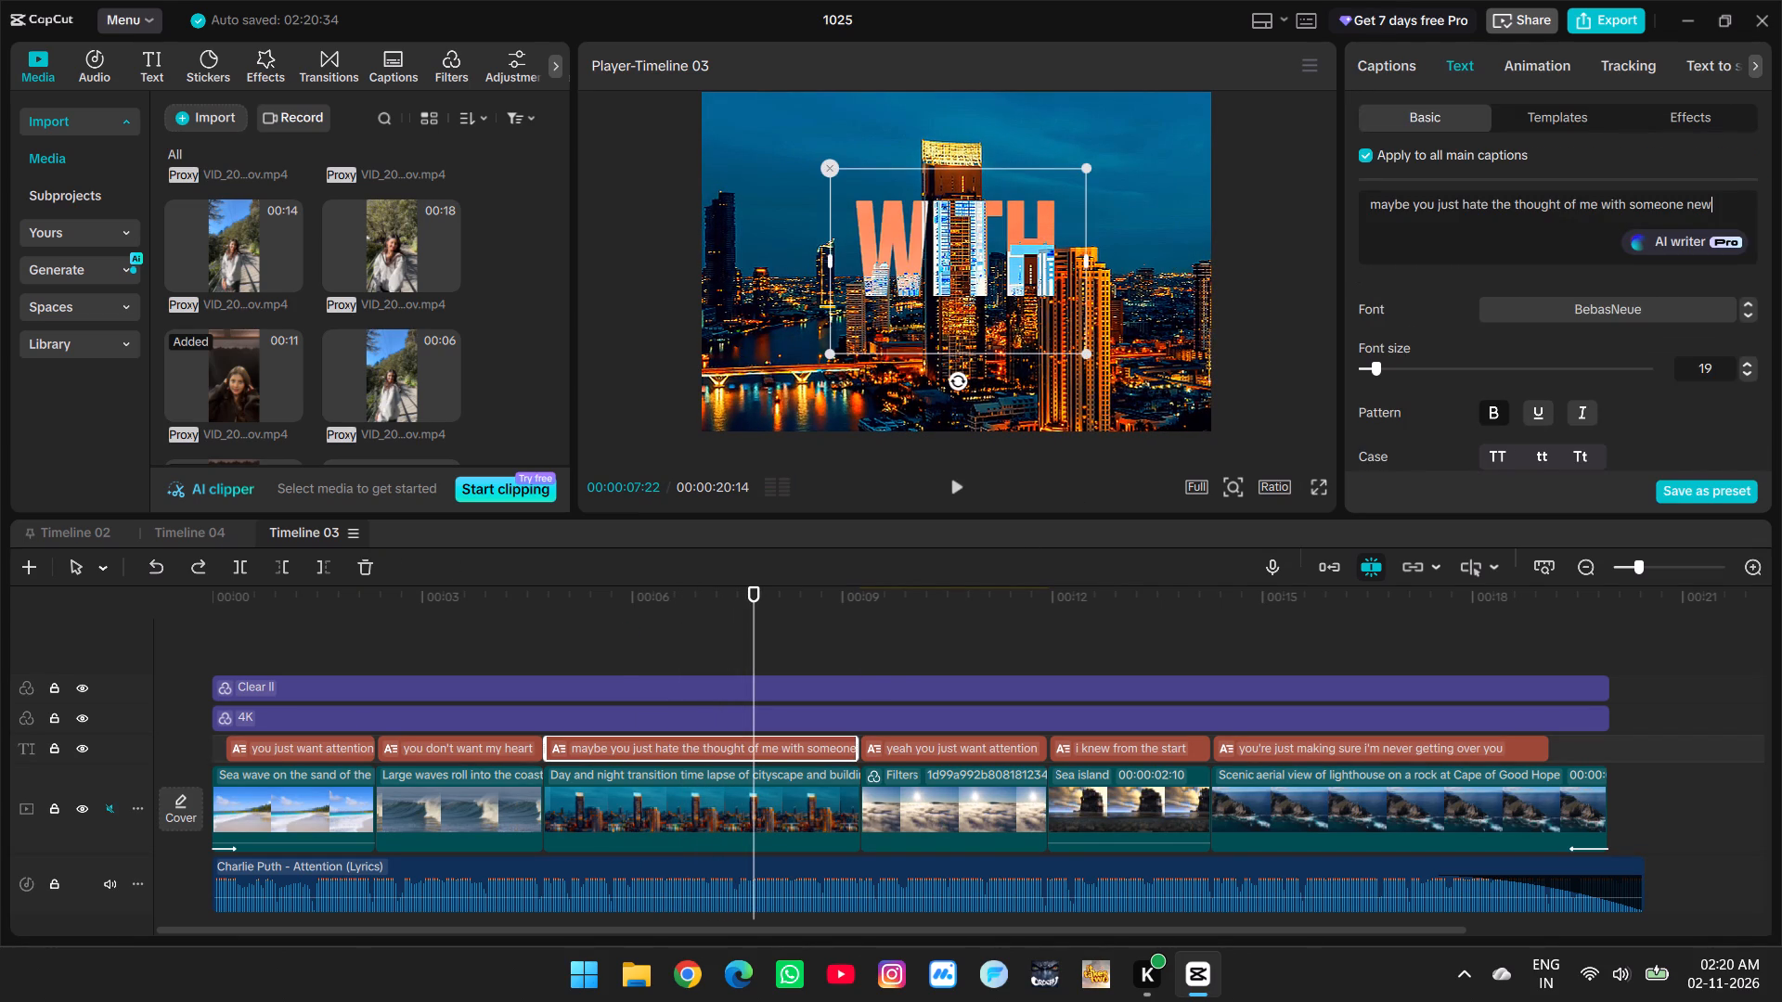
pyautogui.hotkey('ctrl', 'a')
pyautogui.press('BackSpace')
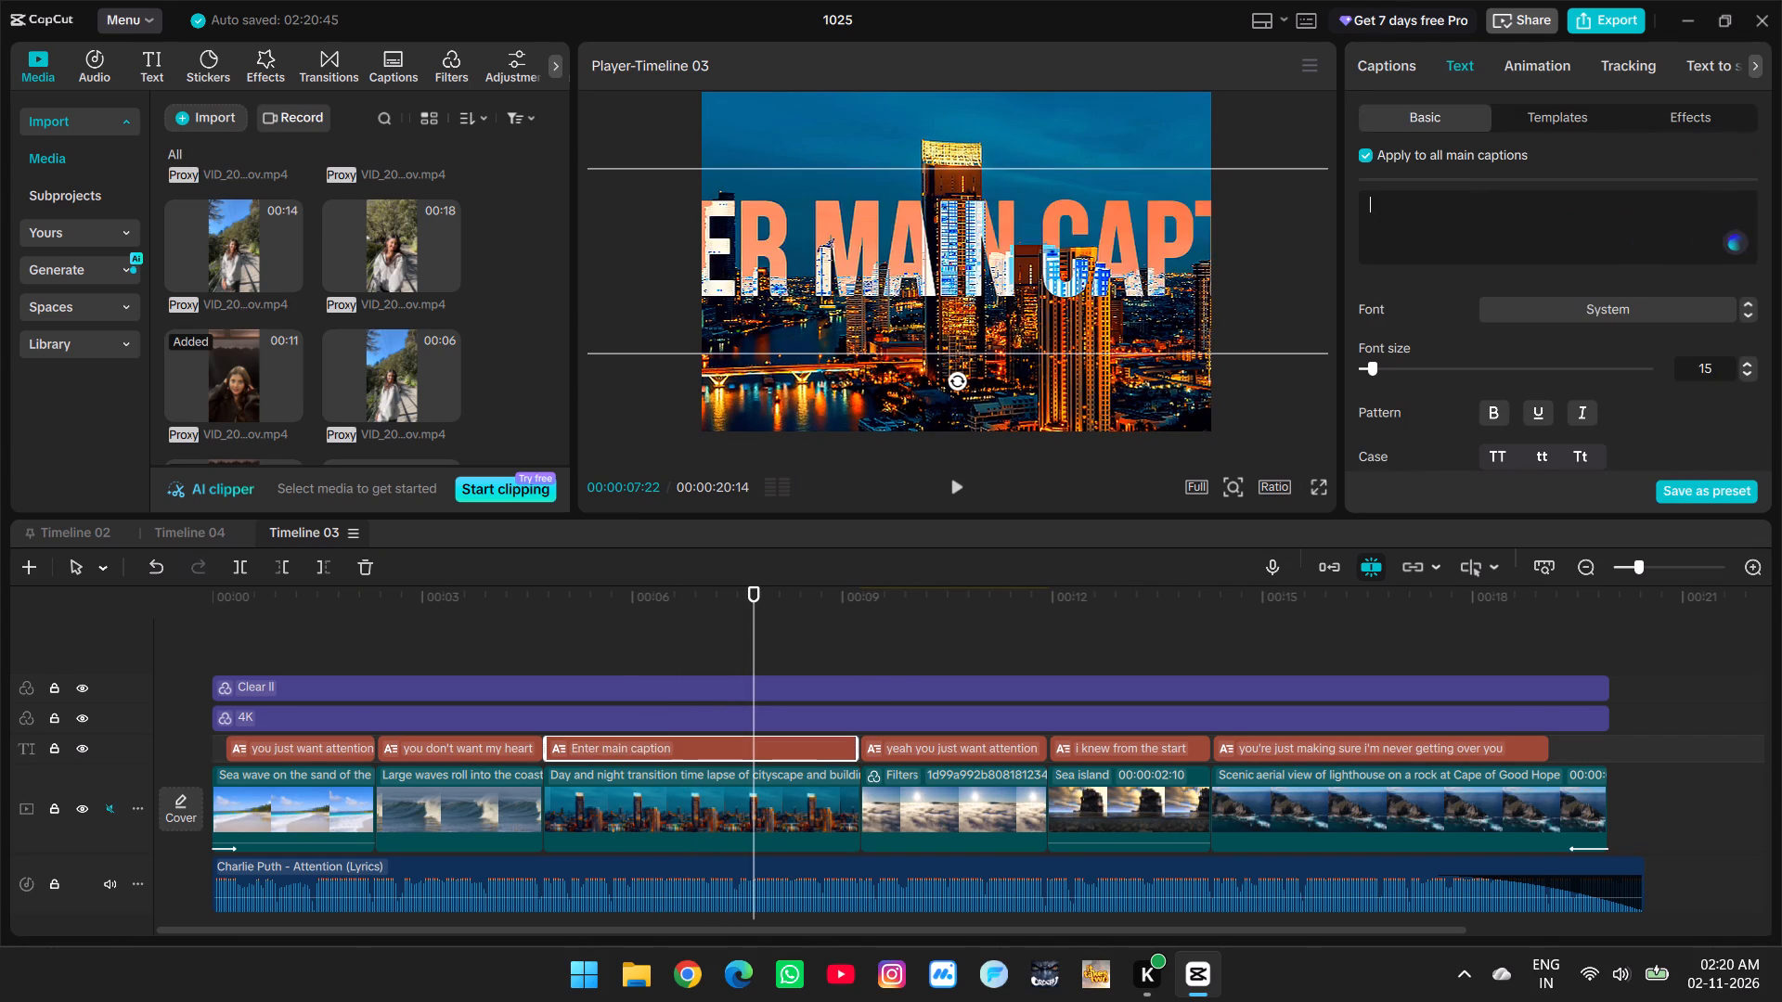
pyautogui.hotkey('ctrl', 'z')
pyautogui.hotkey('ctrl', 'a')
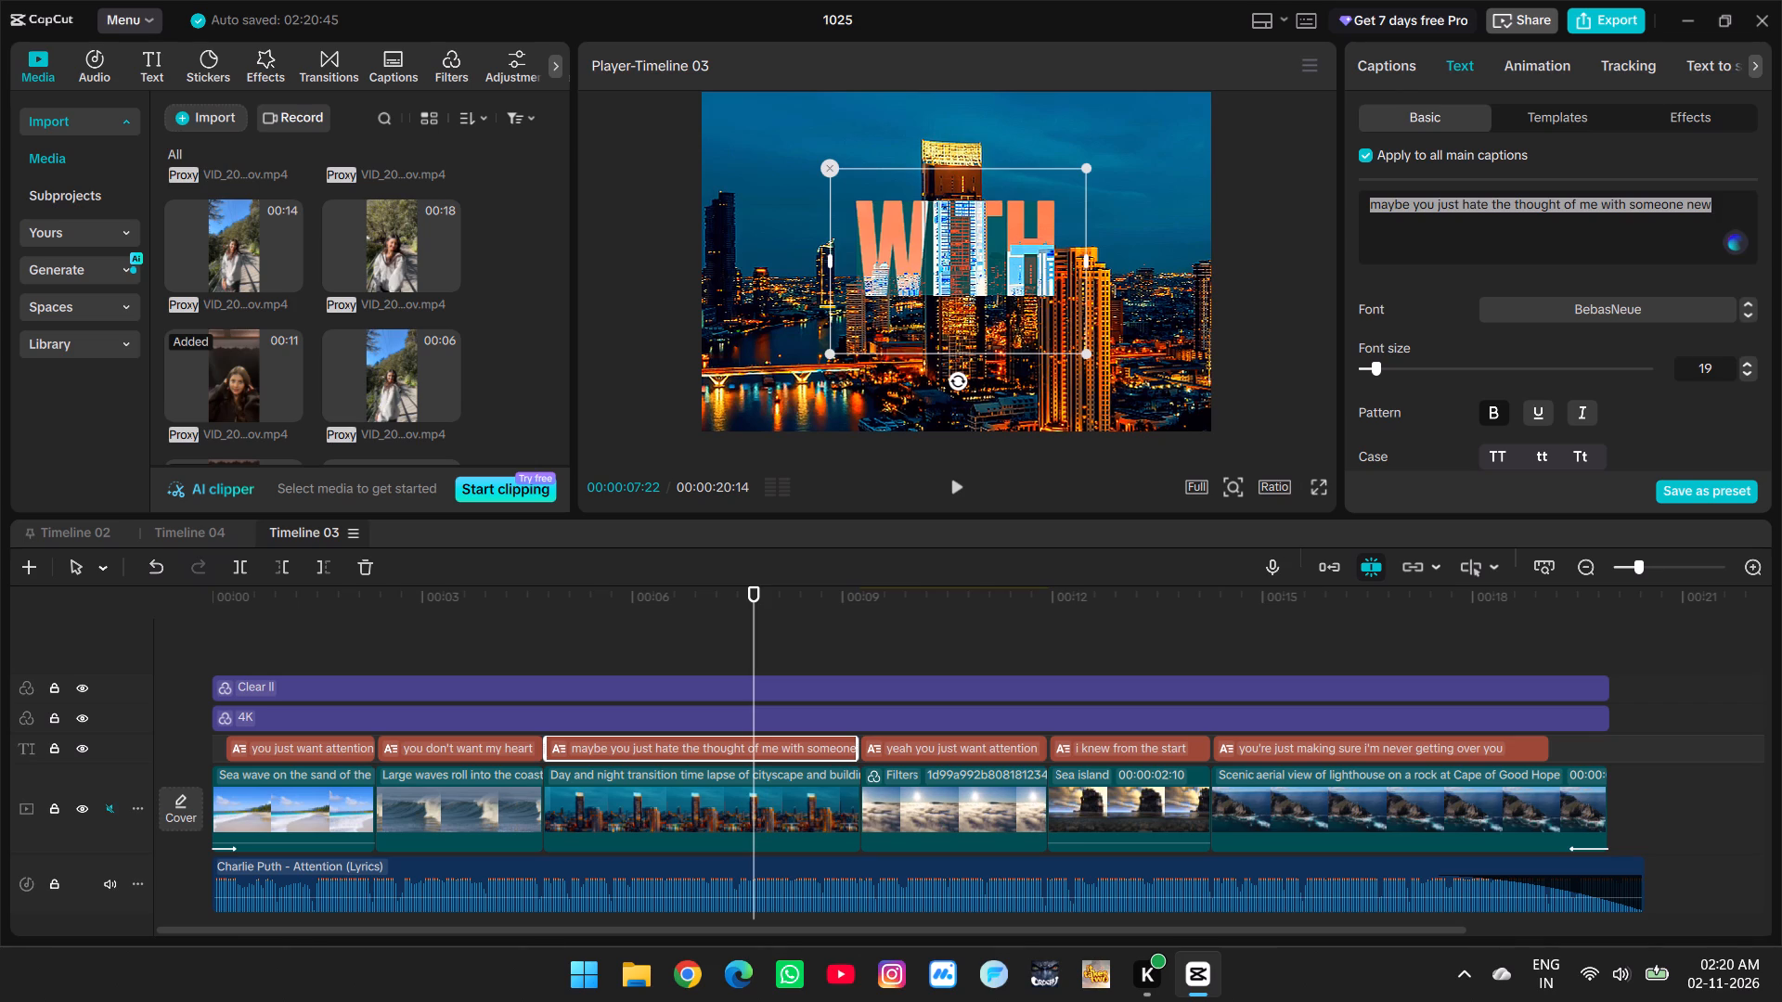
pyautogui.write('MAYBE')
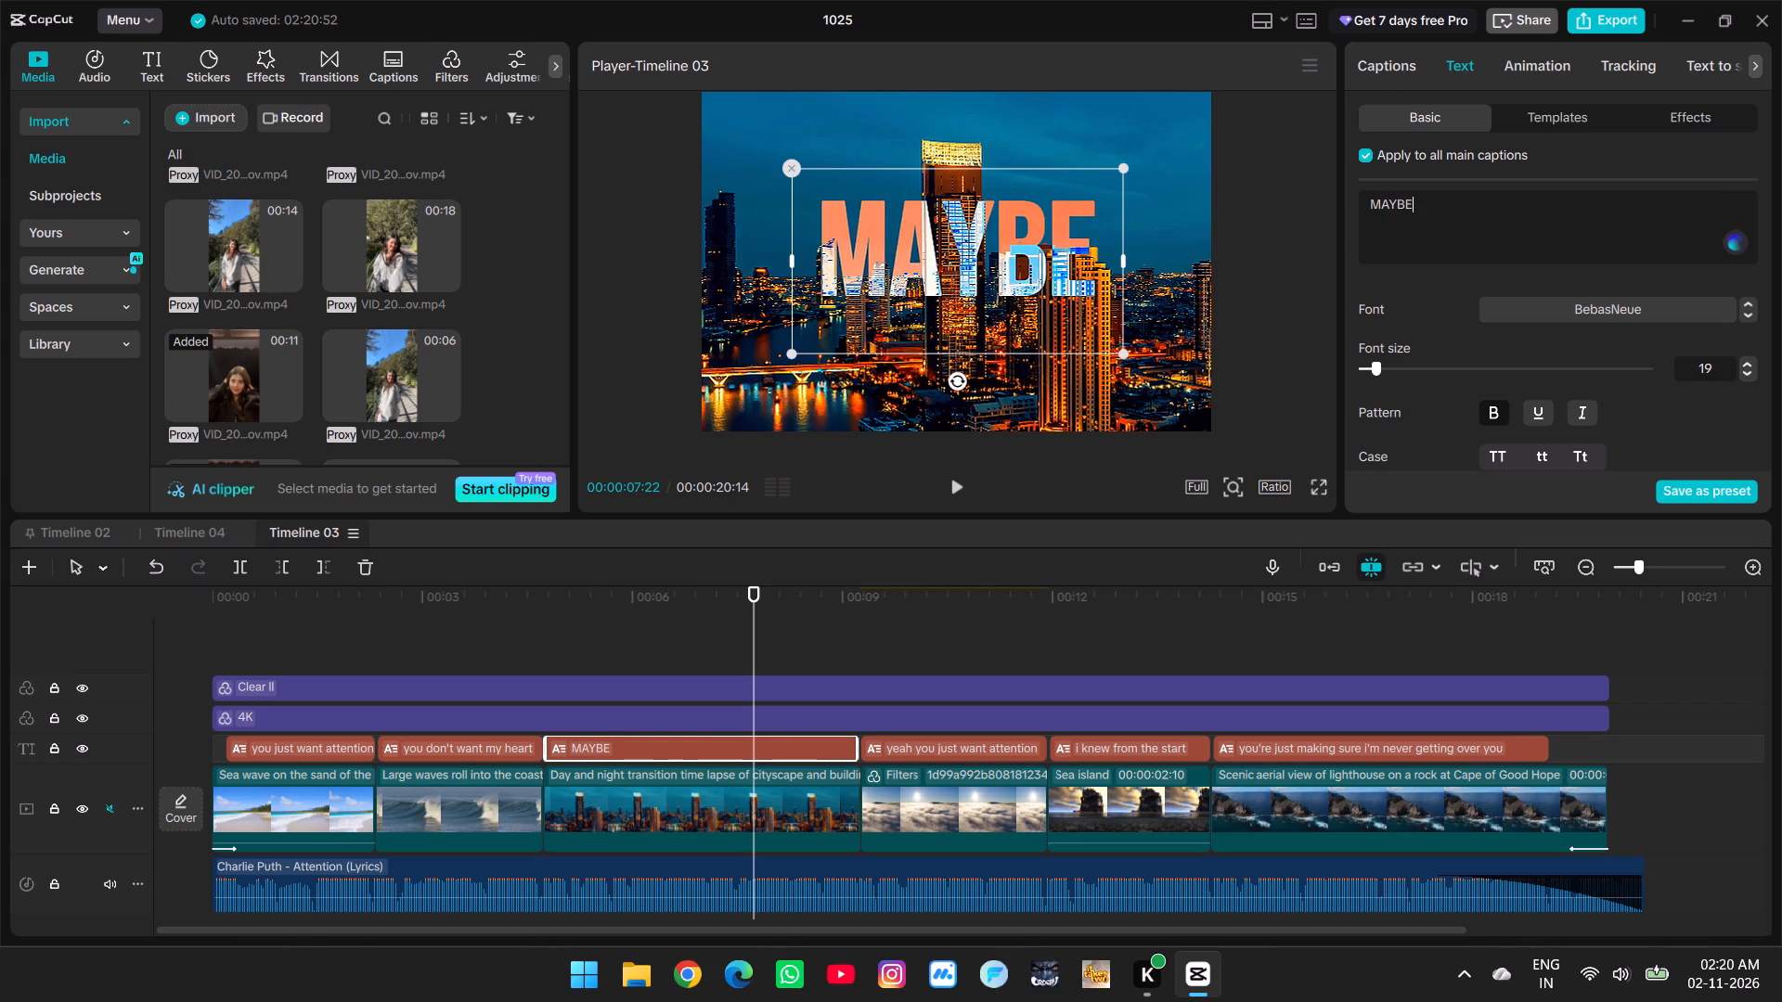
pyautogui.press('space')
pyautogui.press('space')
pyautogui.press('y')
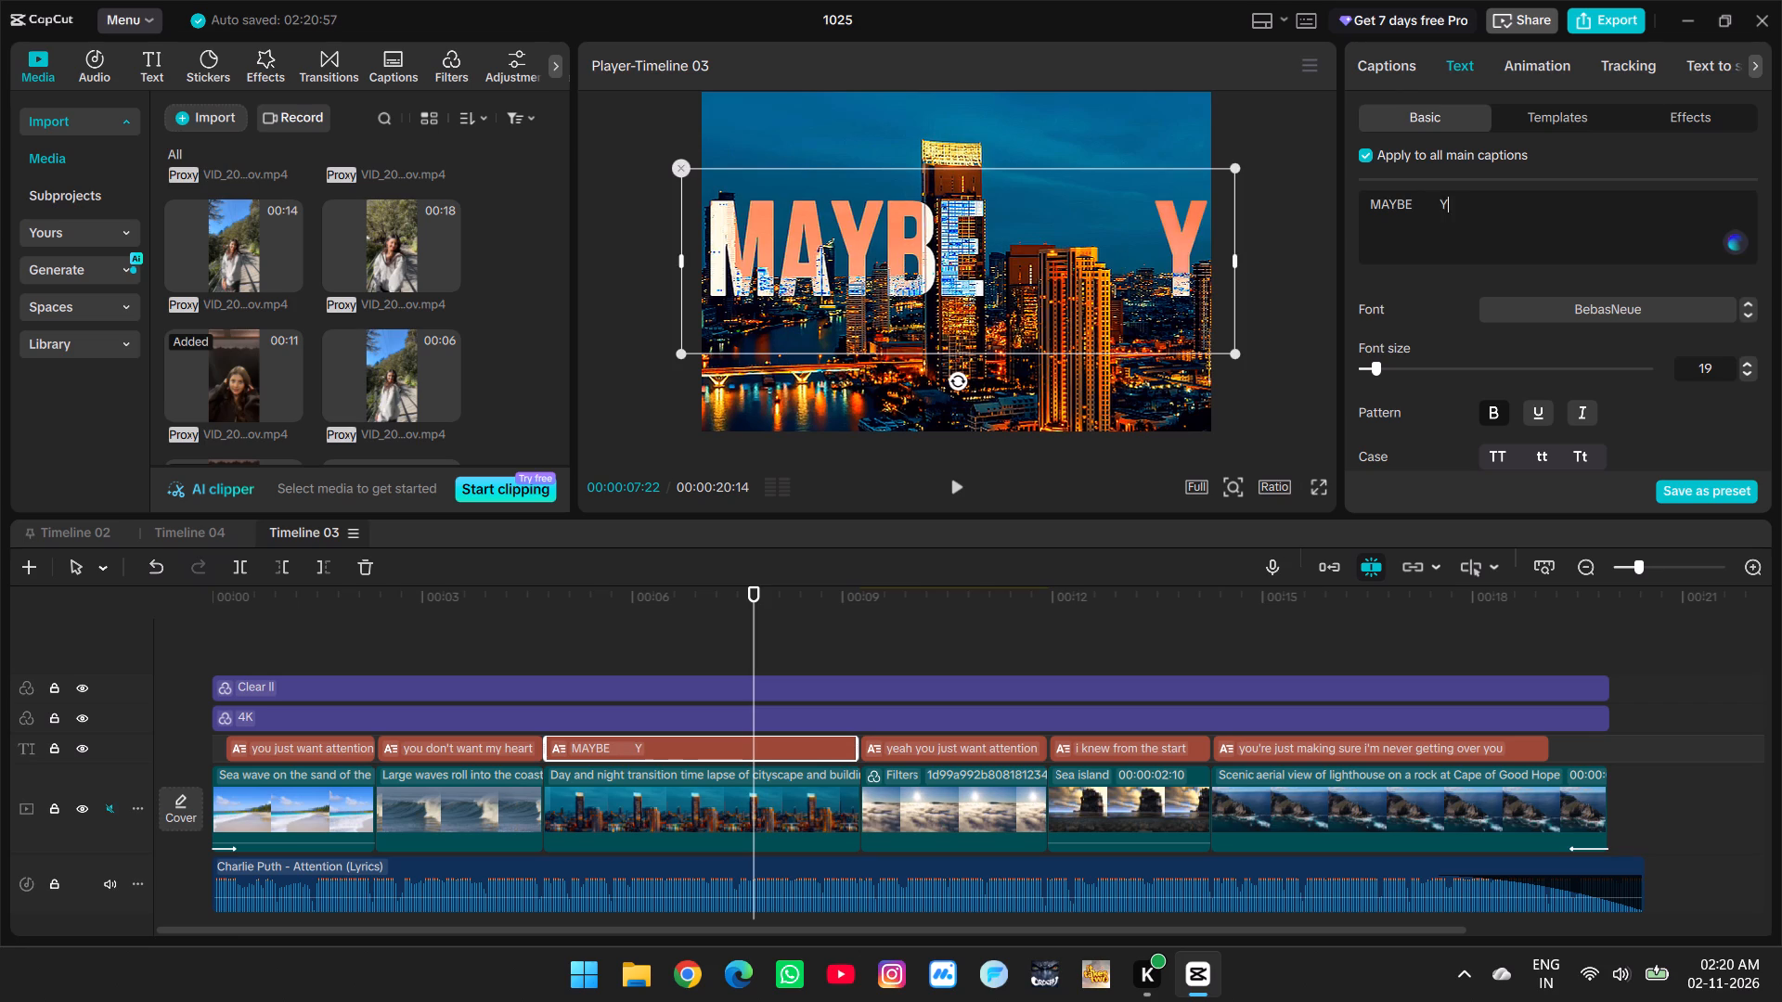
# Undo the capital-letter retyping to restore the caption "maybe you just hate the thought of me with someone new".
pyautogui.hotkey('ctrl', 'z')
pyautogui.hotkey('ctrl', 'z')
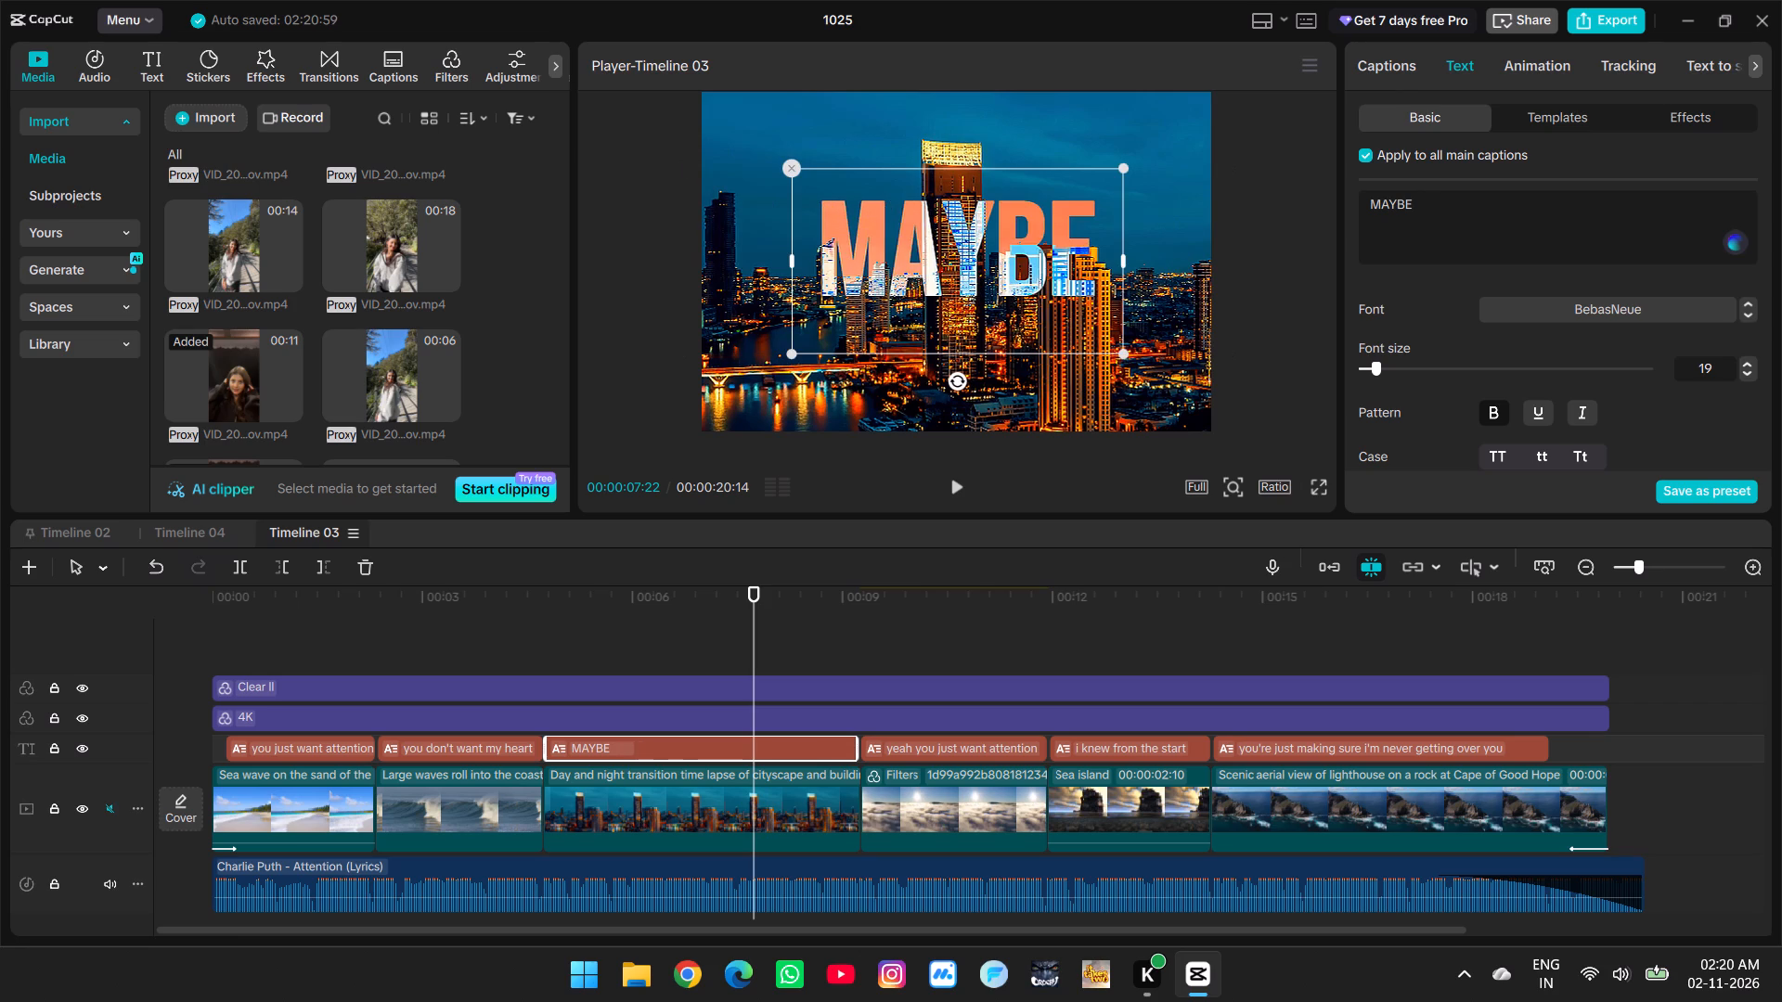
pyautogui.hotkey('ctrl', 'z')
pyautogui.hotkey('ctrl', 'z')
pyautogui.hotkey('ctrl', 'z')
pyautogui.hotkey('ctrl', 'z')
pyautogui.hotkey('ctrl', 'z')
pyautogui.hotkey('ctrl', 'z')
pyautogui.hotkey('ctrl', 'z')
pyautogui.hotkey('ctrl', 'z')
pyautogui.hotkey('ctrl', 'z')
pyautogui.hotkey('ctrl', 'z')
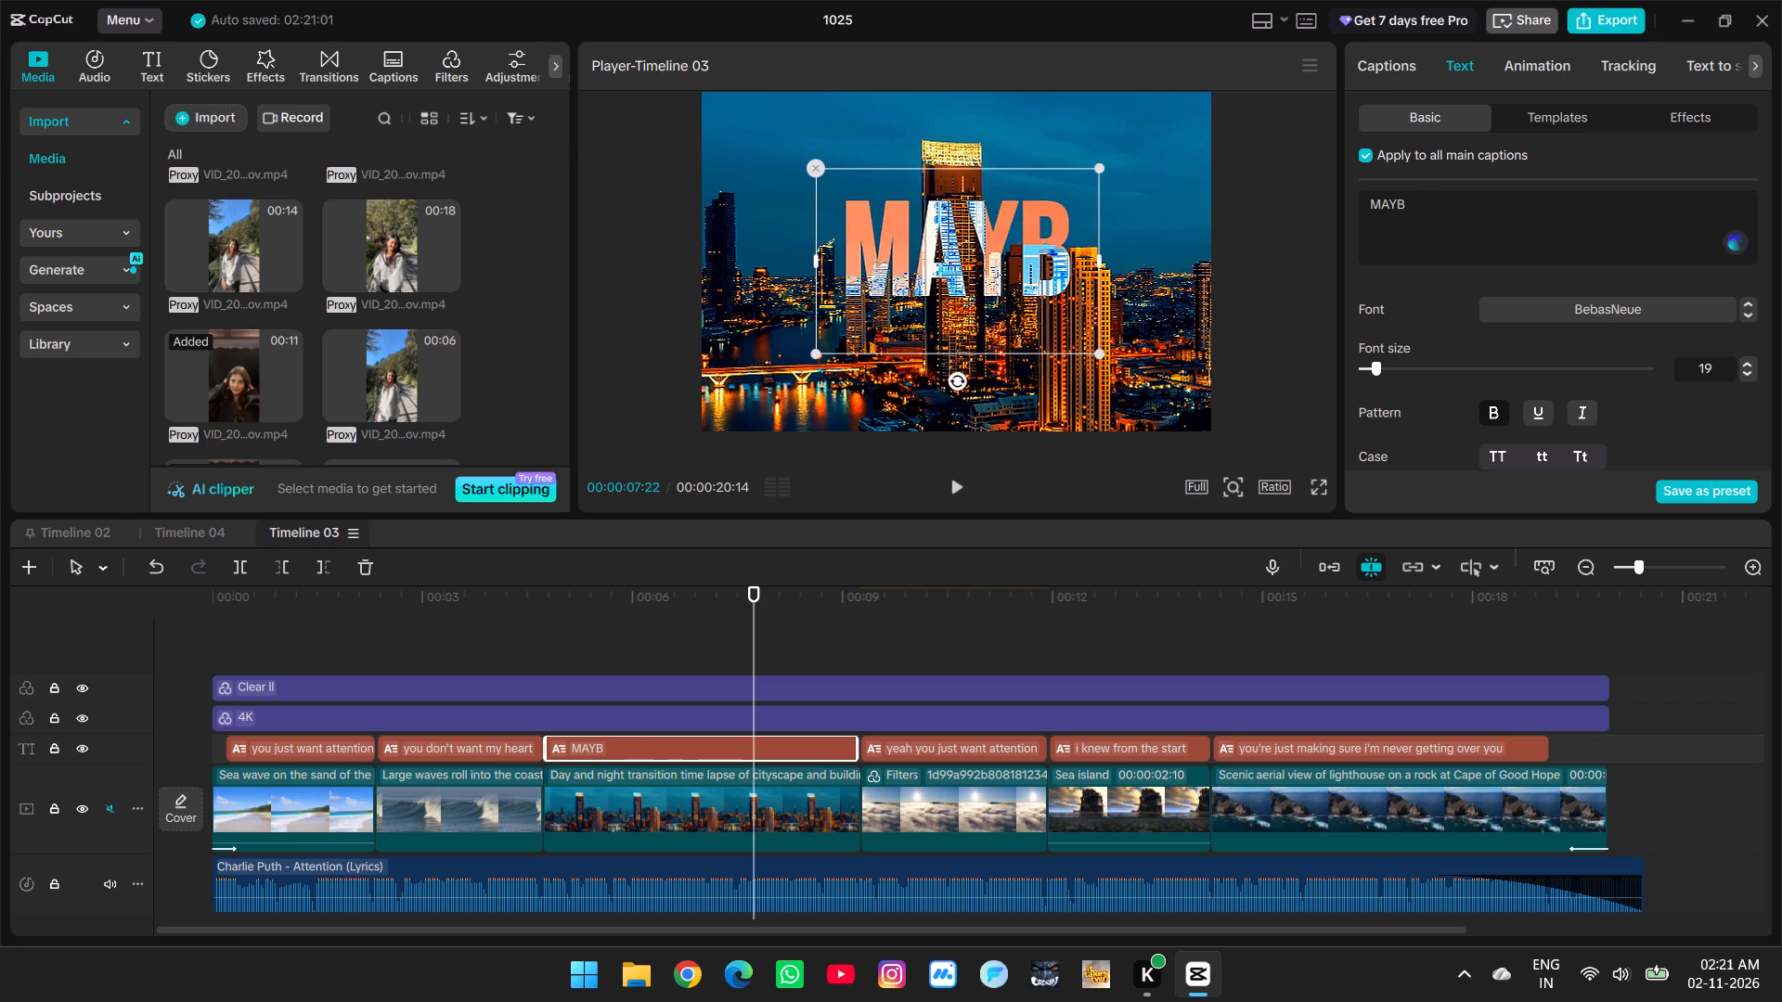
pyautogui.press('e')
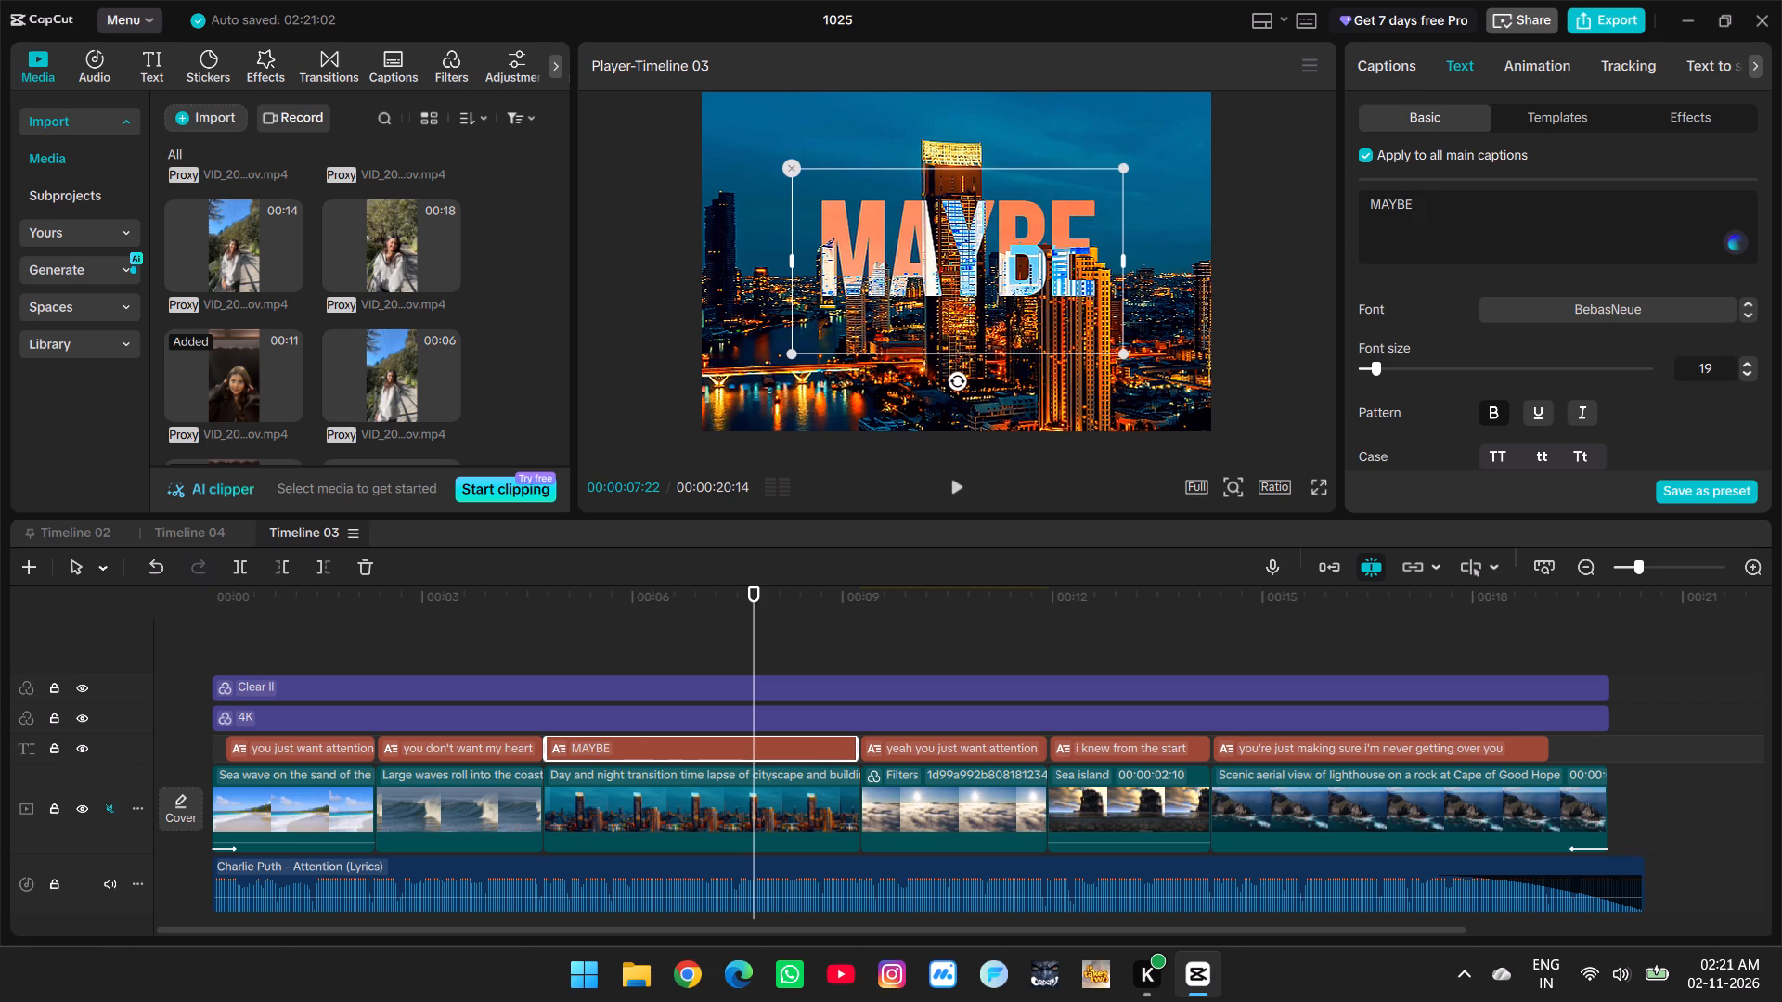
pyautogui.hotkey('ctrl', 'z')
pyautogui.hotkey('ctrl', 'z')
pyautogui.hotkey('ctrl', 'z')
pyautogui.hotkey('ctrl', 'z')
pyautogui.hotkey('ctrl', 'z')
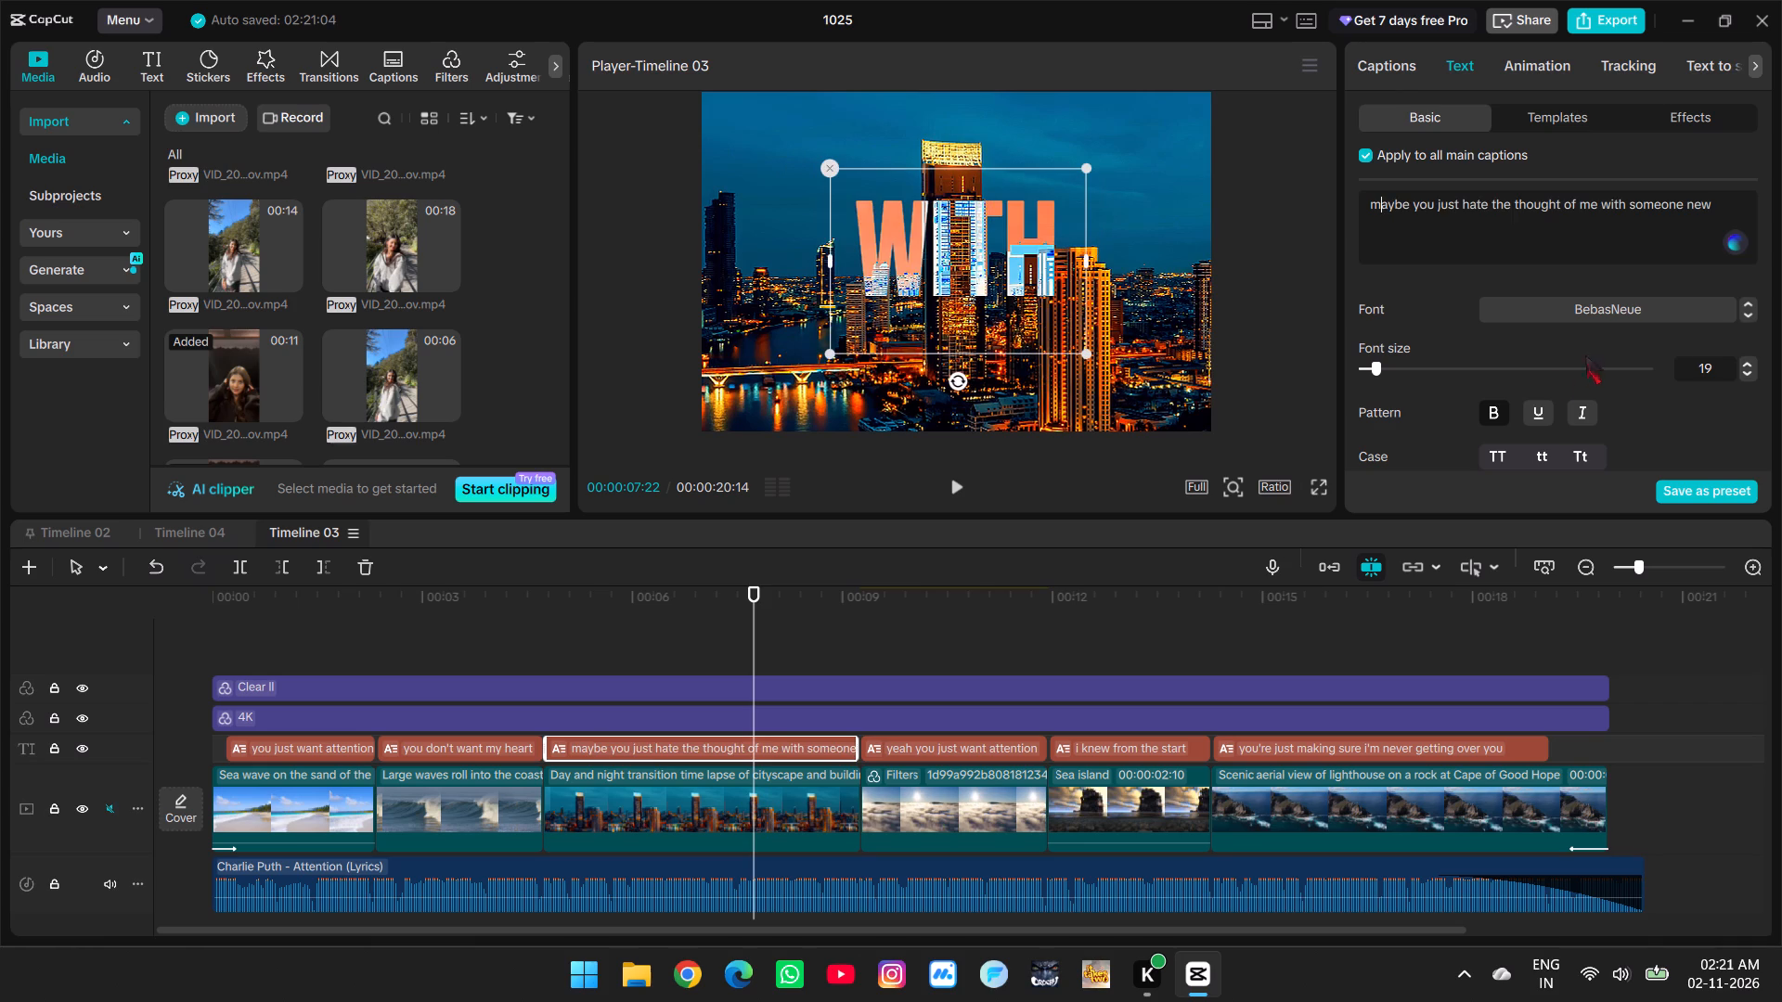
# Preview the Lalezar font on the "yeah you just want attention" caption at 00:00:10:28 without applying it.
pyautogui.click(662, 636)
pyautogui.keyDown('ctrl'); pyautogui.scroll(-2, 662, 642); pyautogui.keyUp('ctrl')
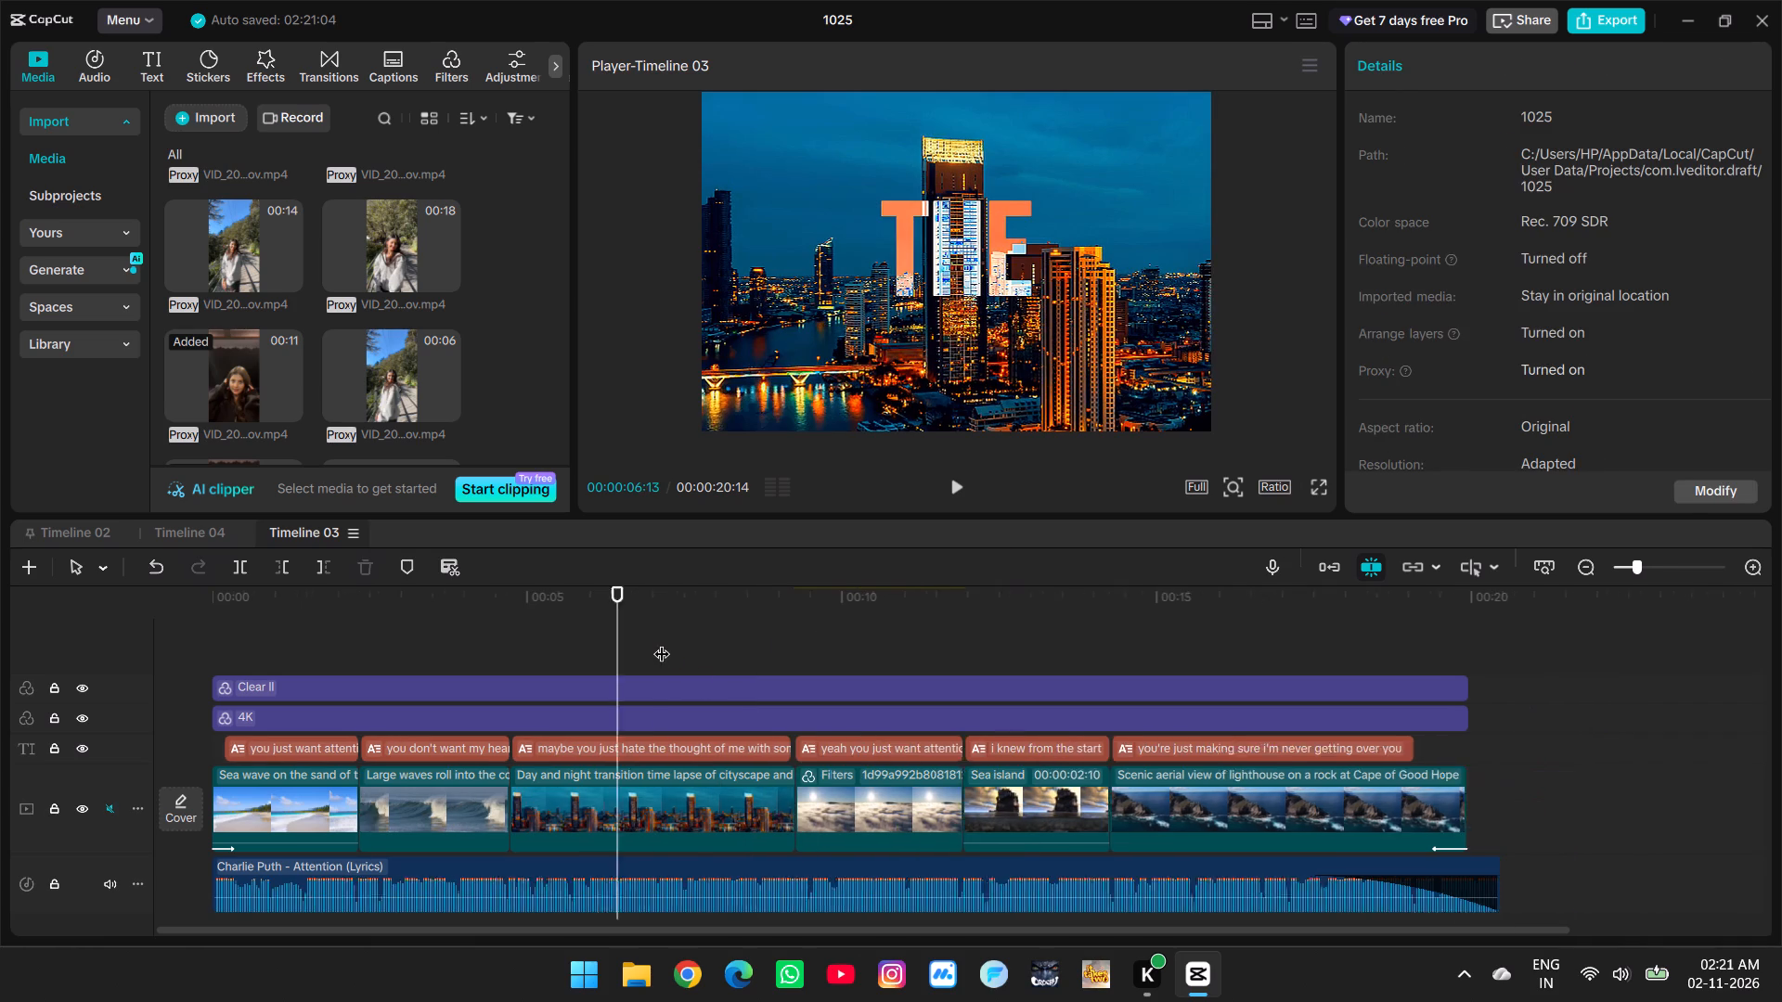
pyautogui.keyDown('ctrl'); pyautogui.scroll(-4, 662, 642); pyautogui.keyUp('ctrl')
pyautogui.click(726, 620)
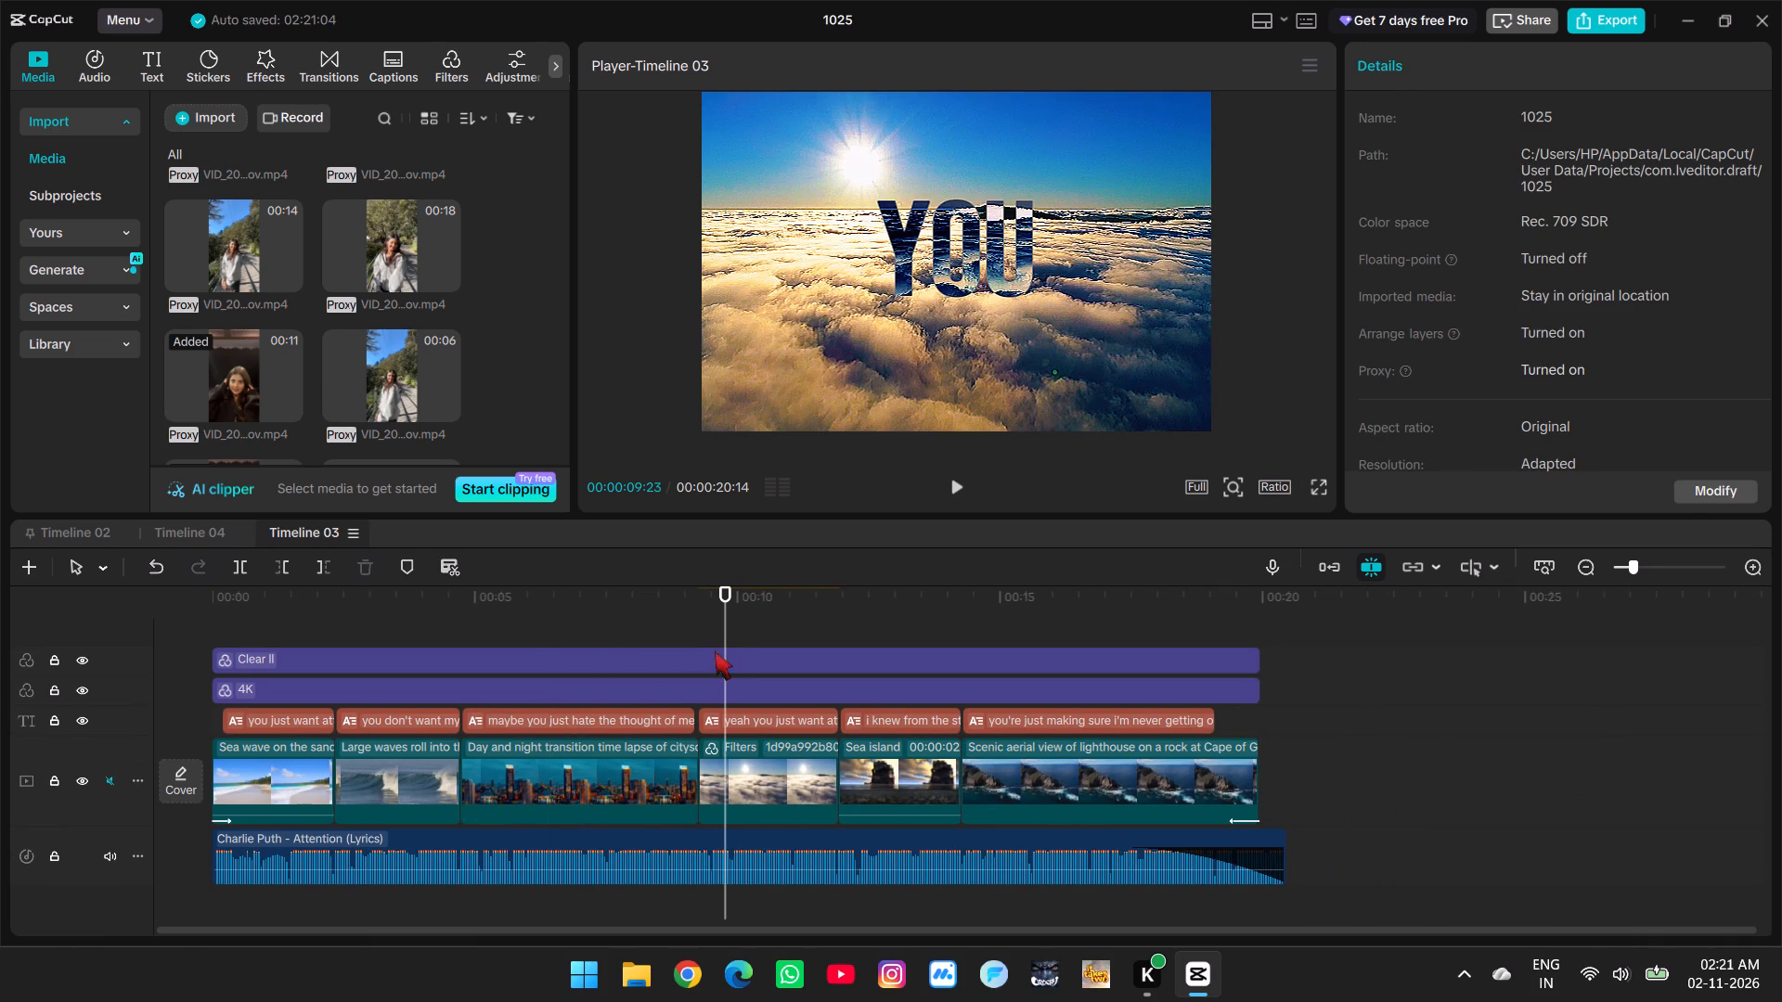
pyautogui.click(789, 722)
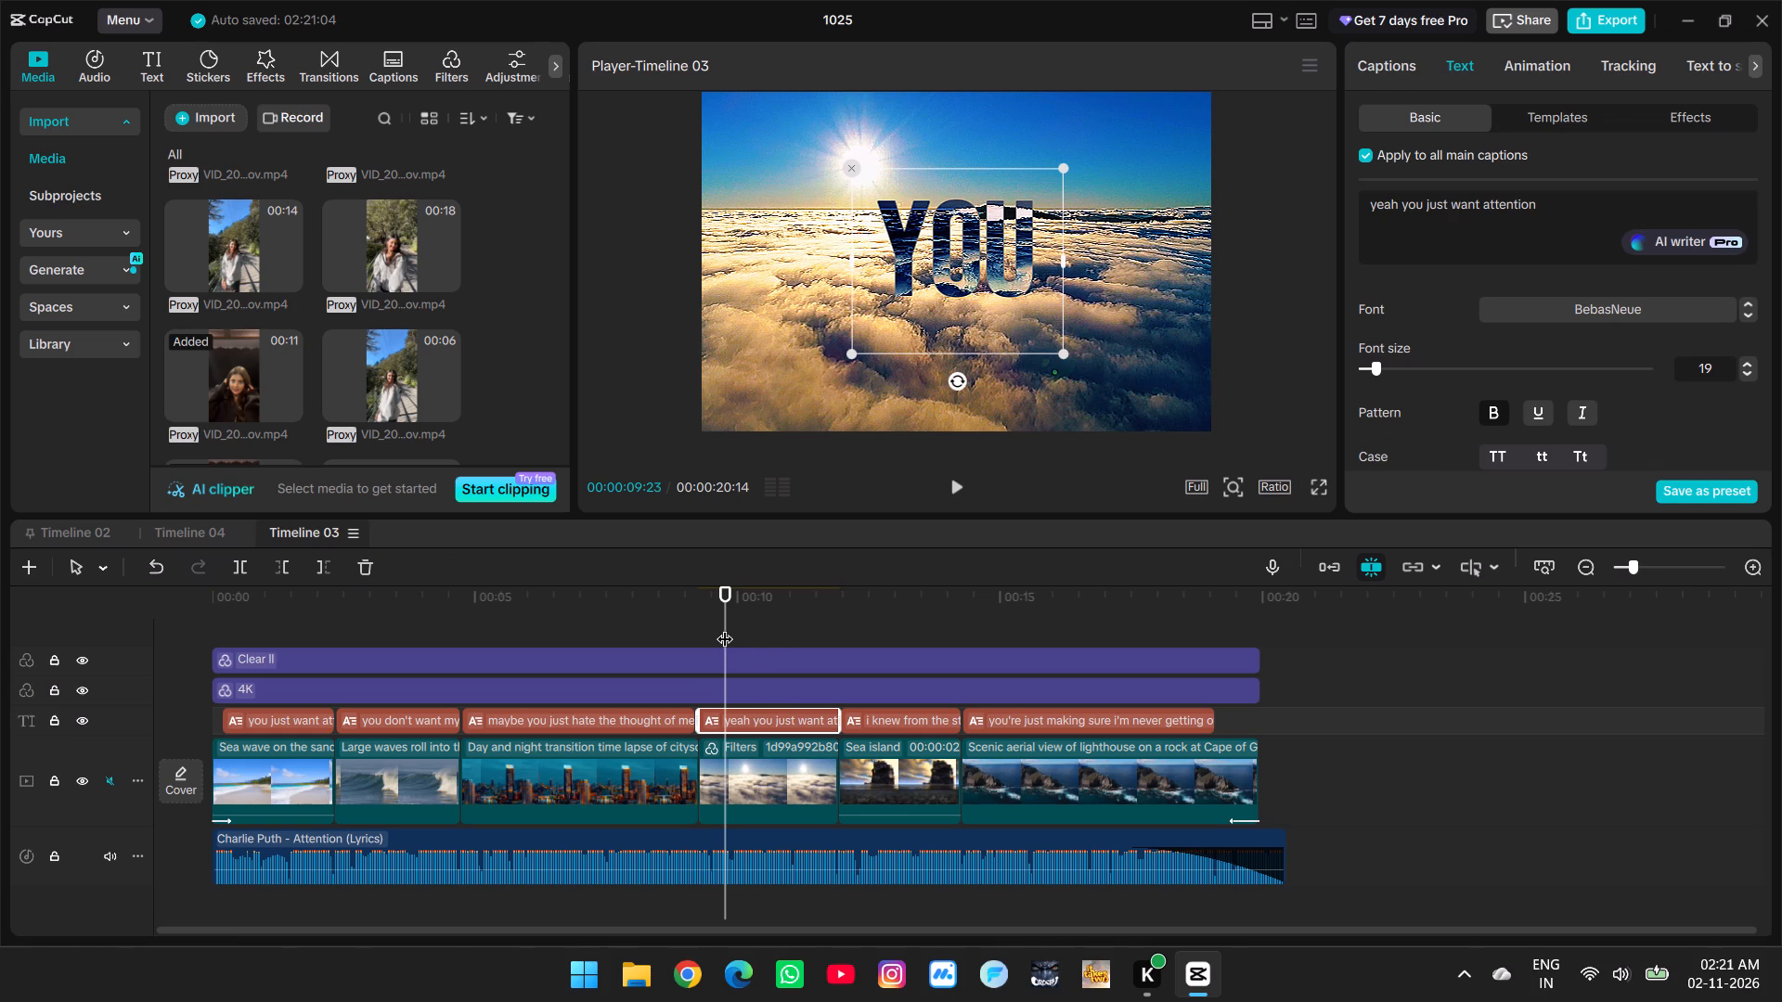
pyautogui.moveTo(725, 627); pyautogui.dragTo(786, 630)
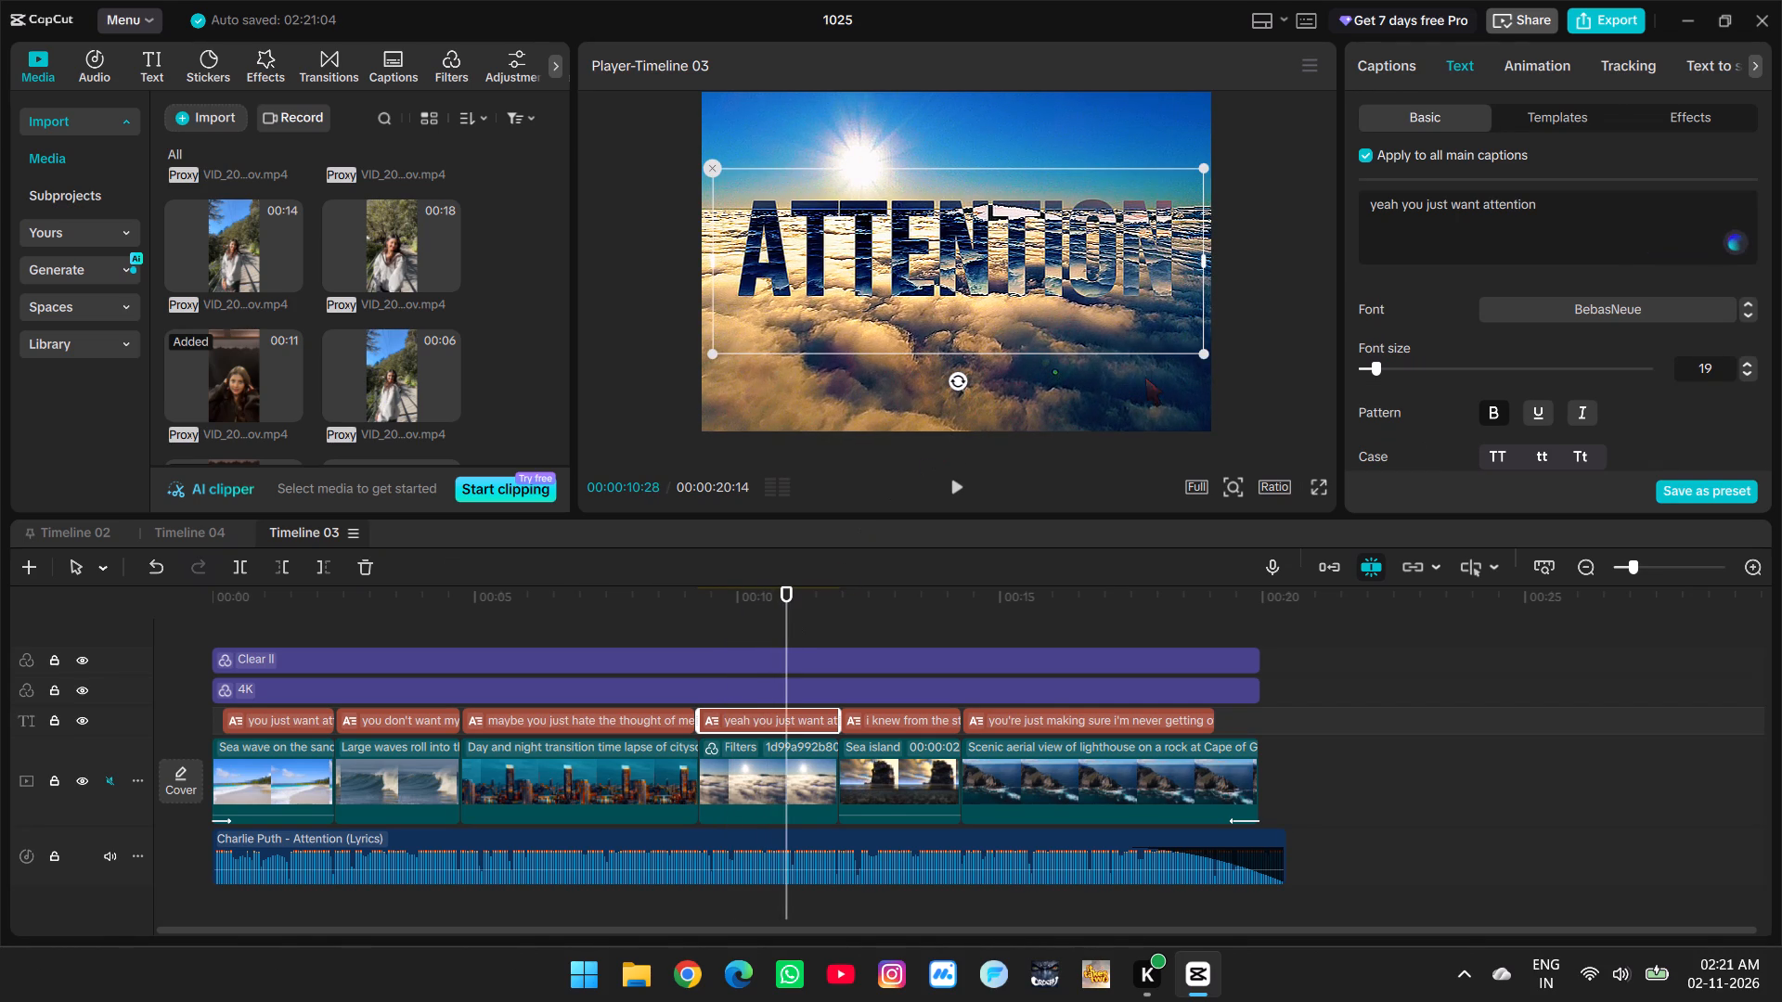
pyautogui.click(1650, 306)
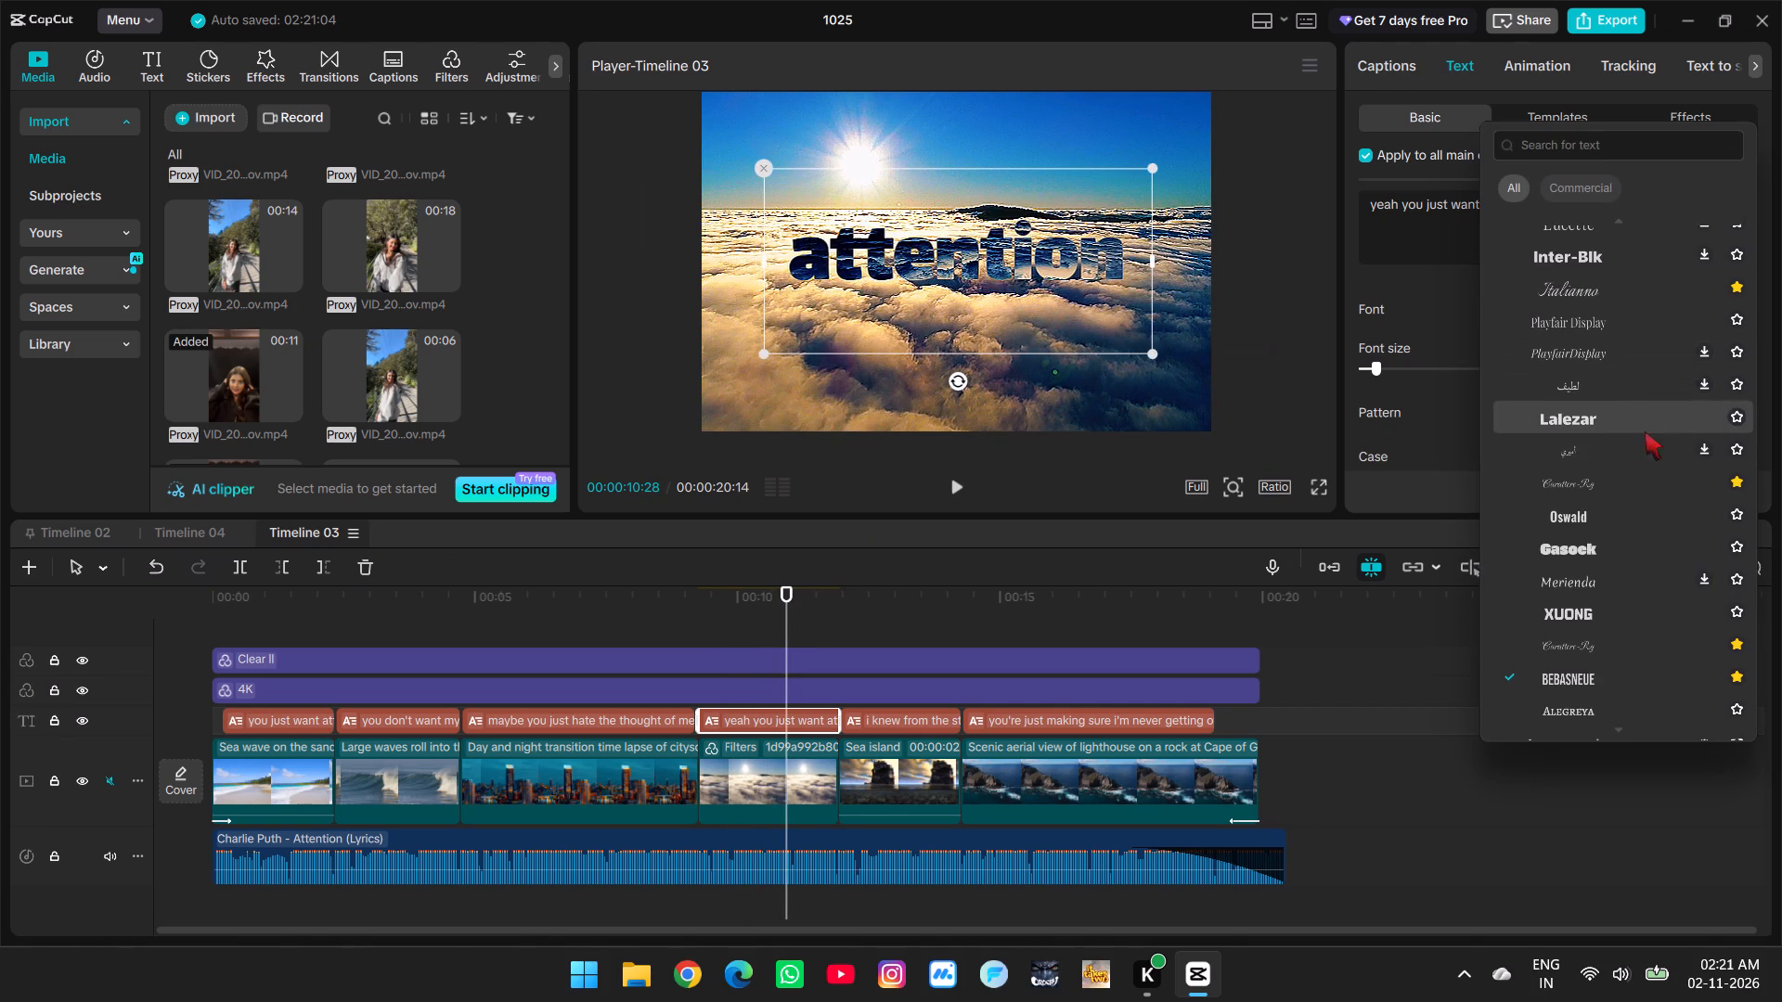
pyautogui.click(764, 629)
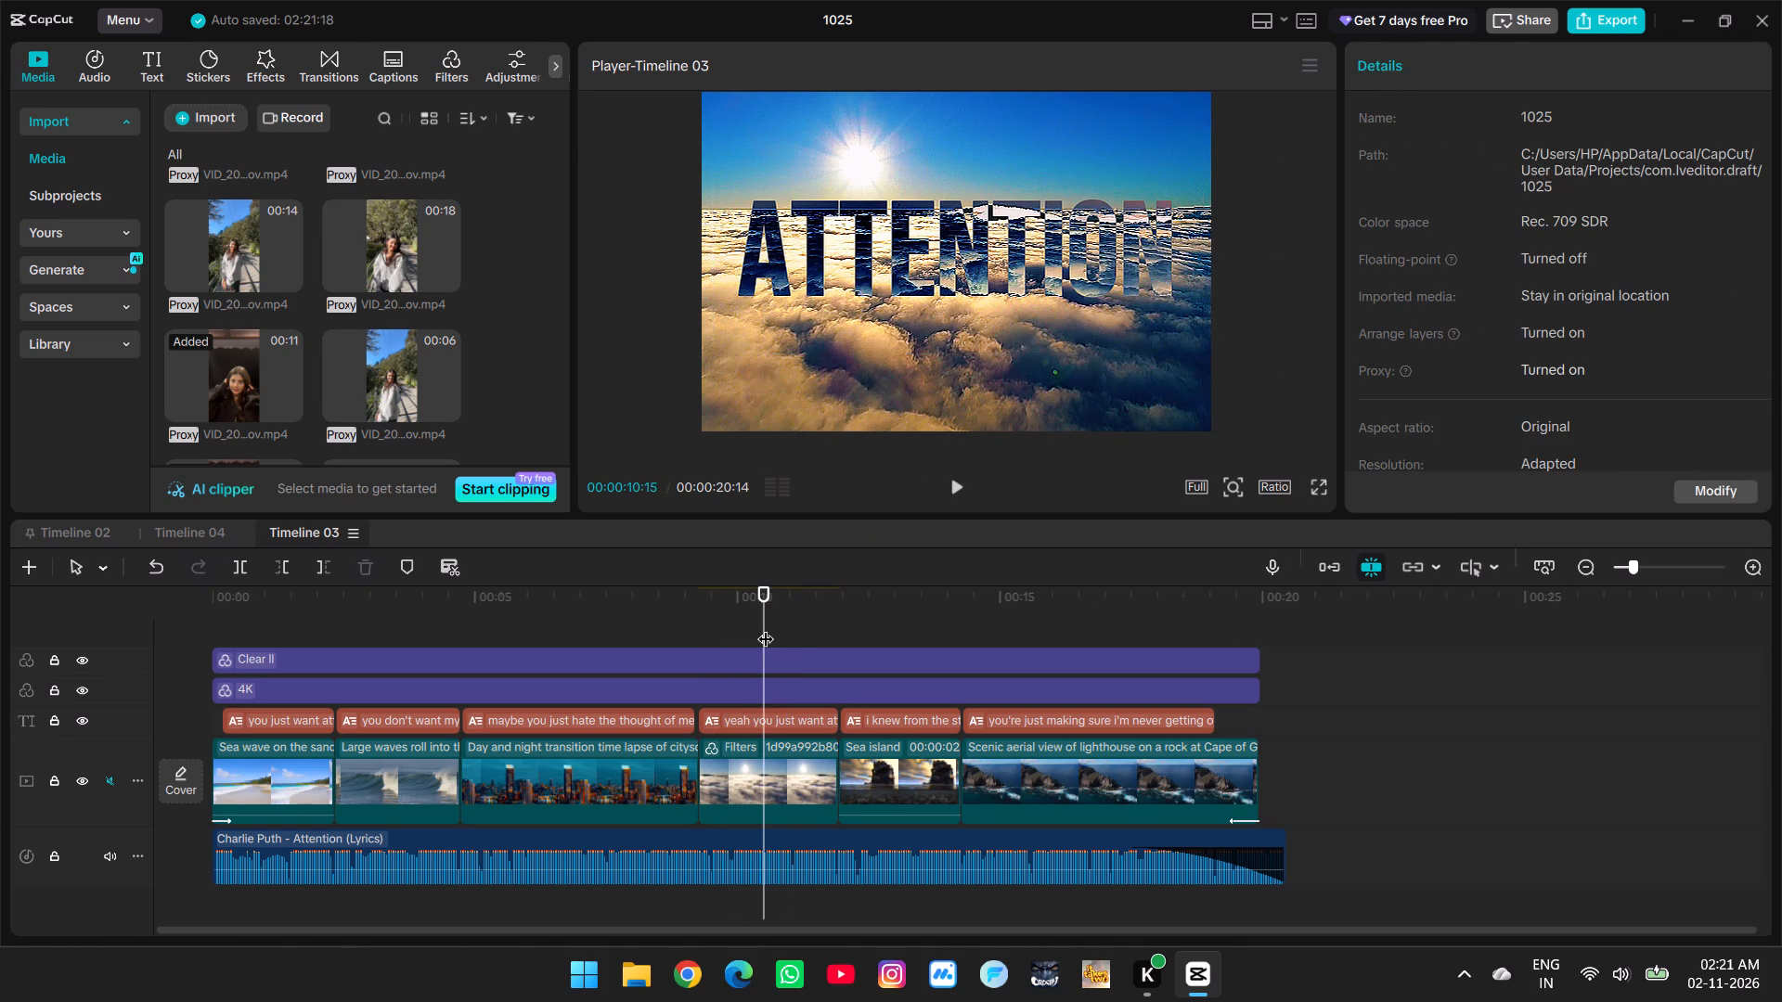
# Check the caption words over the cloud and sea island clips between 00:00:09:20 and 00:00:12:29.
pyautogui.moveTo(768, 623); pyautogui.dragTo(720, 601)
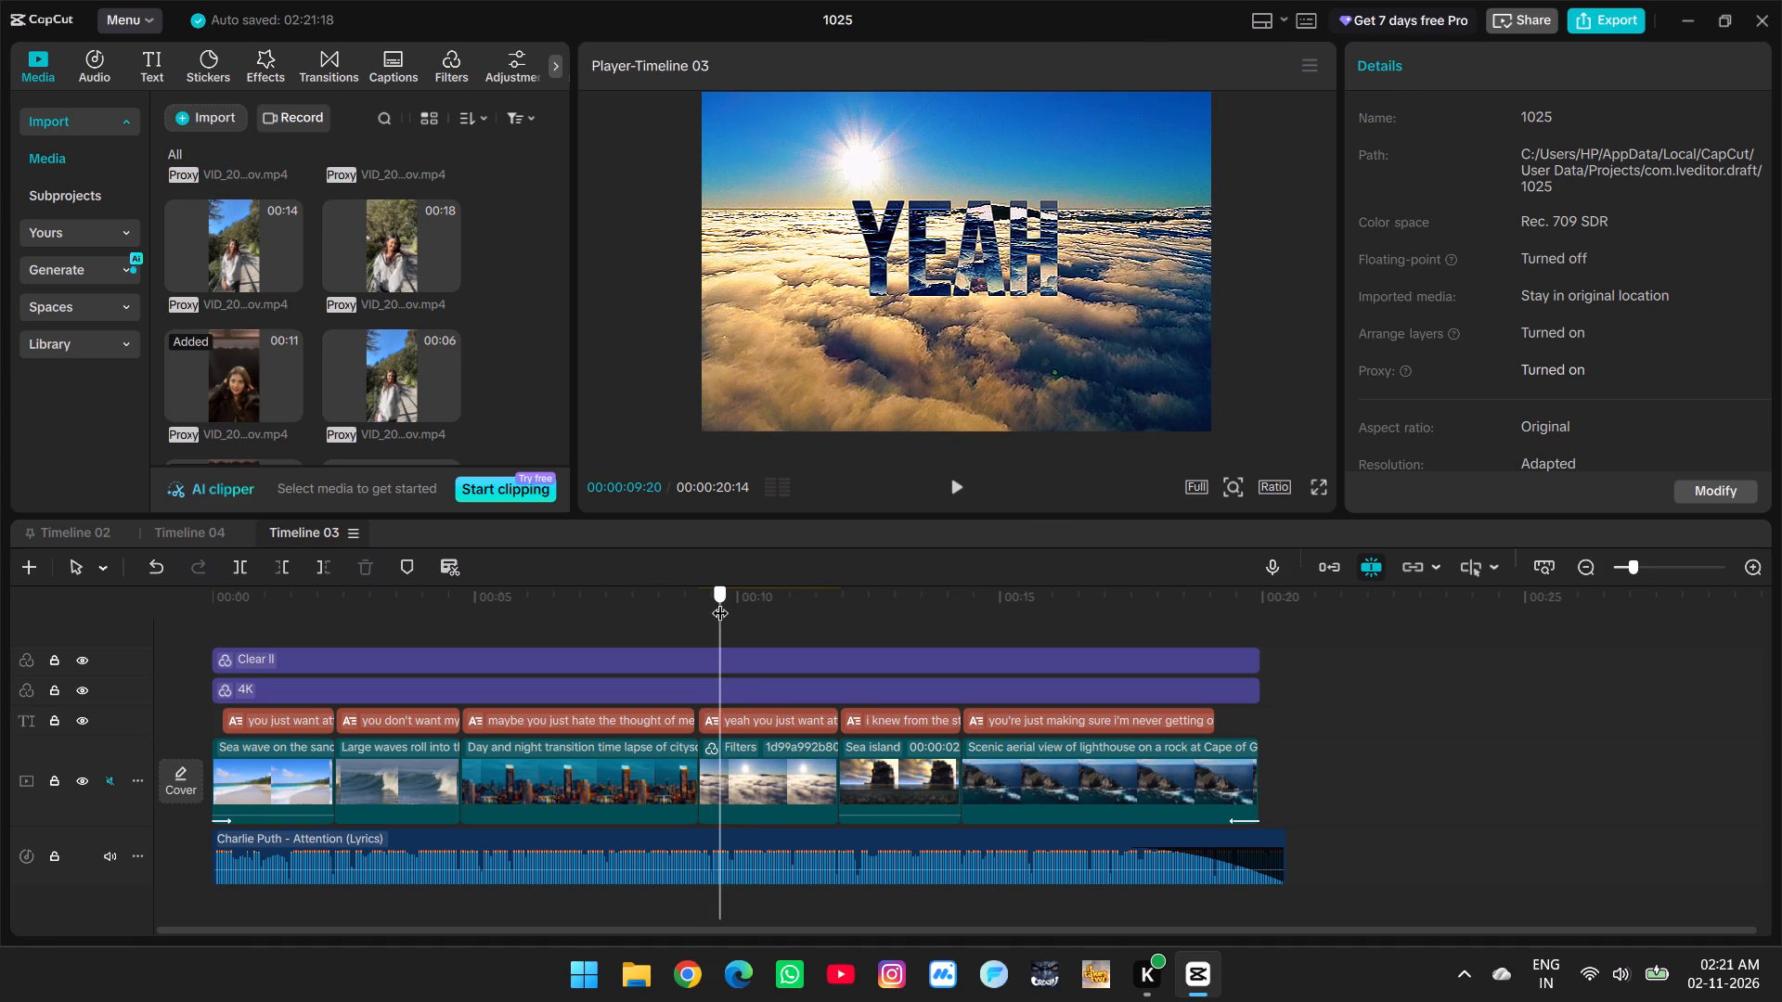
pyautogui.moveTo(720, 601); pyautogui.dragTo(747, 587)
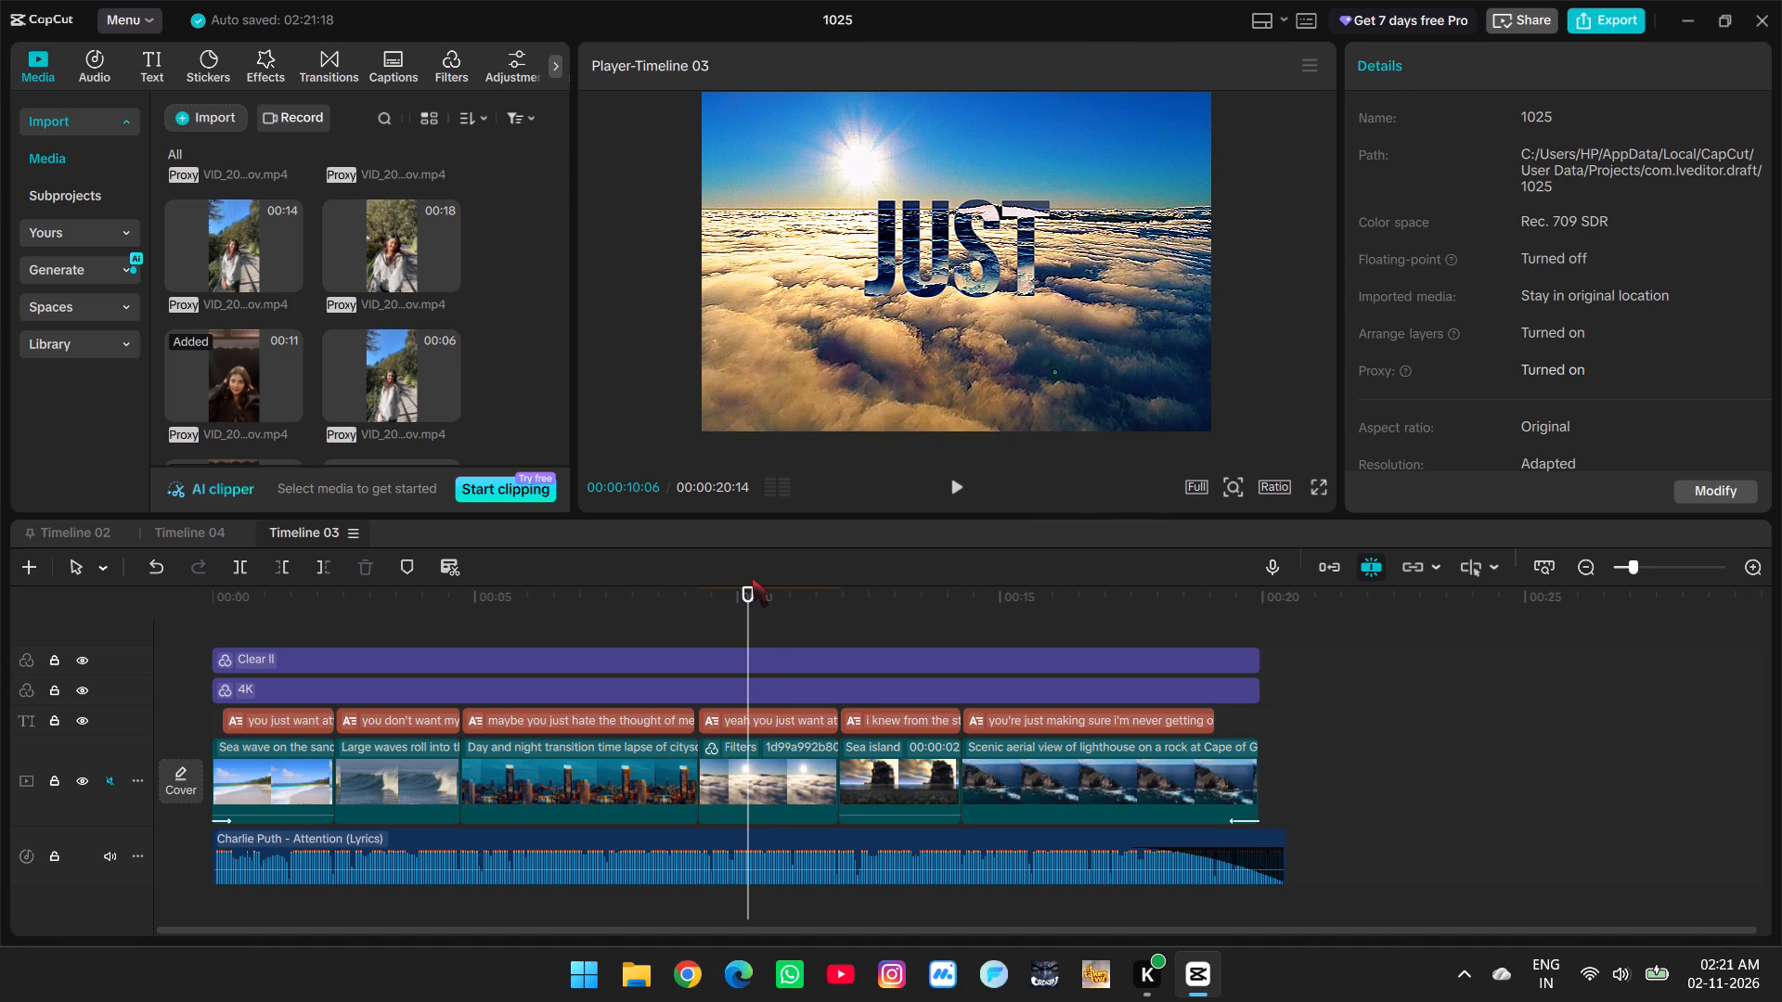
pyautogui.click(746, 723)
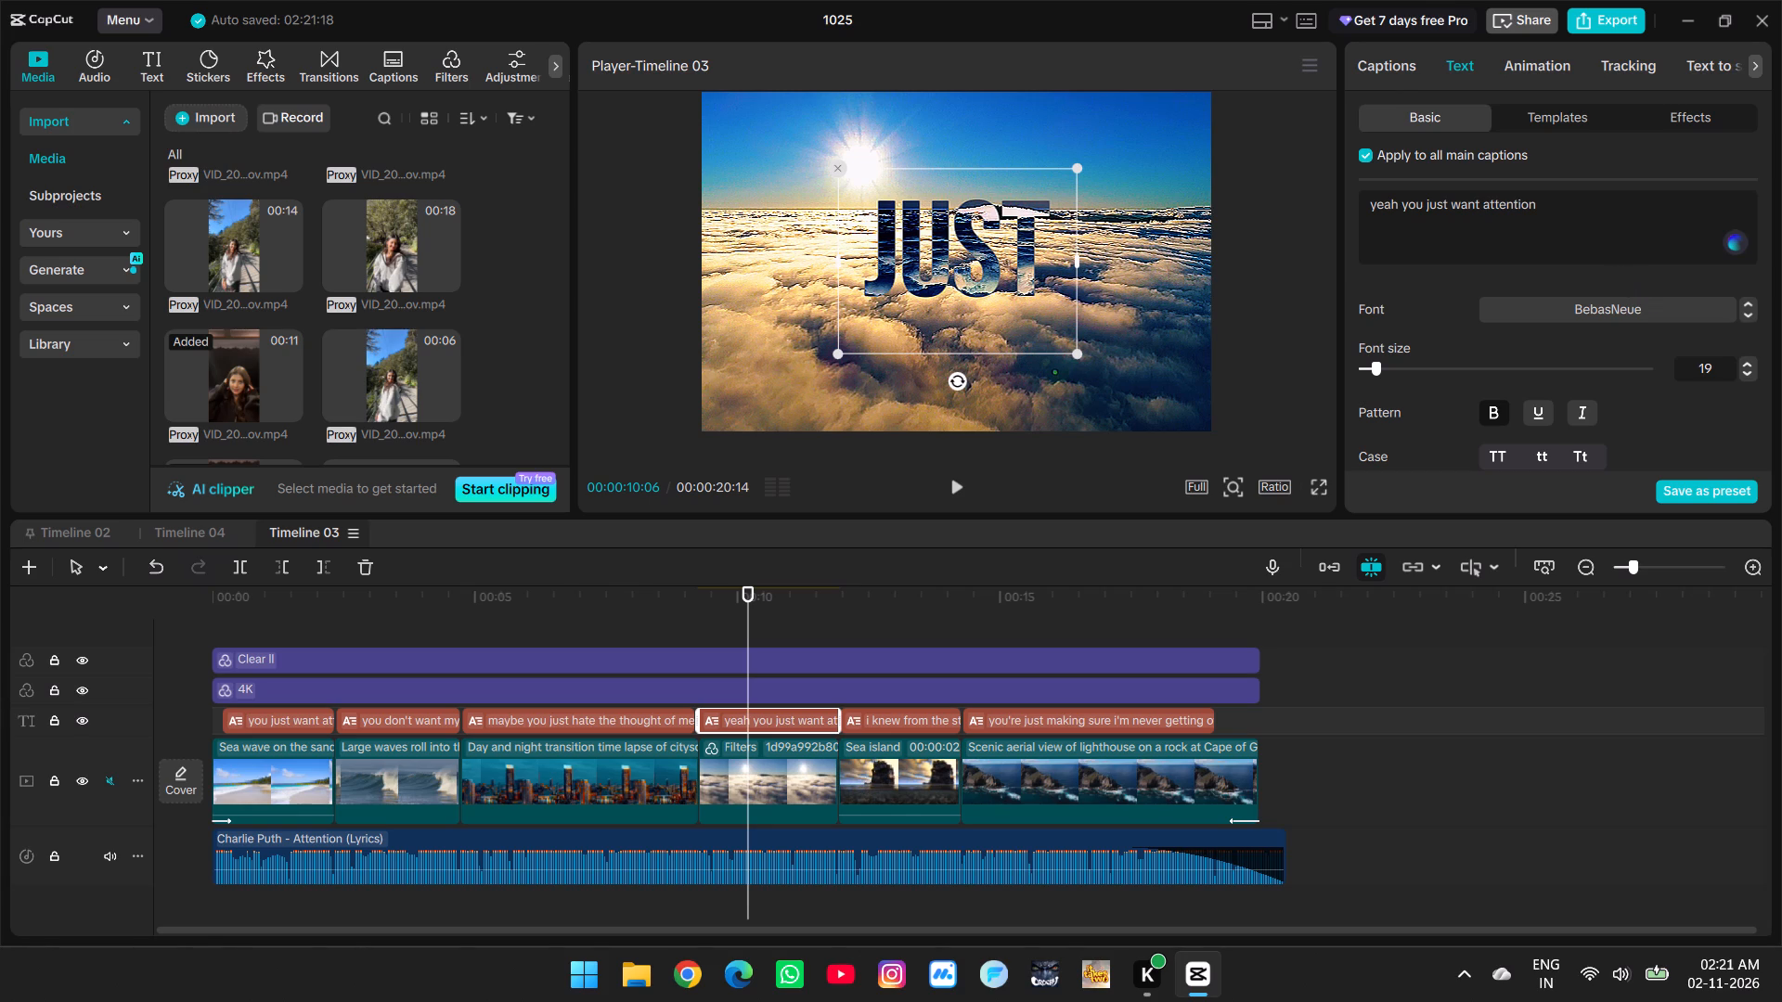
pyautogui.moveTo(746, 625); pyautogui.dragTo(792, 639)
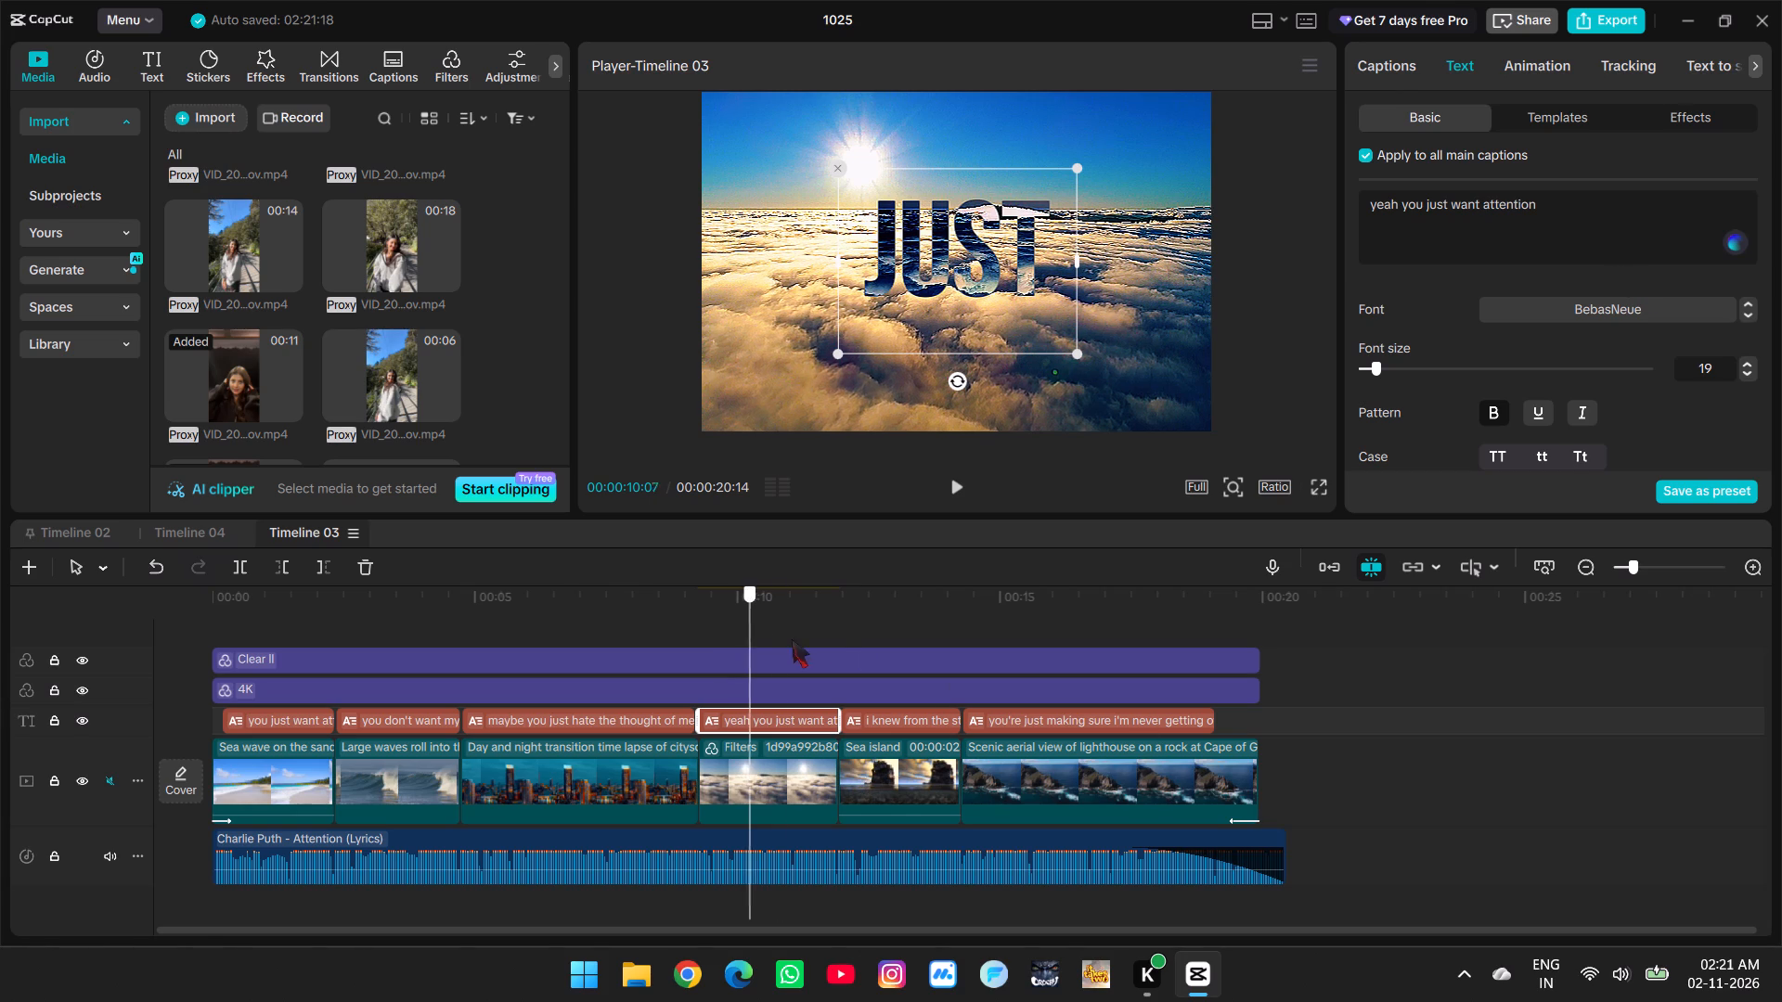
pyautogui.moveTo(792, 639); pyautogui.dragTo(893, 662)
pyautogui.click(893, 717)
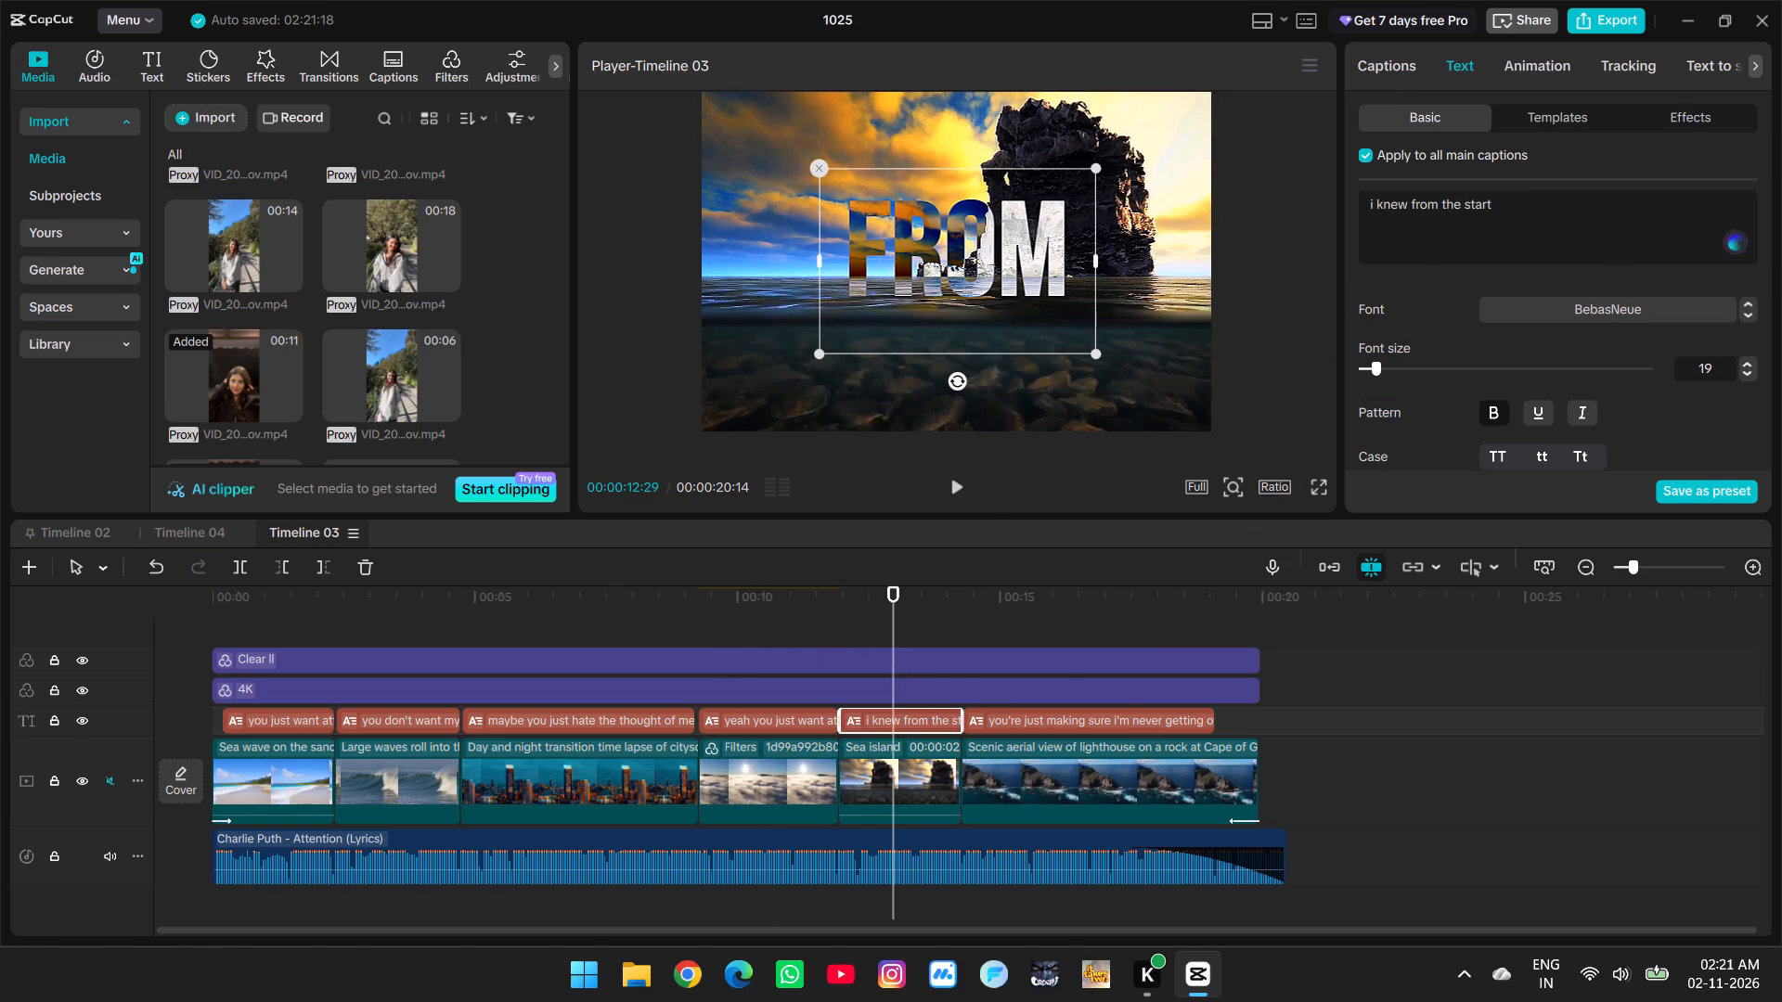
# Set the intensity of the Clear II filter on Timeline 03 to 100.
pyautogui.click(1112, 667)
pyautogui.click(1466, 213)
pyautogui.moveTo(1466, 213); pyautogui.dragTo(1531, 213)
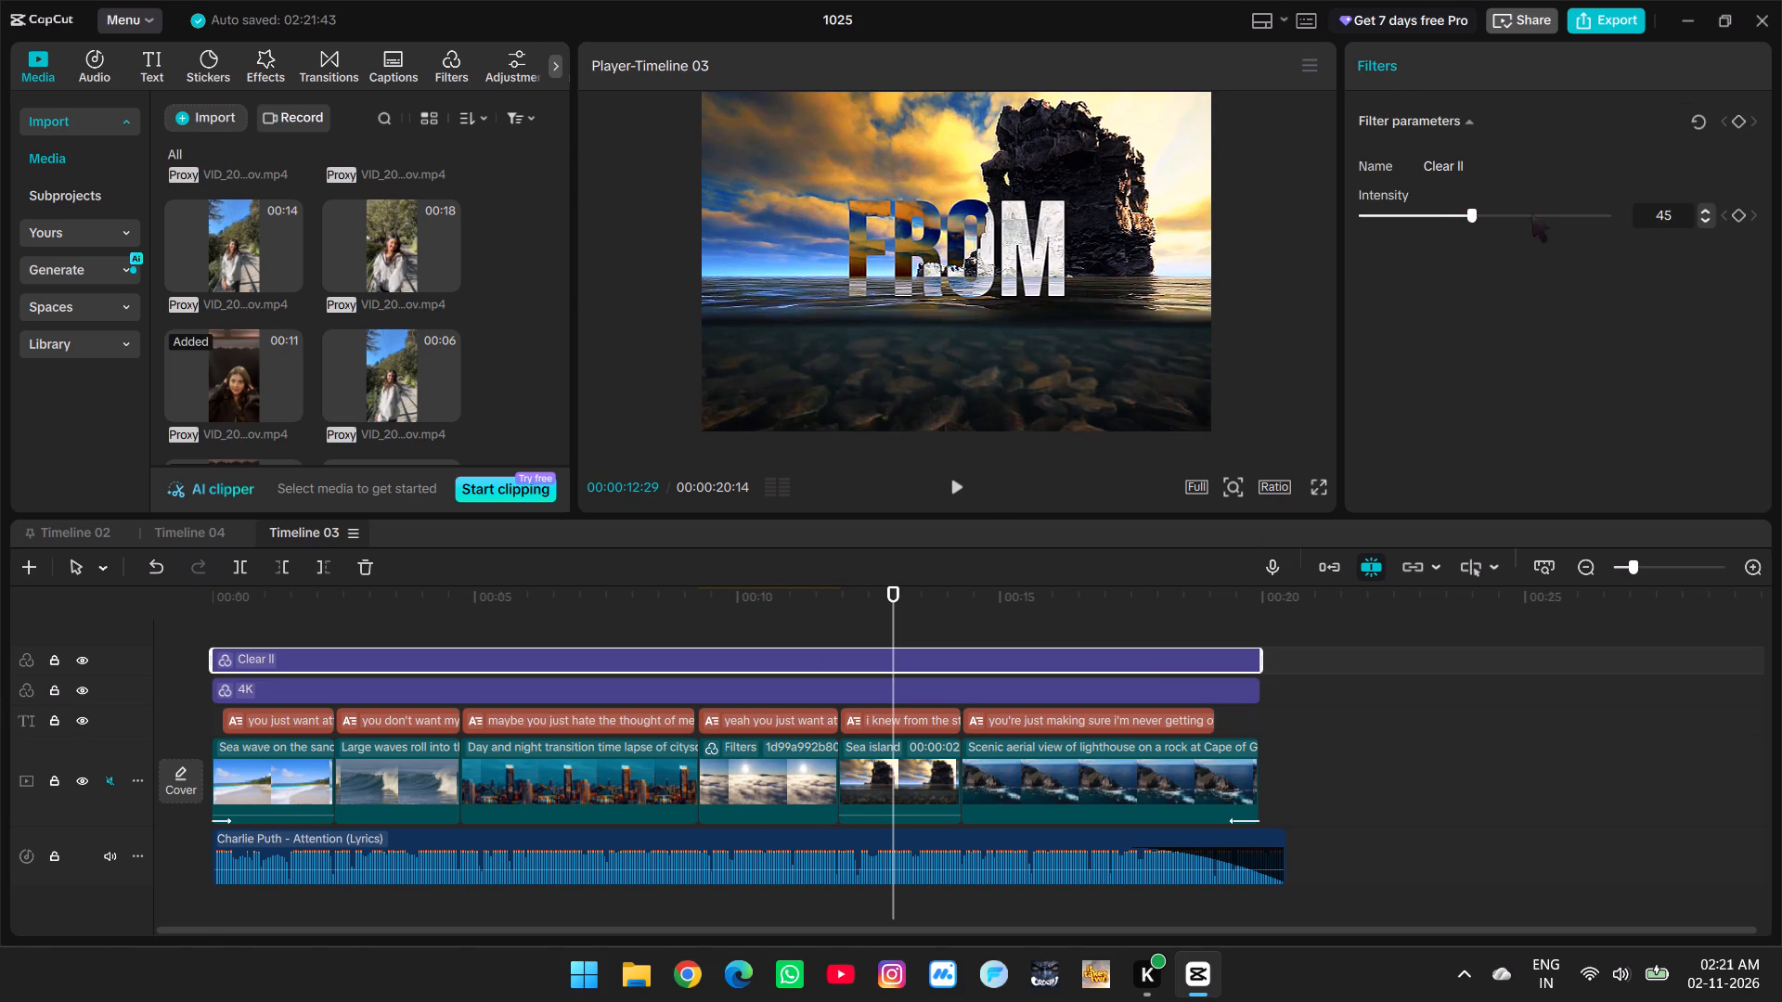
pyautogui.moveTo(1531, 213); pyautogui.dragTo(1781, 223)
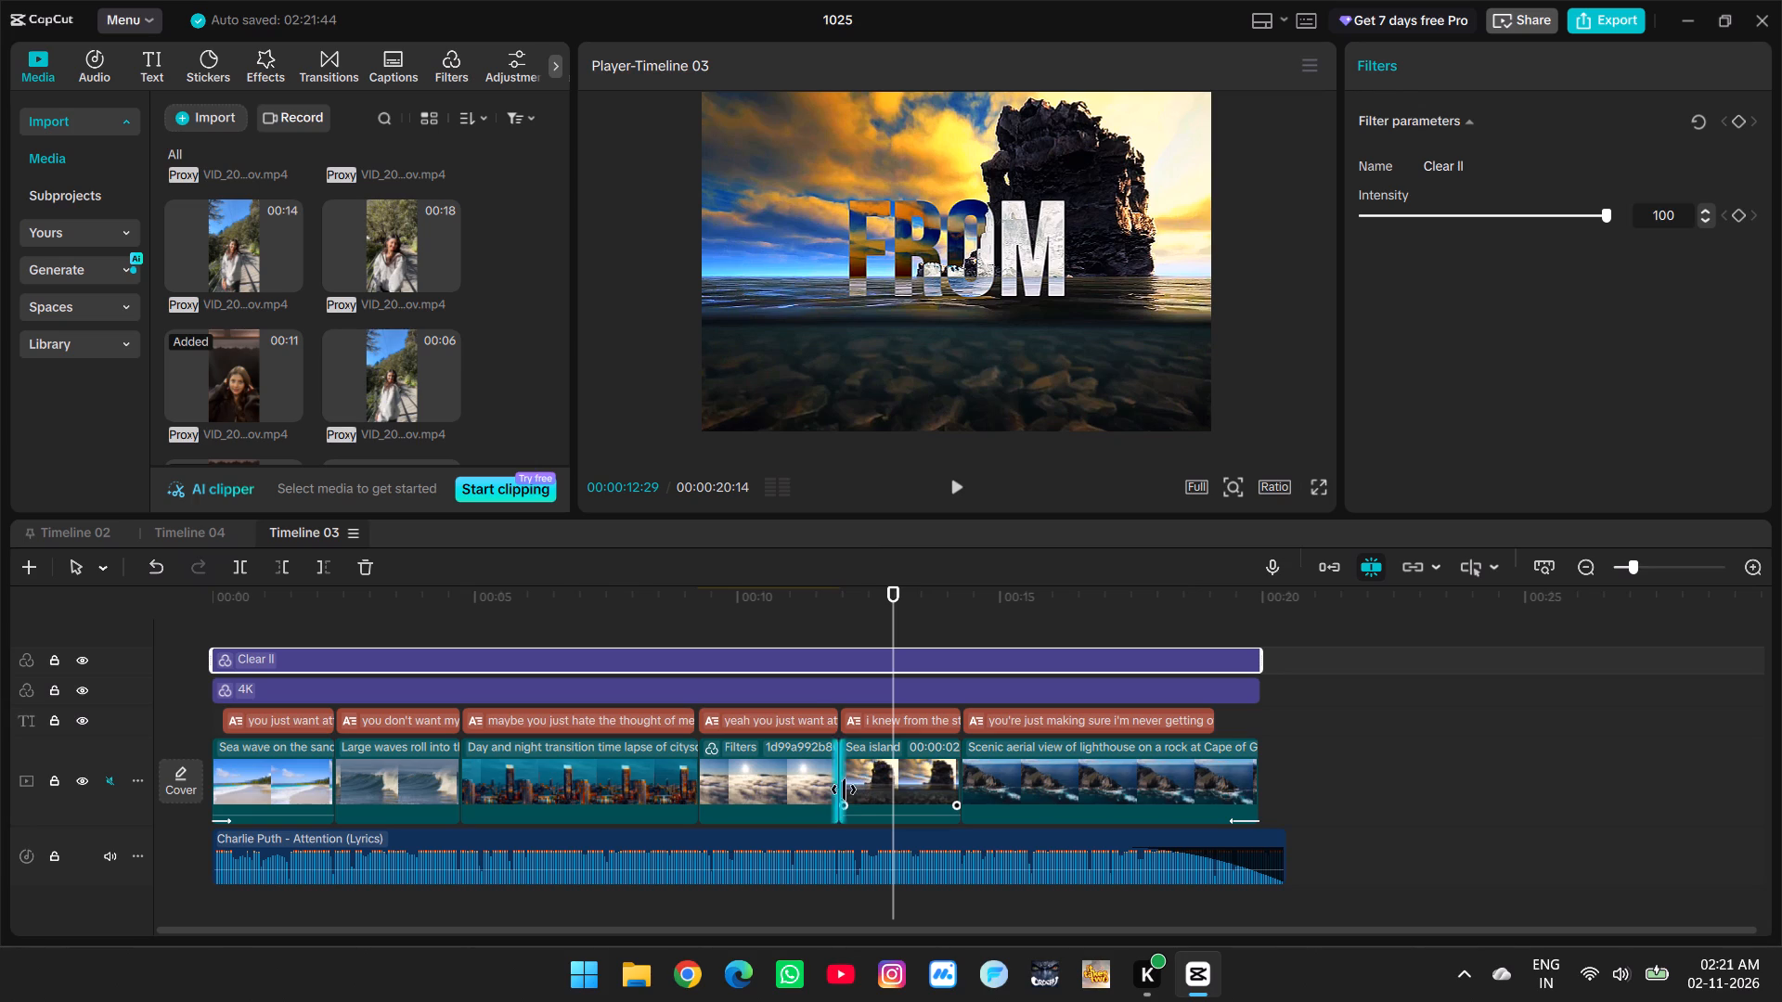
# Turn on Stabilize for the sea island clip and play the clip back to check it.
pyautogui.click(937, 730)
pyautogui.click(951, 749)
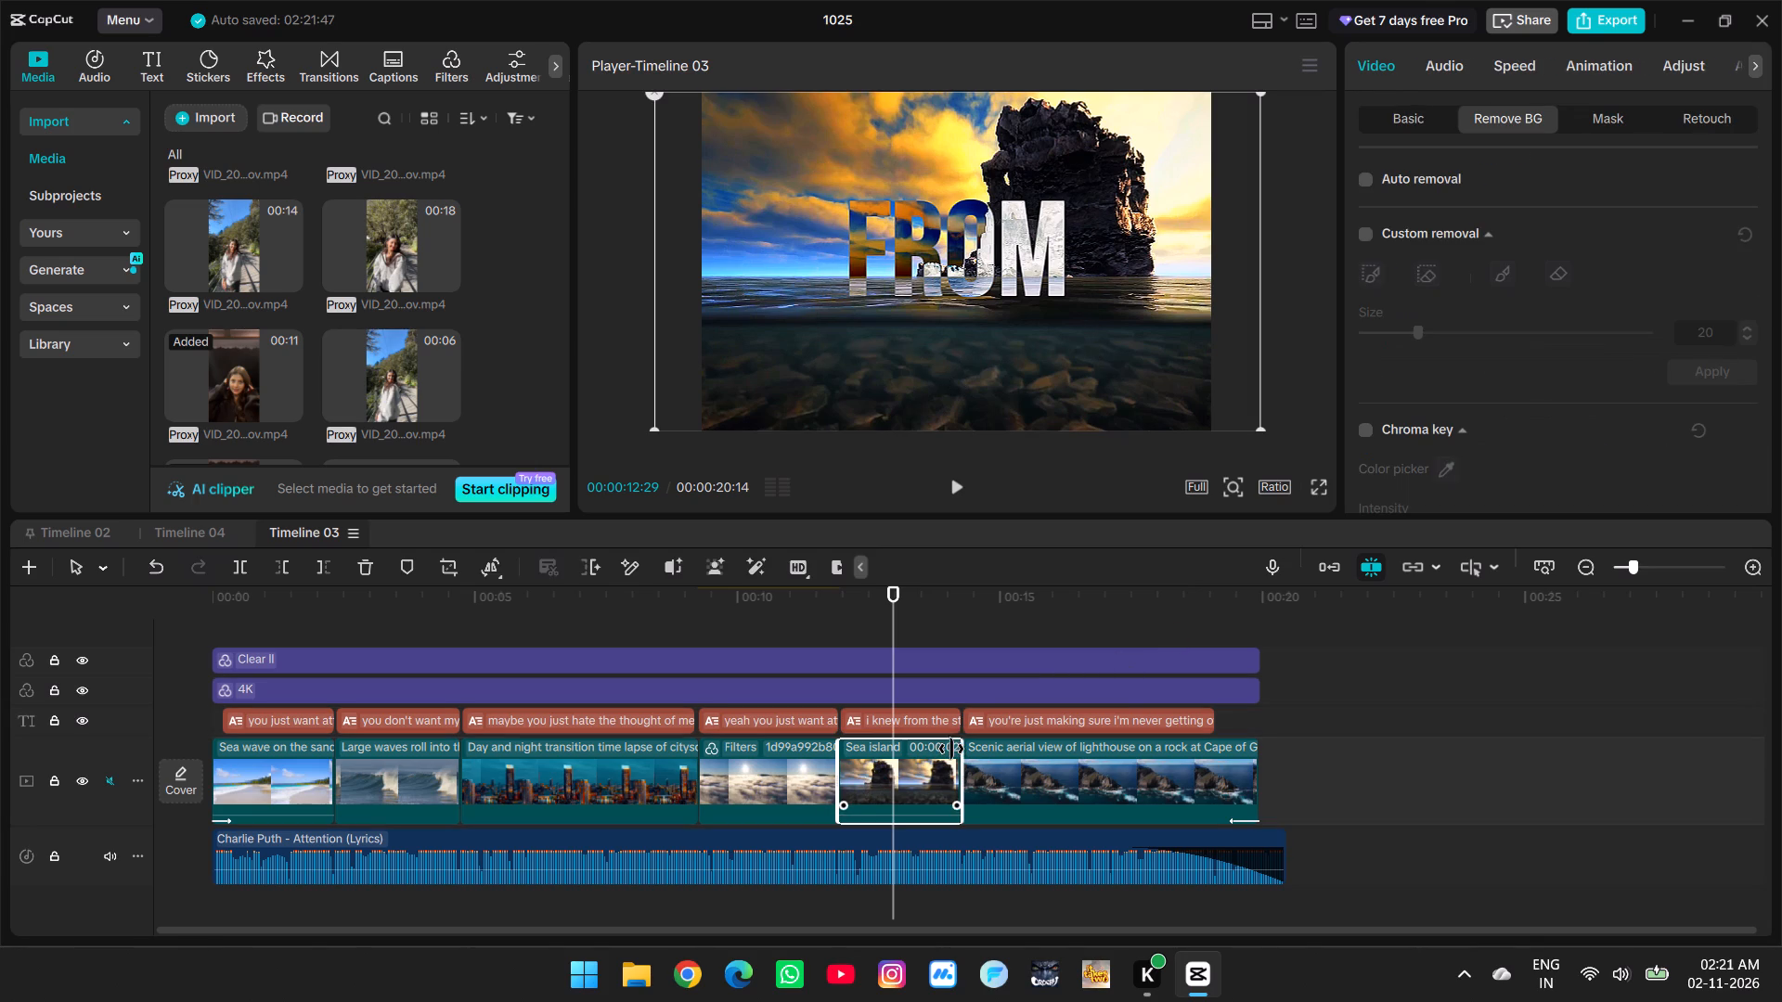
pyautogui.click(1417, 123)
pyautogui.scroll(-3, 1458, 273)
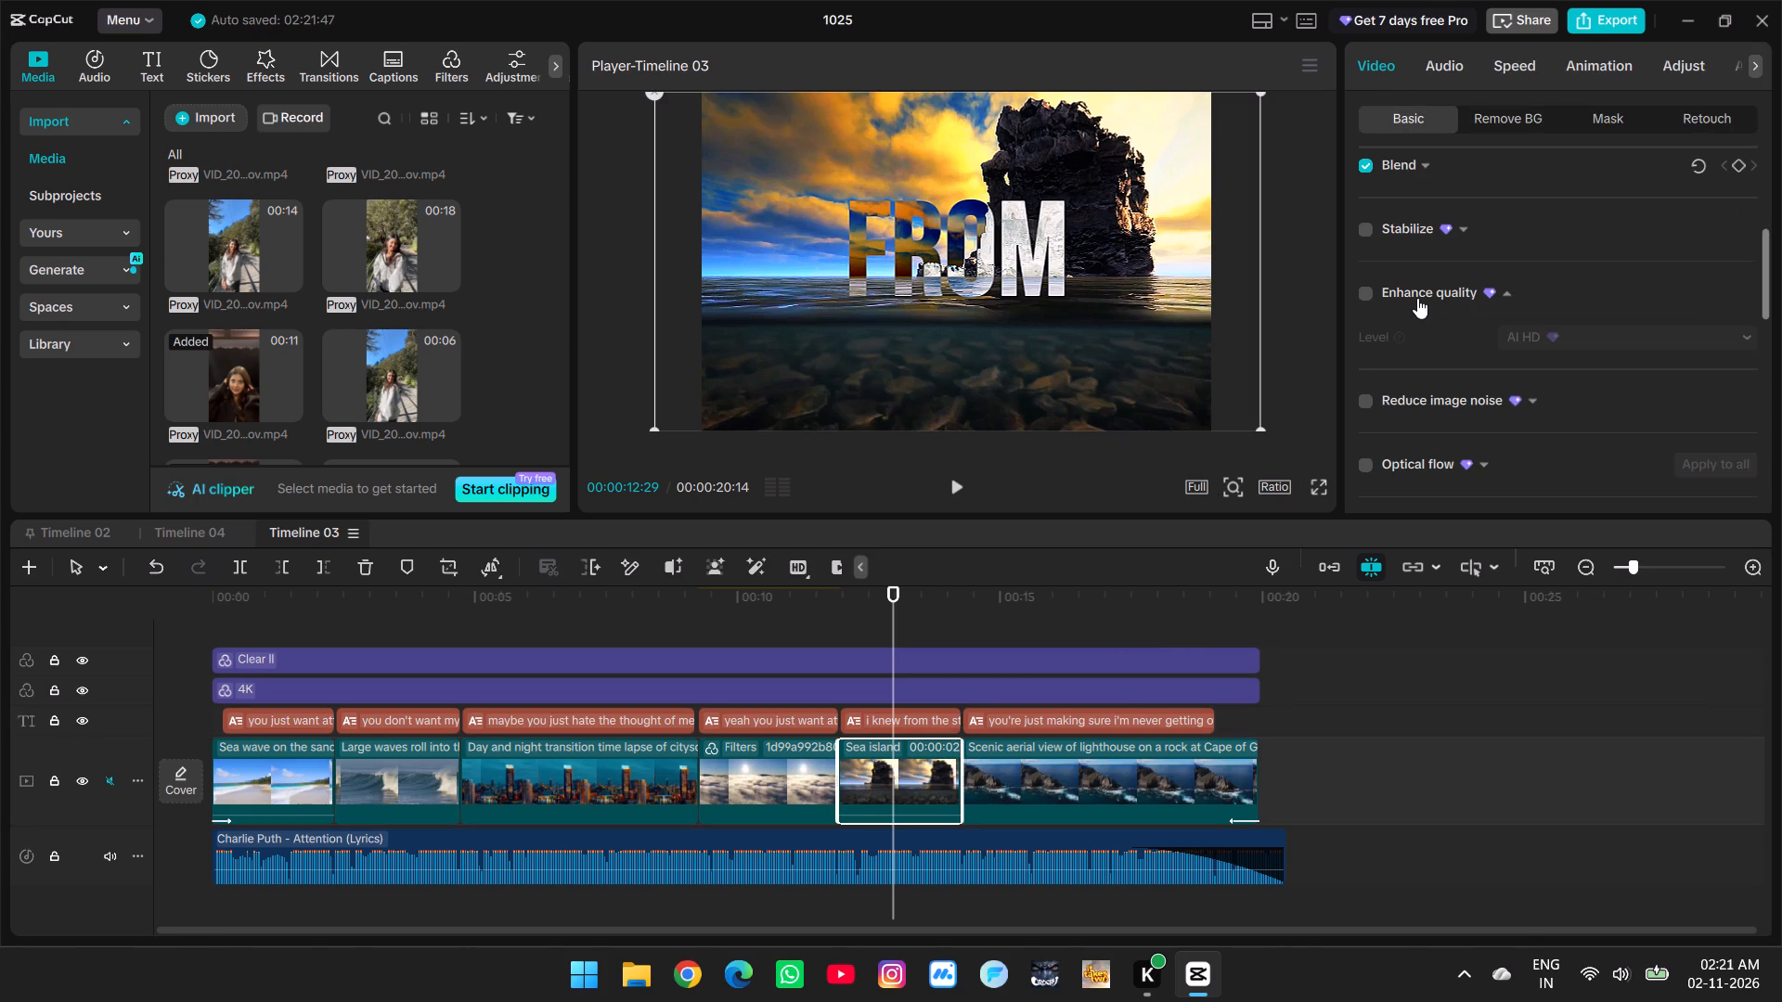
pyautogui.click(1372, 237)
pyautogui.click(1371, 235)
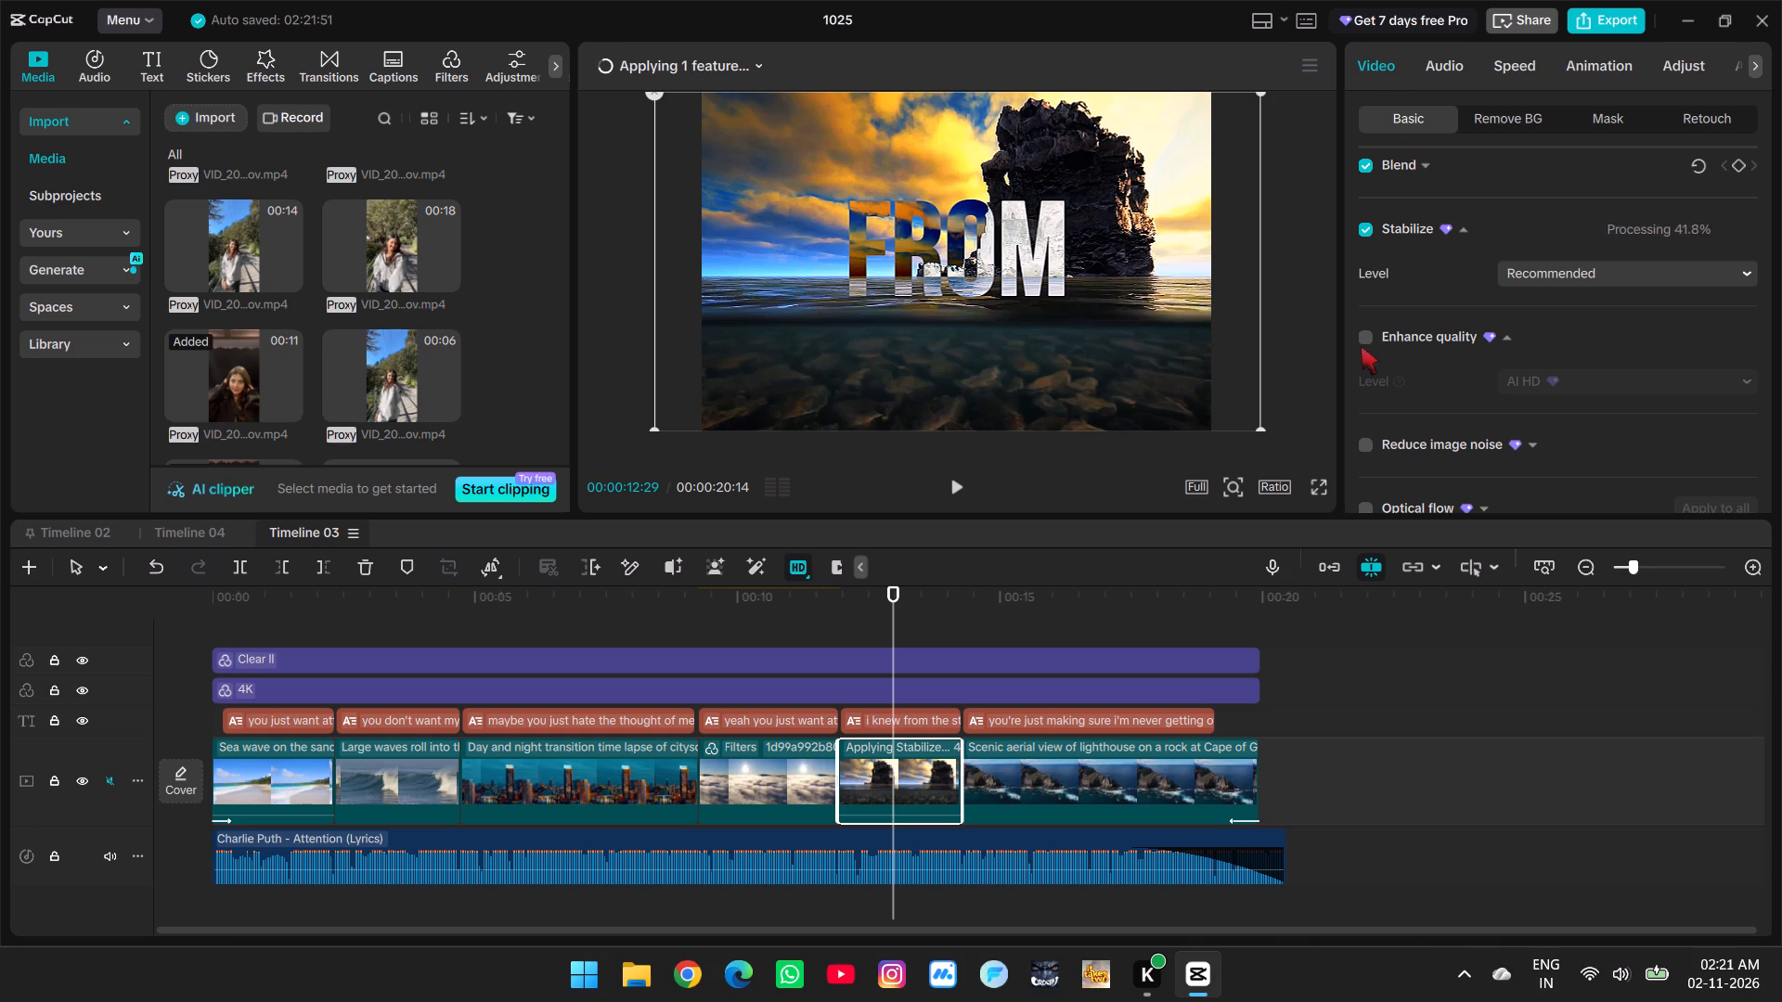
pyautogui.click(1546, 286)
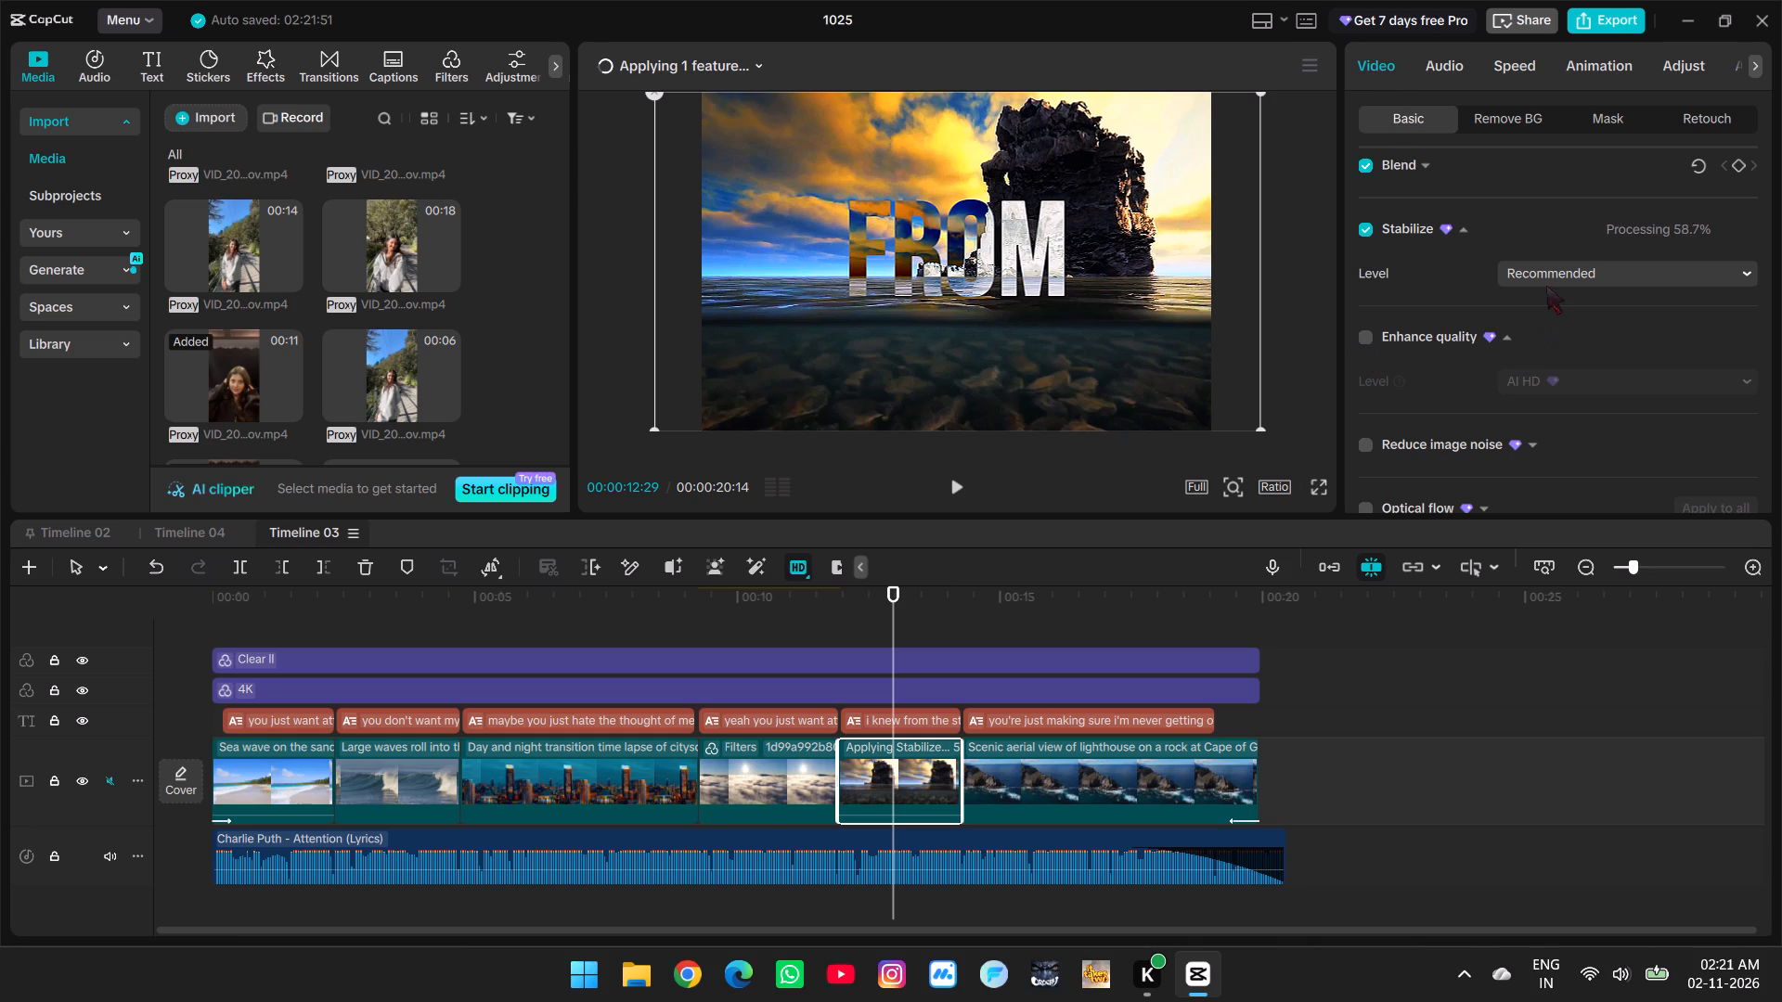
pyautogui.click(1547, 284)
pyautogui.click(859, 621)
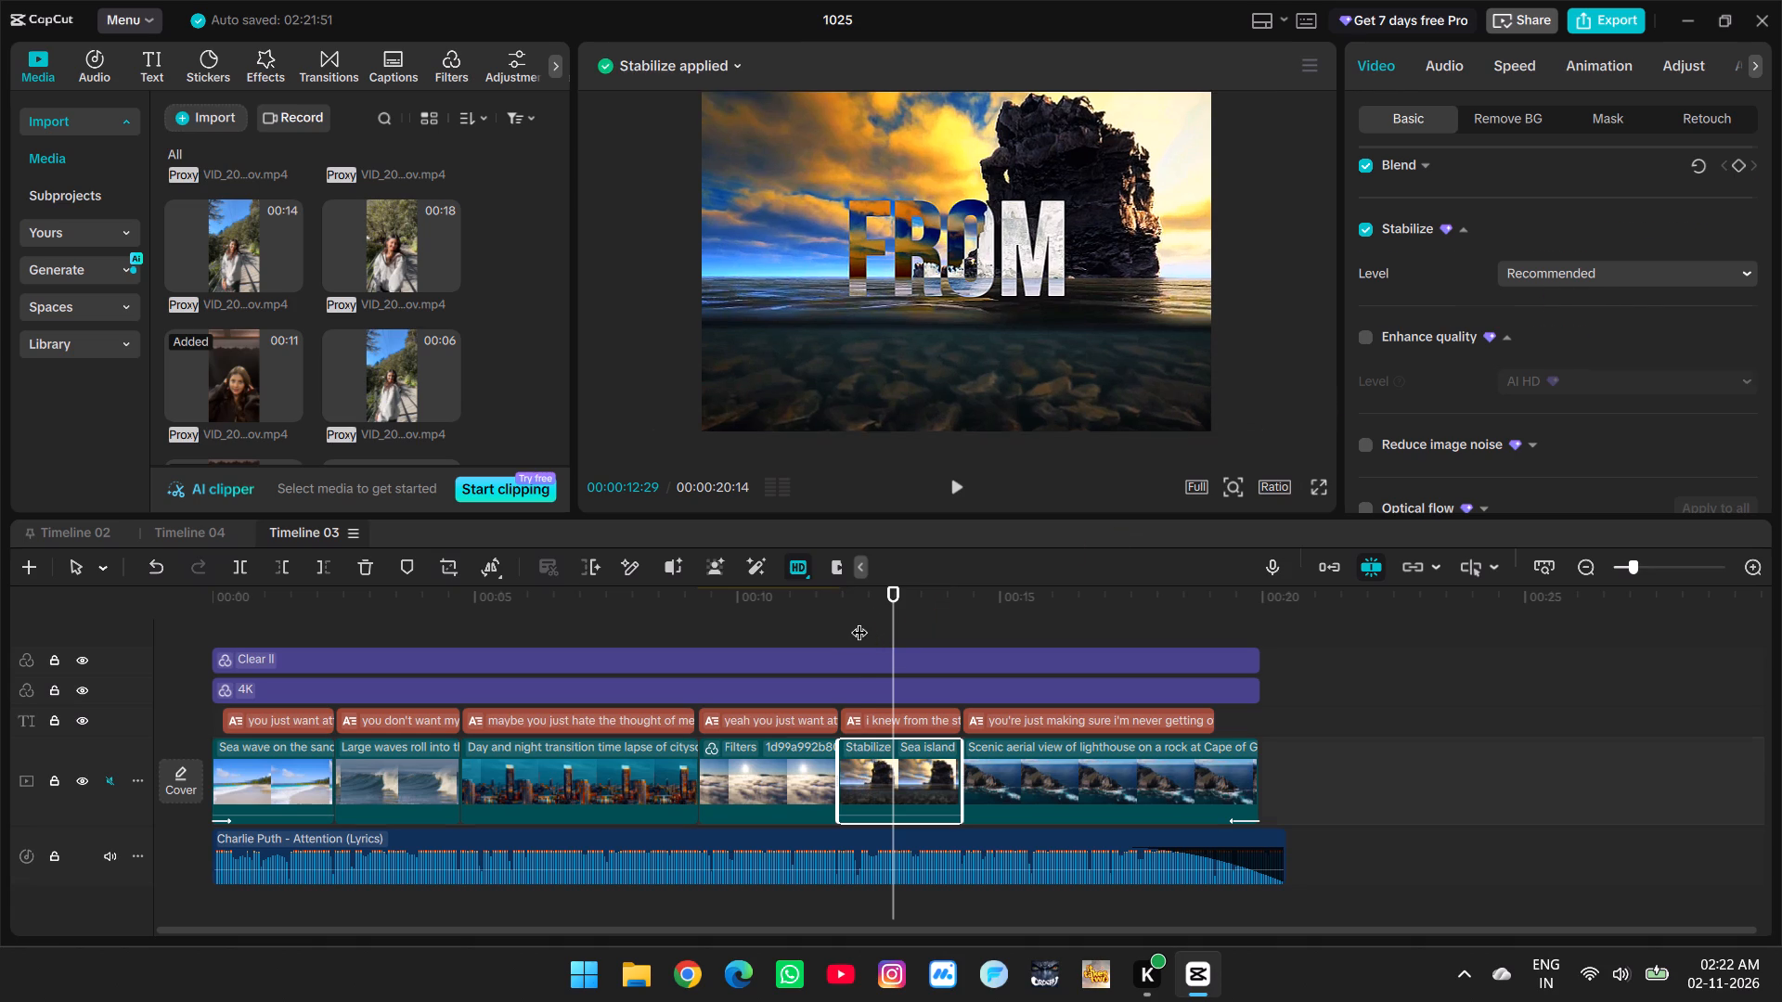
pyautogui.moveTo(859, 621); pyautogui.dragTo(849, 621)
pyautogui.click(946, 488)
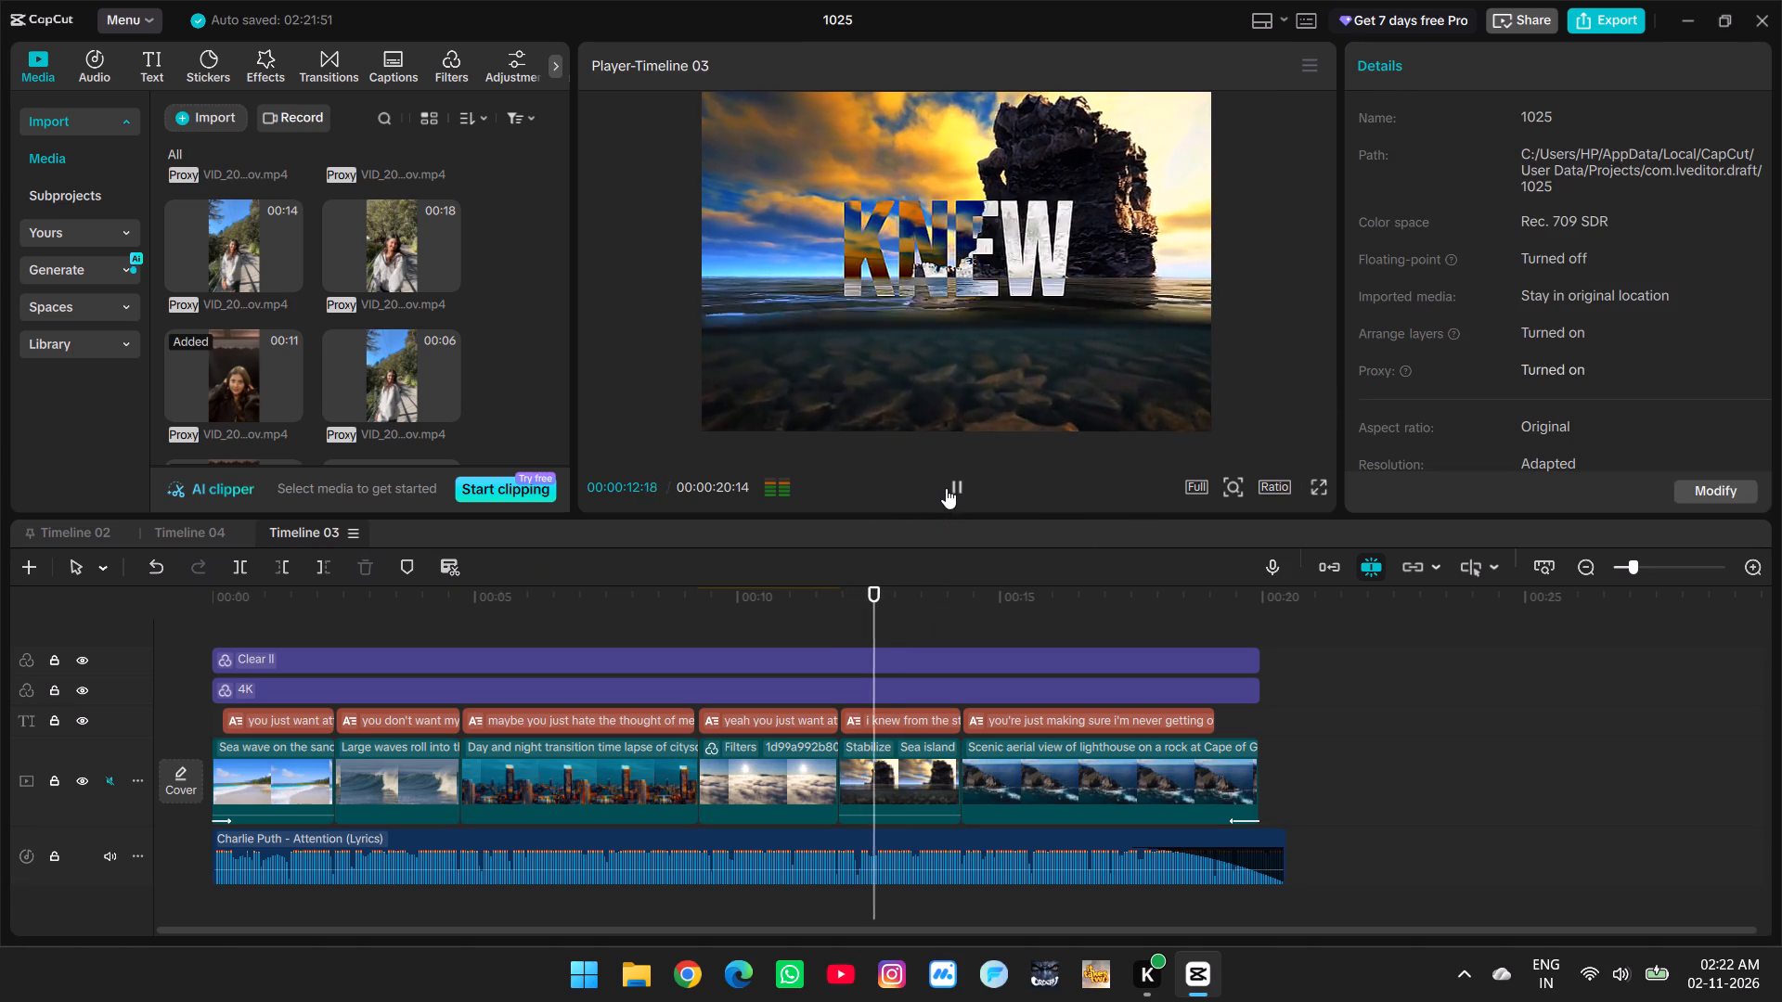
pyautogui.click(946, 488)
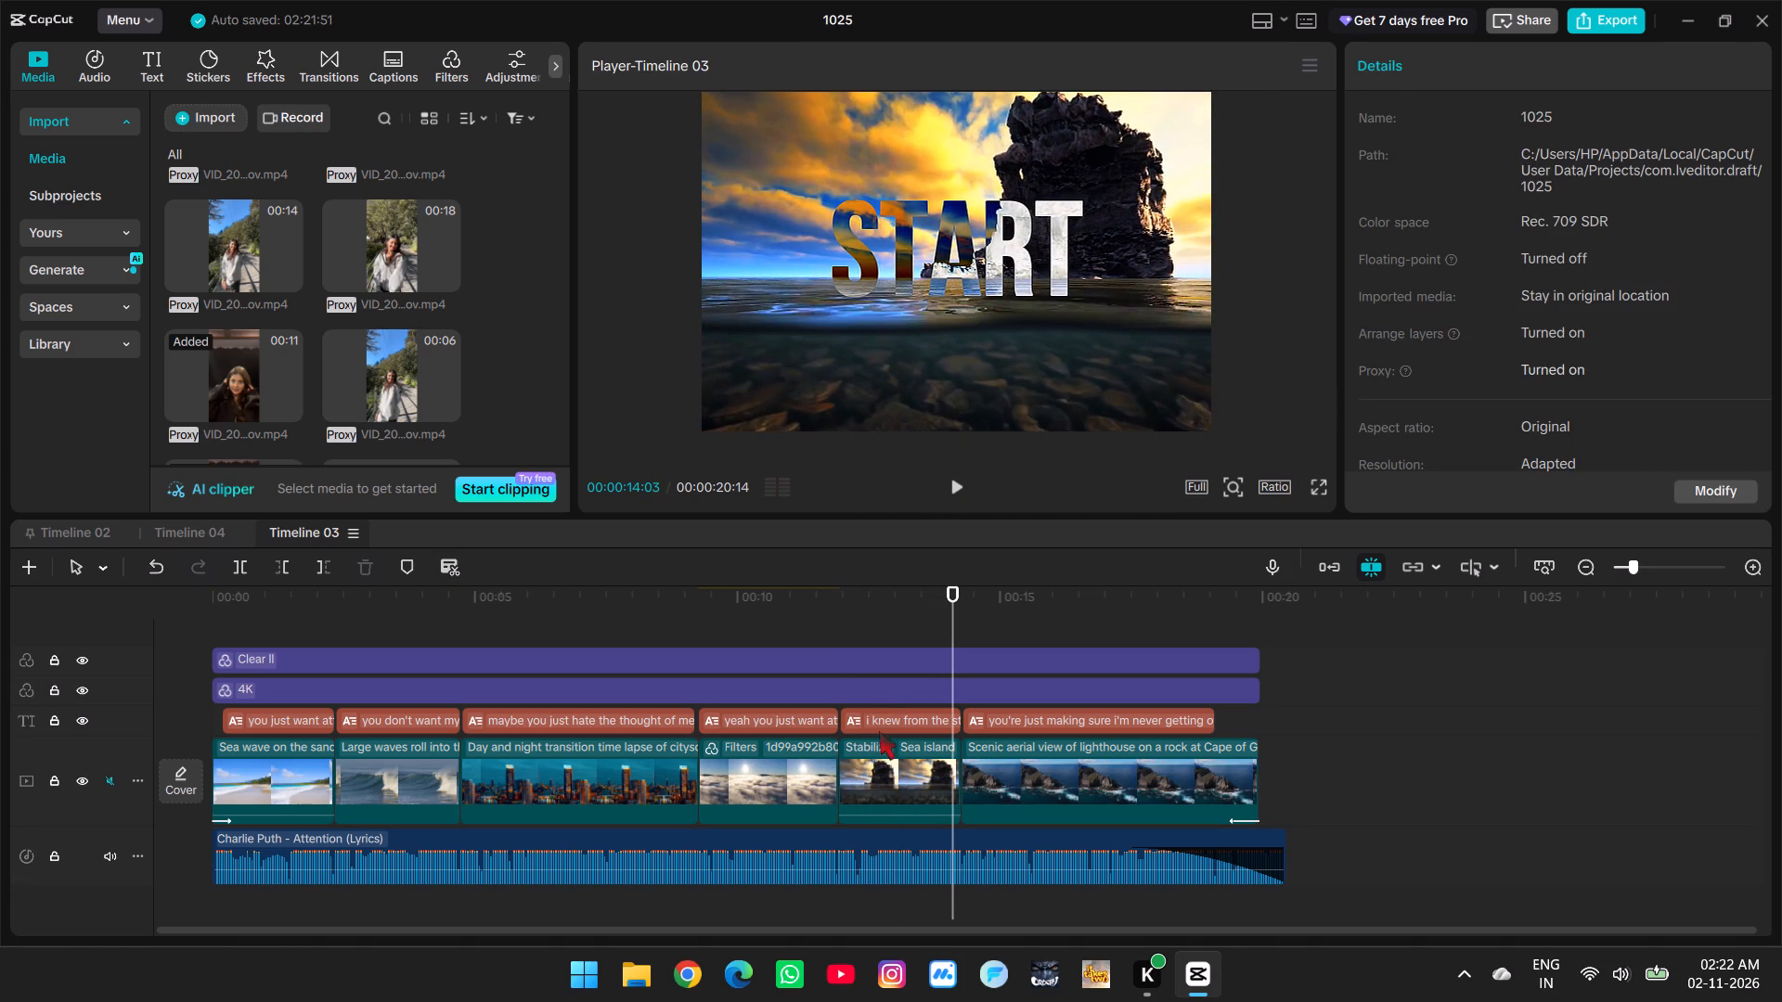
# Set the sea island clip's stabilization level to Most stable and play it back.
pyautogui.click(878, 742)
pyautogui.scroll(-4, 1467, 378)
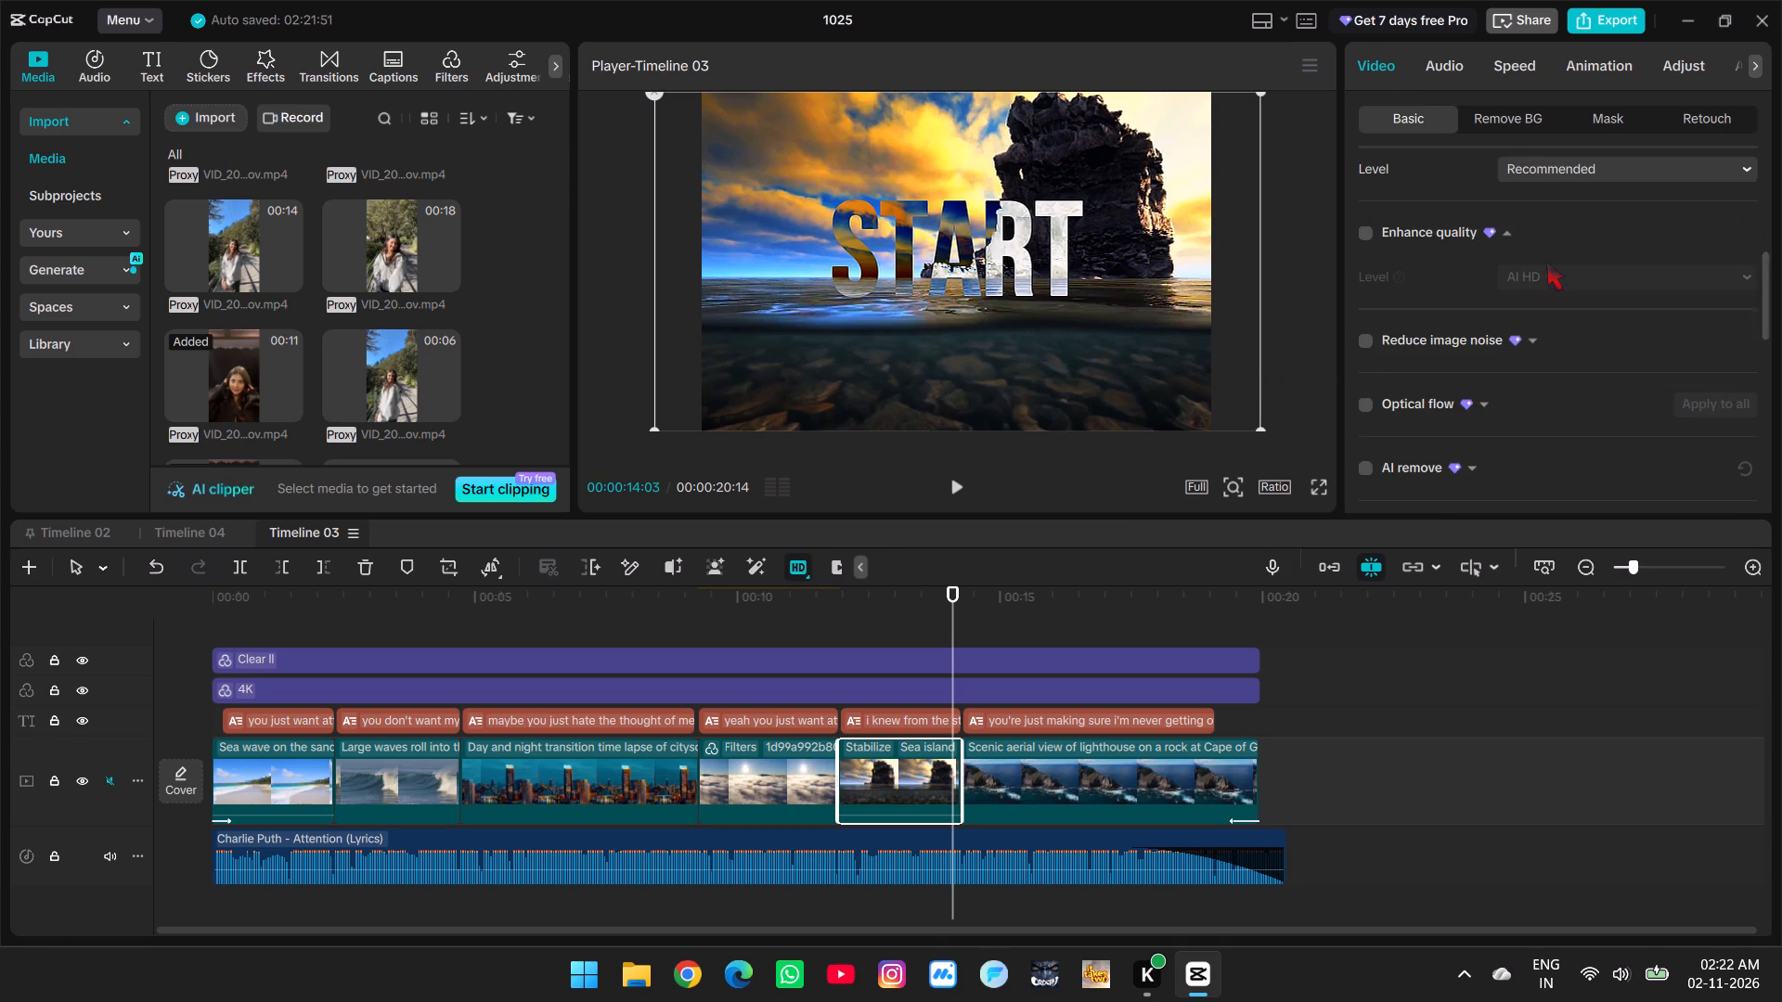
pyautogui.click(1556, 183)
pyautogui.click(1565, 175)
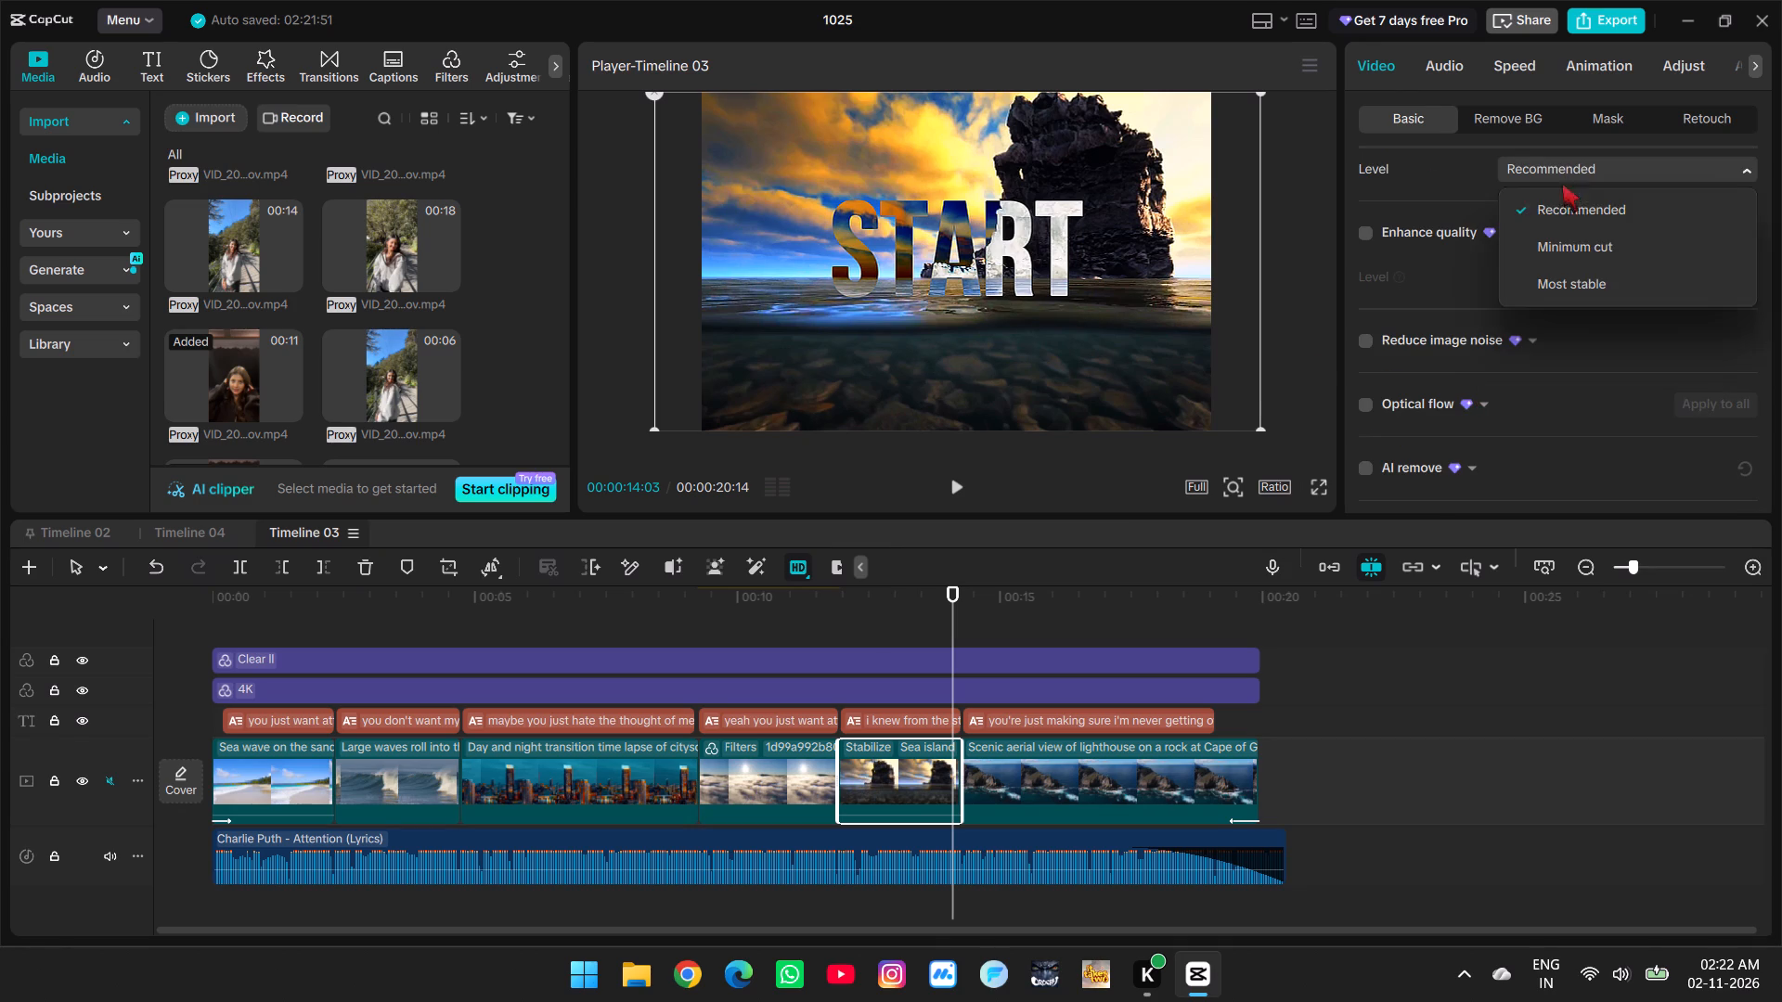
pyautogui.click(1543, 272)
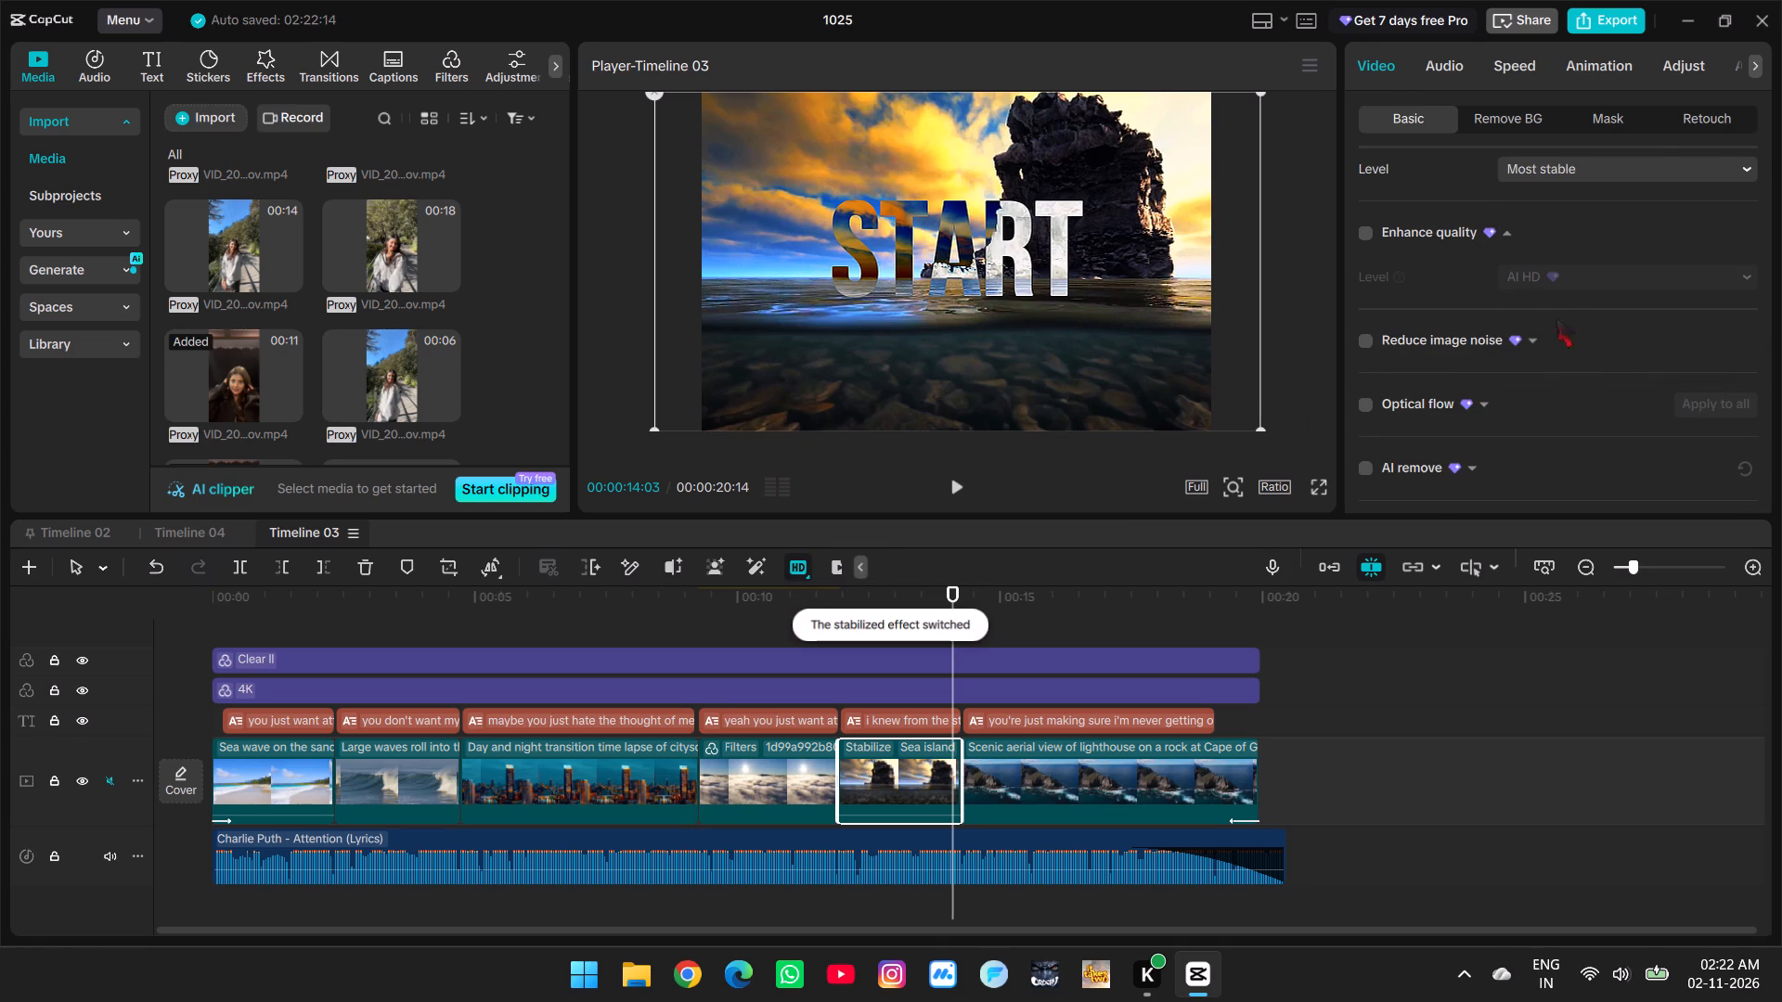
pyautogui.scroll(2, 1544, 318)
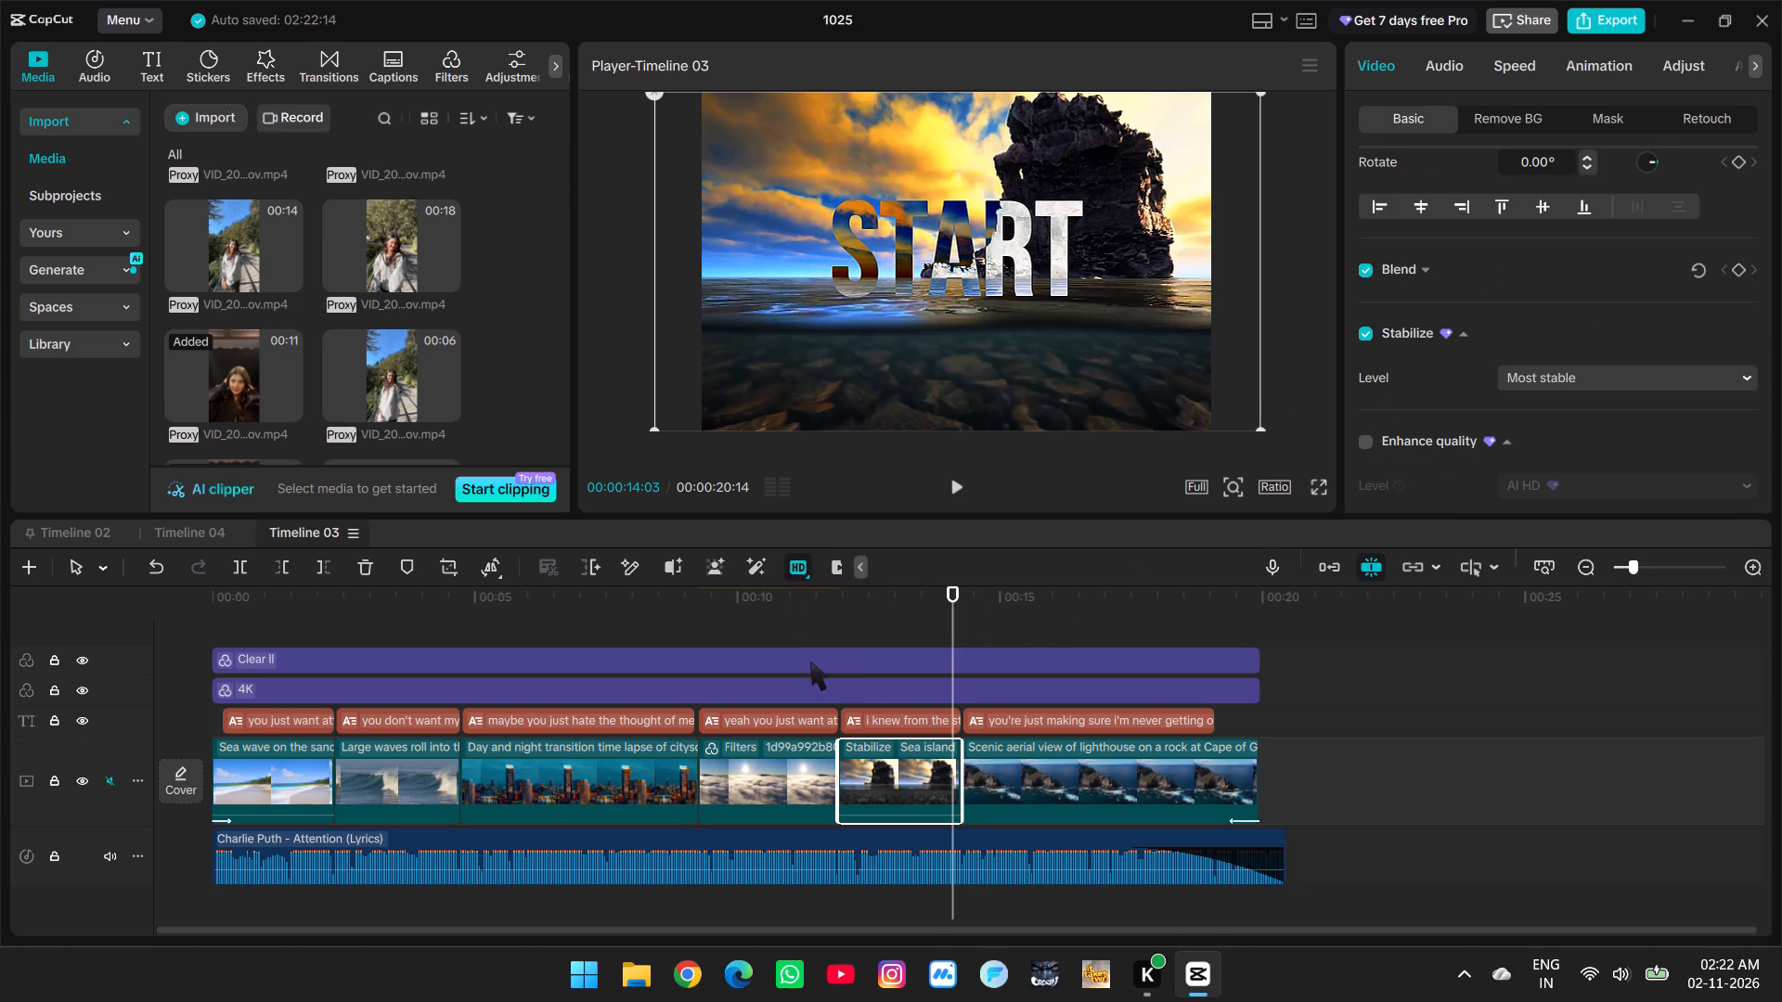
pyautogui.click(836, 634)
pyautogui.moveTo(837, 634); pyautogui.dragTo(829, 630)
pyautogui.click(959, 491)
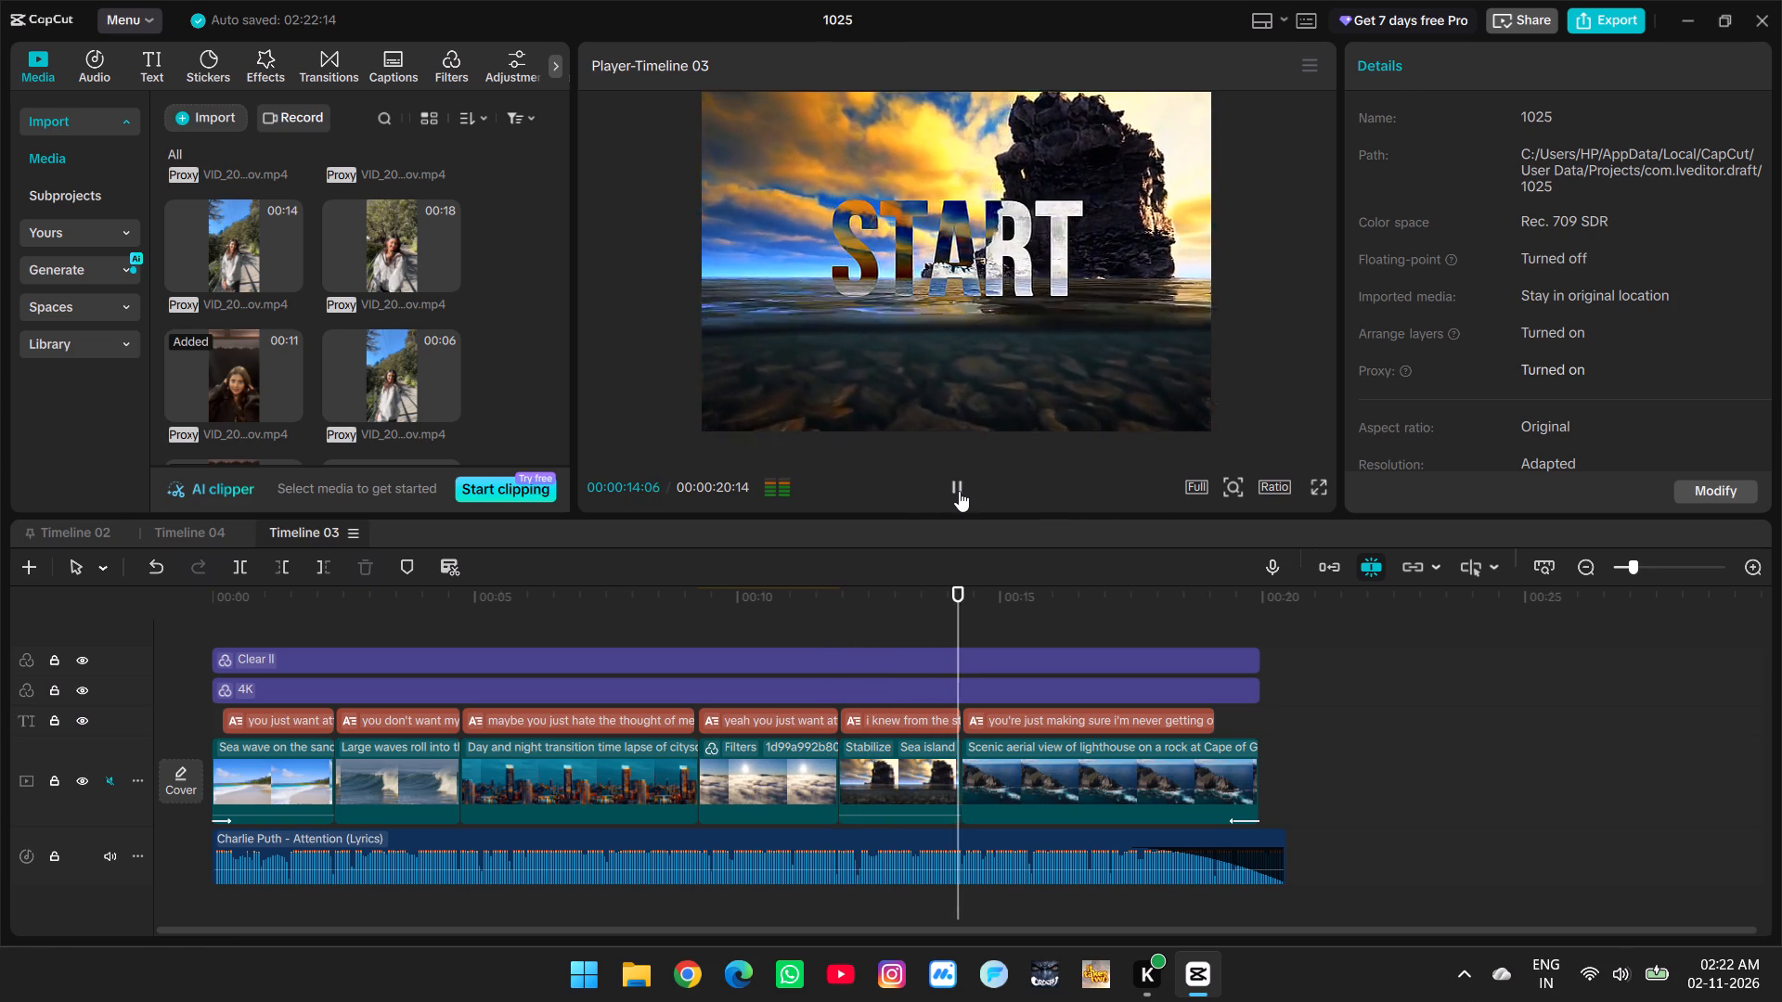
pyautogui.click(959, 491)
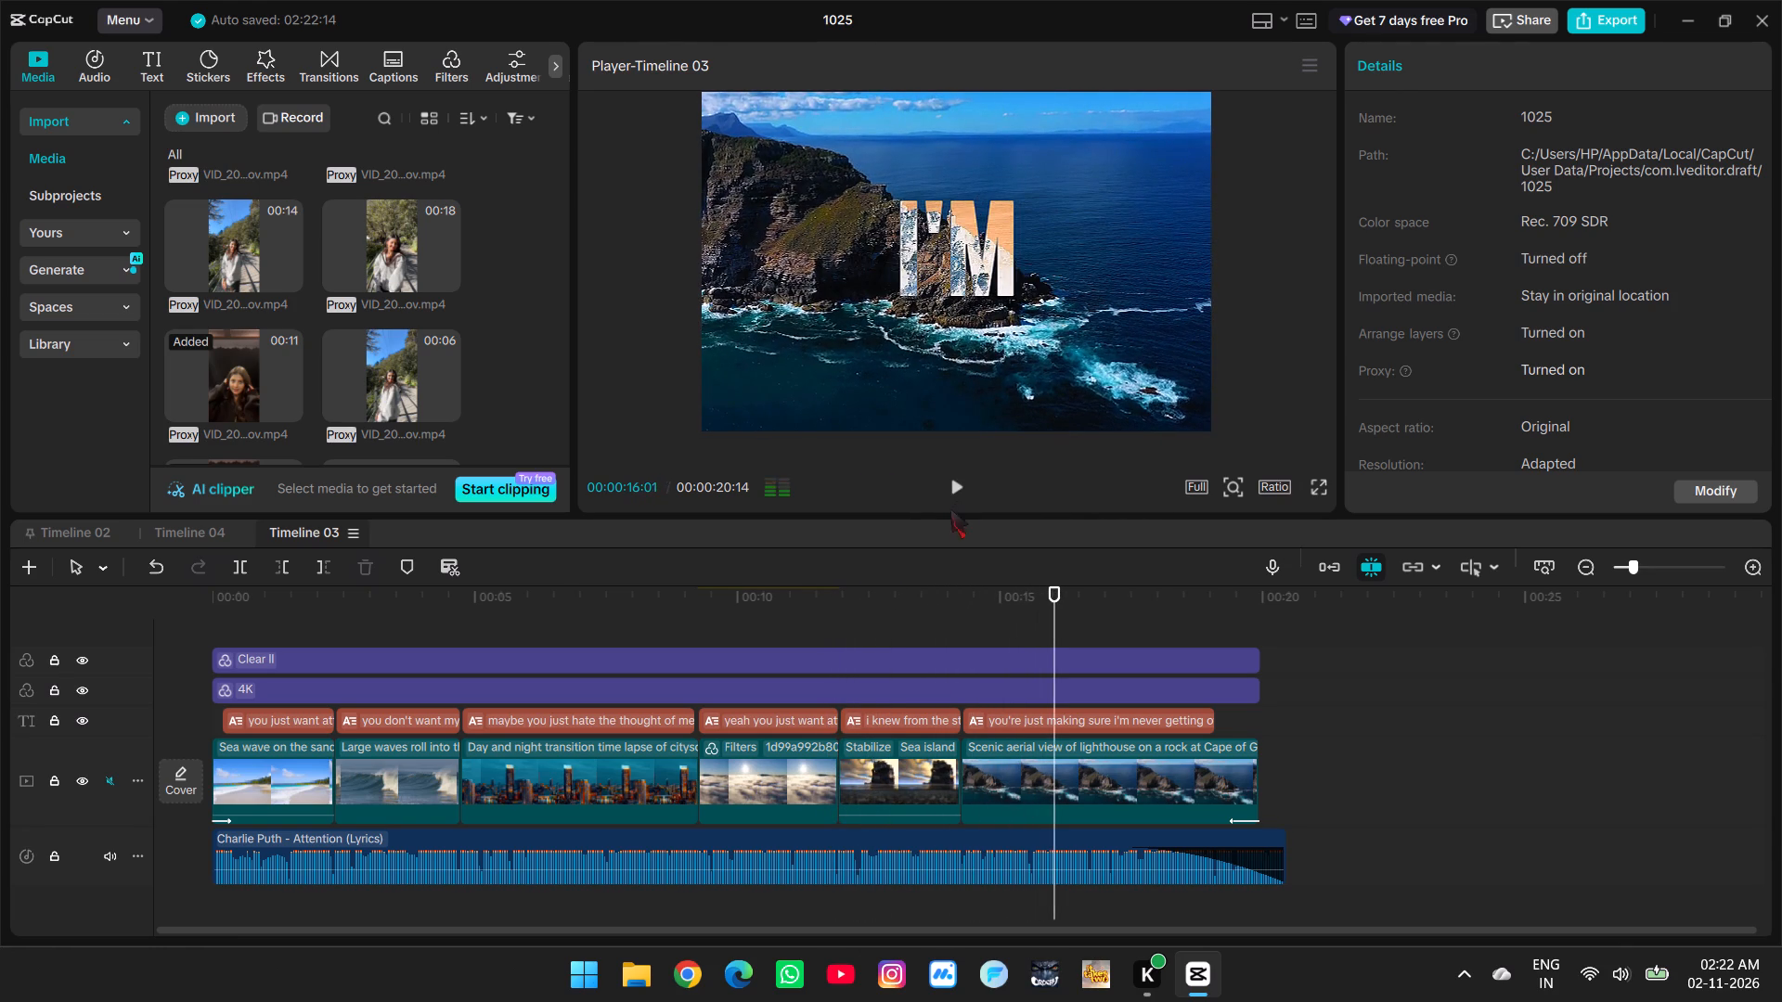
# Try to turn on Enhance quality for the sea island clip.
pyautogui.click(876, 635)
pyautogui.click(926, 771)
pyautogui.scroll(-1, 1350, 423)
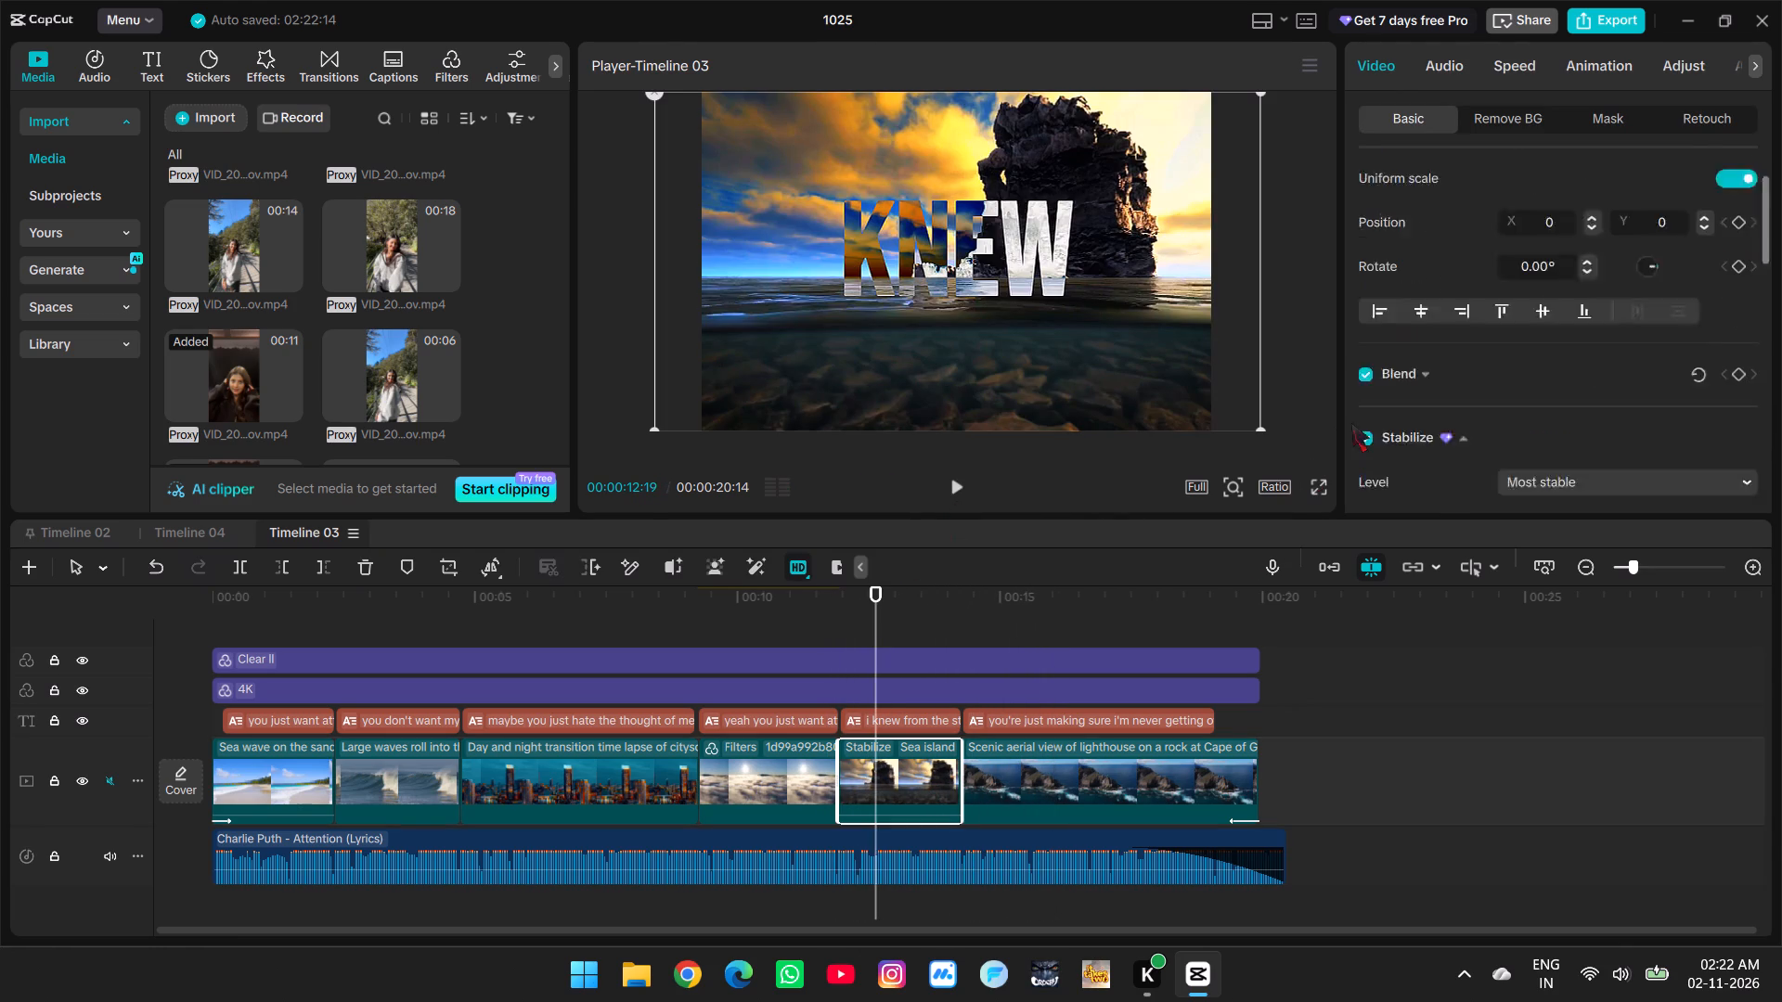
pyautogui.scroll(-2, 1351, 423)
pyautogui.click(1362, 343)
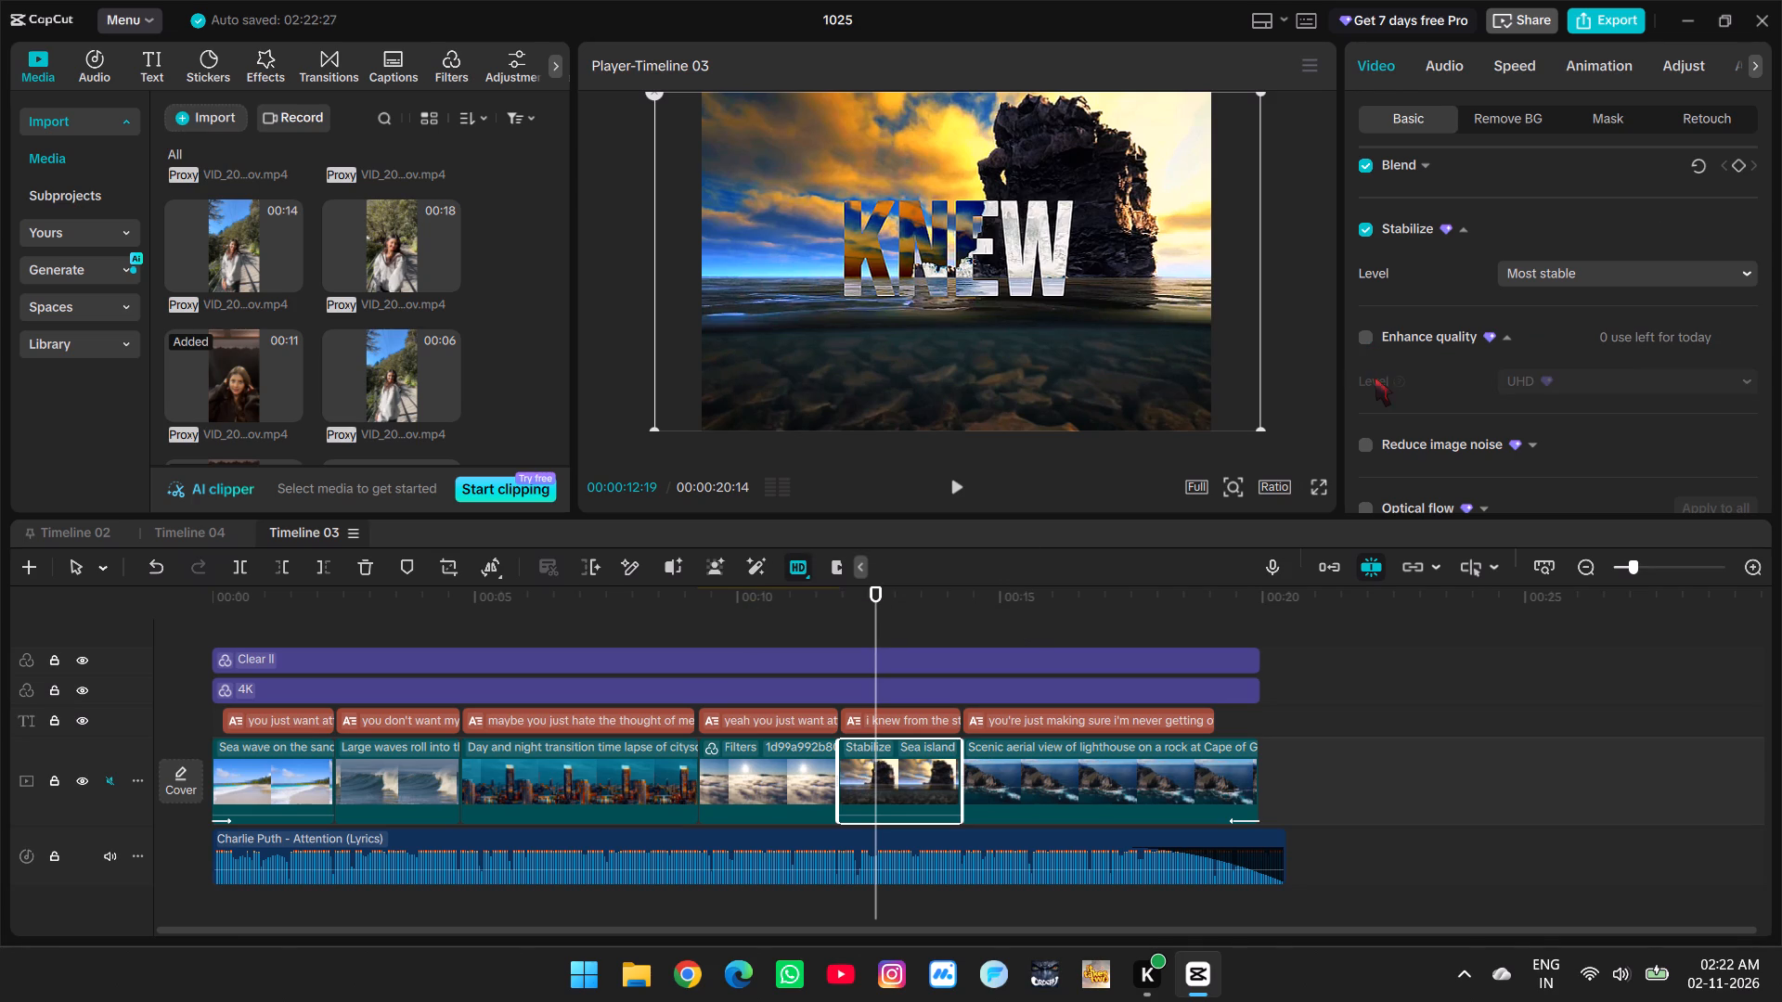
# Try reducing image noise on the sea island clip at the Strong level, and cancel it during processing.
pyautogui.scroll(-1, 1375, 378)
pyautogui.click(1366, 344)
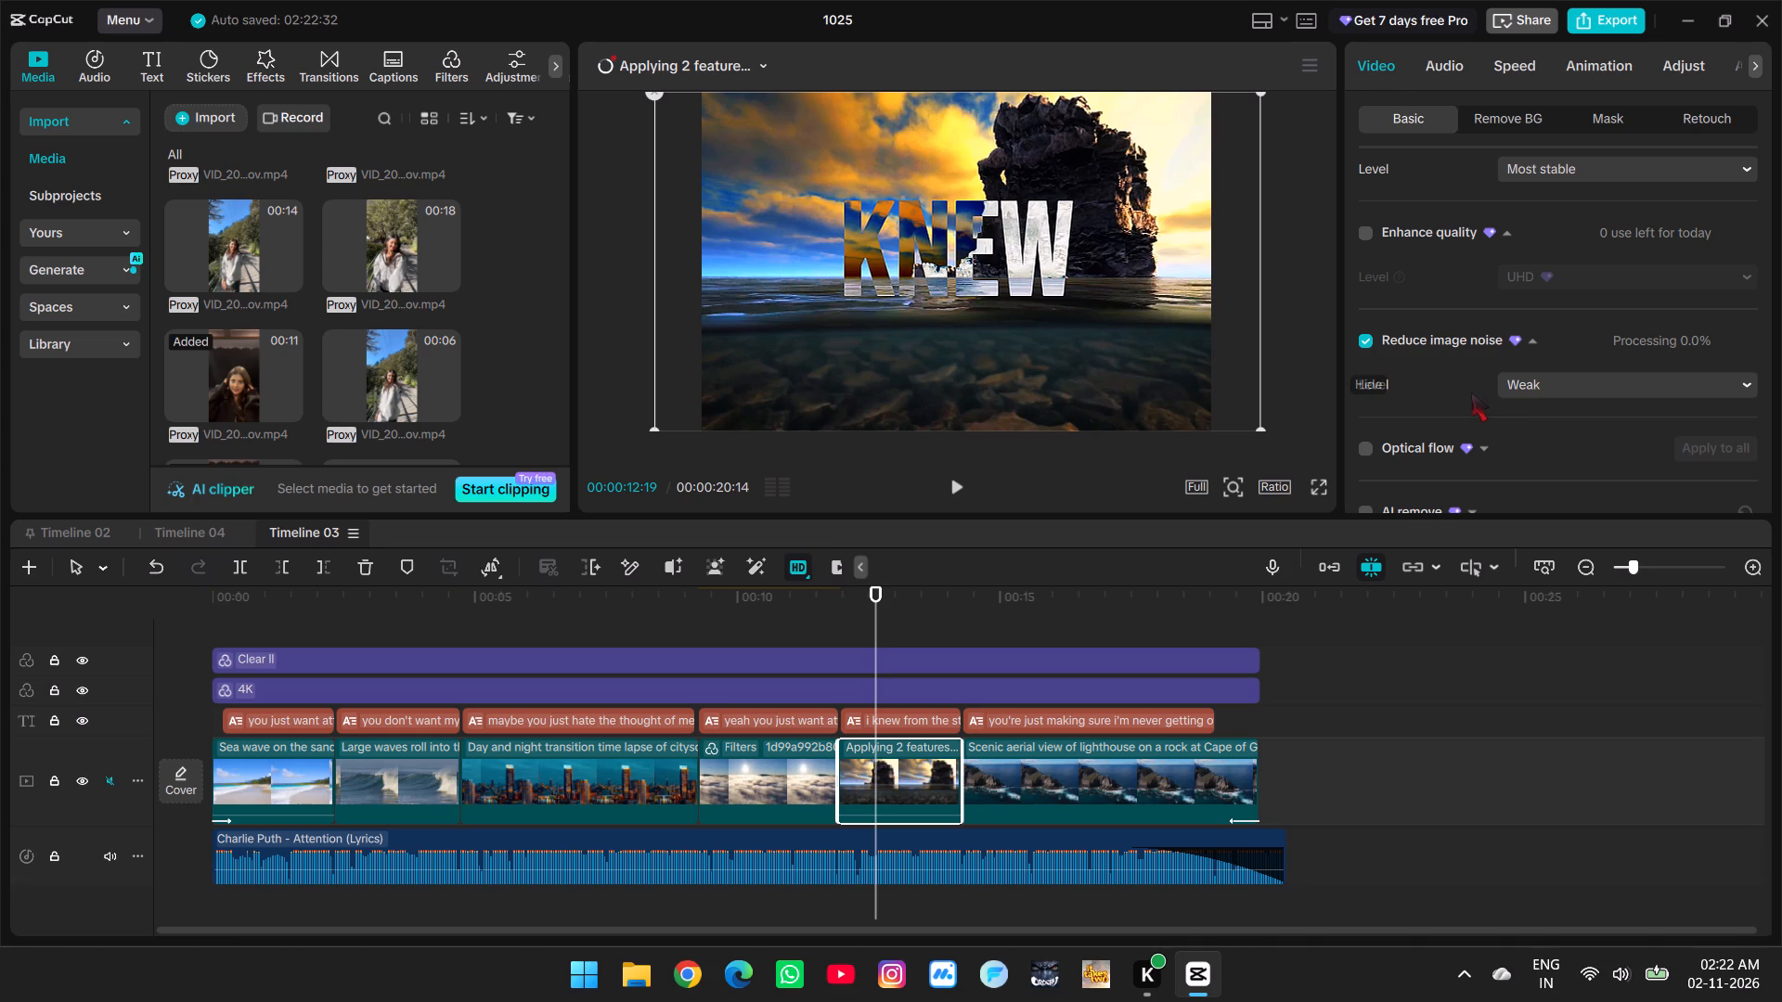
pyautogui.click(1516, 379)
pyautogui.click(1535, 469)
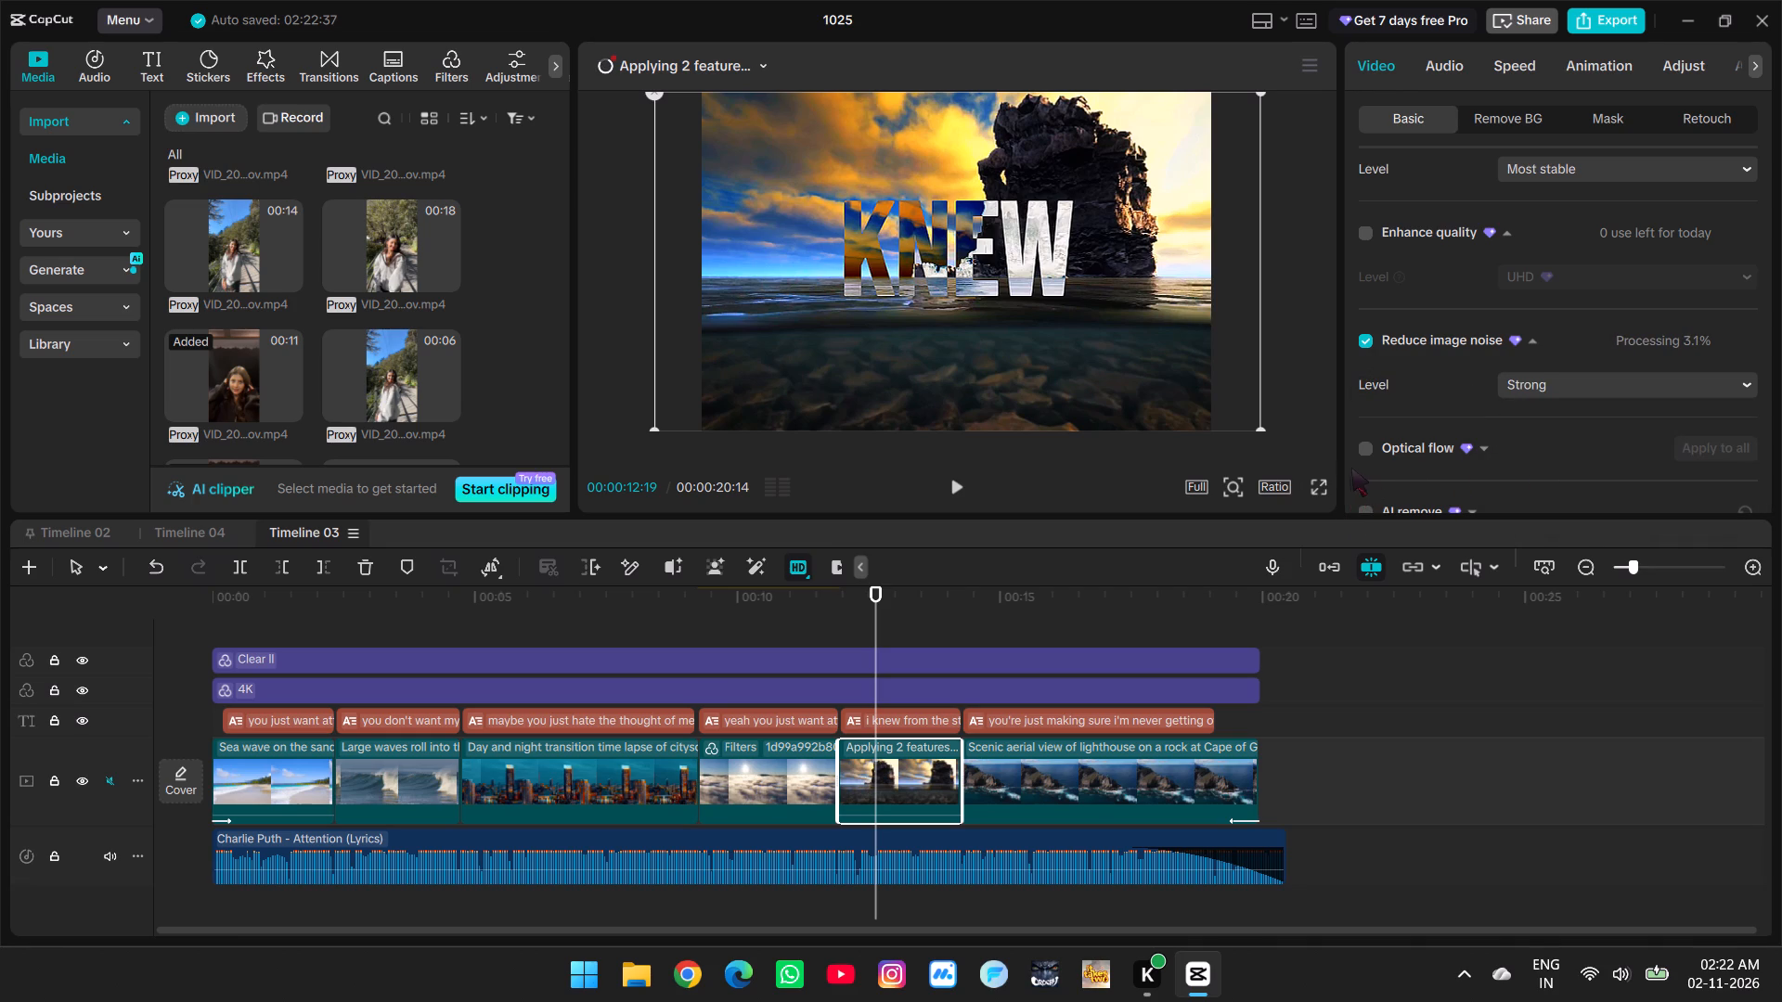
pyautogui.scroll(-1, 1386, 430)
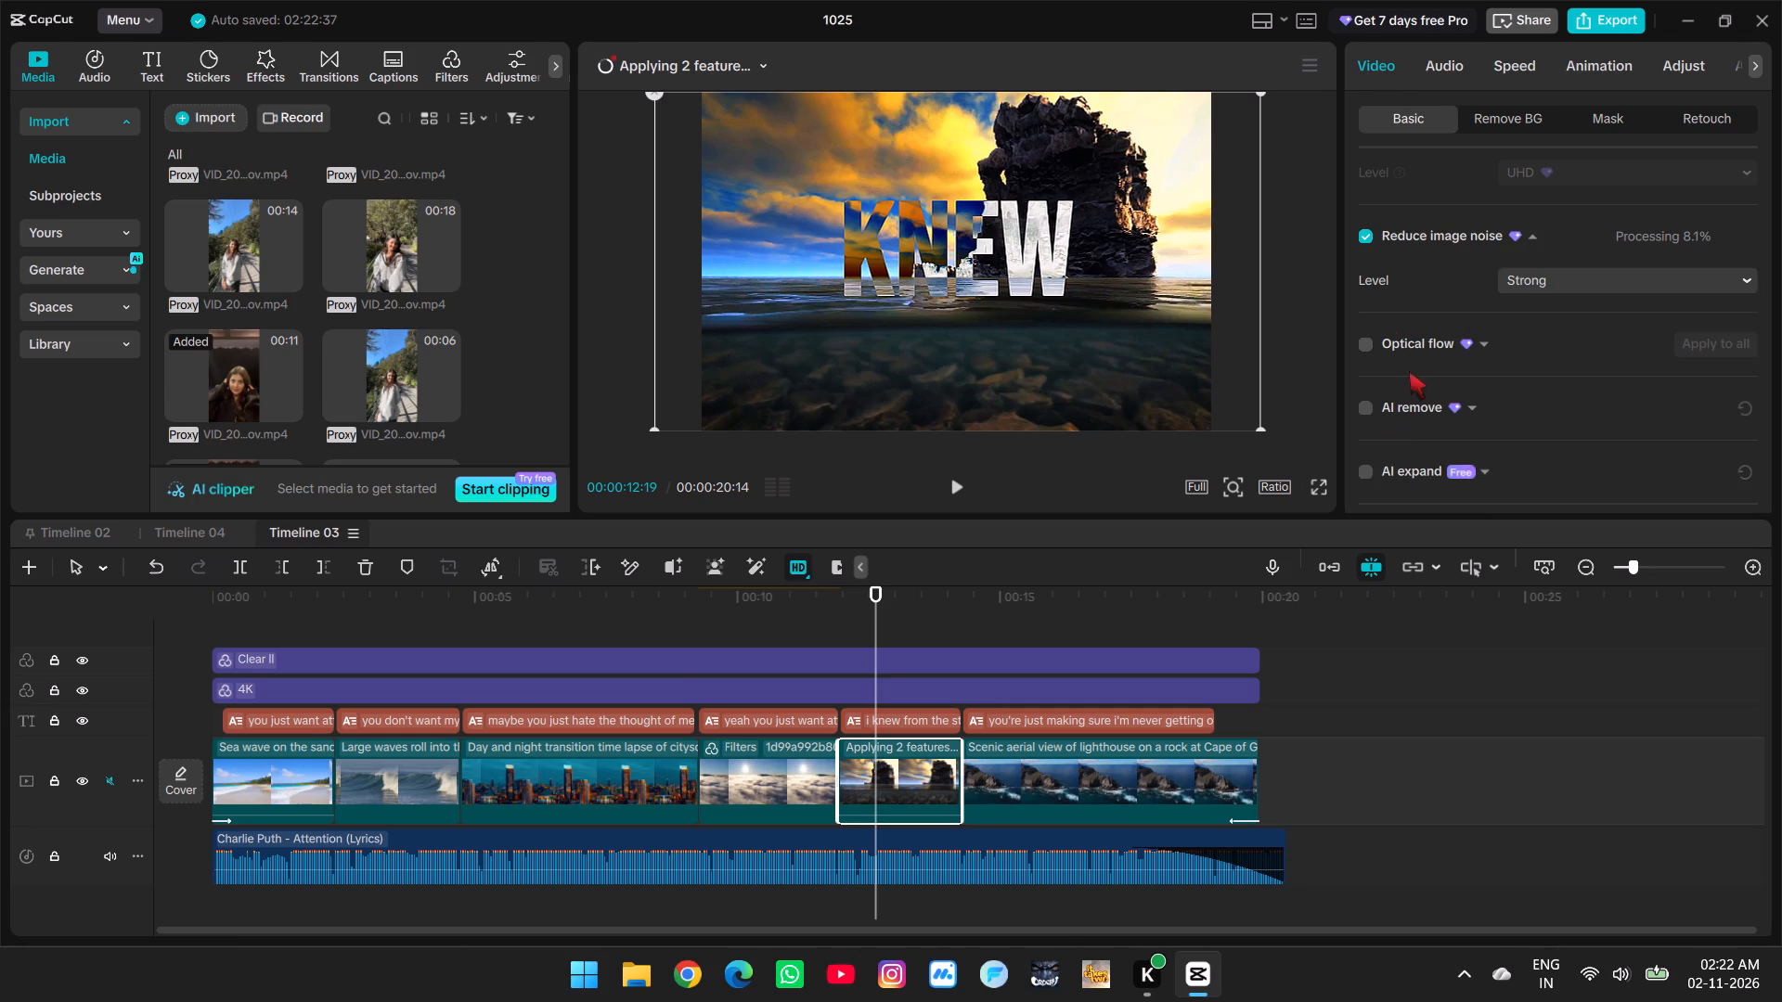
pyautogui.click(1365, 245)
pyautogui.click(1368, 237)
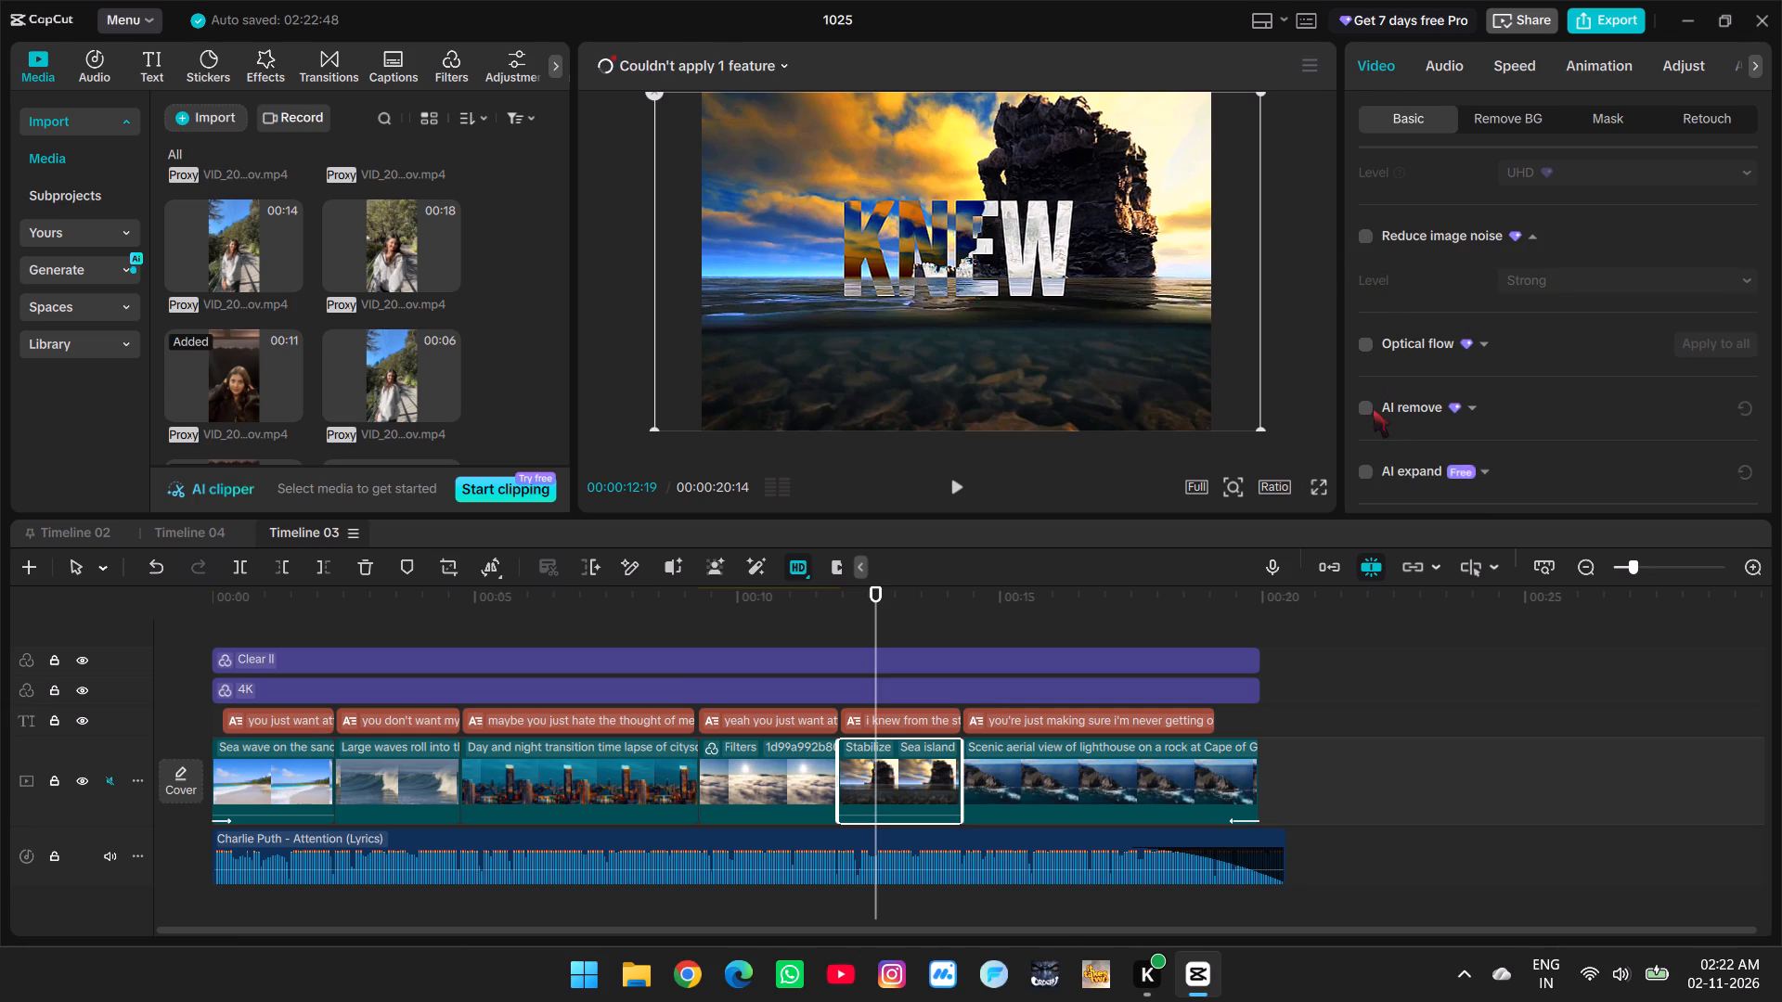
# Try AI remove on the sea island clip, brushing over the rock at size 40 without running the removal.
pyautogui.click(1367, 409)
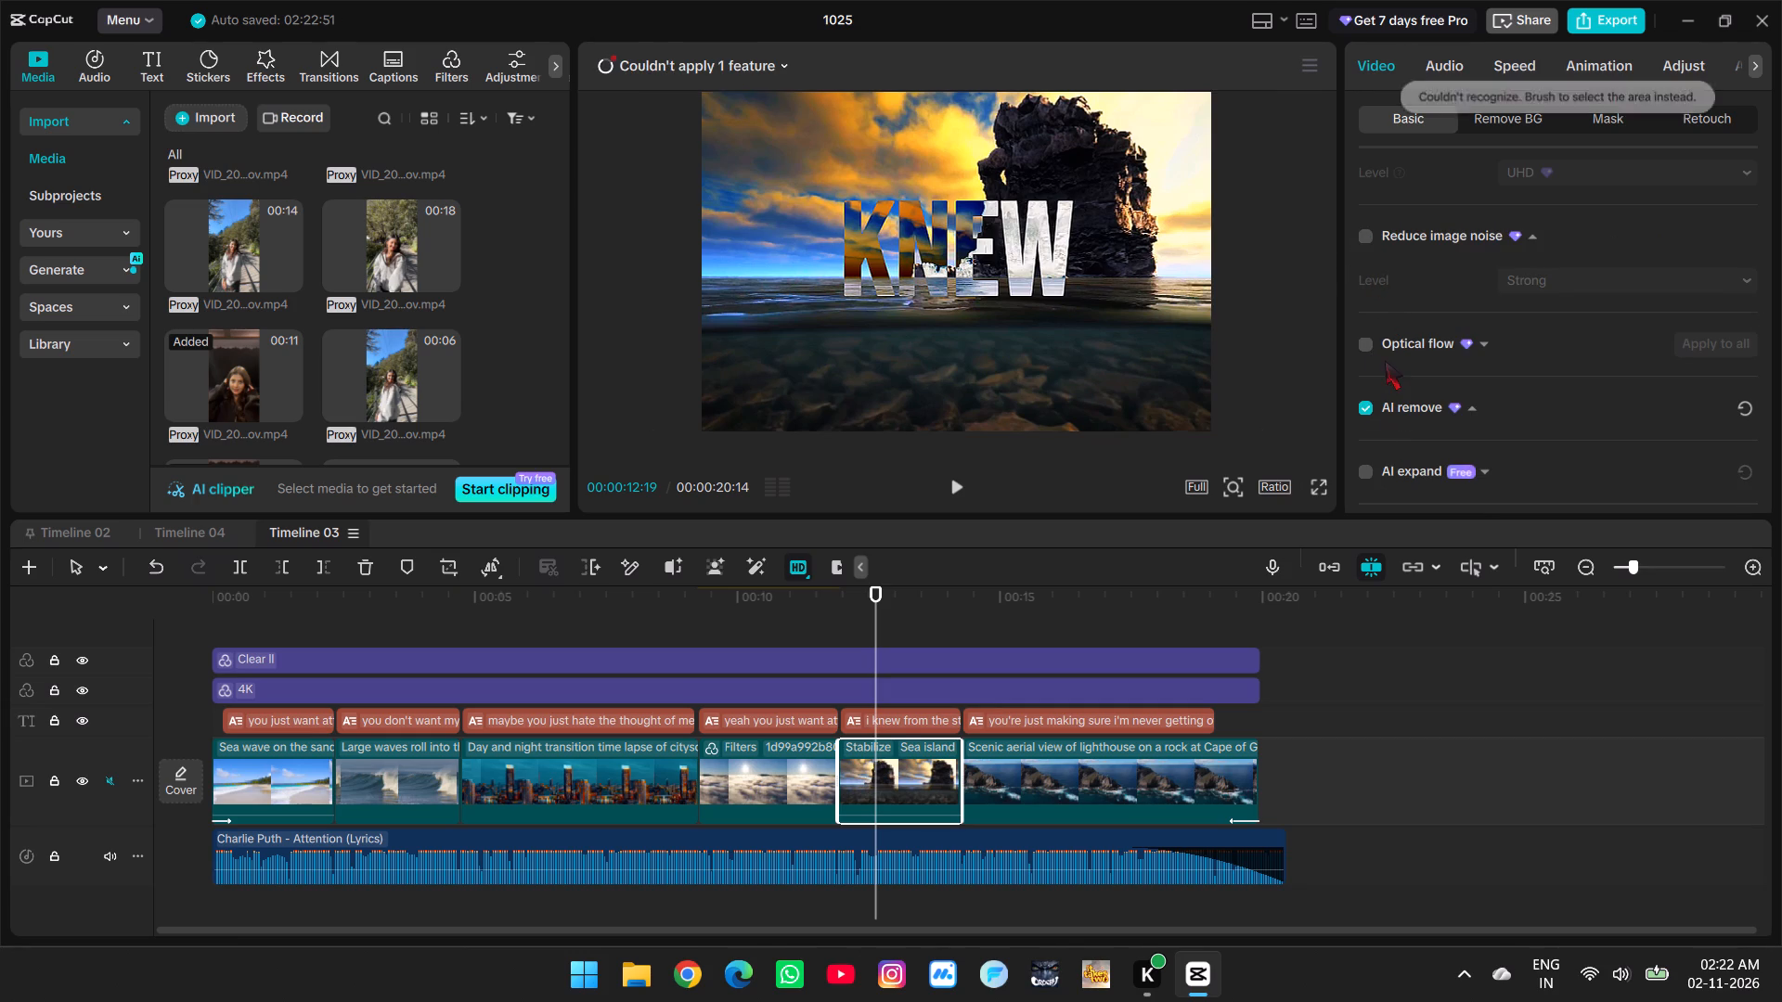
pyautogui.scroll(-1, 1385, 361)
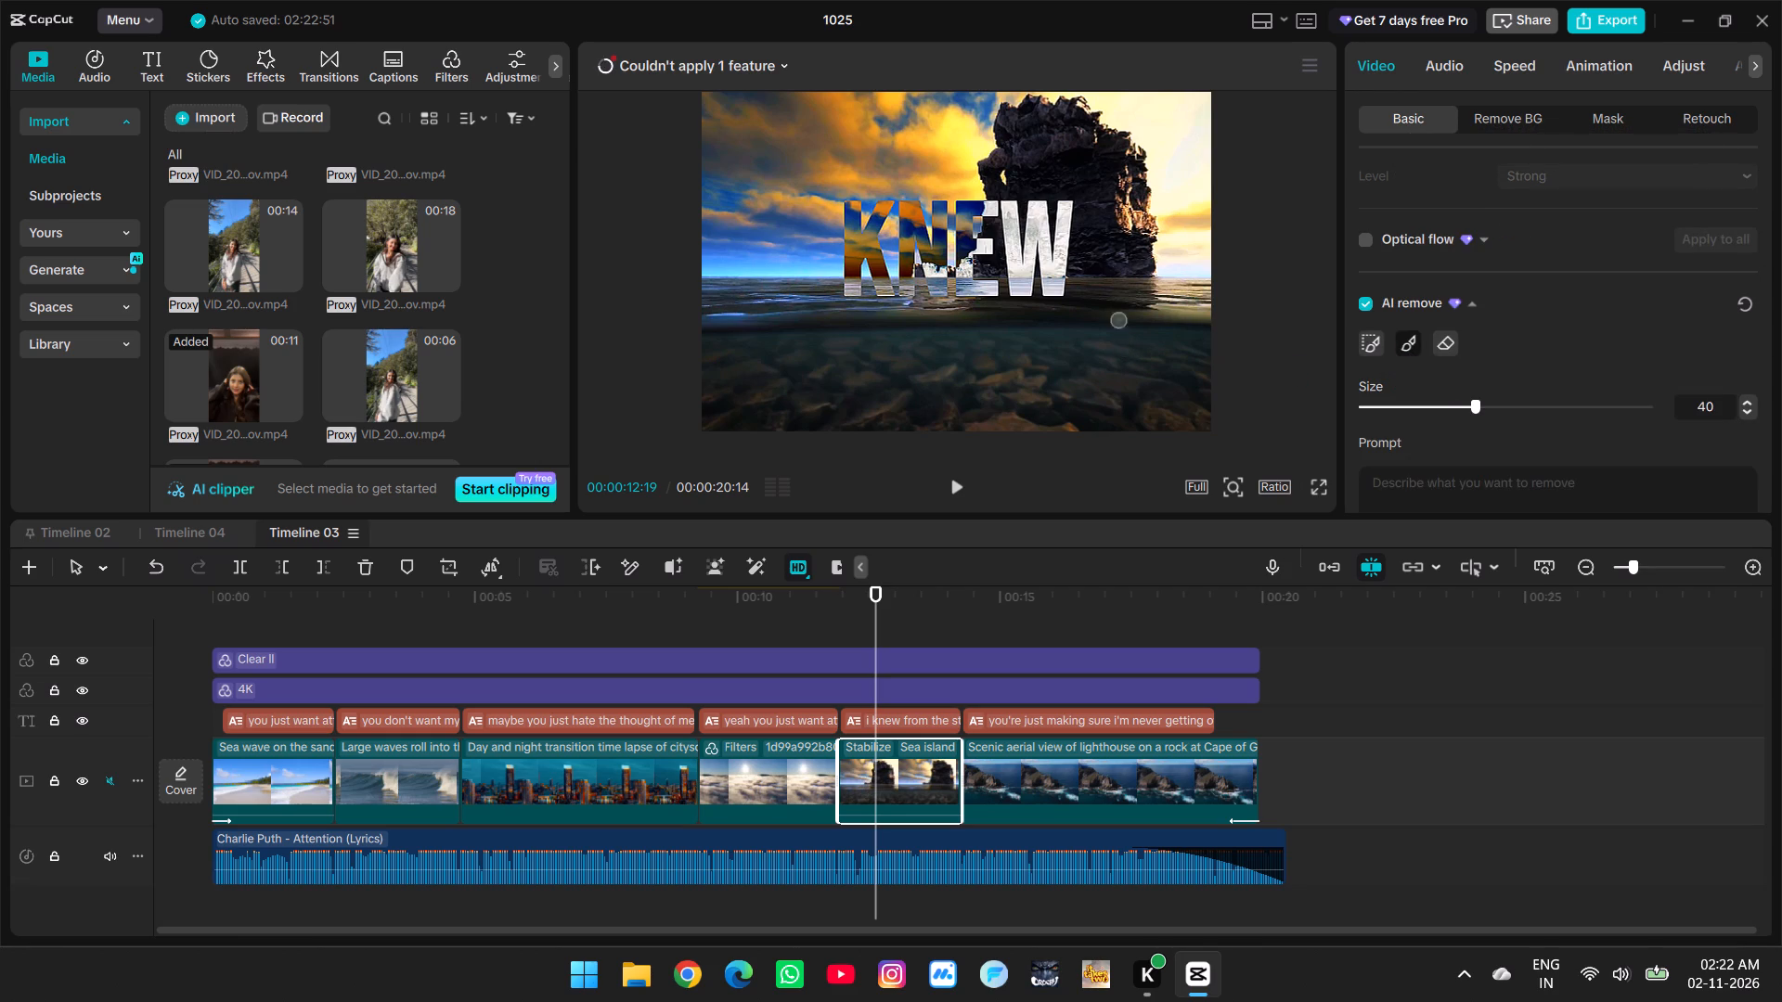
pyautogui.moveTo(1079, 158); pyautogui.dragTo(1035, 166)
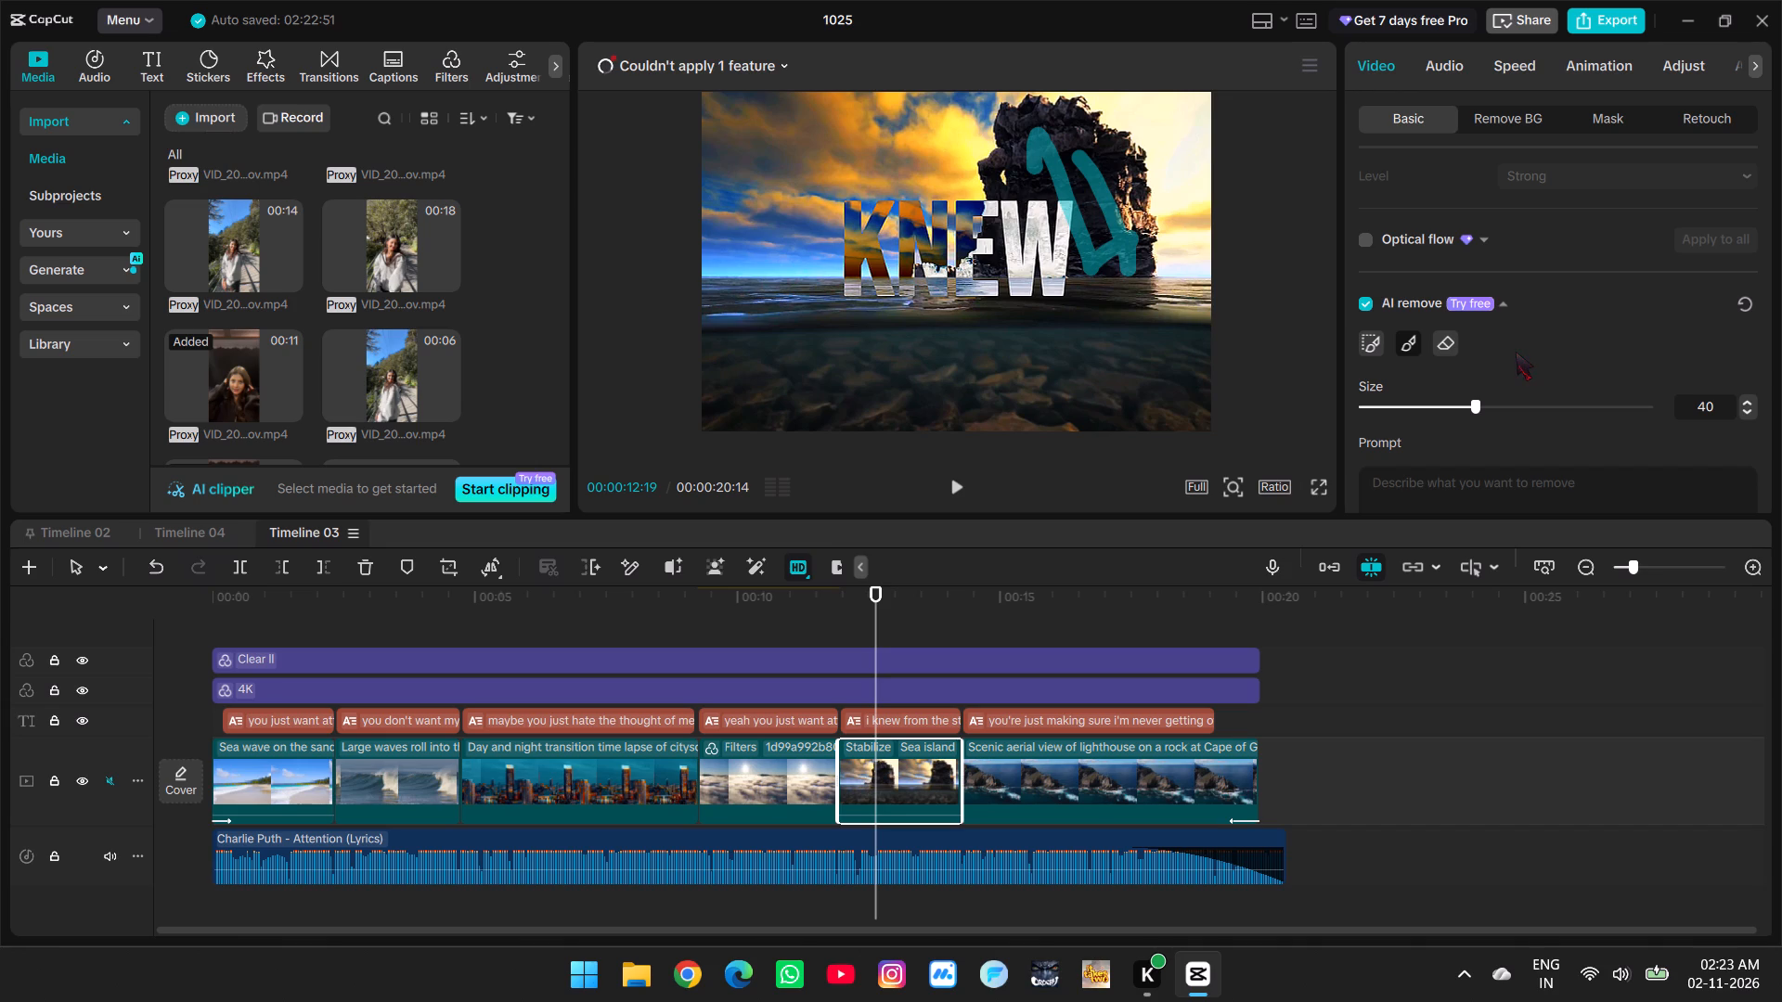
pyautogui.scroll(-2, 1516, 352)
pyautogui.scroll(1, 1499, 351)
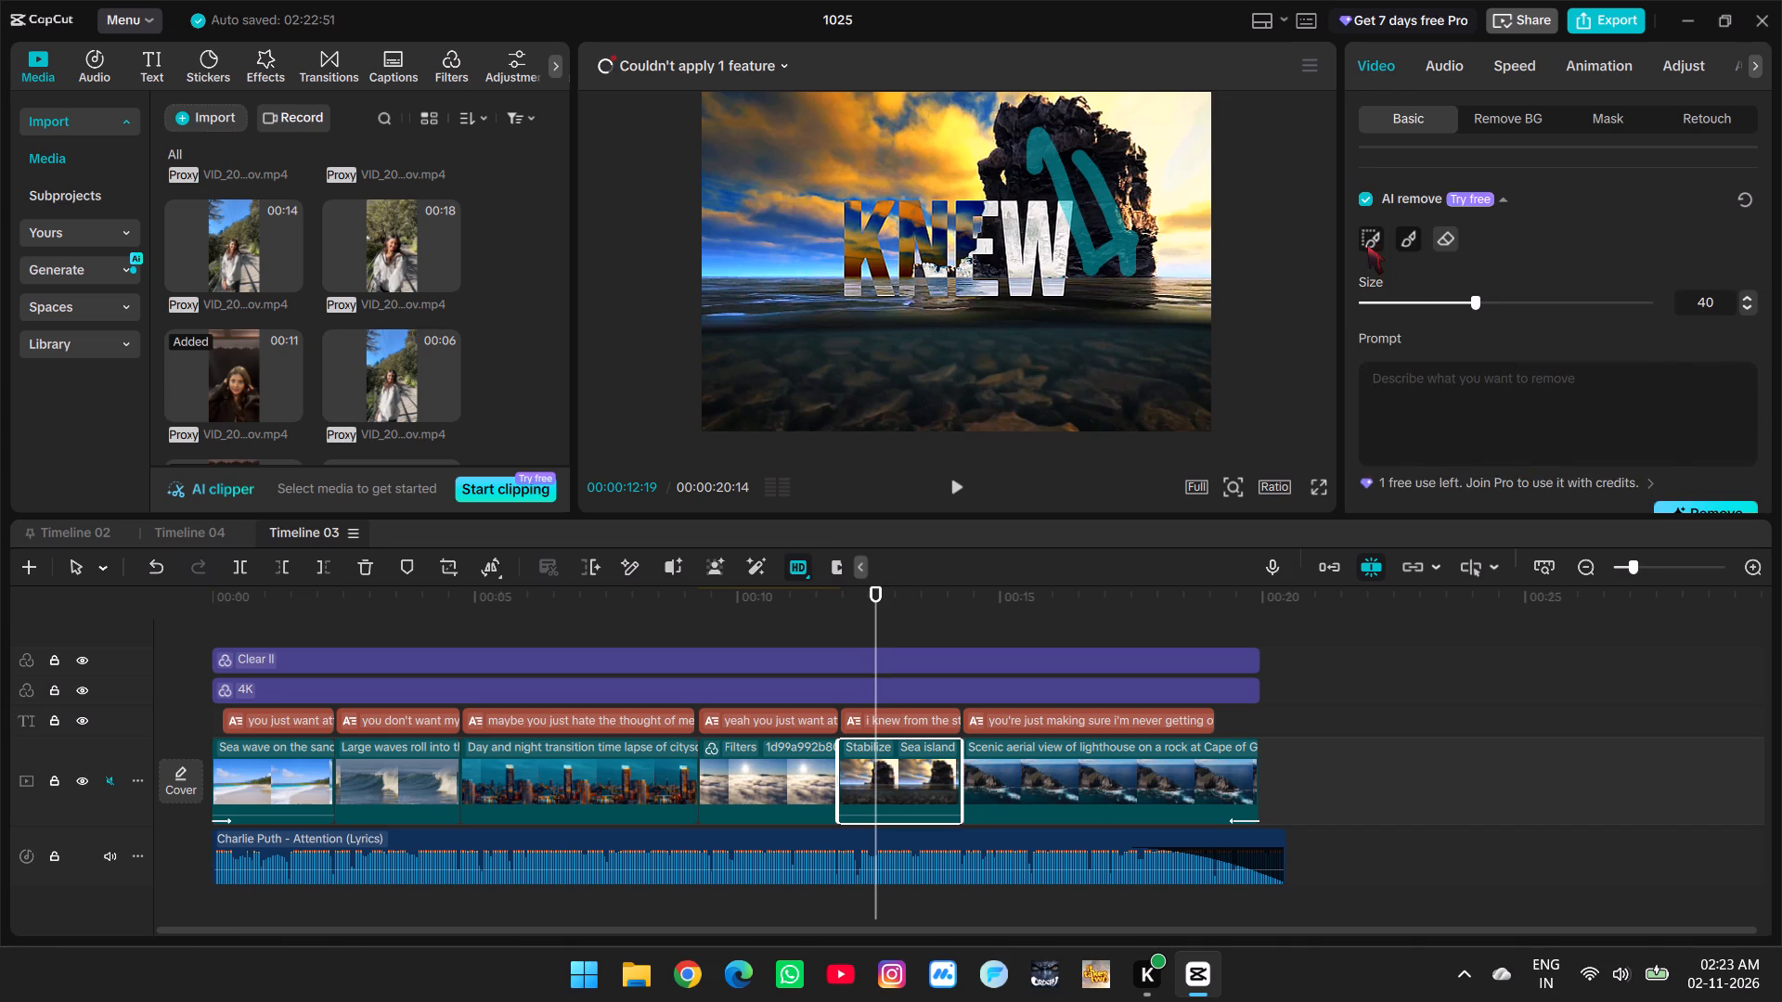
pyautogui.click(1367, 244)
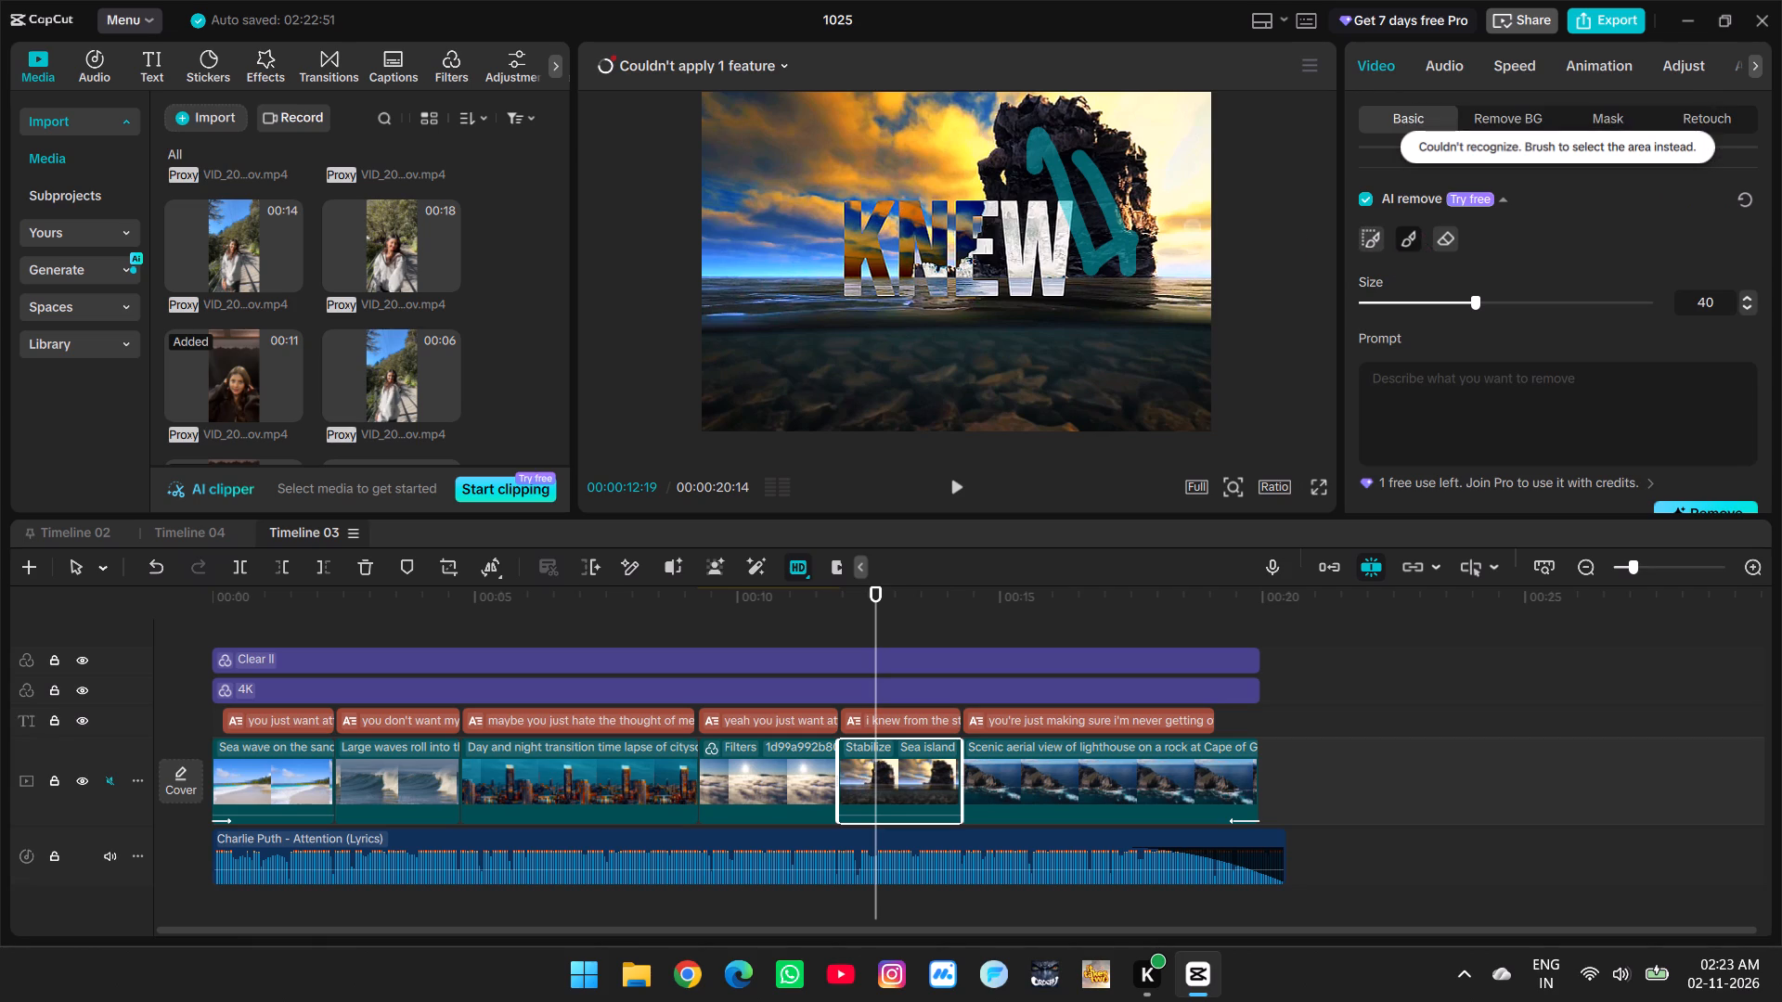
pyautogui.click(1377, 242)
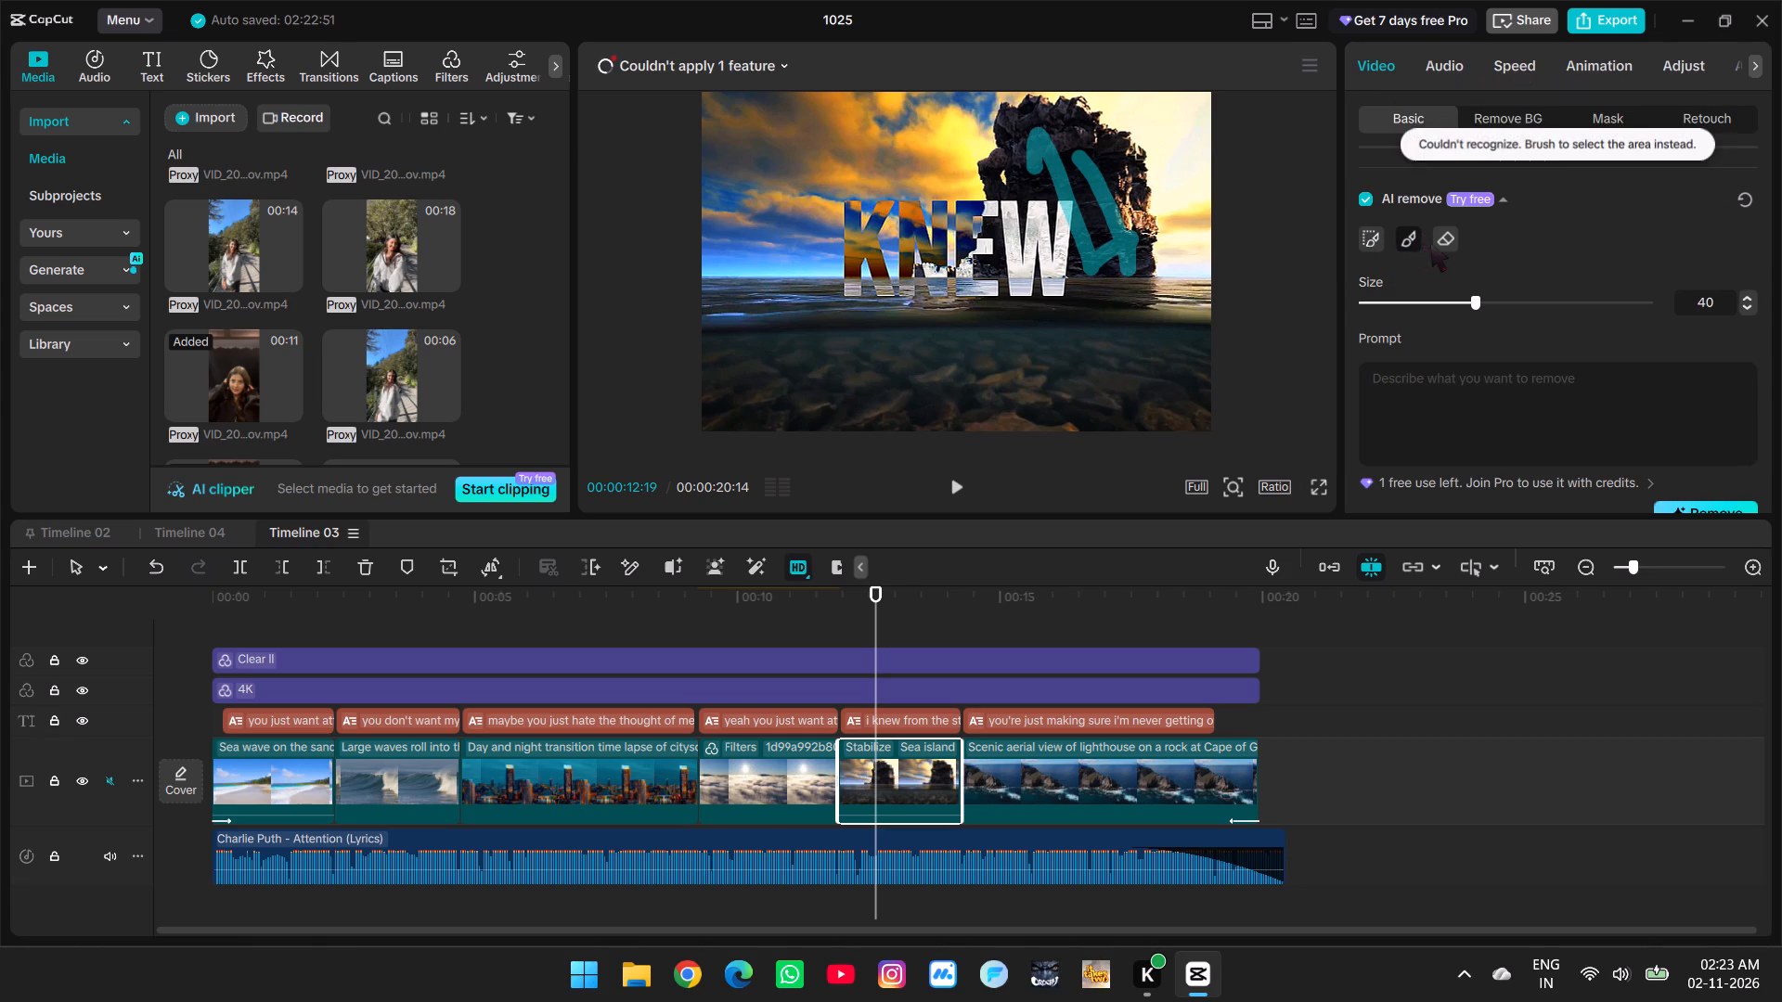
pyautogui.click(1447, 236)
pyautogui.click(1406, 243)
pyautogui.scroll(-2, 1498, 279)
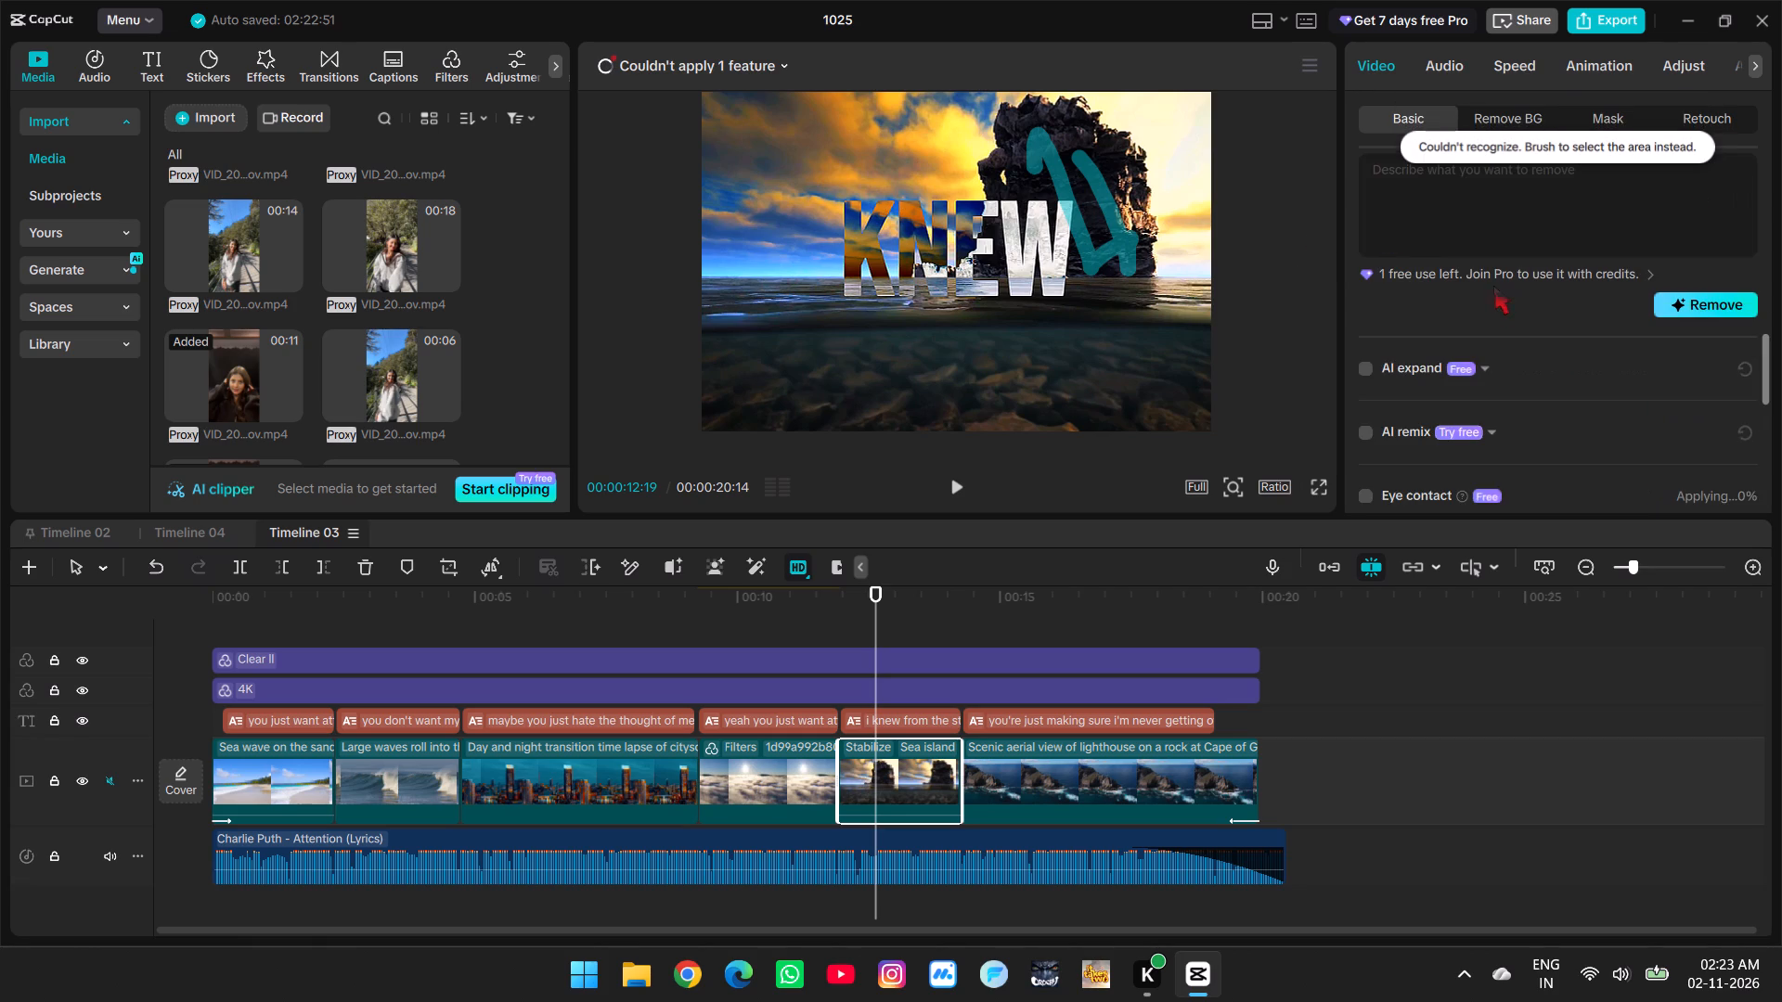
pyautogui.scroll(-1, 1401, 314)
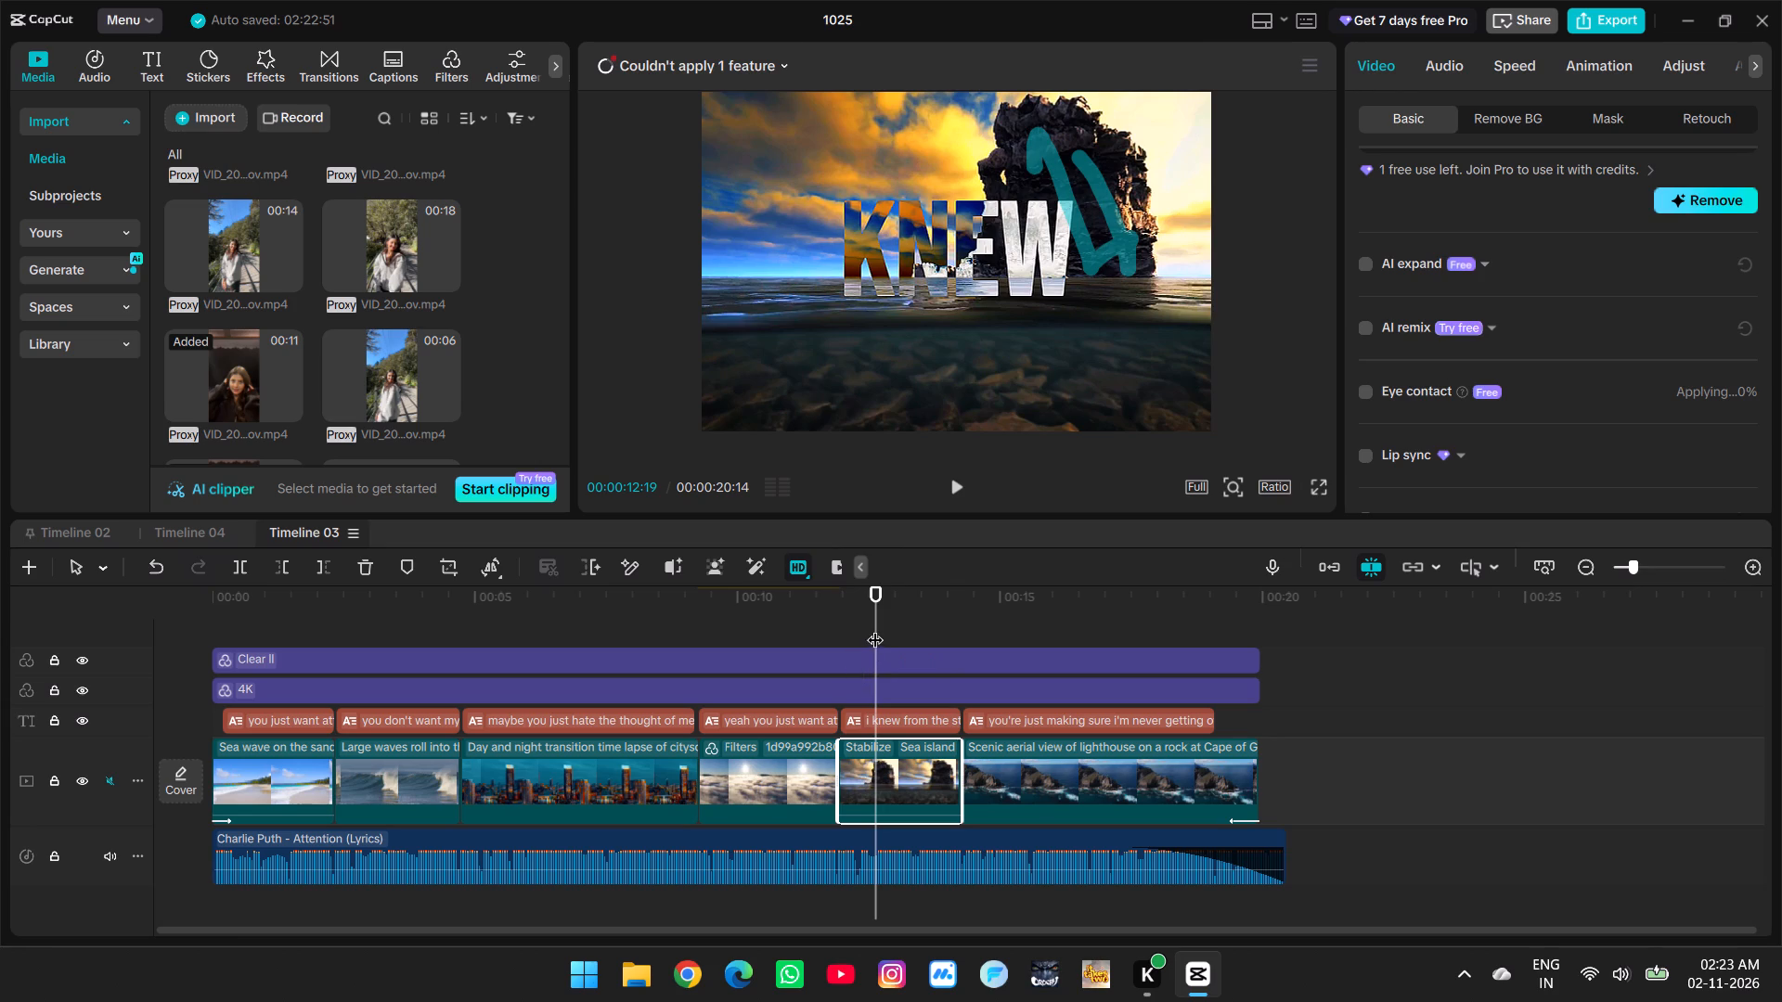
# Cut out the cliff in the lighthouse clip with a custom background removal, brushing over it at size 20, and apply it.
pyautogui.moveTo(875, 628); pyautogui.dragTo(1045, 644)
pyautogui.click(1084, 760)
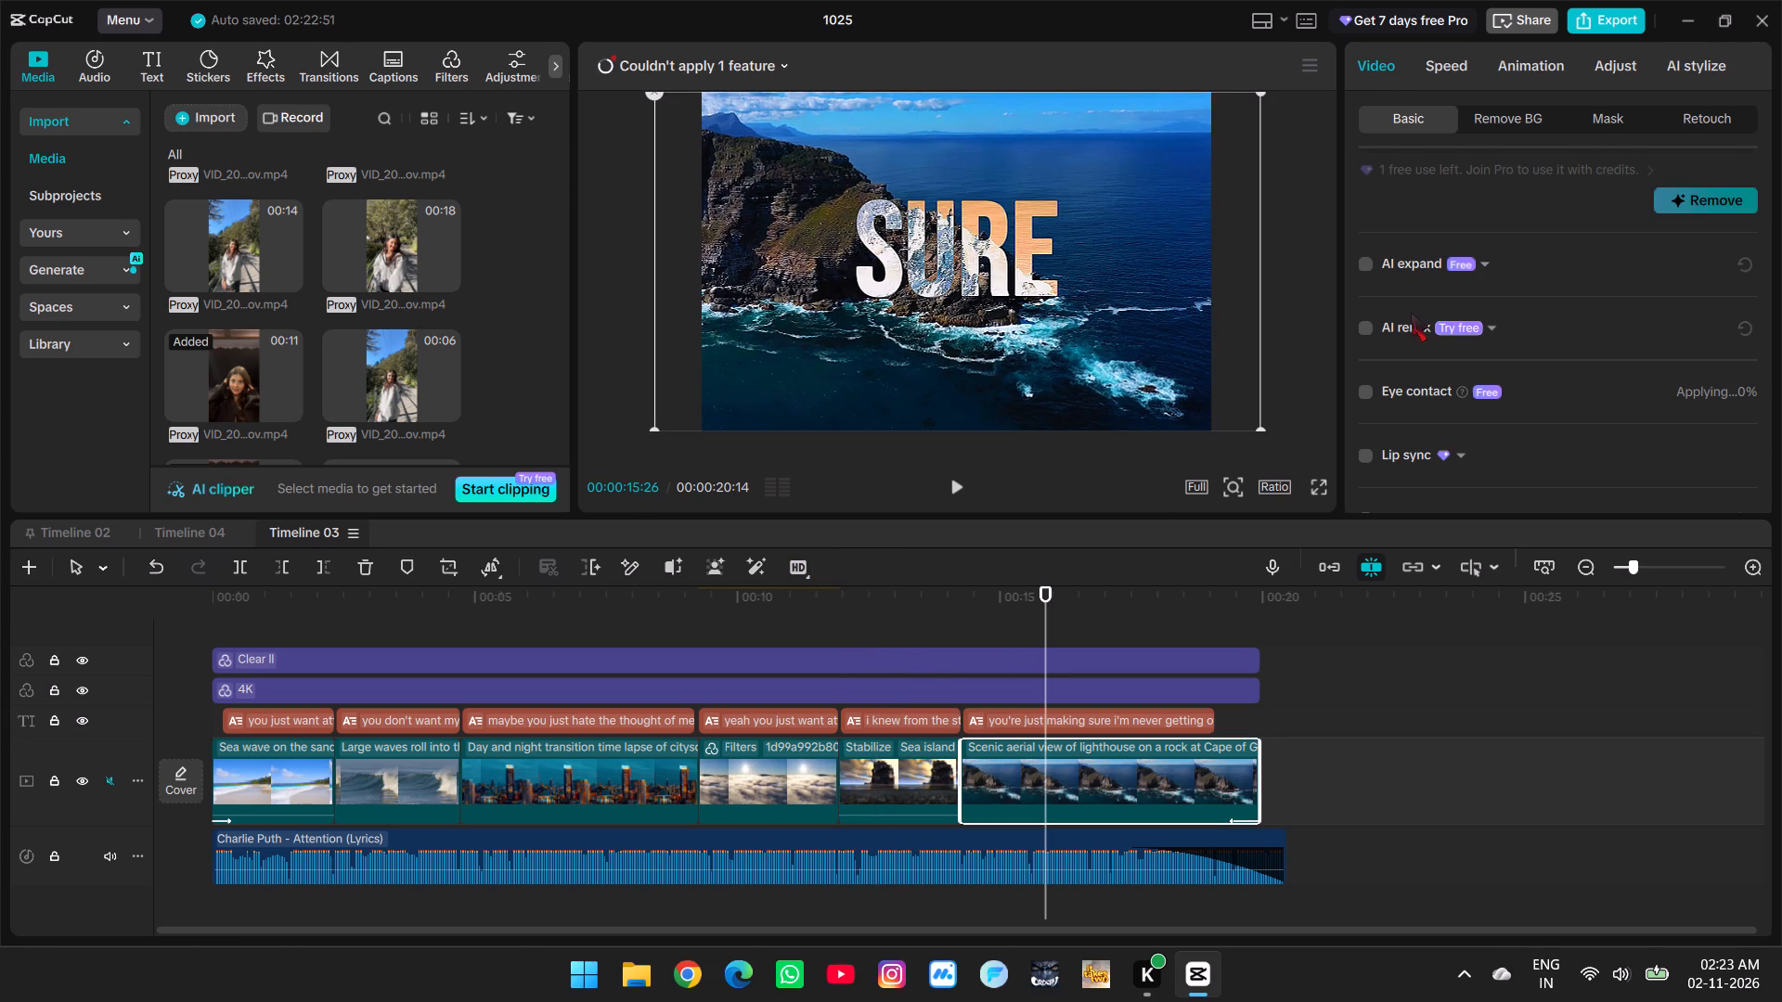
pyautogui.scroll(2, 1411, 313)
pyautogui.scroll(3, 1466, 205)
pyautogui.click(1516, 109)
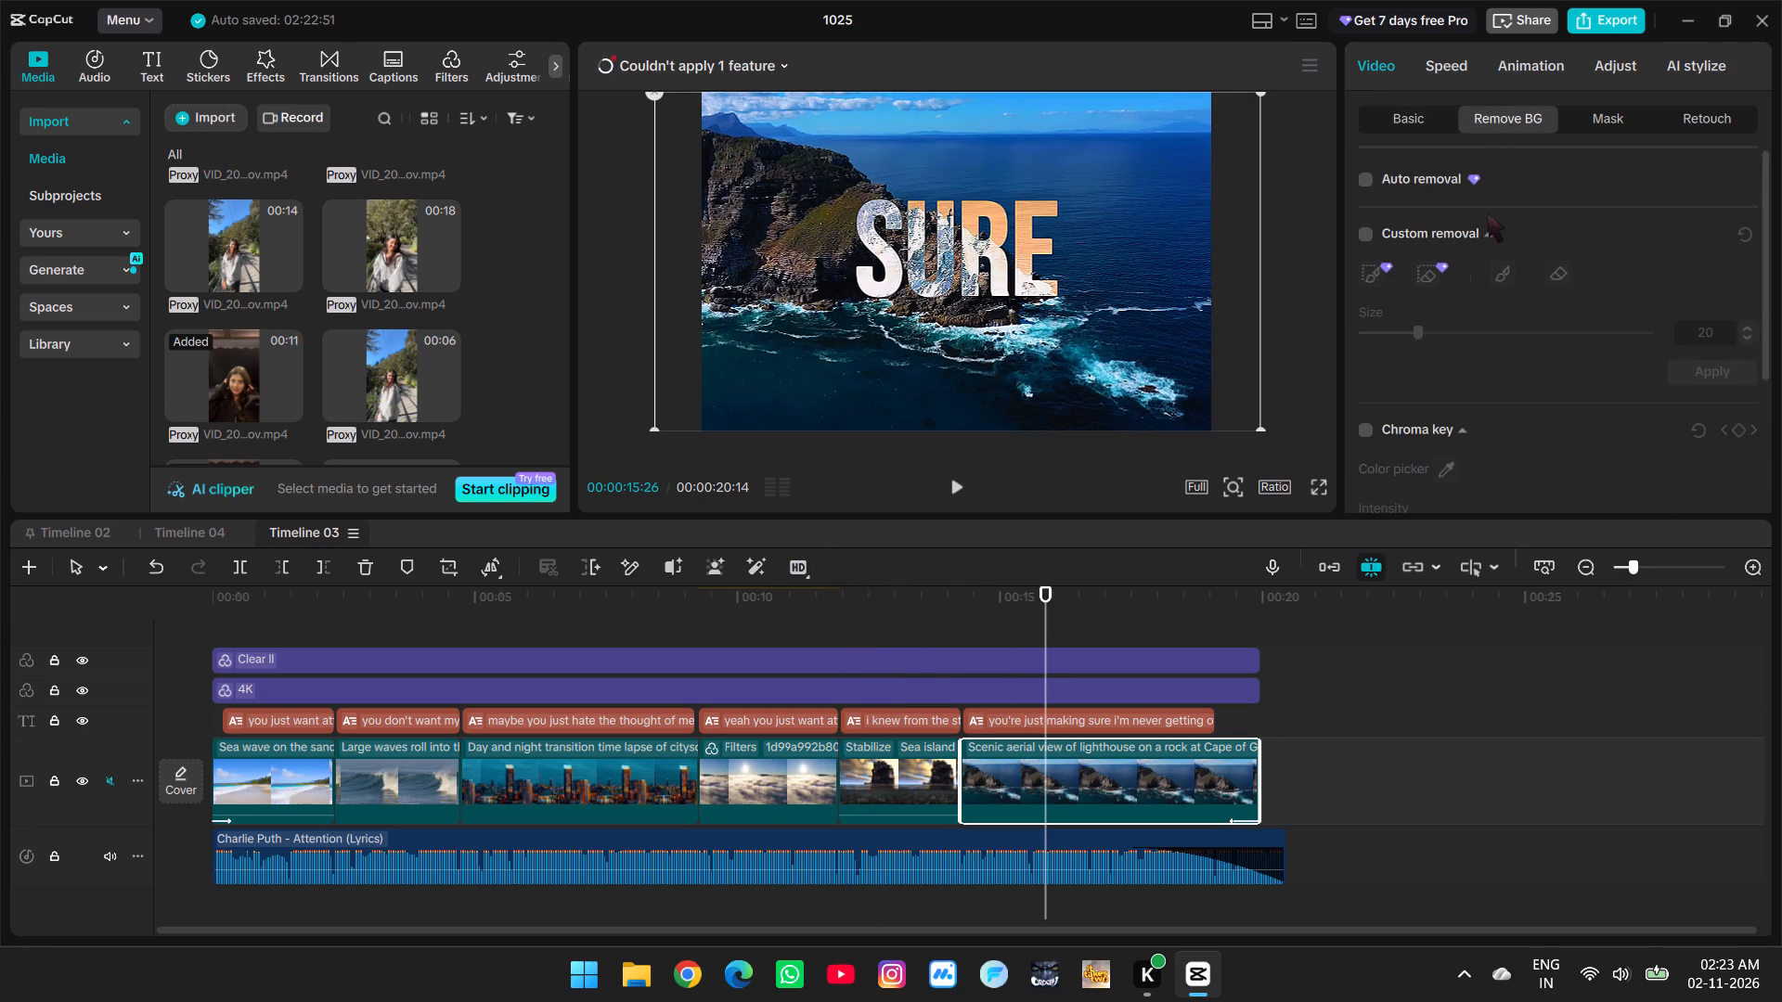
pyautogui.click(1366, 239)
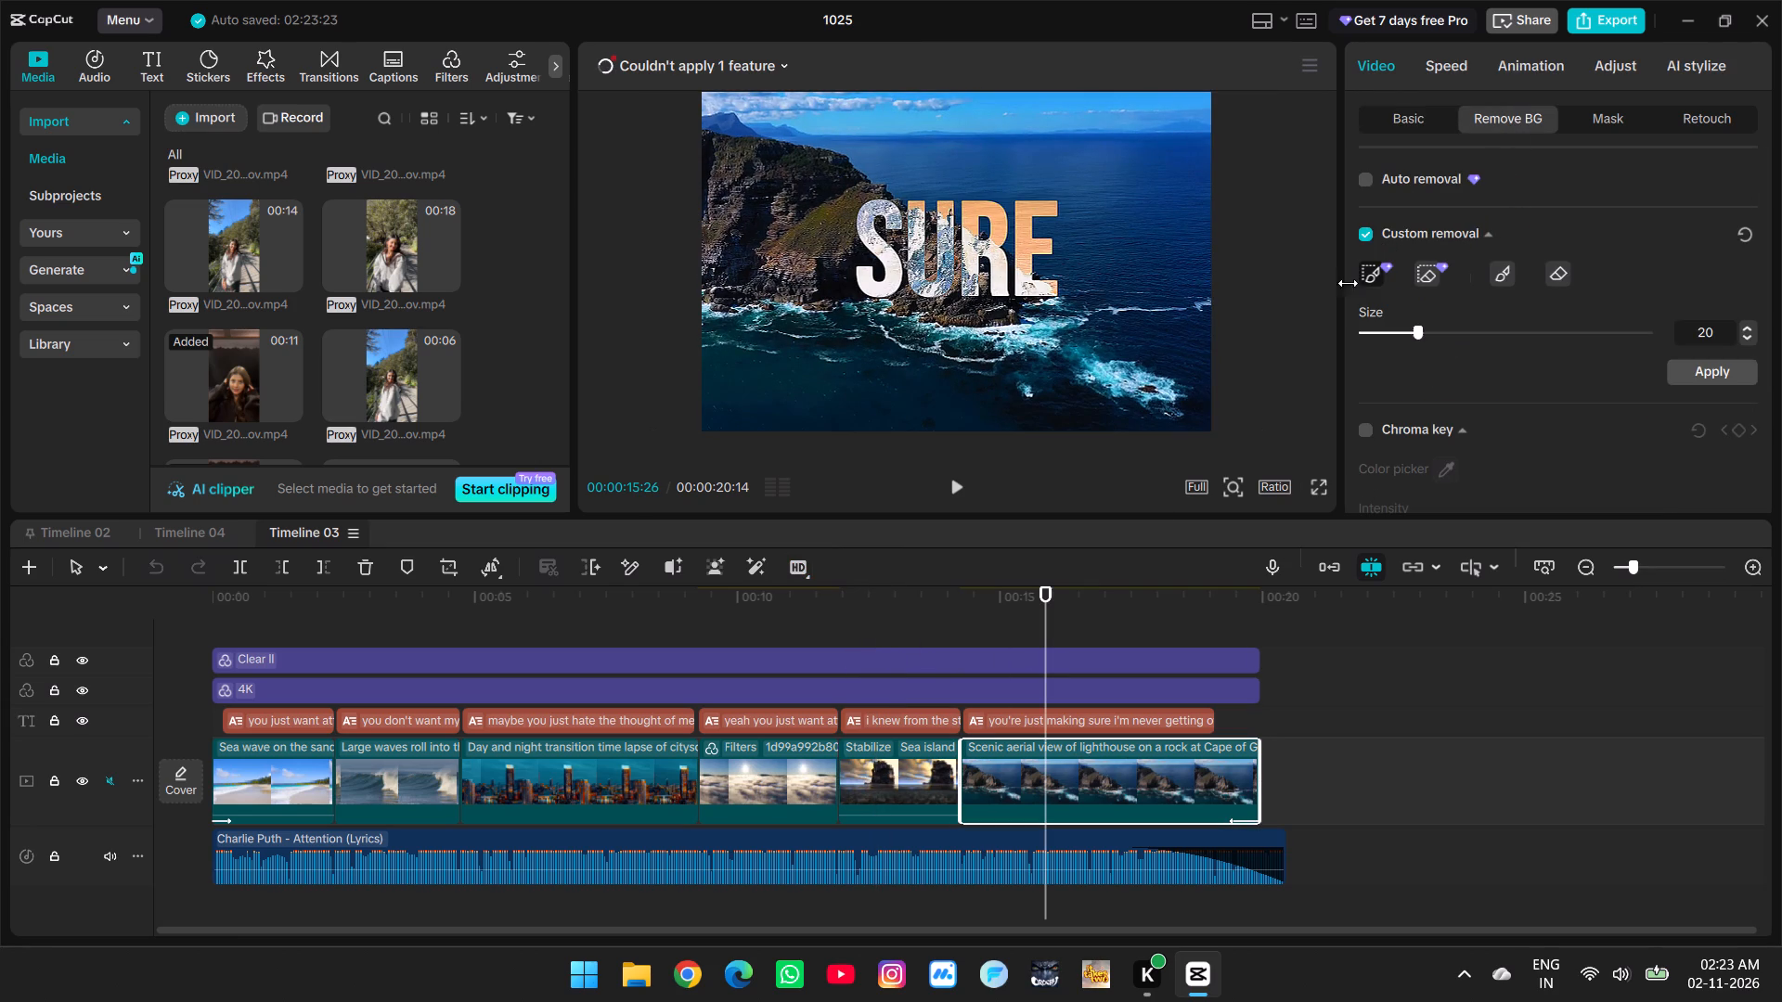
pyautogui.moveTo(723, 189); pyautogui.dragTo(752, 178)
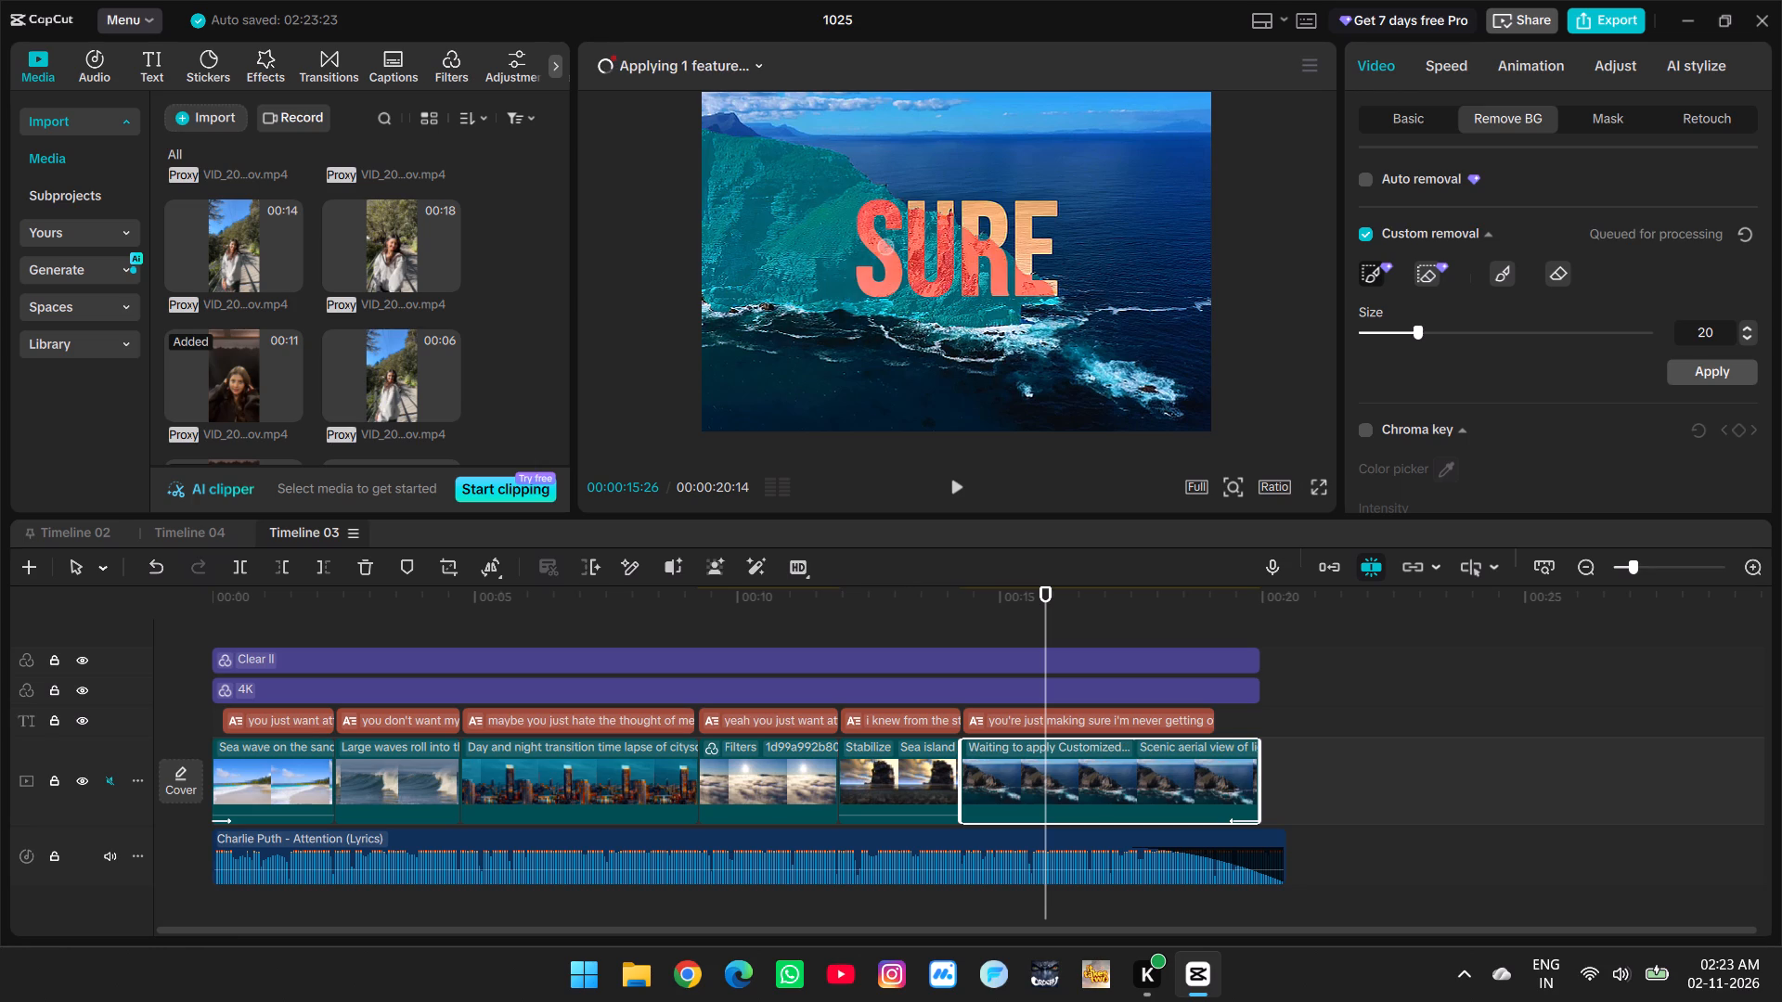
pyautogui.click(1724, 374)
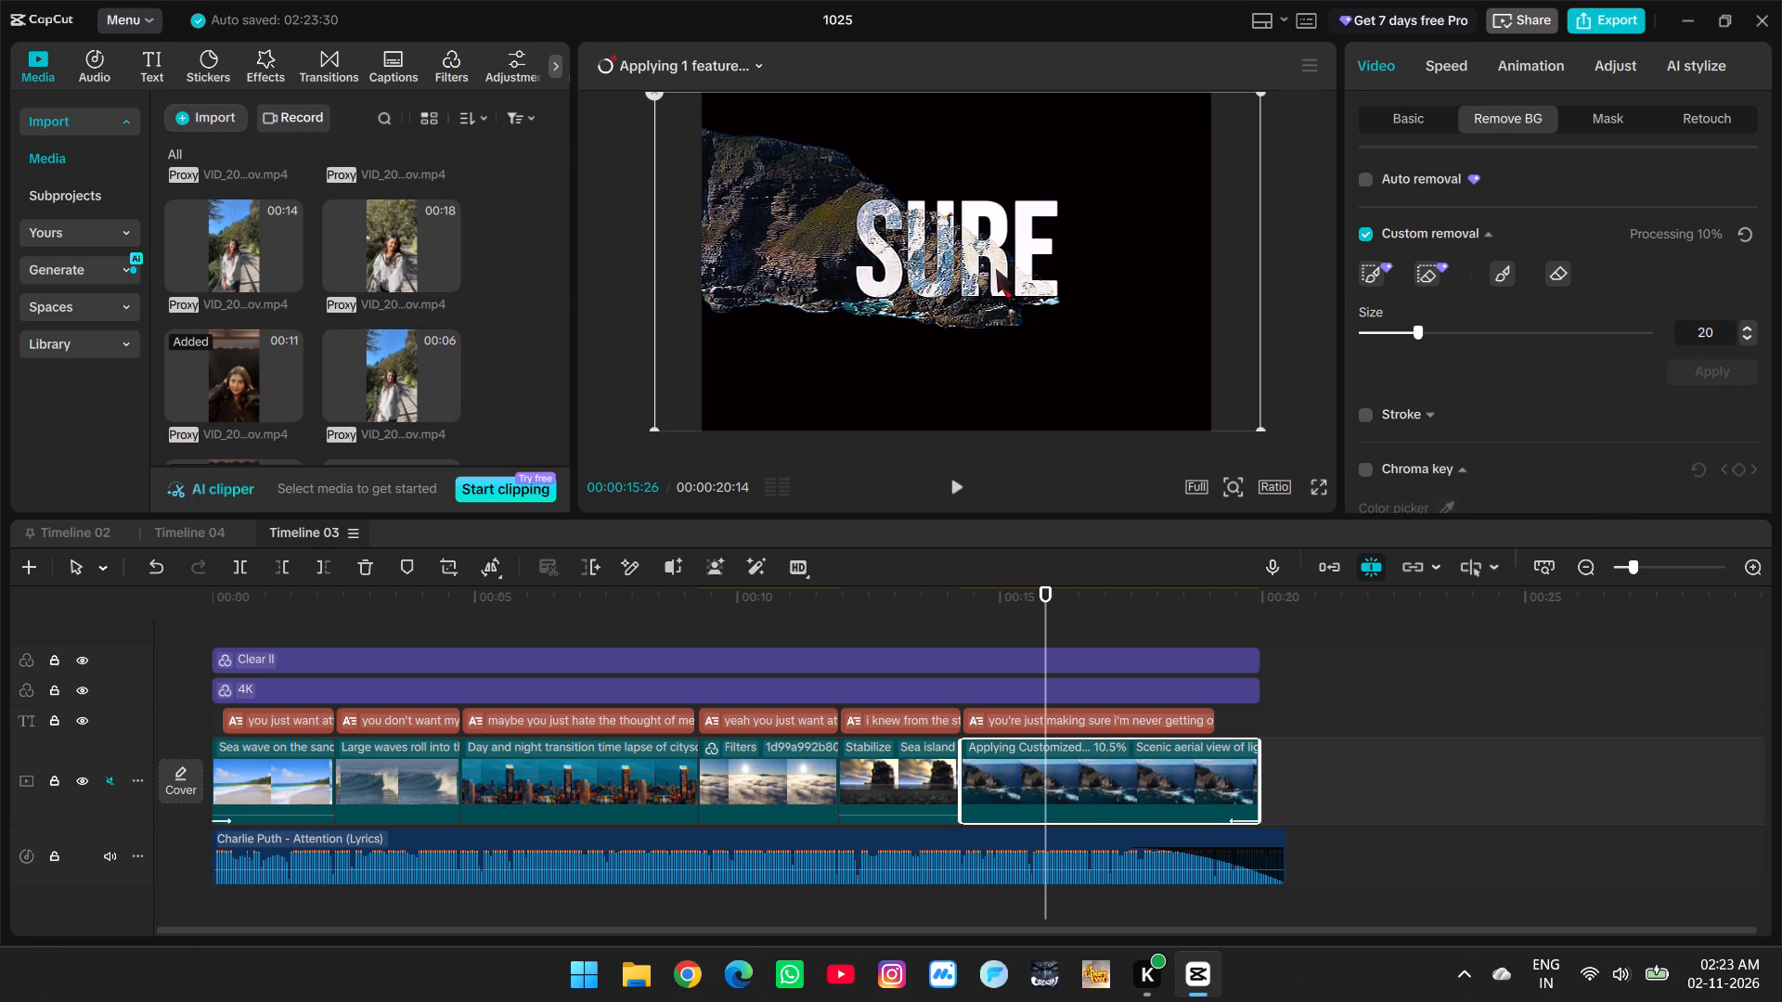
# Examine the "you're just making sure" caption over the lighthouse cutout, and compare it with the captions on the sea island clip.
pyautogui.click(996, 269)
pyautogui.click(1013, 244)
pyautogui.click(926, 265)
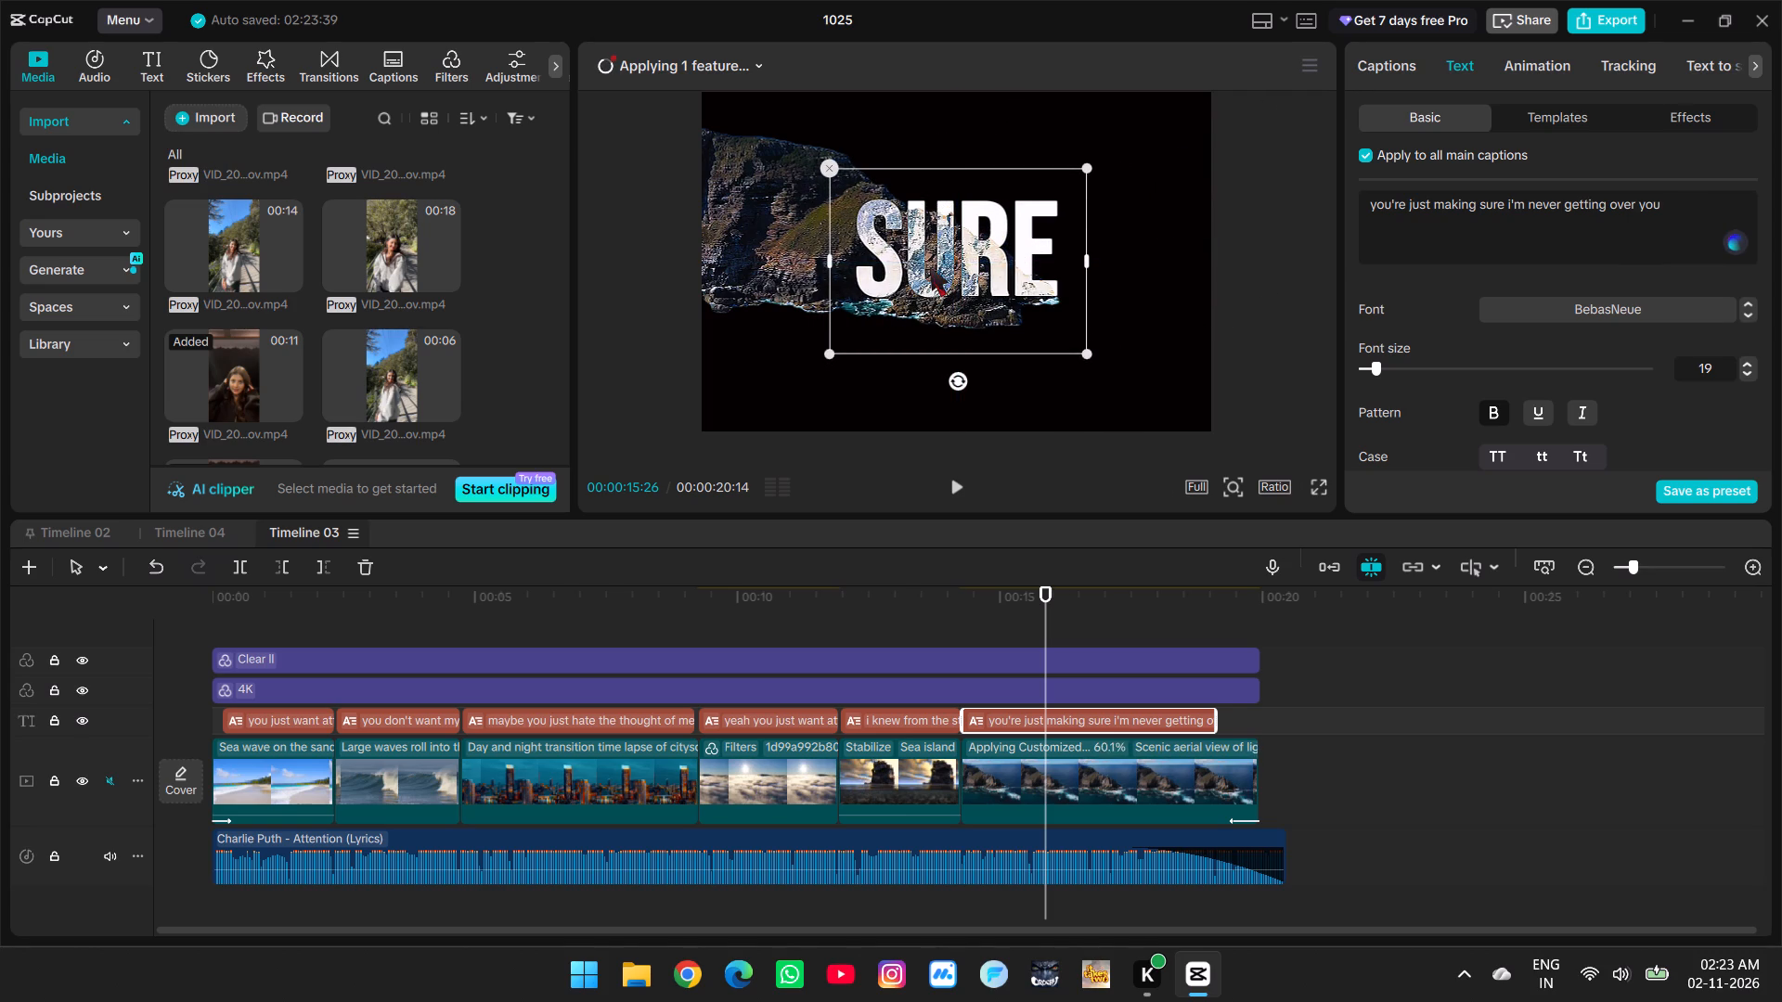
pyautogui.click(975, 617)
pyautogui.moveTo(972, 618); pyautogui.dragTo(949, 627)
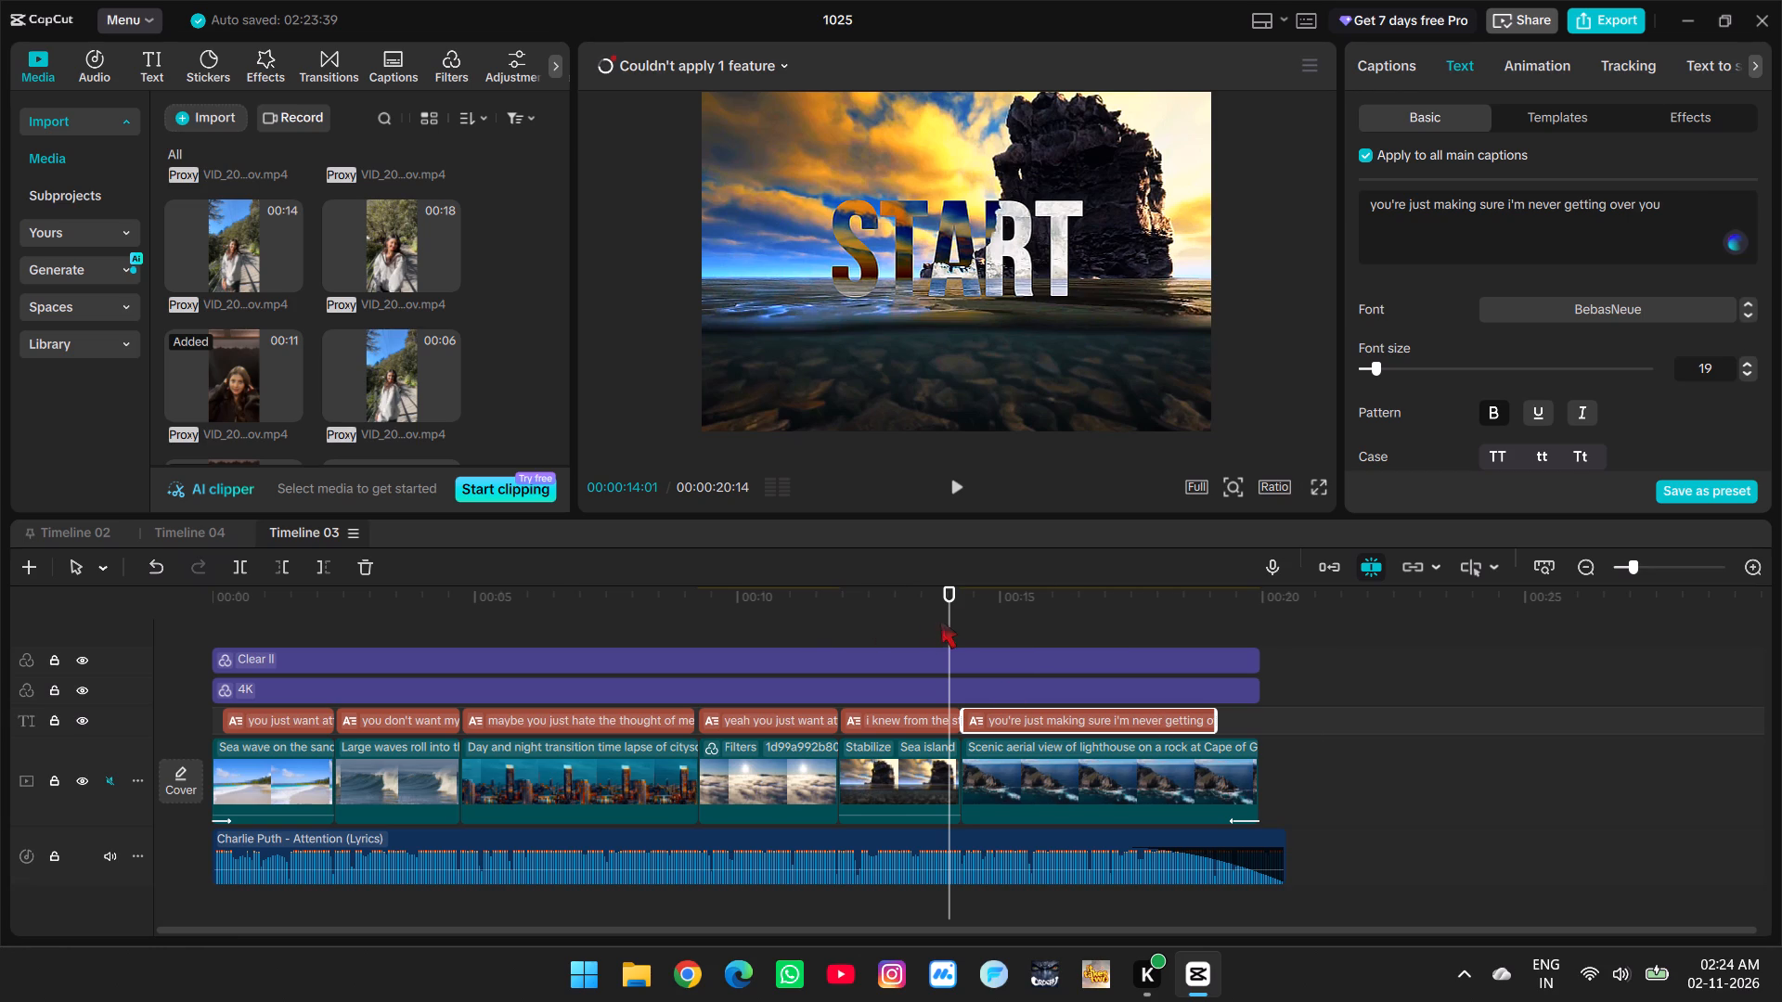
pyautogui.moveTo(951, 620); pyautogui.dragTo(906, 620)
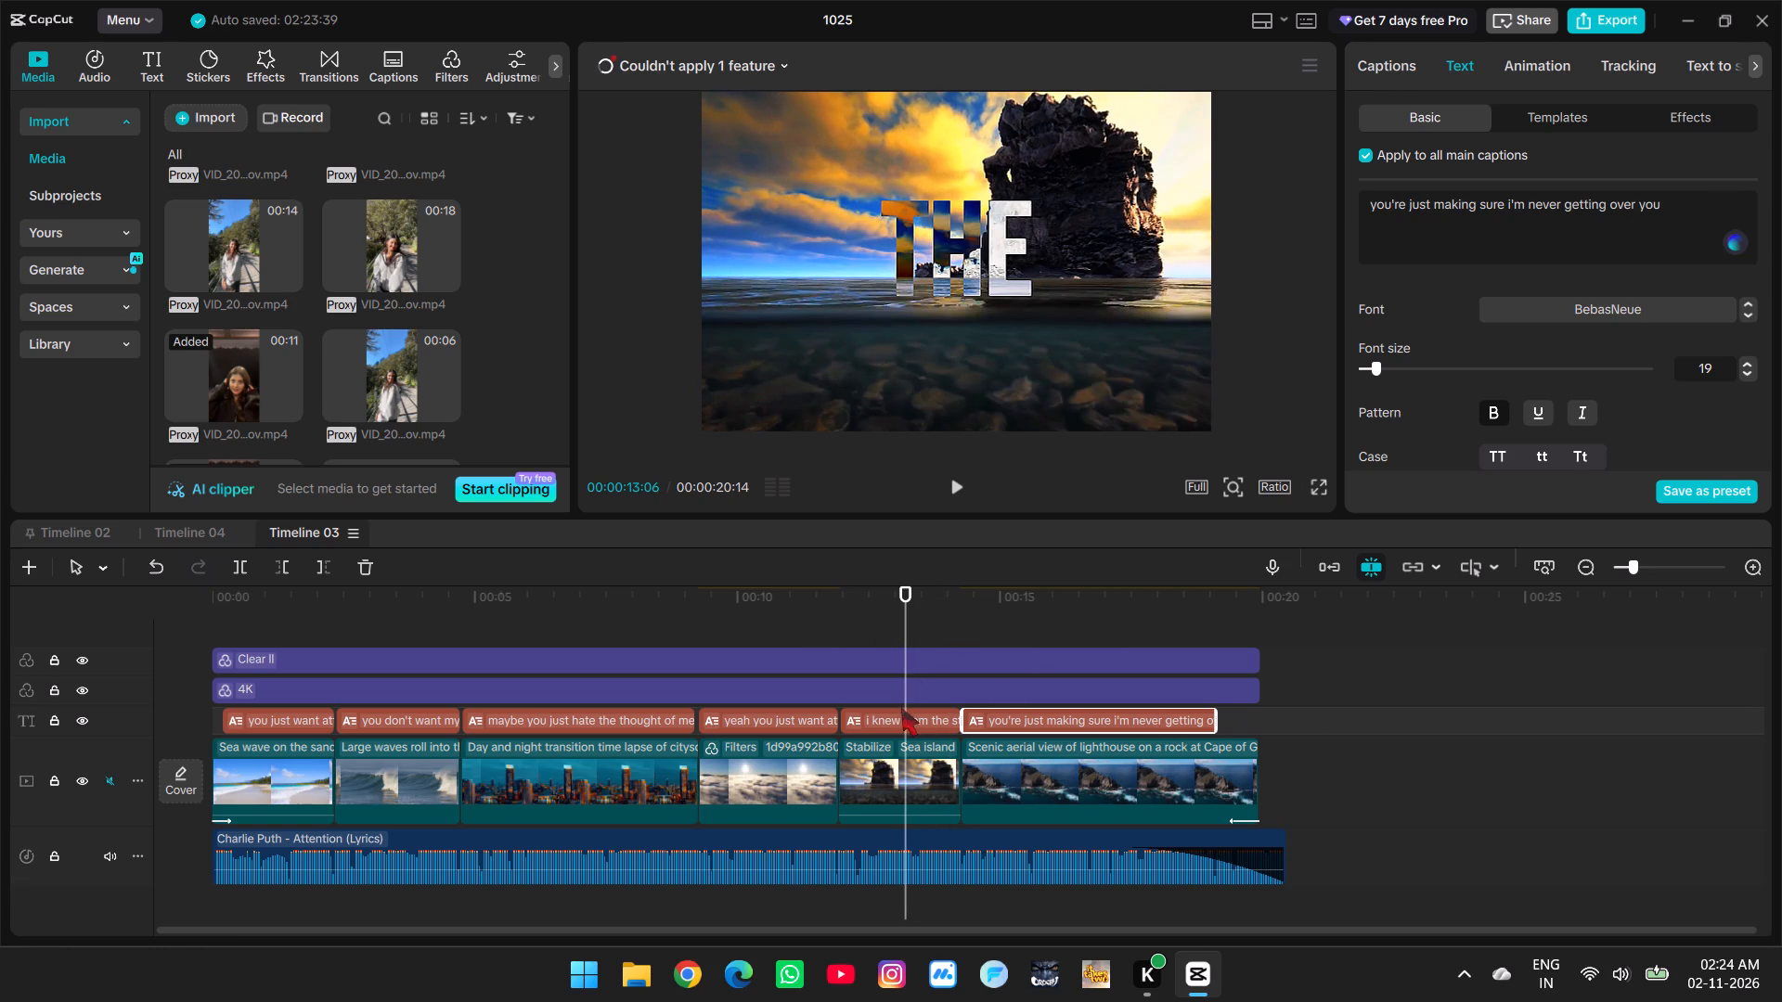
pyautogui.click(991, 619)
pyautogui.click(1032, 722)
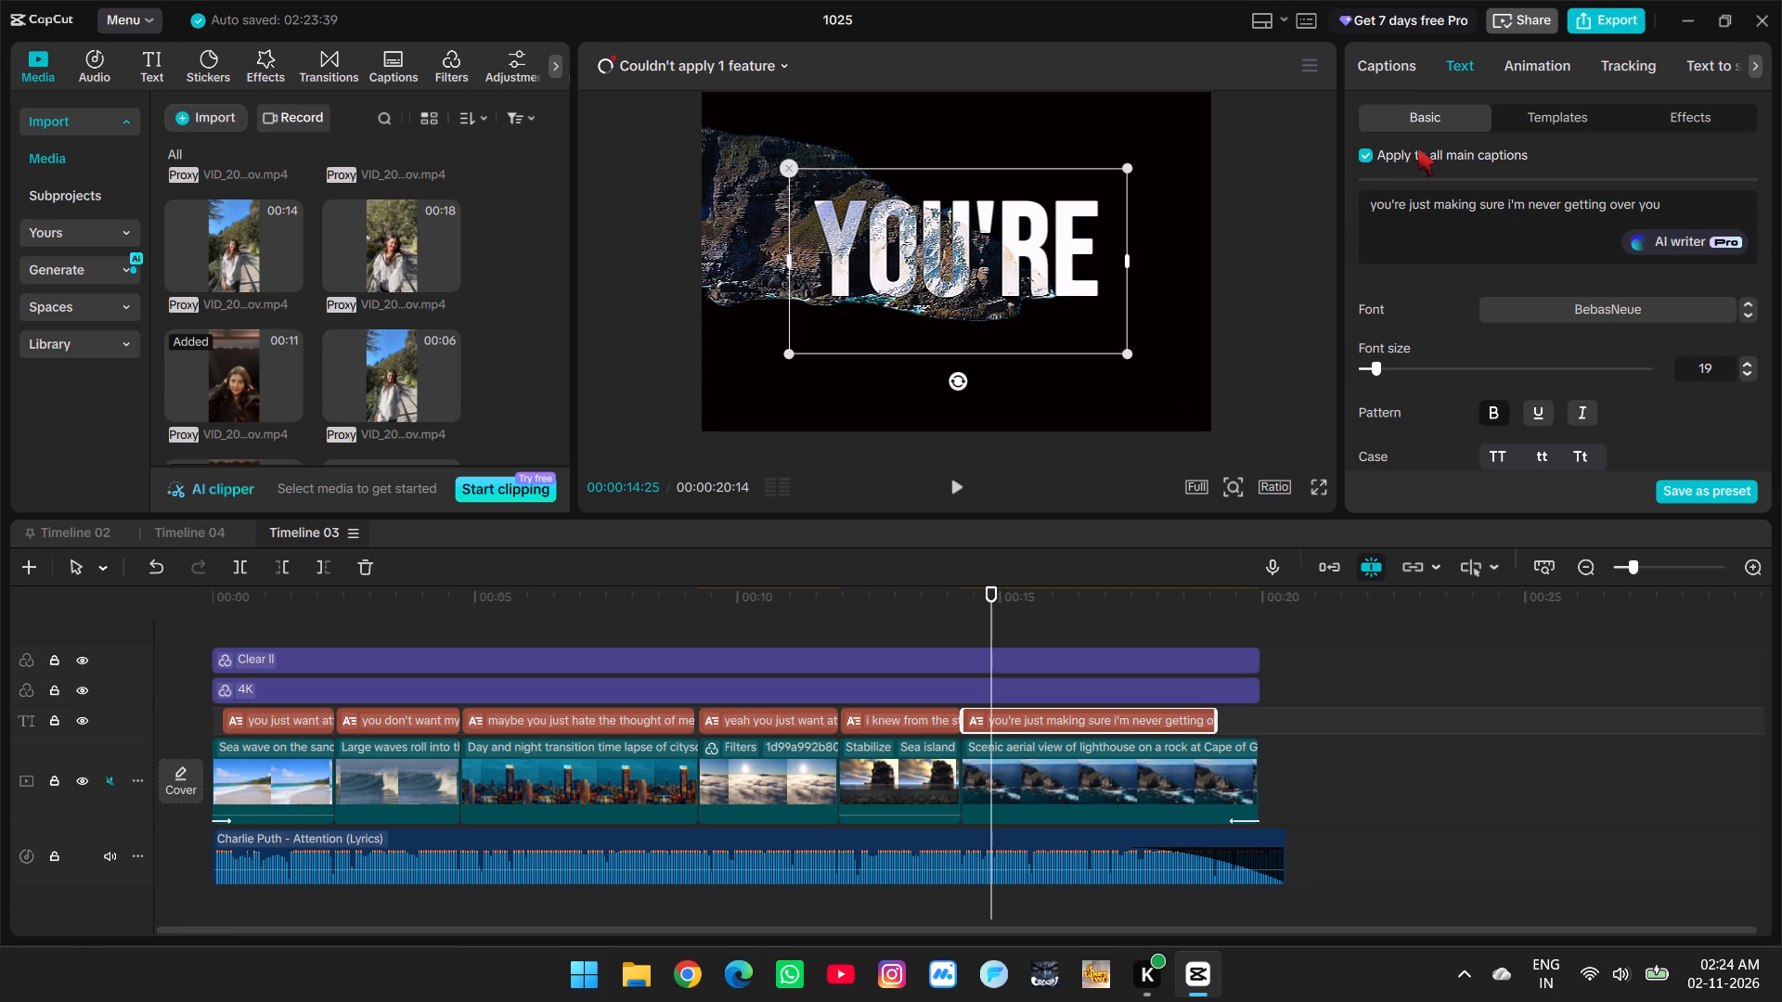
pyautogui.click(1506, 64)
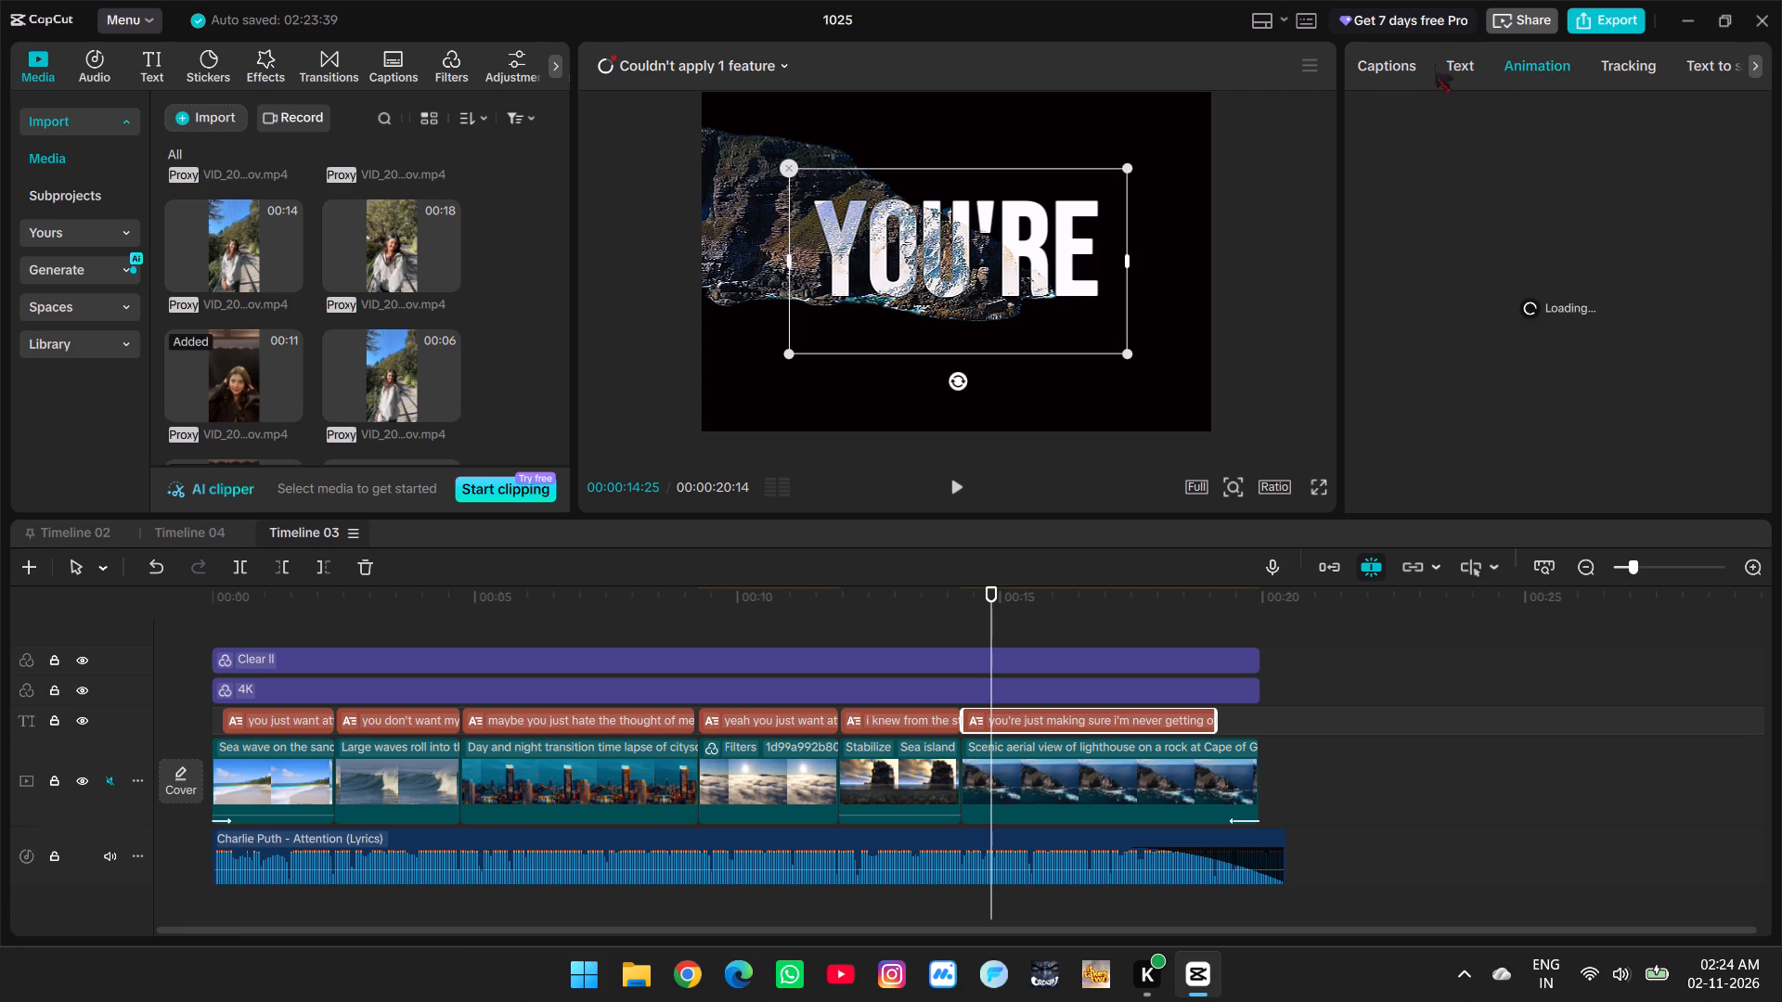
pyautogui.click(1381, 64)
pyautogui.click(1458, 78)
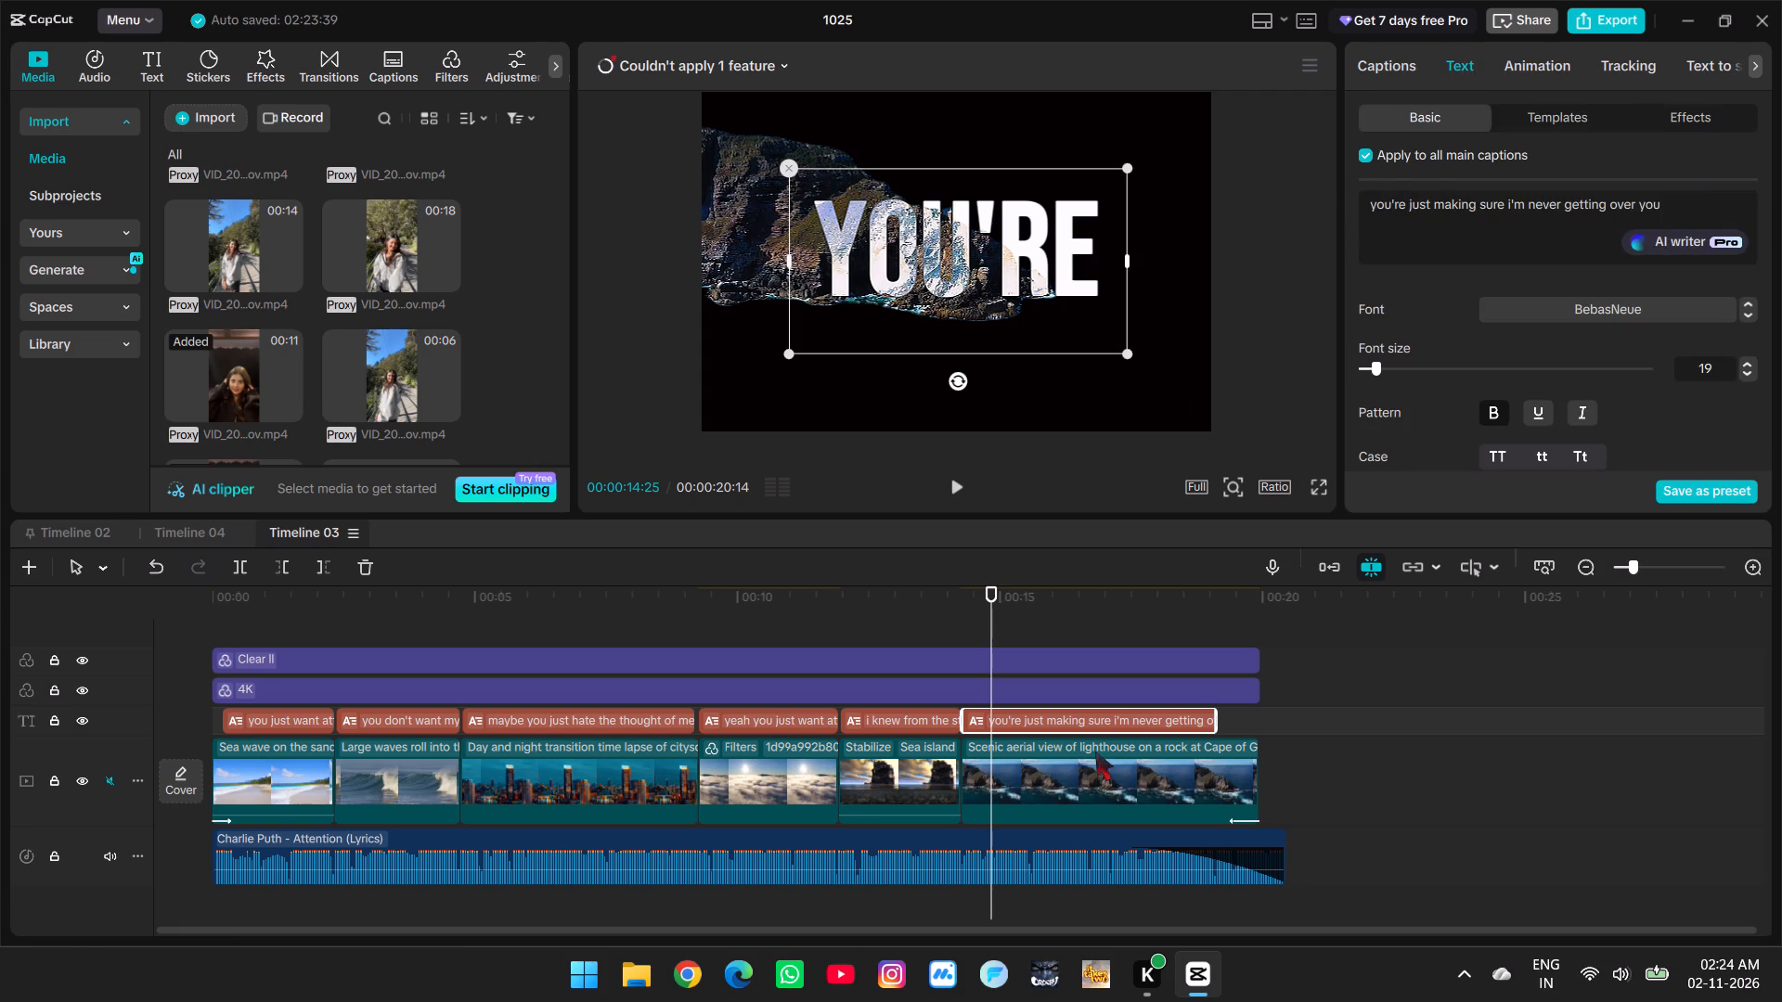
# Turn off custom background removal on the lighthouse clip.
pyautogui.click(1063, 782)
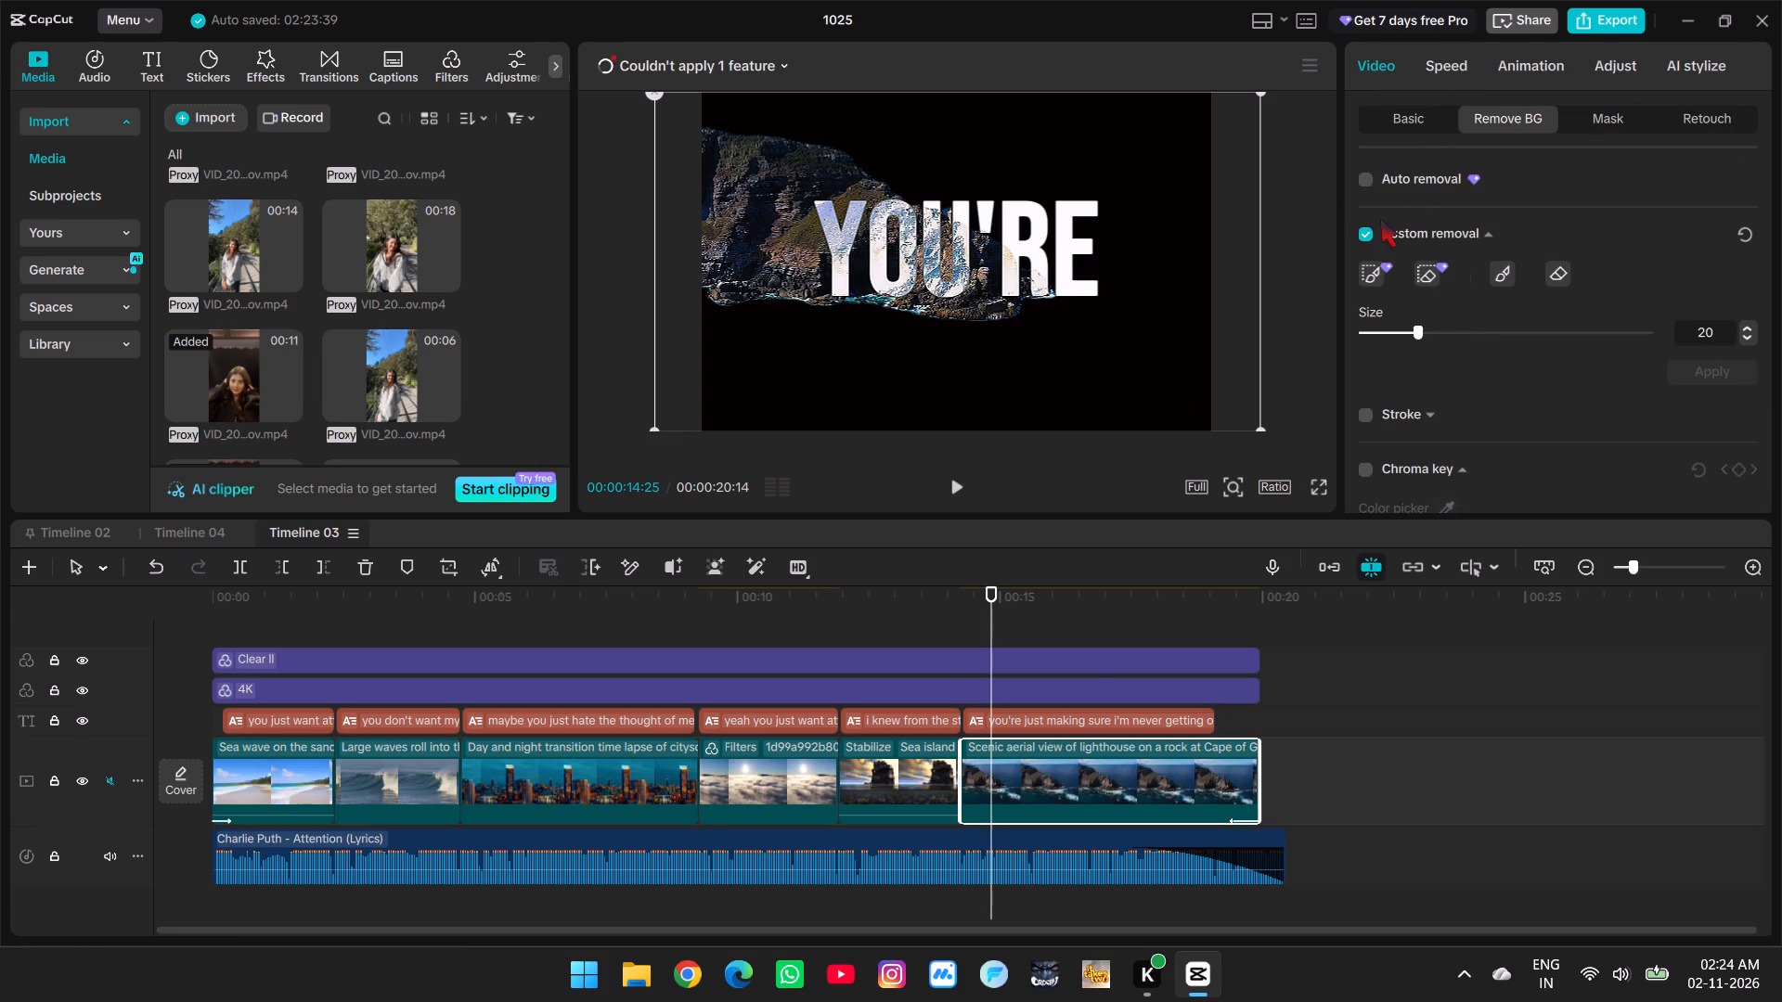
pyautogui.click(1364, 228)
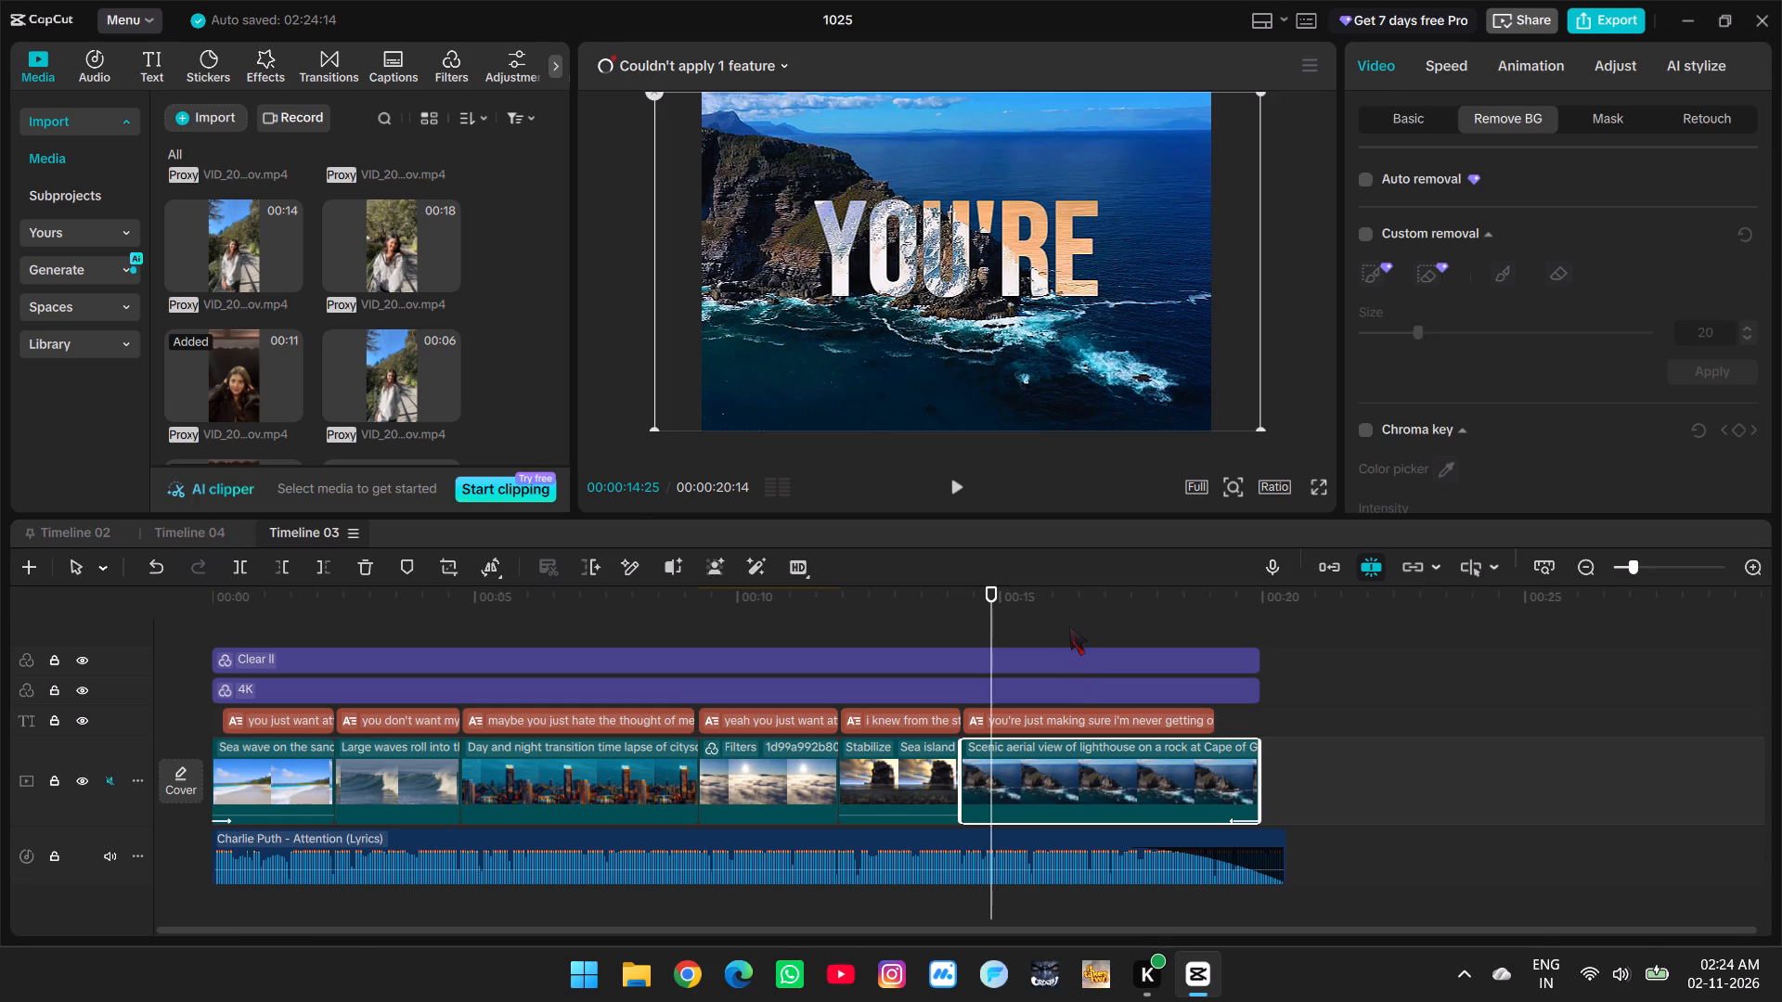
# Add a custom adjustment layer above the filters and extend it back to the start of Timeline 03.
pyautogui.click(1069, 626)
pyautogui.moveTo(1069, 626); pyautogui.dragTo(1099, 624)
pyautogui.click(1016, 715)
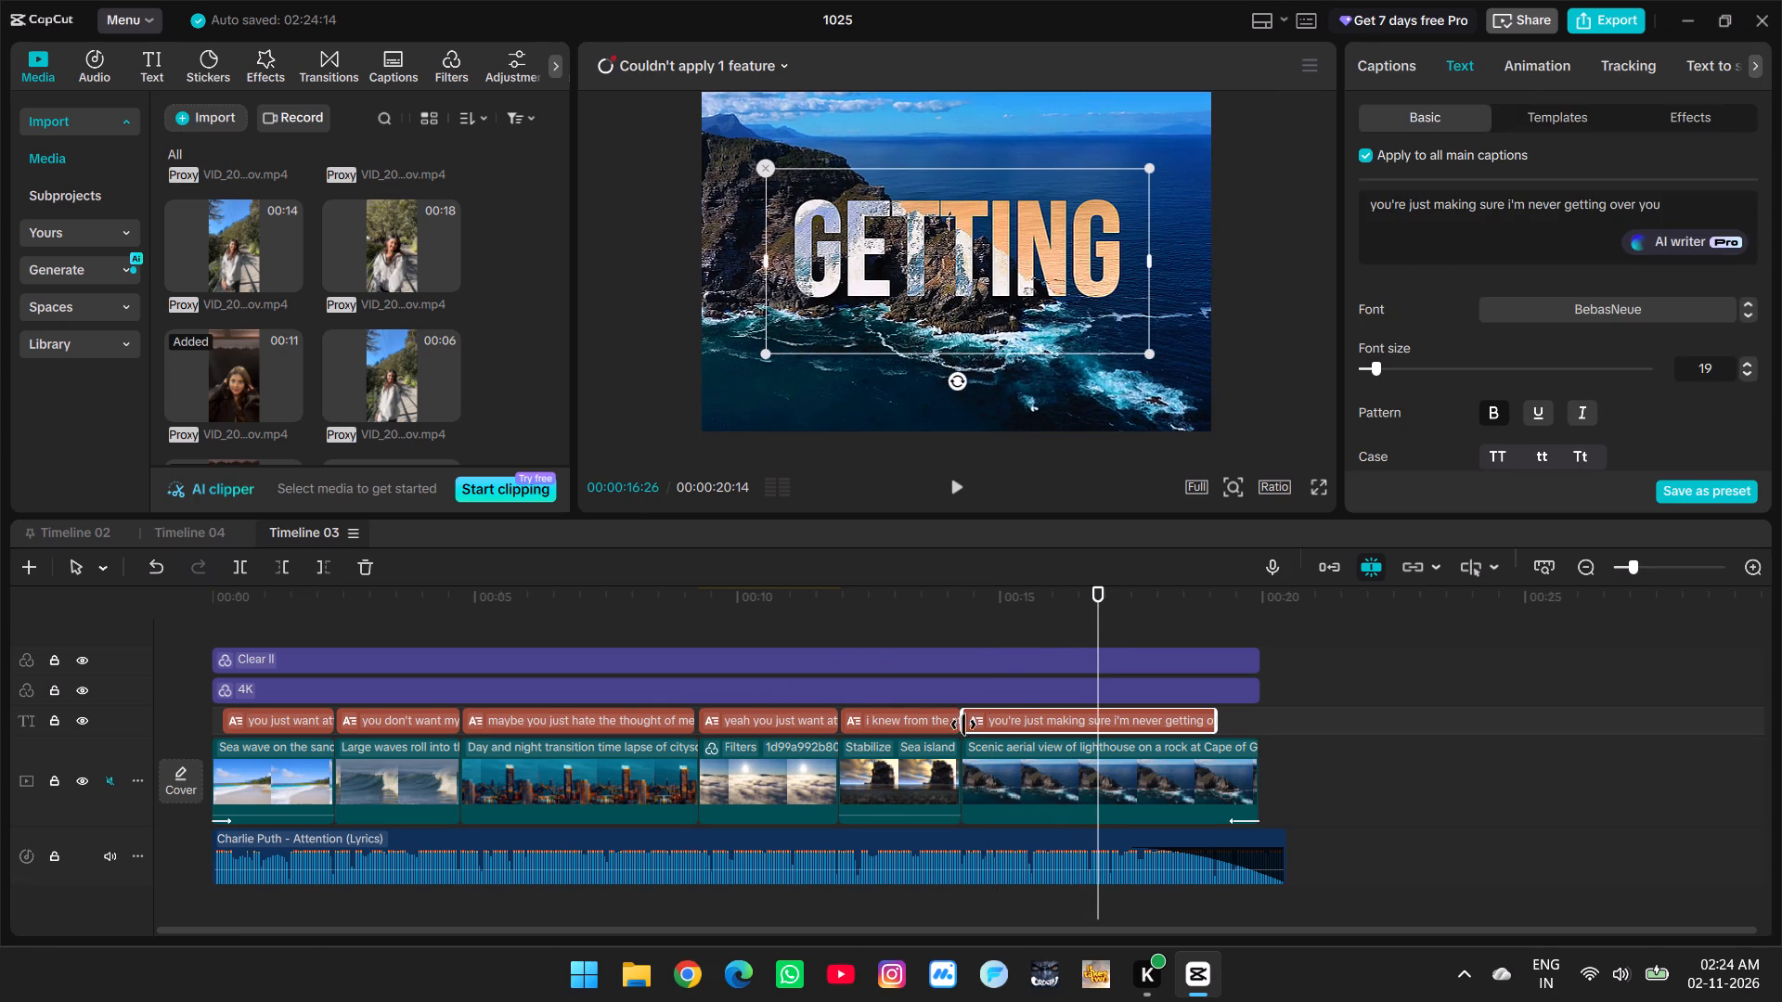
pyautogui.click(510, 67)
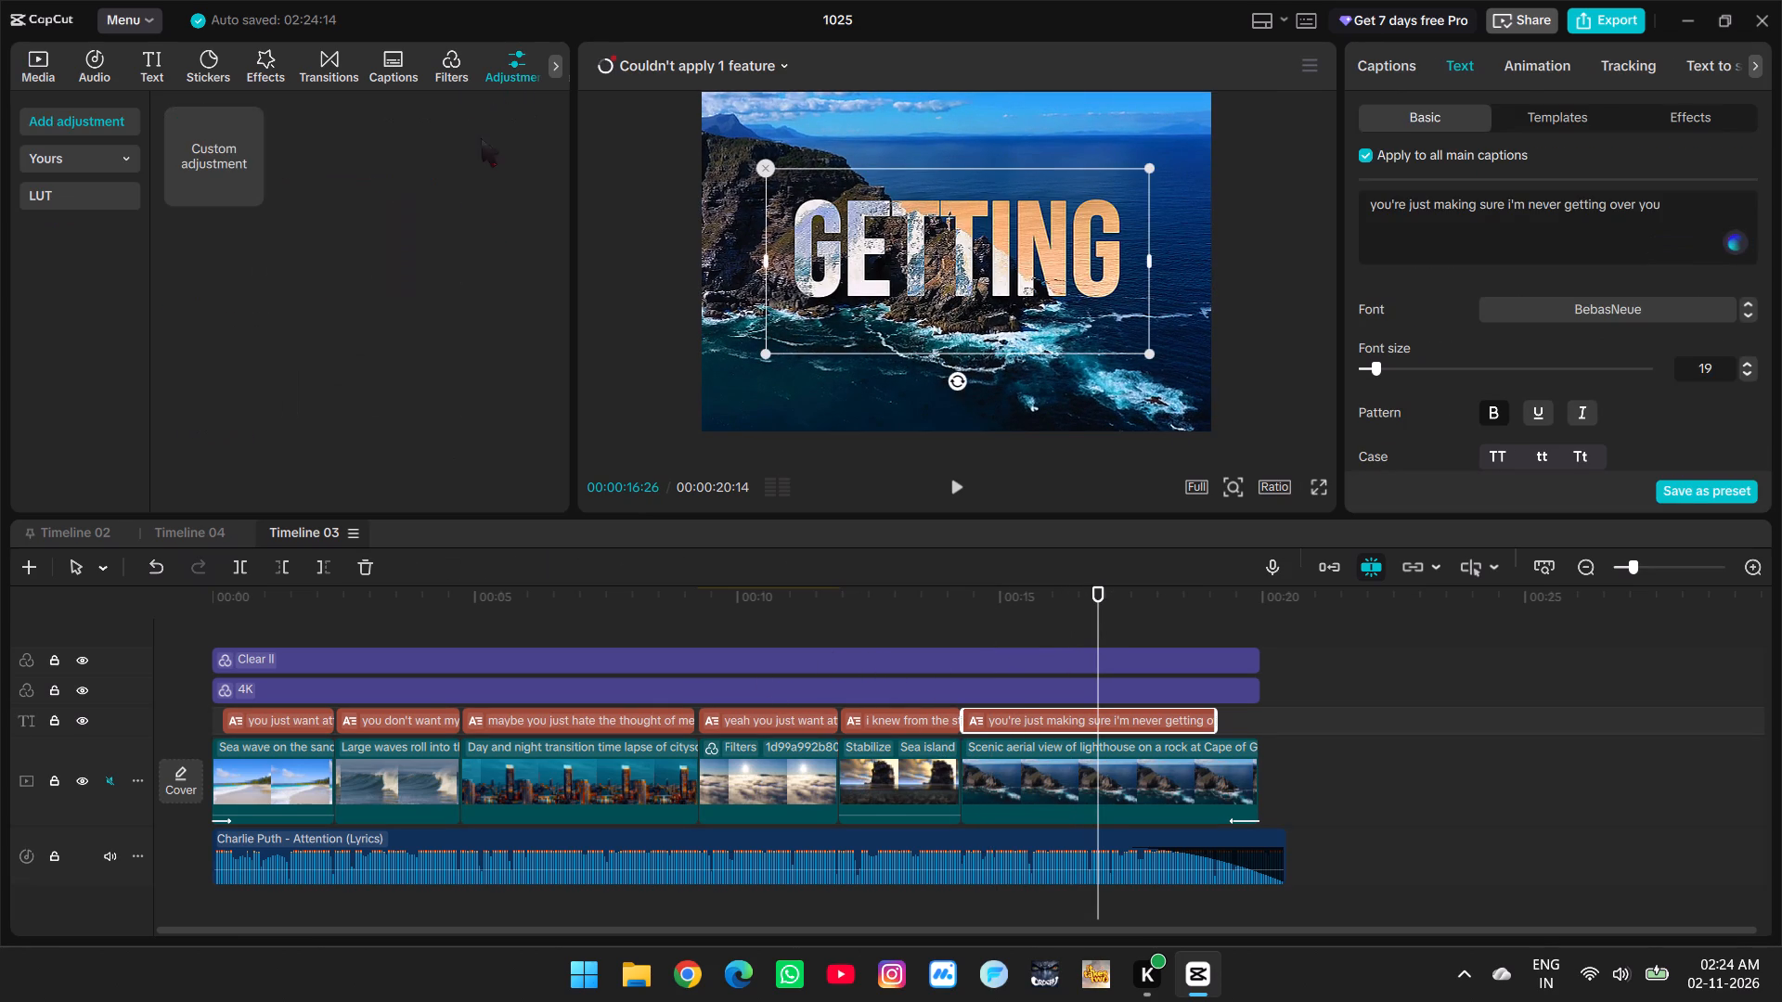
pyautogui.click(244, 190)
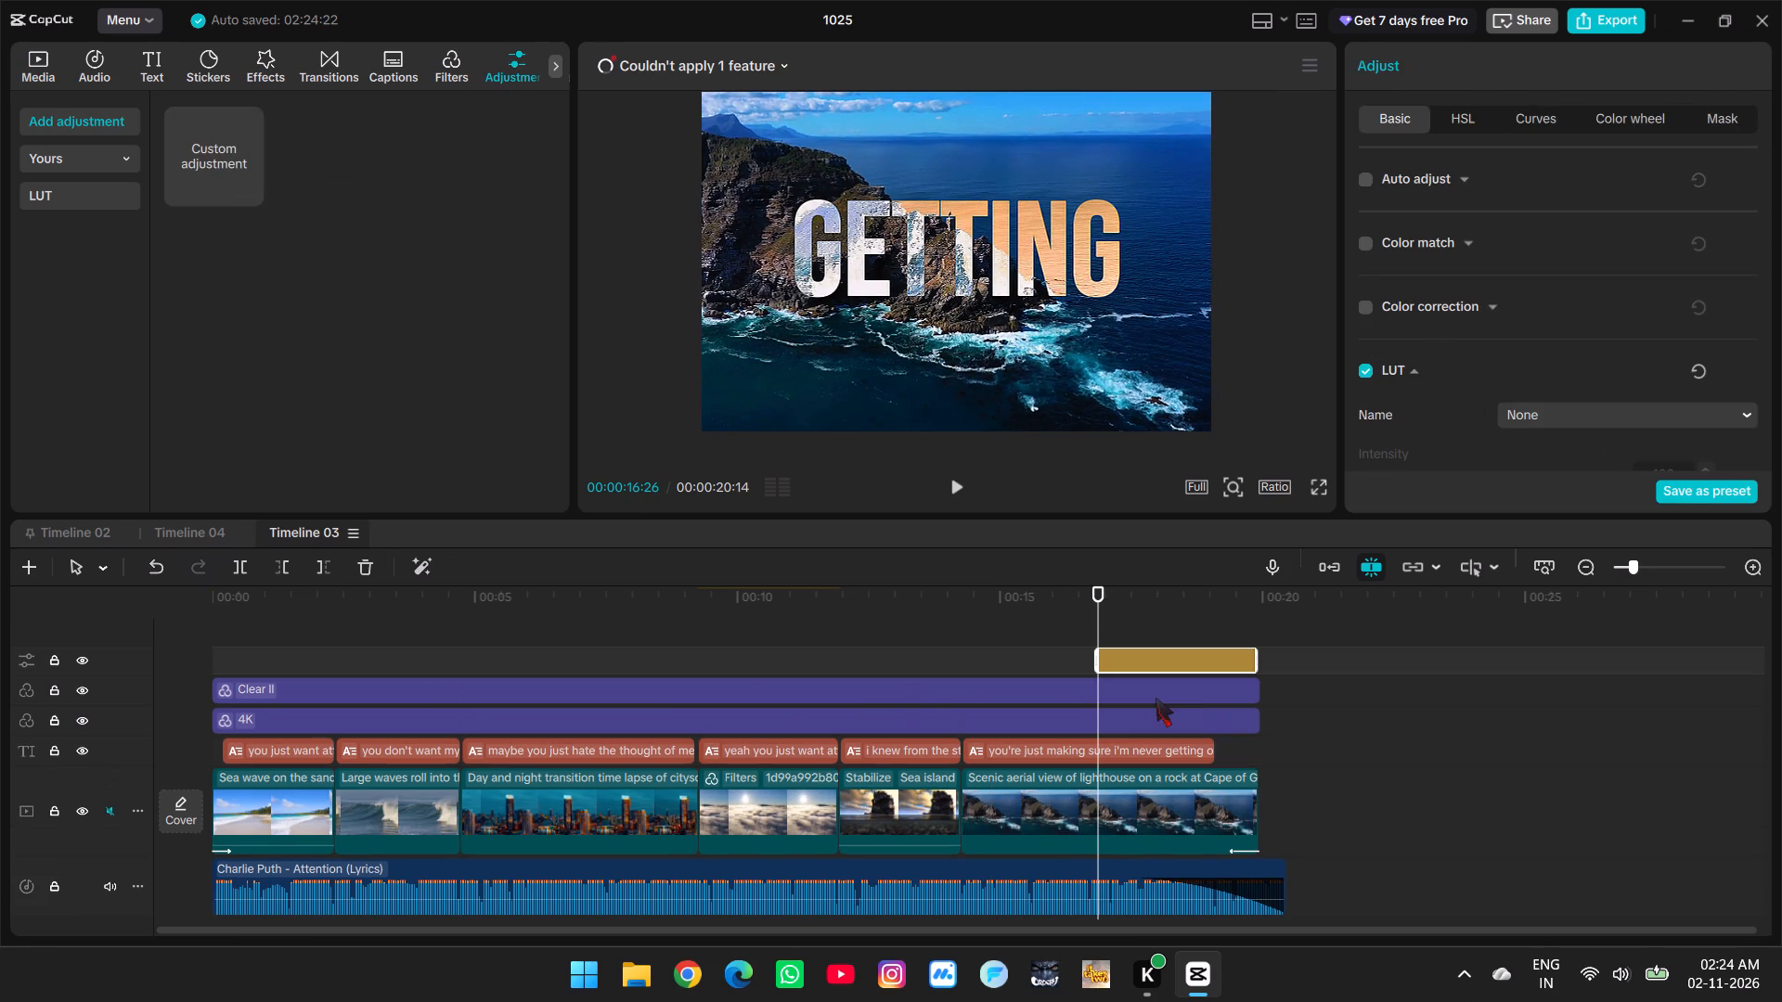
pyautogui.moveTo(1099, 668); pyautogui.dragTo(24, 678)
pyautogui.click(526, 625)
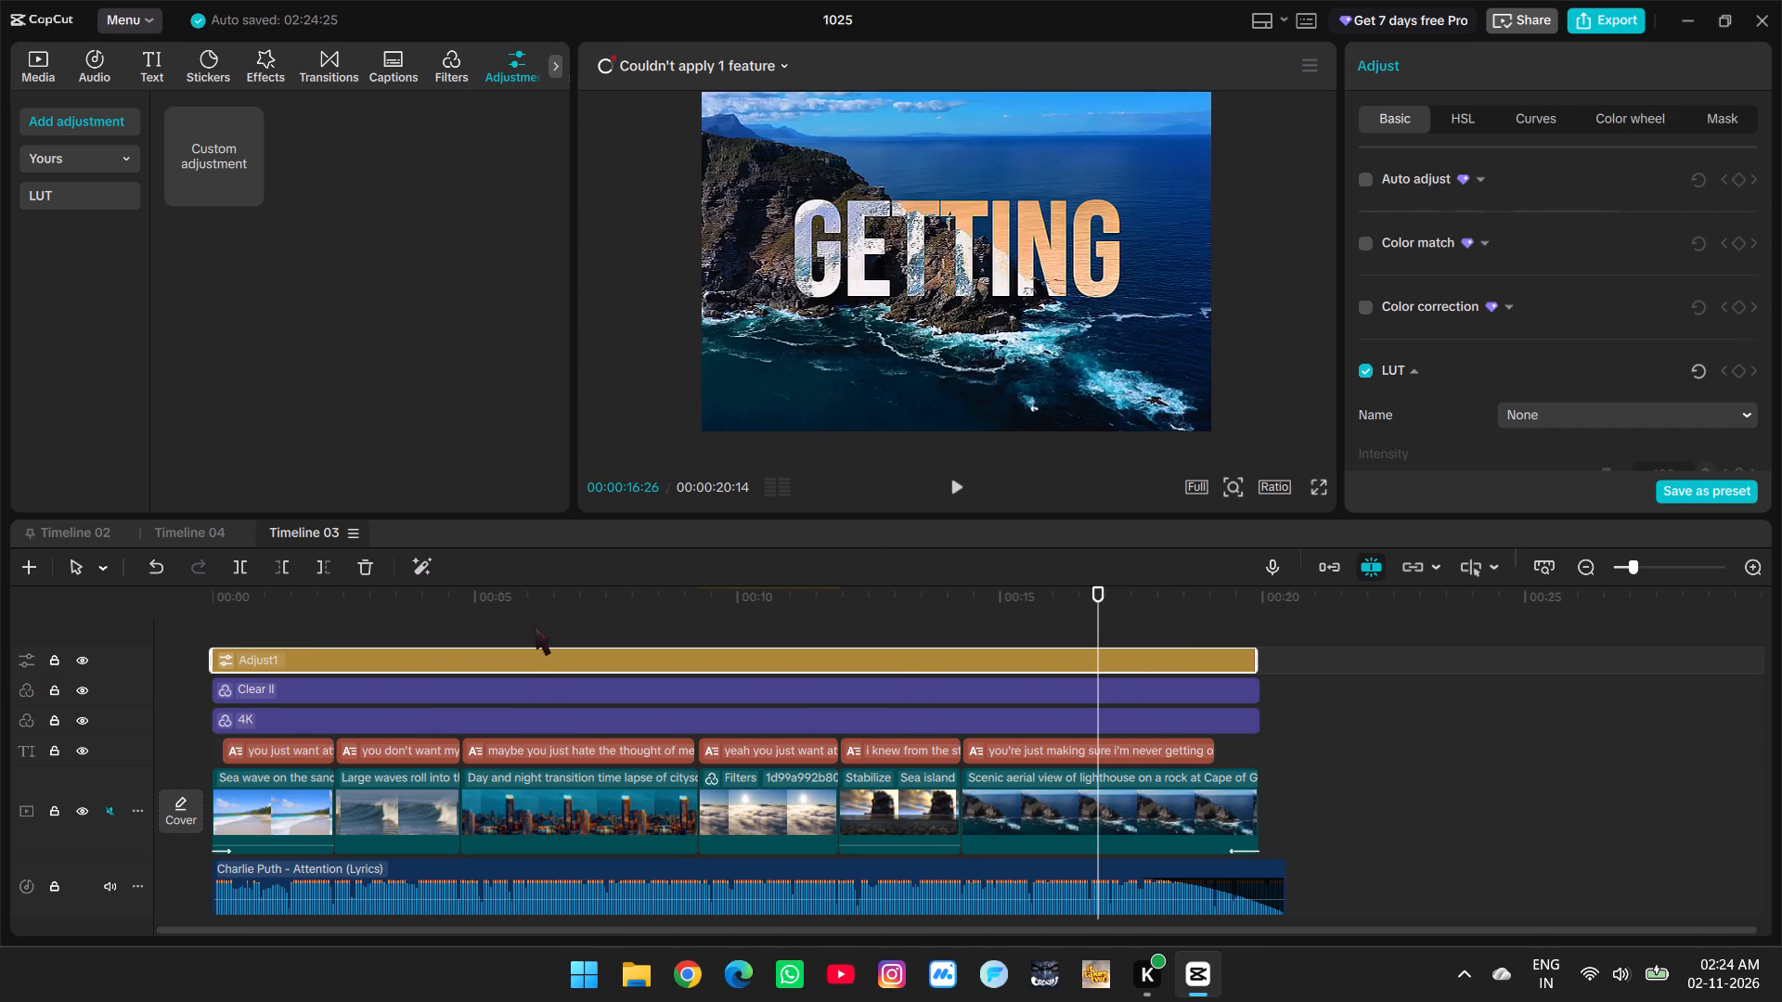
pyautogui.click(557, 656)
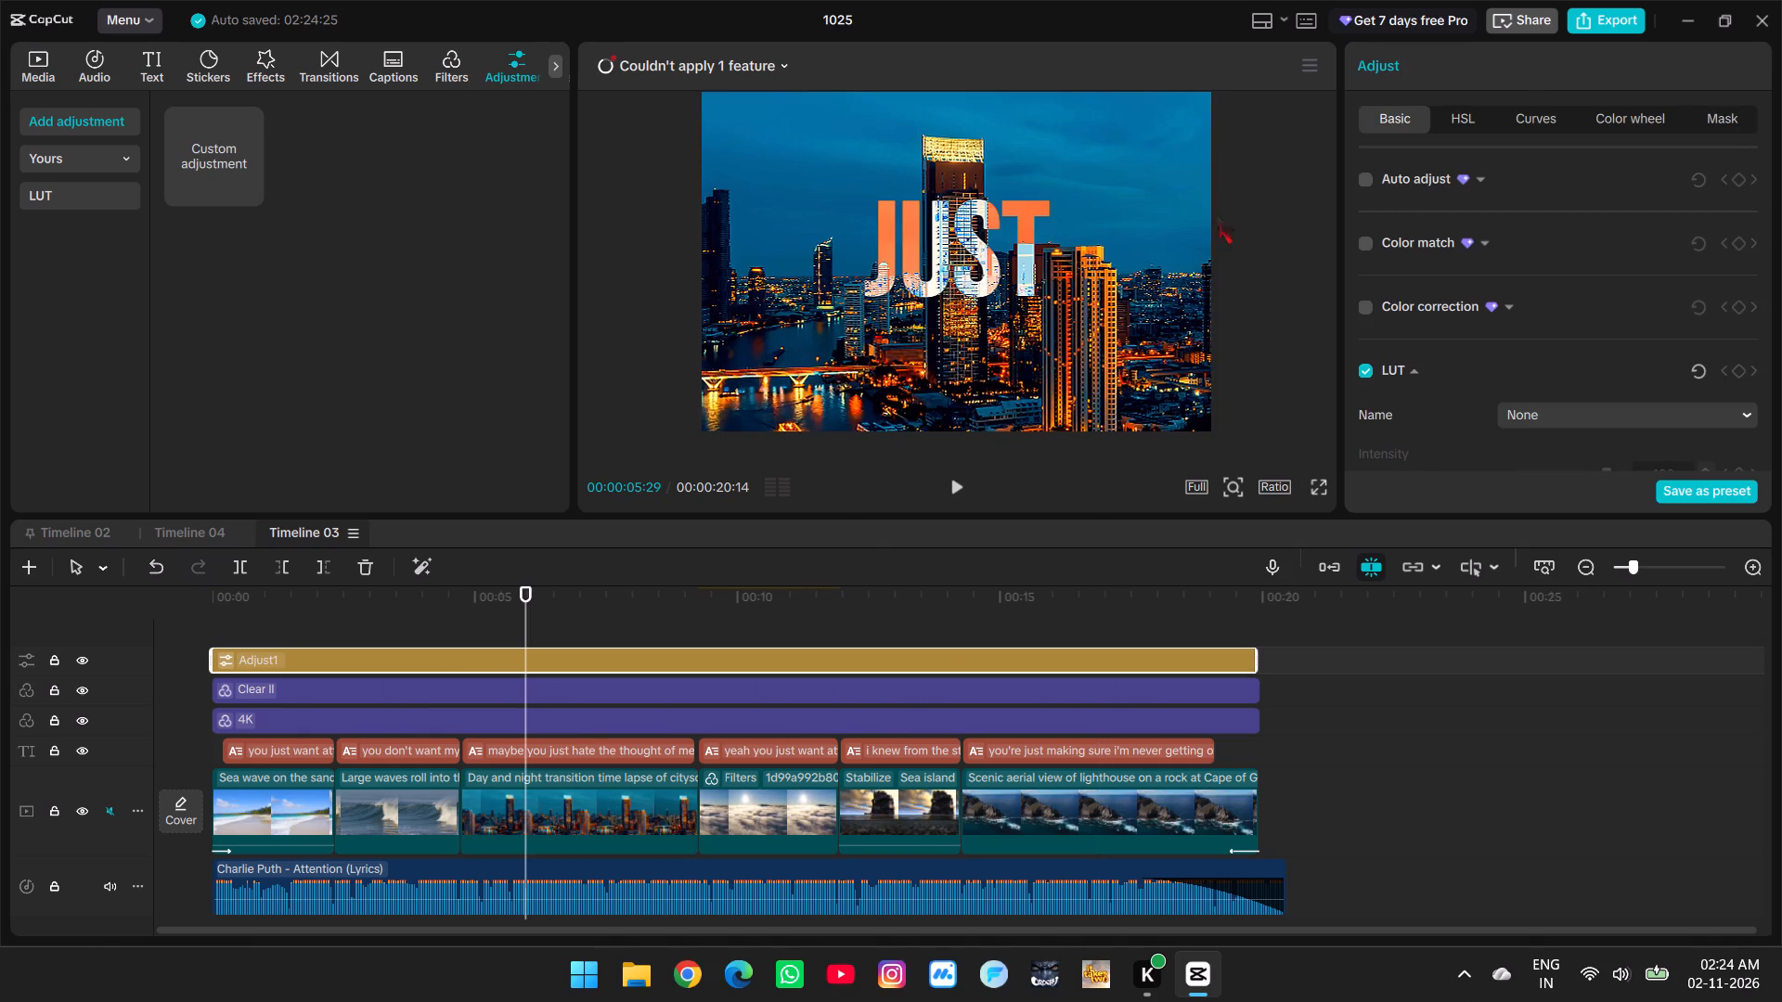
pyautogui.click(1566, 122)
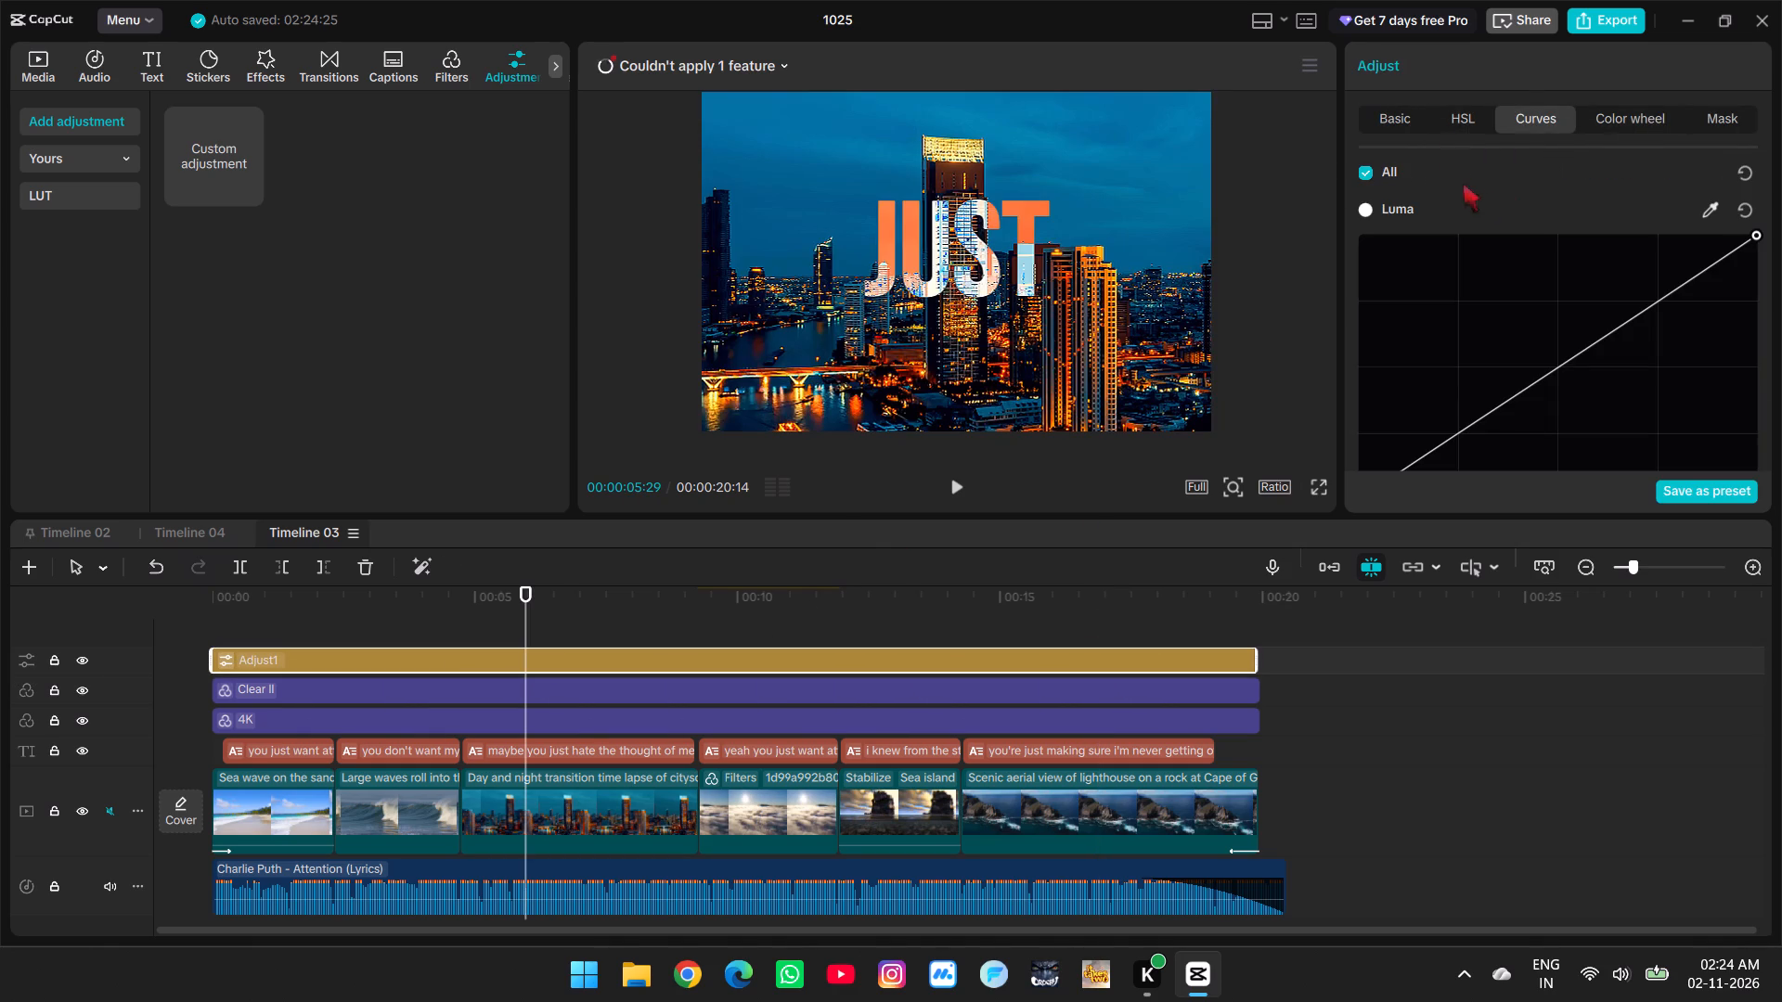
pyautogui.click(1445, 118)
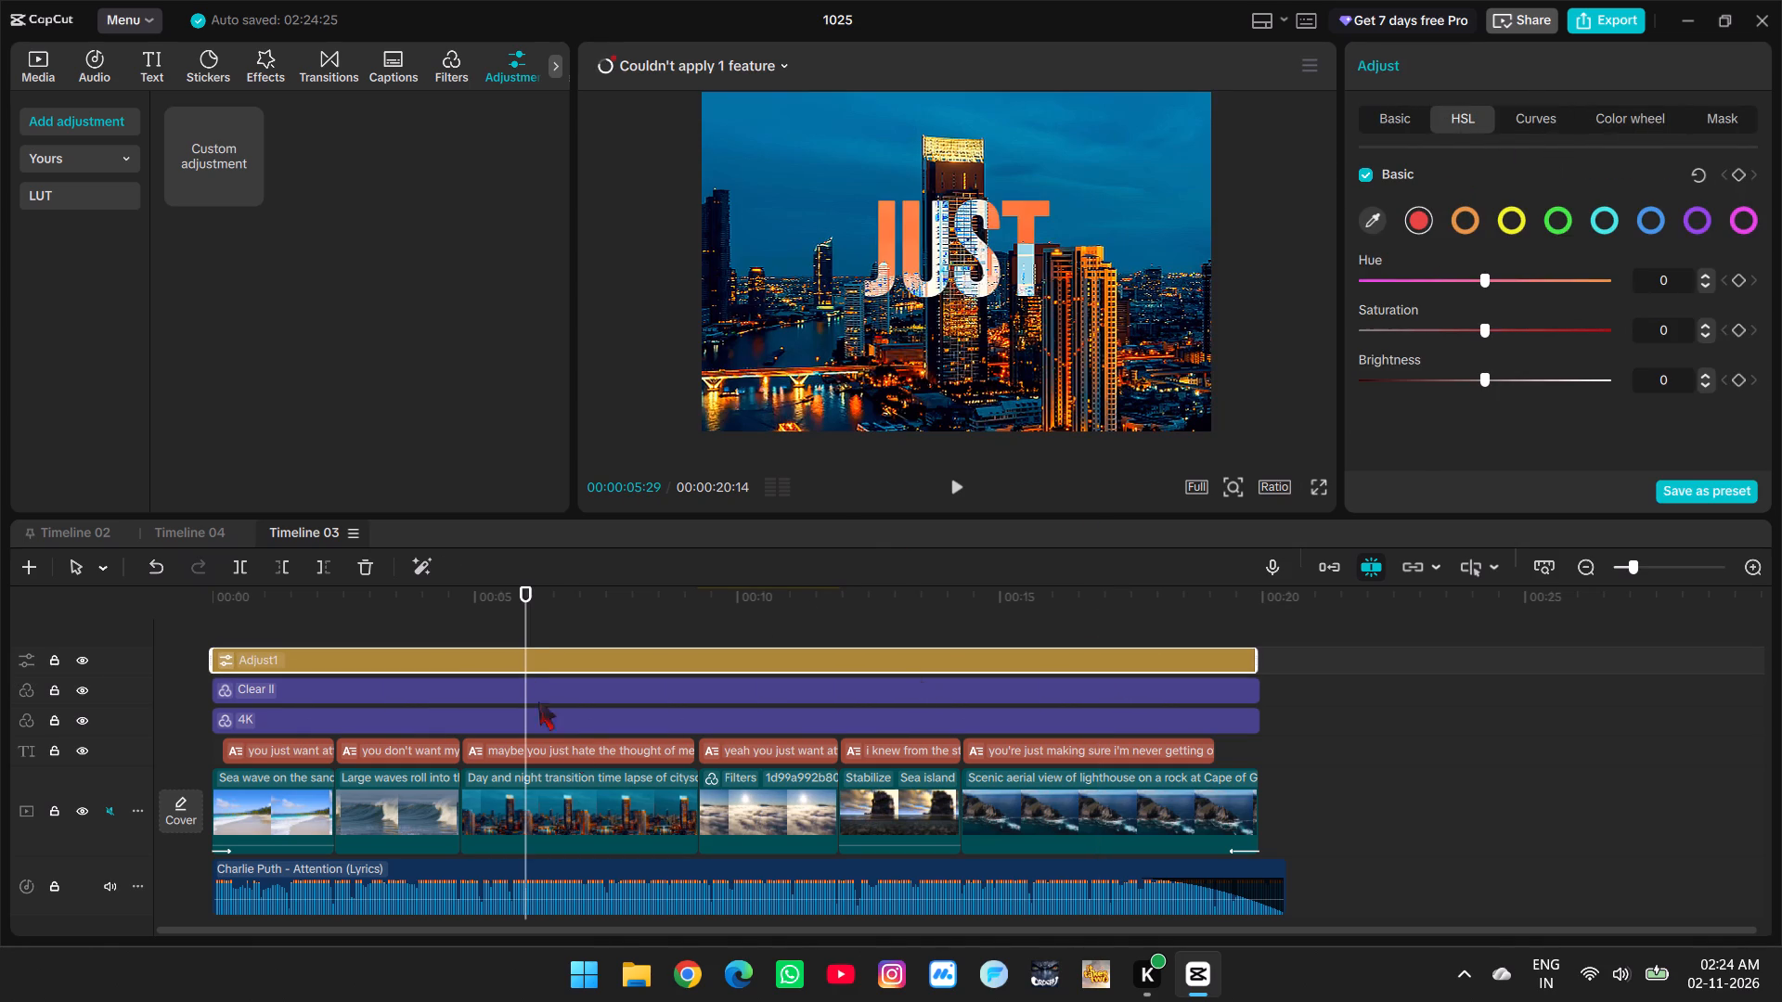
# Add a custom HSL colour to the sea island clip by sampling the pale yellow clouds beside the rock.
pyautogui.moveTo(524, 629); pyautogui.dragTo(392, 624)
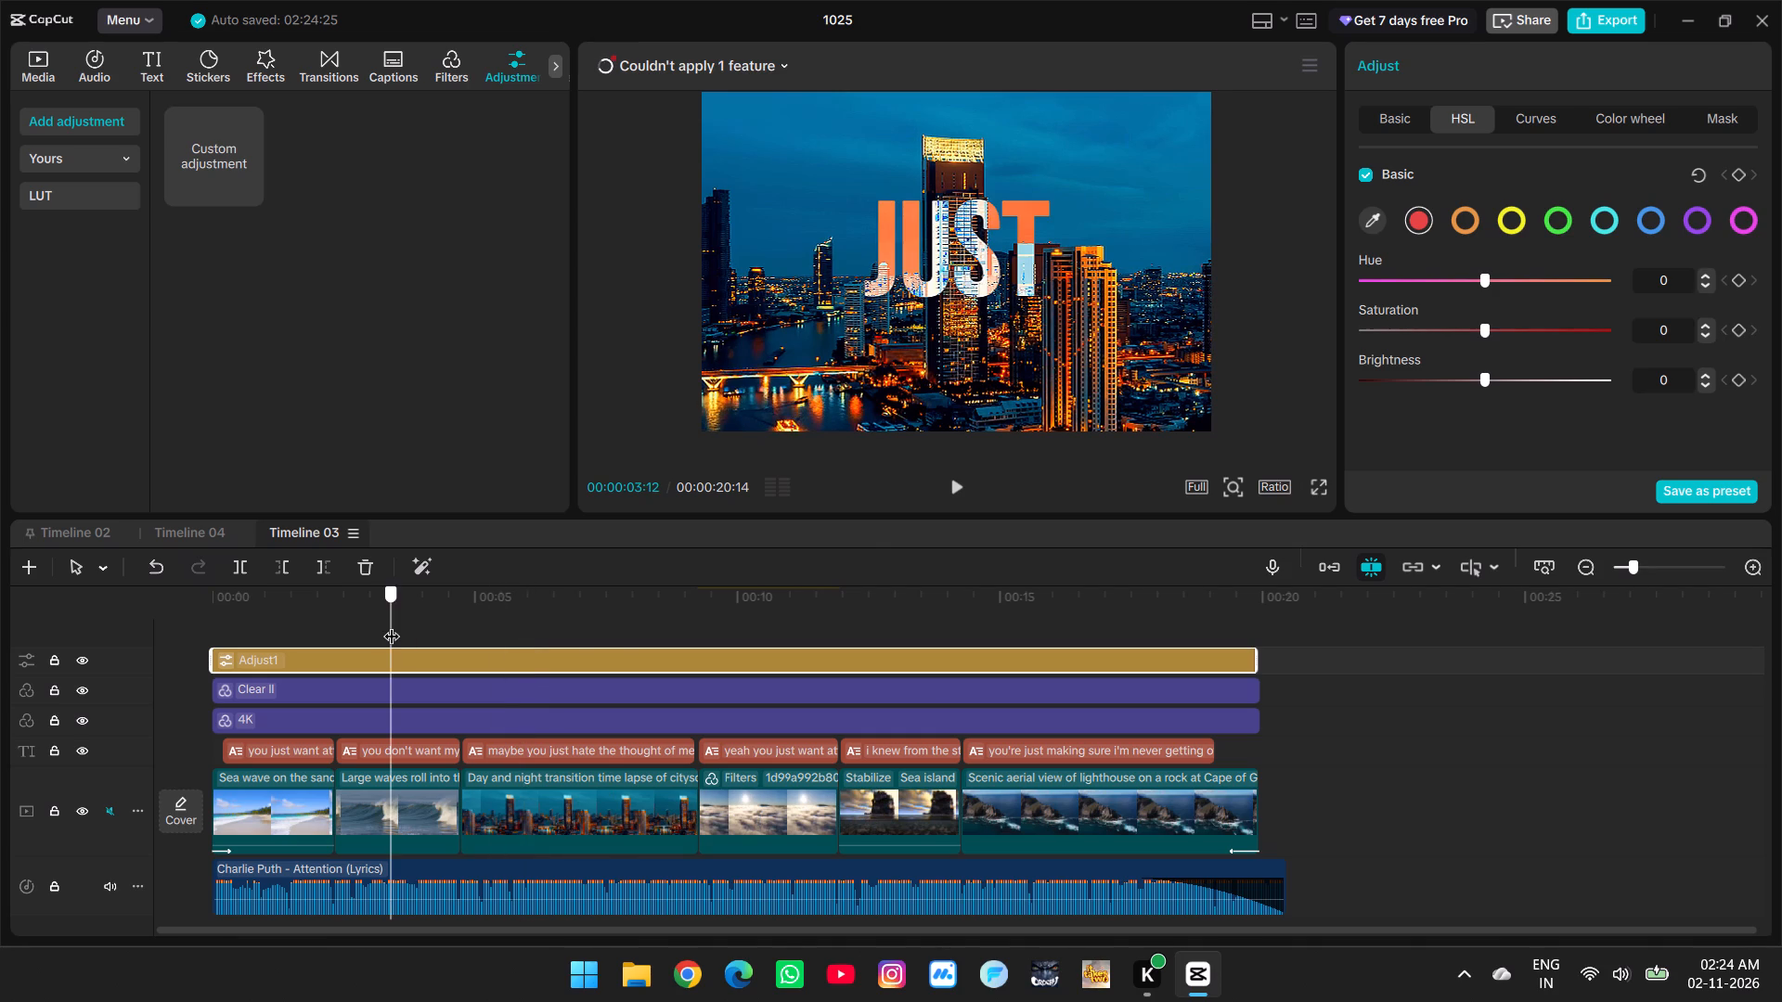
pyautogui.moveTo(392, 624); pyautogui.dragTo(871, 648)
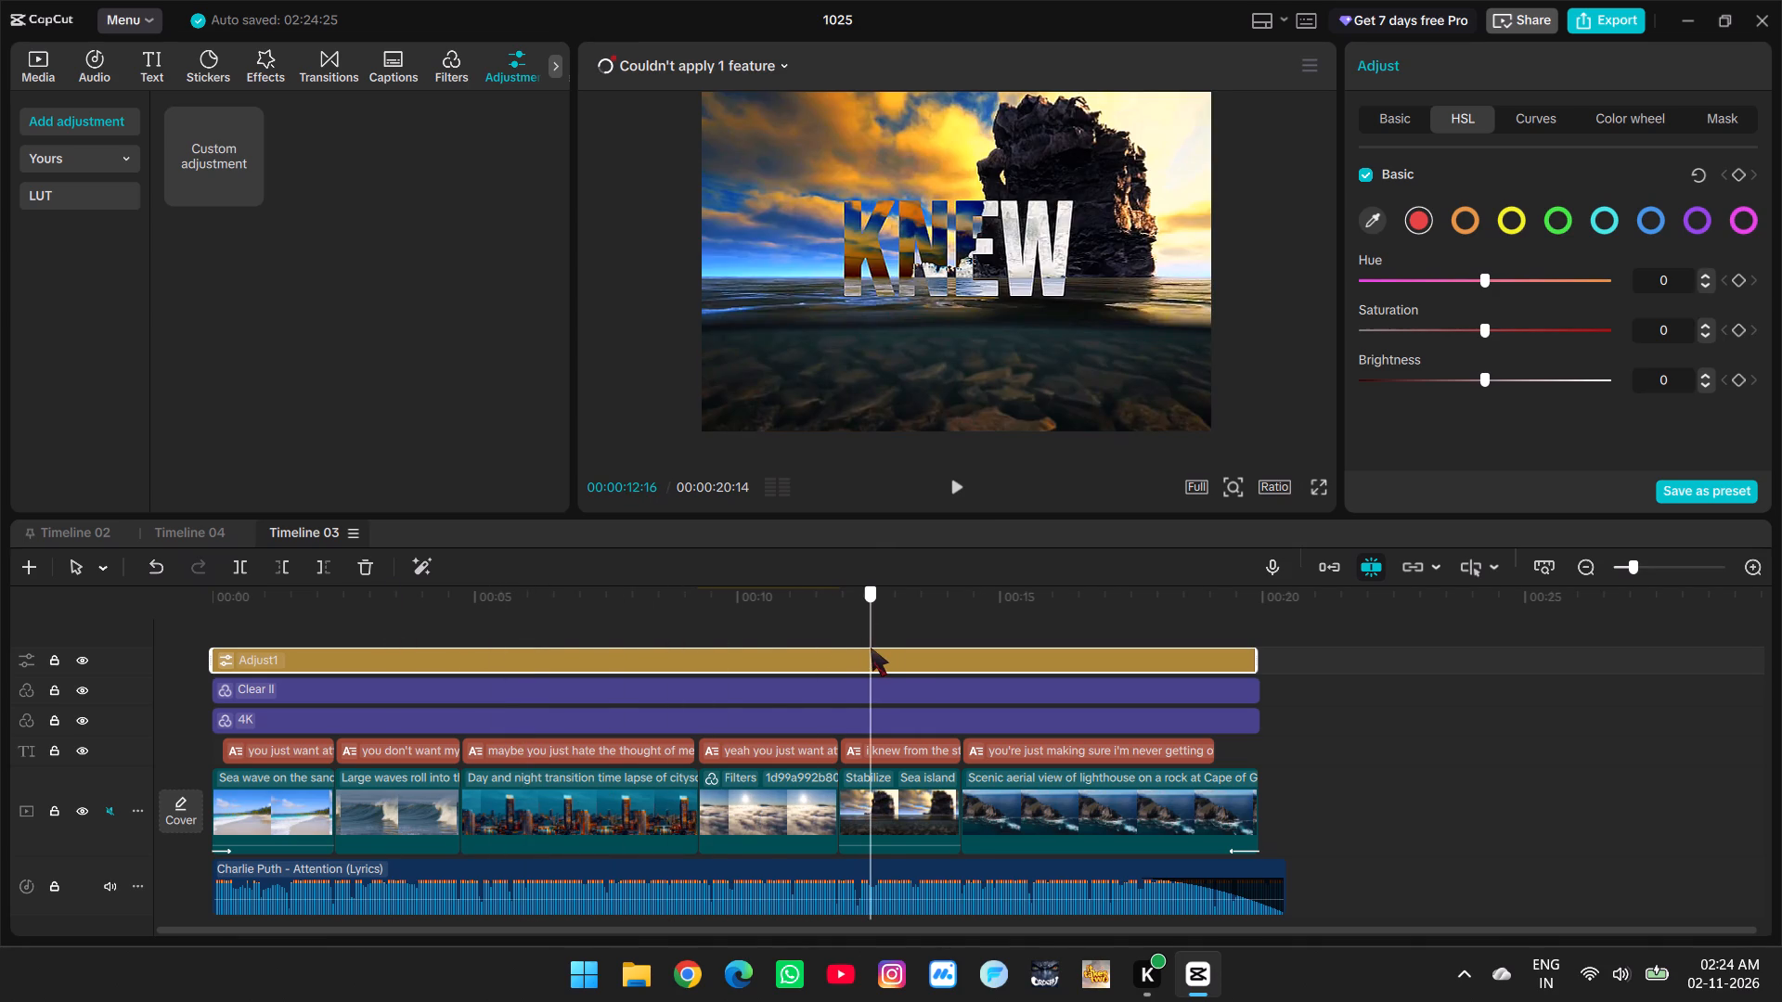
pyautogui.moveTo(871, 648); pyautogui.dragTo(891, 649)
pyautogui.click(906, 810)
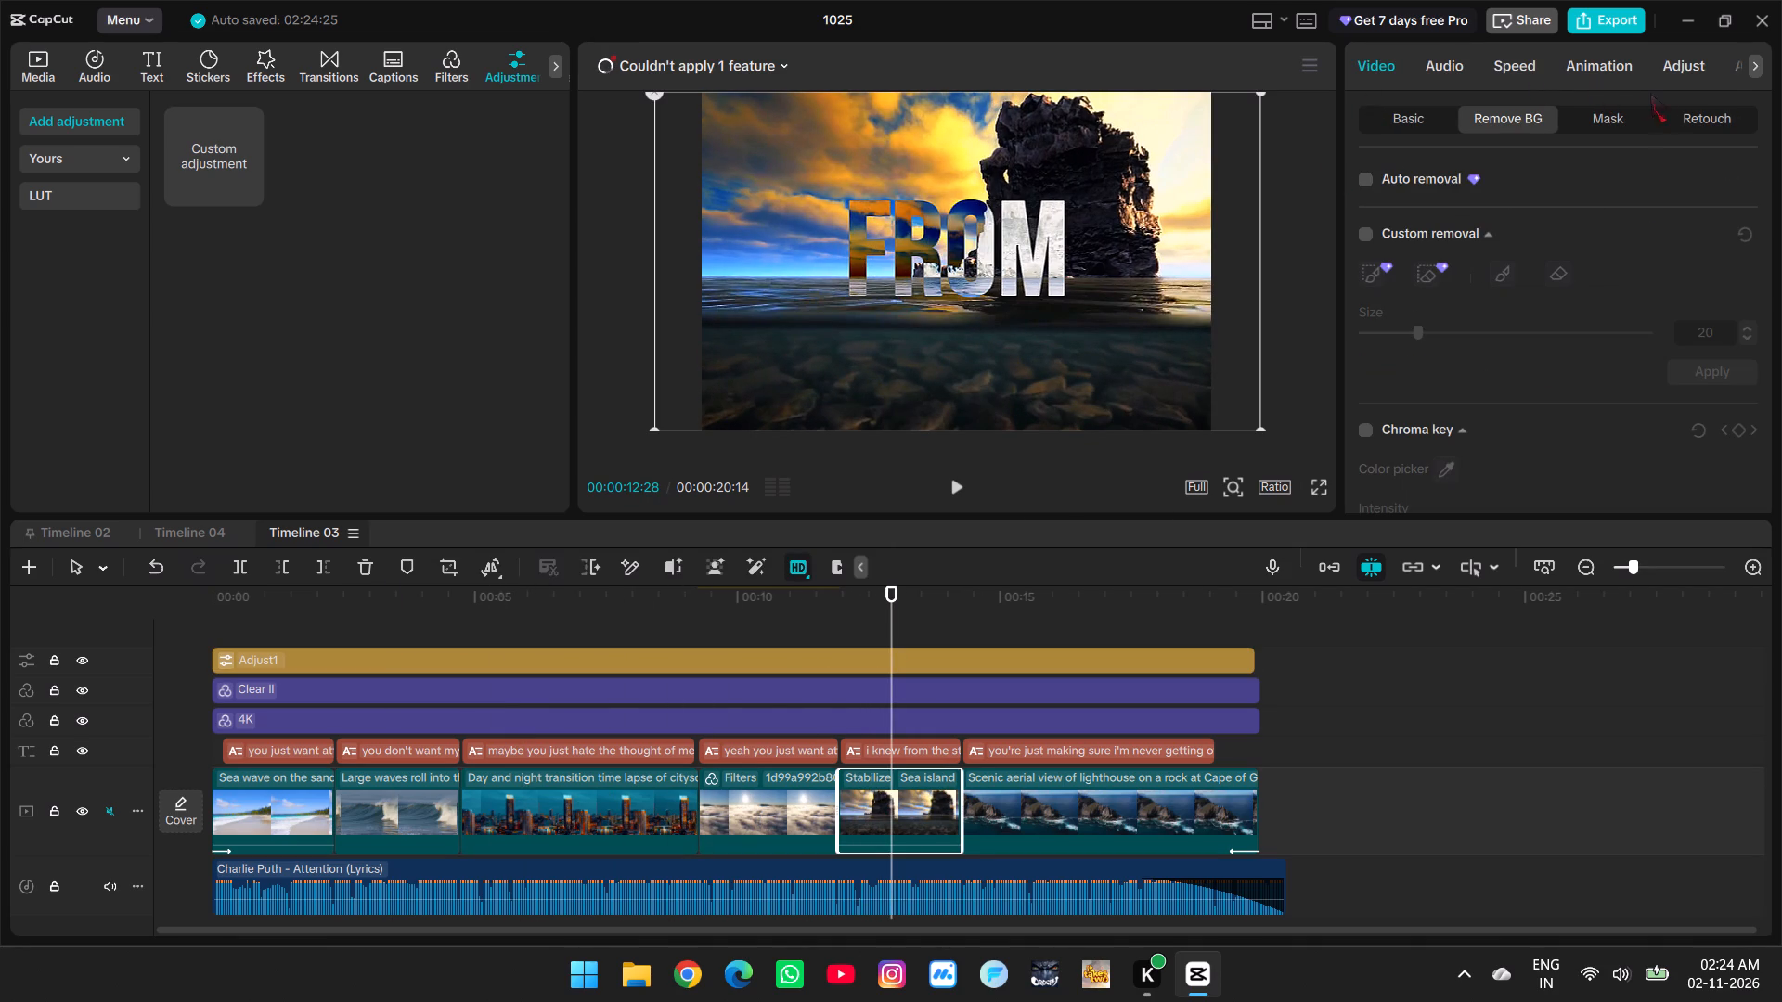
pyautogui.click(1686, 71)
pyautogui.click(1479, 114)
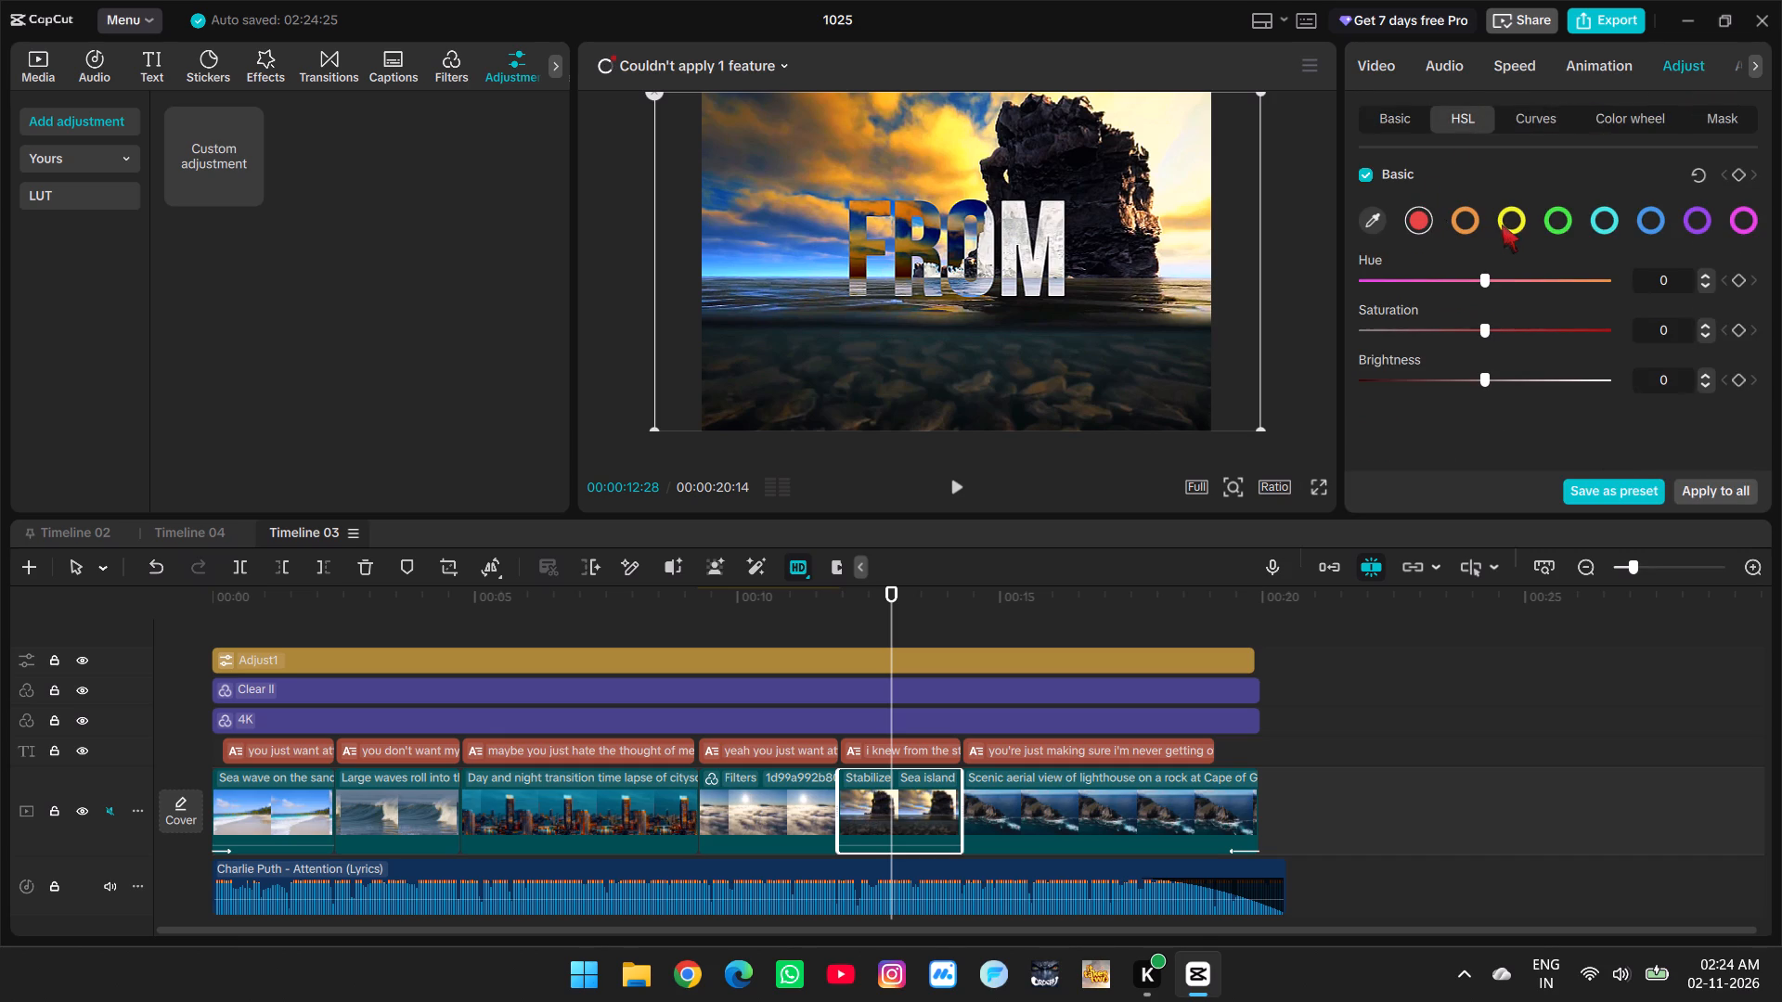
pyautogui.click(1376, 224)
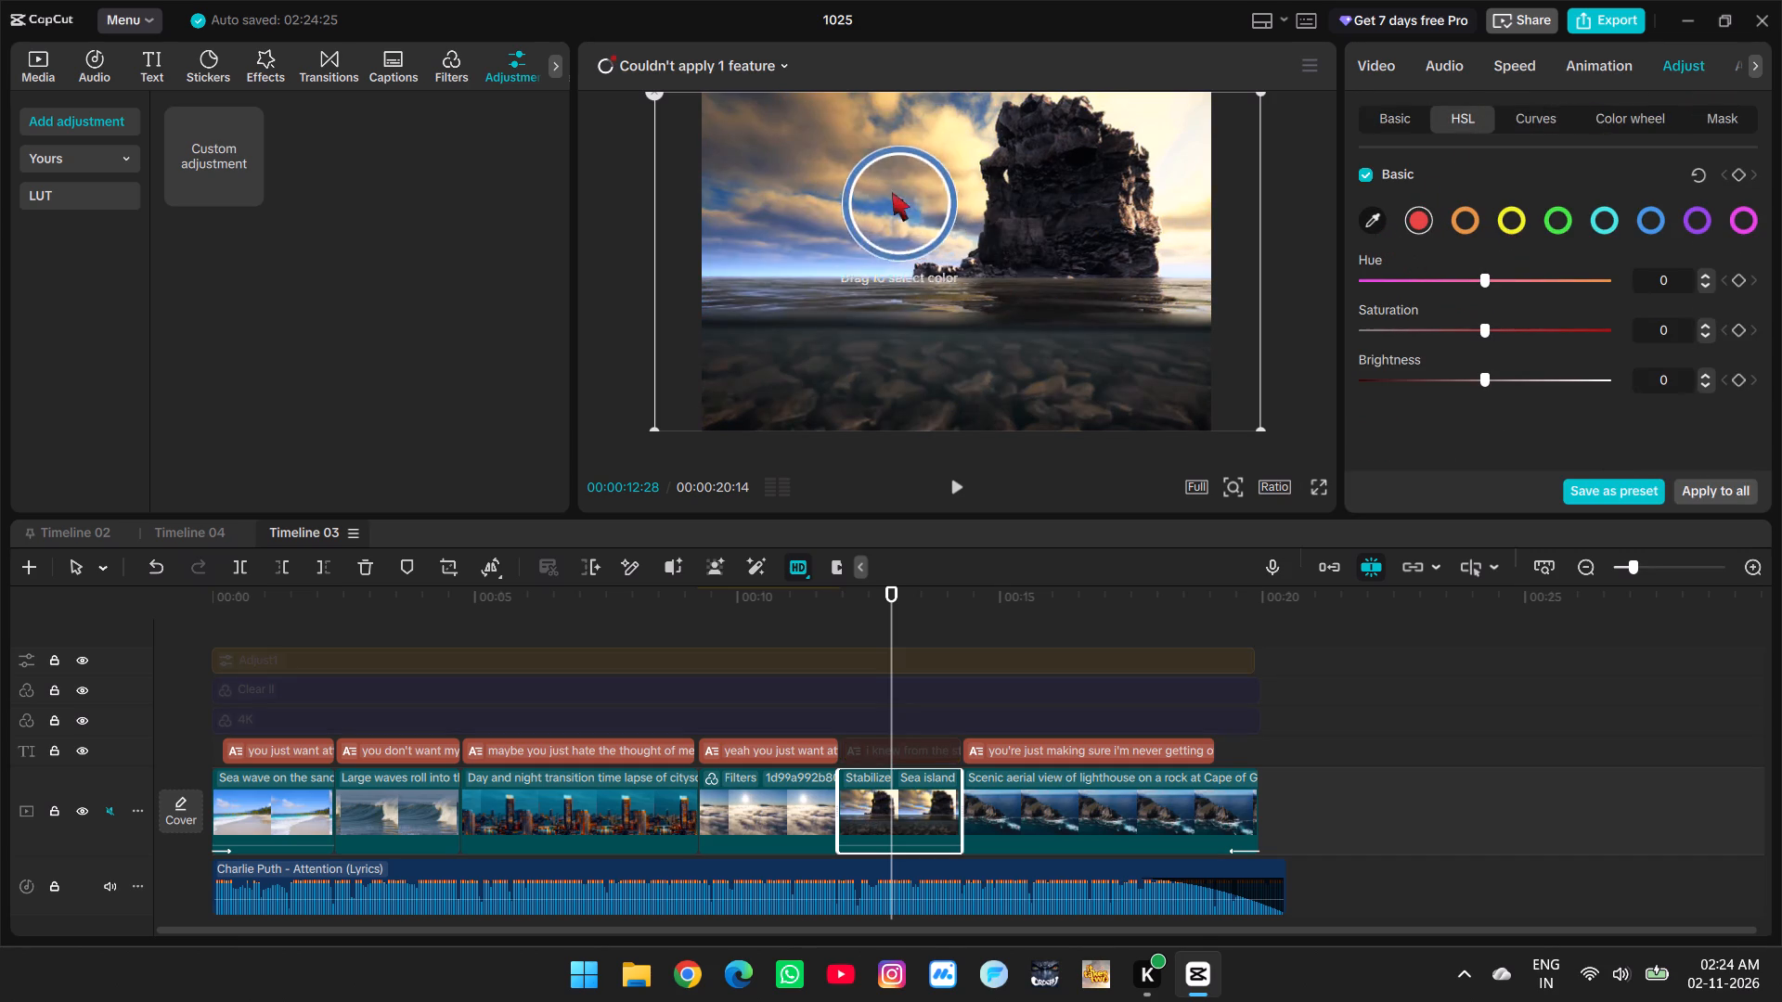
pyautogui.click(949, 148)
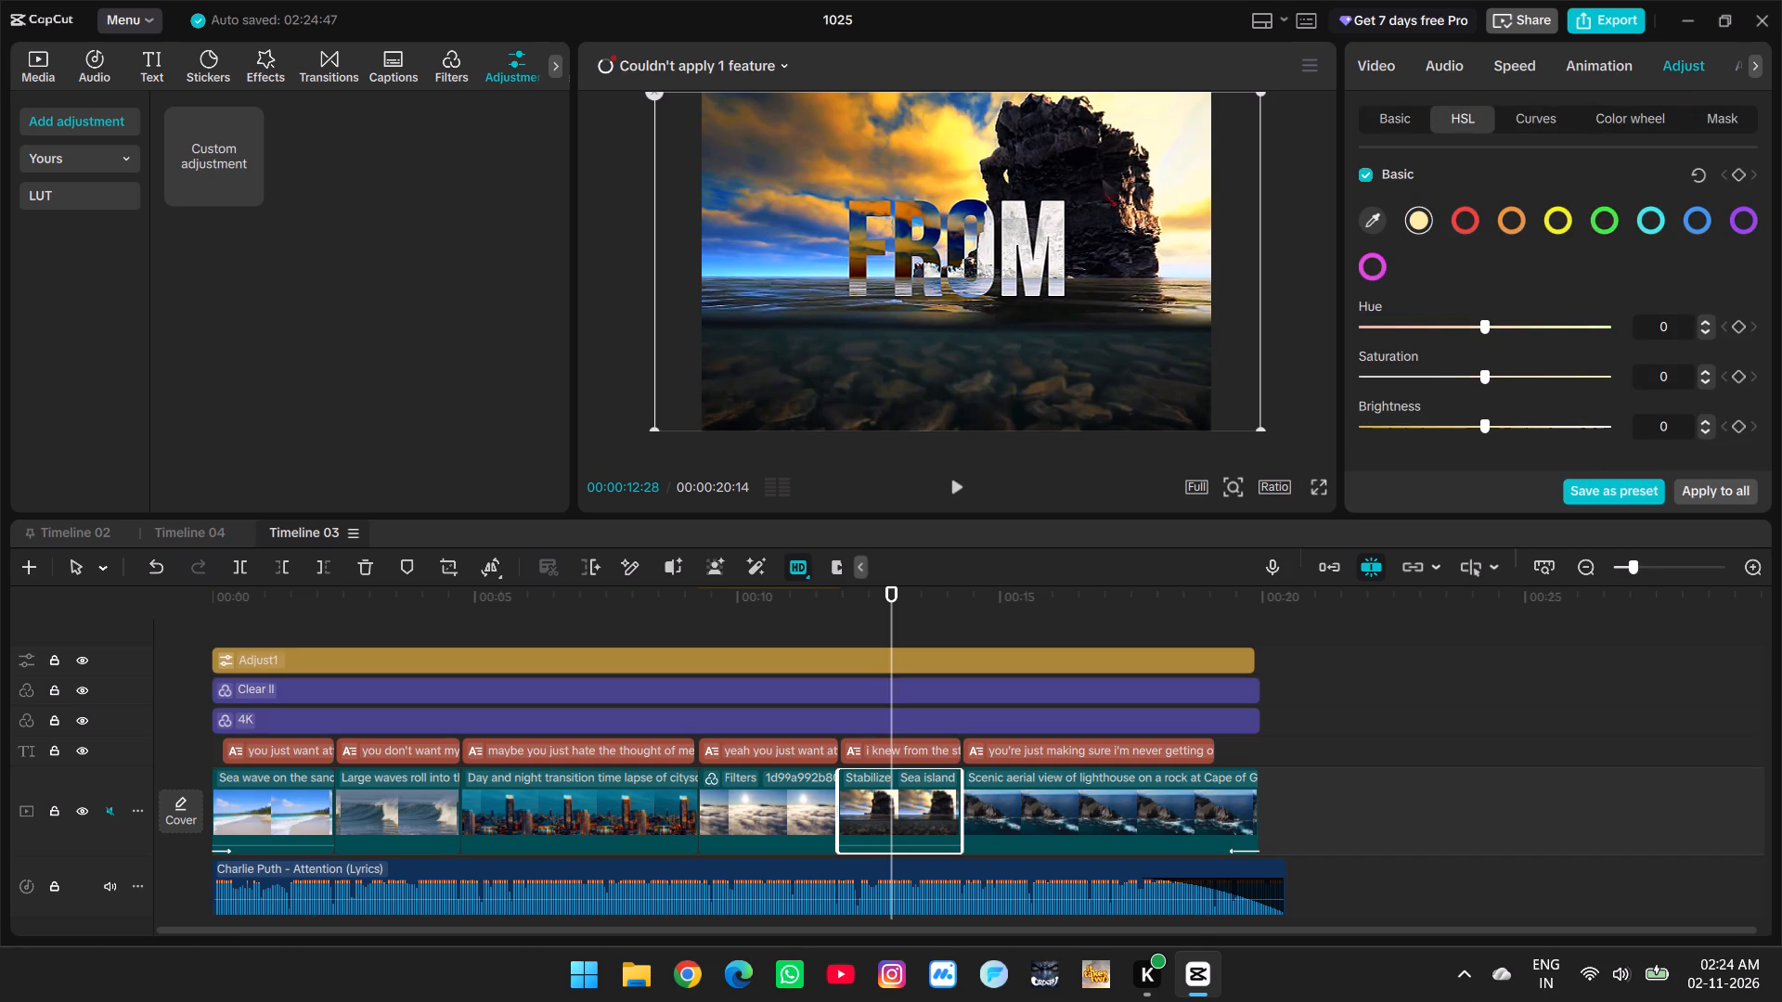
# Try hue and saturation shifts on the sea island clip's yellow HSL range, keep both at 0, and set brightness to 100.
pyautogui.click(1563, 225)
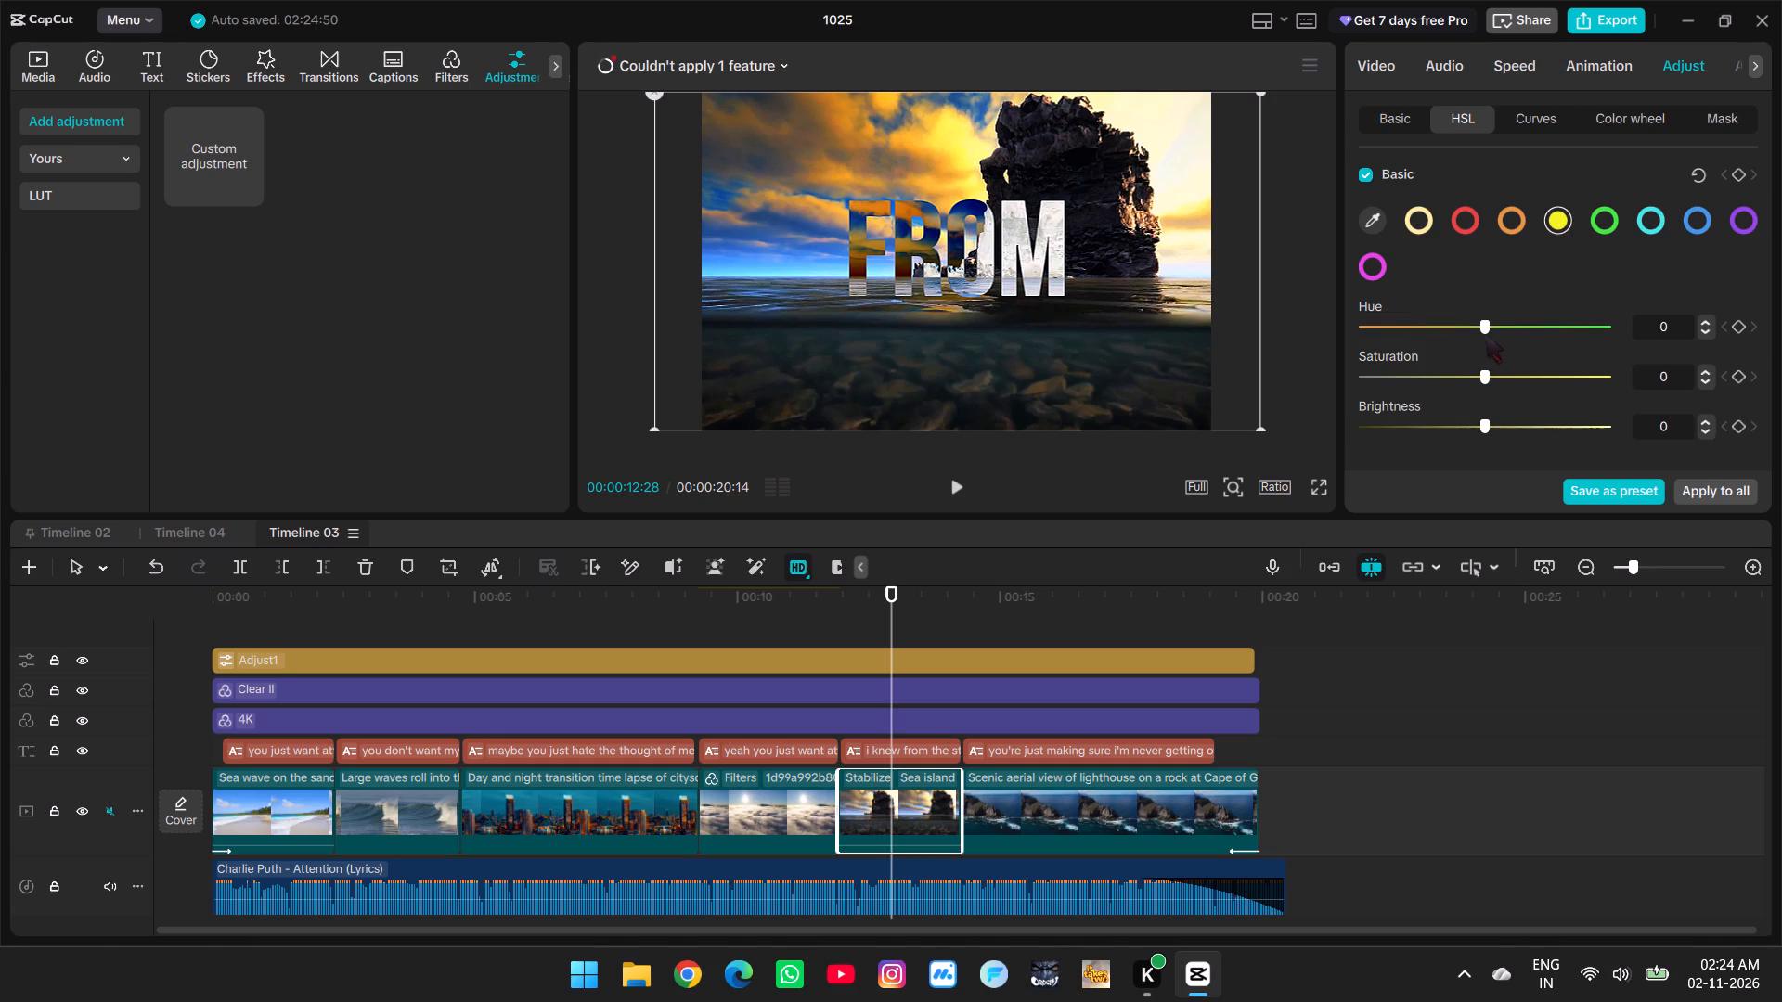
pyautogui.click(1483, 329)
pyautogui.moveTo(1489, 333); pyautogui.dragTo(1486, 332)
pyautogui.moveTo(1486, 332); pyautogui.dragTo(1480, 332)
pyautogui.moveTo(1486, 380); pyautogui.dragTo(1278, 367)
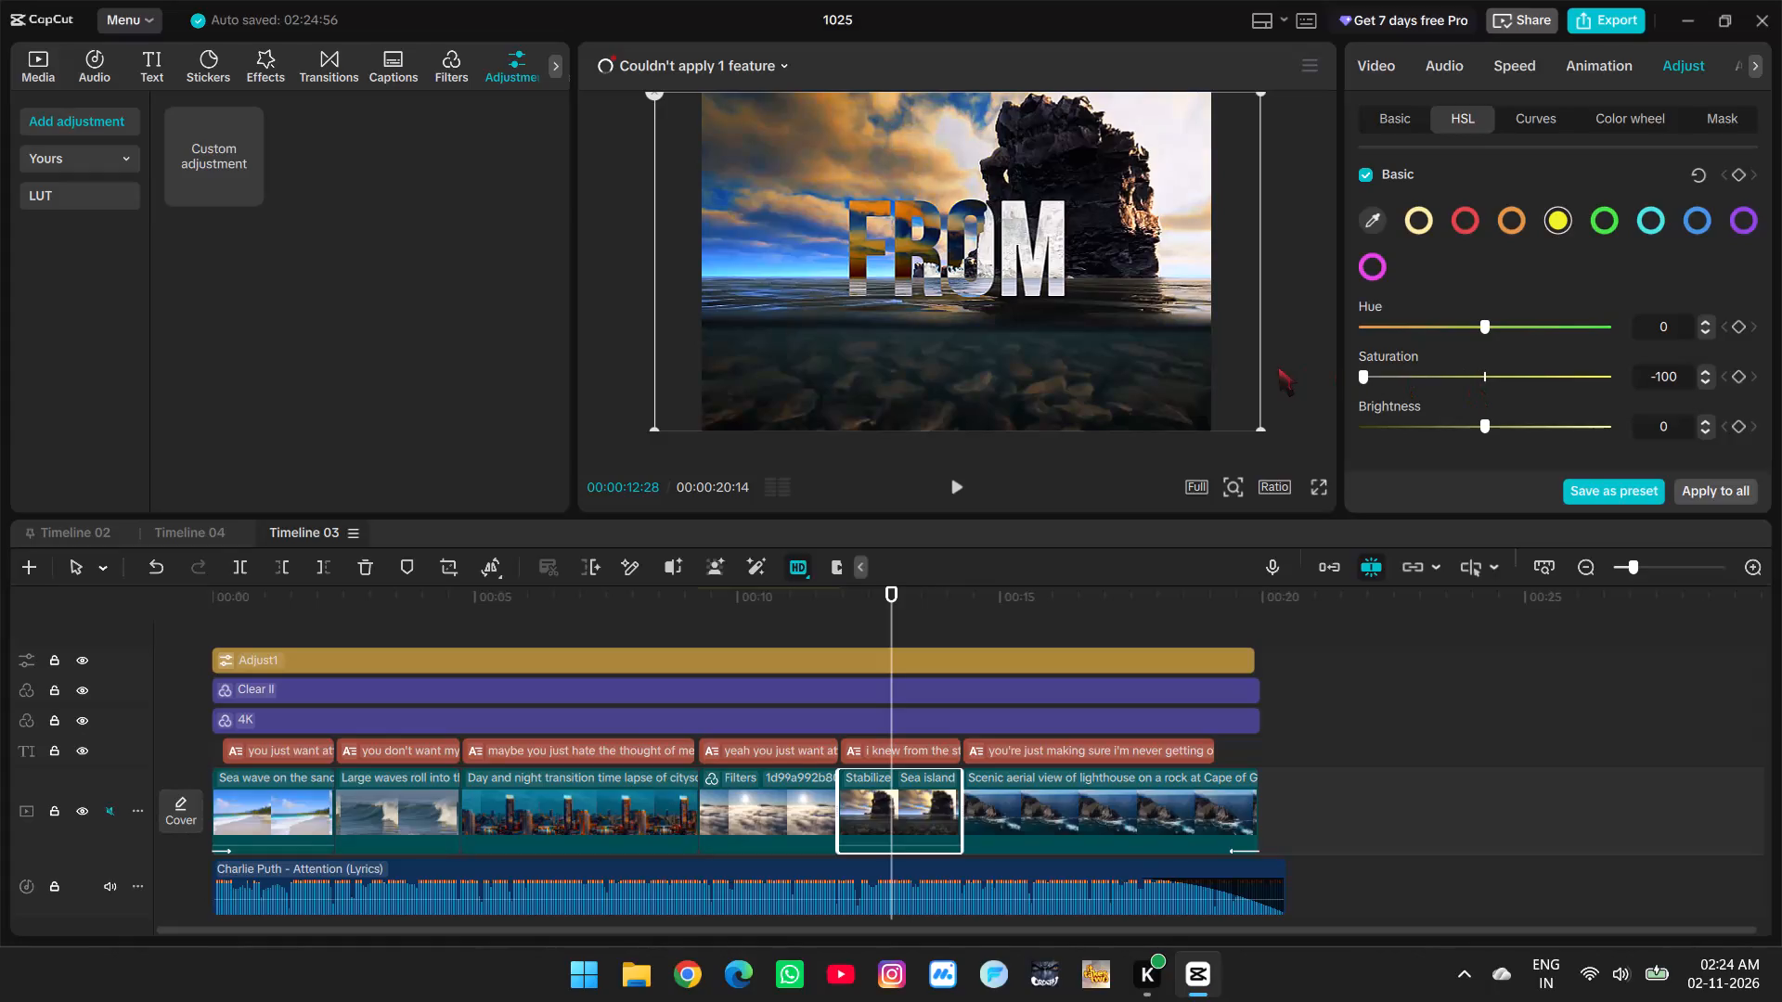
pyautogui.moveTo(1278, 367); pyautogui.dragTo(1520, 410)
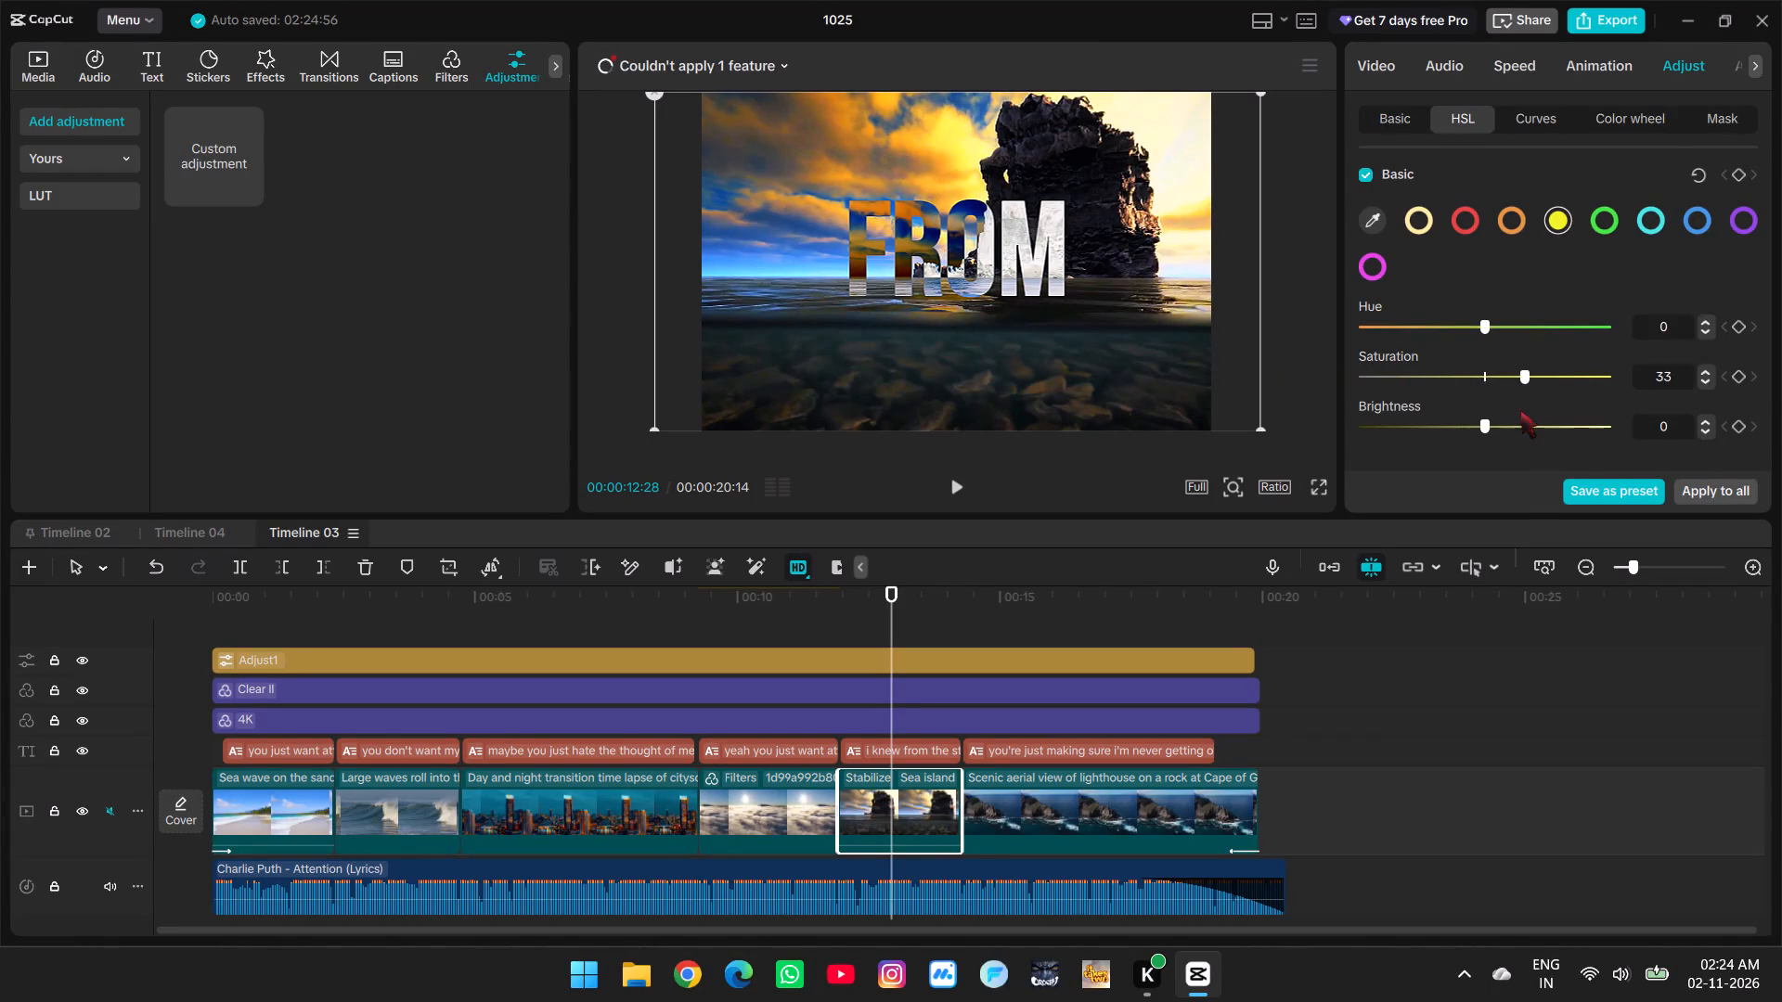
pyautogui.moveTo(1520, 410); pyautogui.dragTo(1480, 417)
pyautogui.moveTo(1487, 426); pyautogui.dragTo(1643, 432)
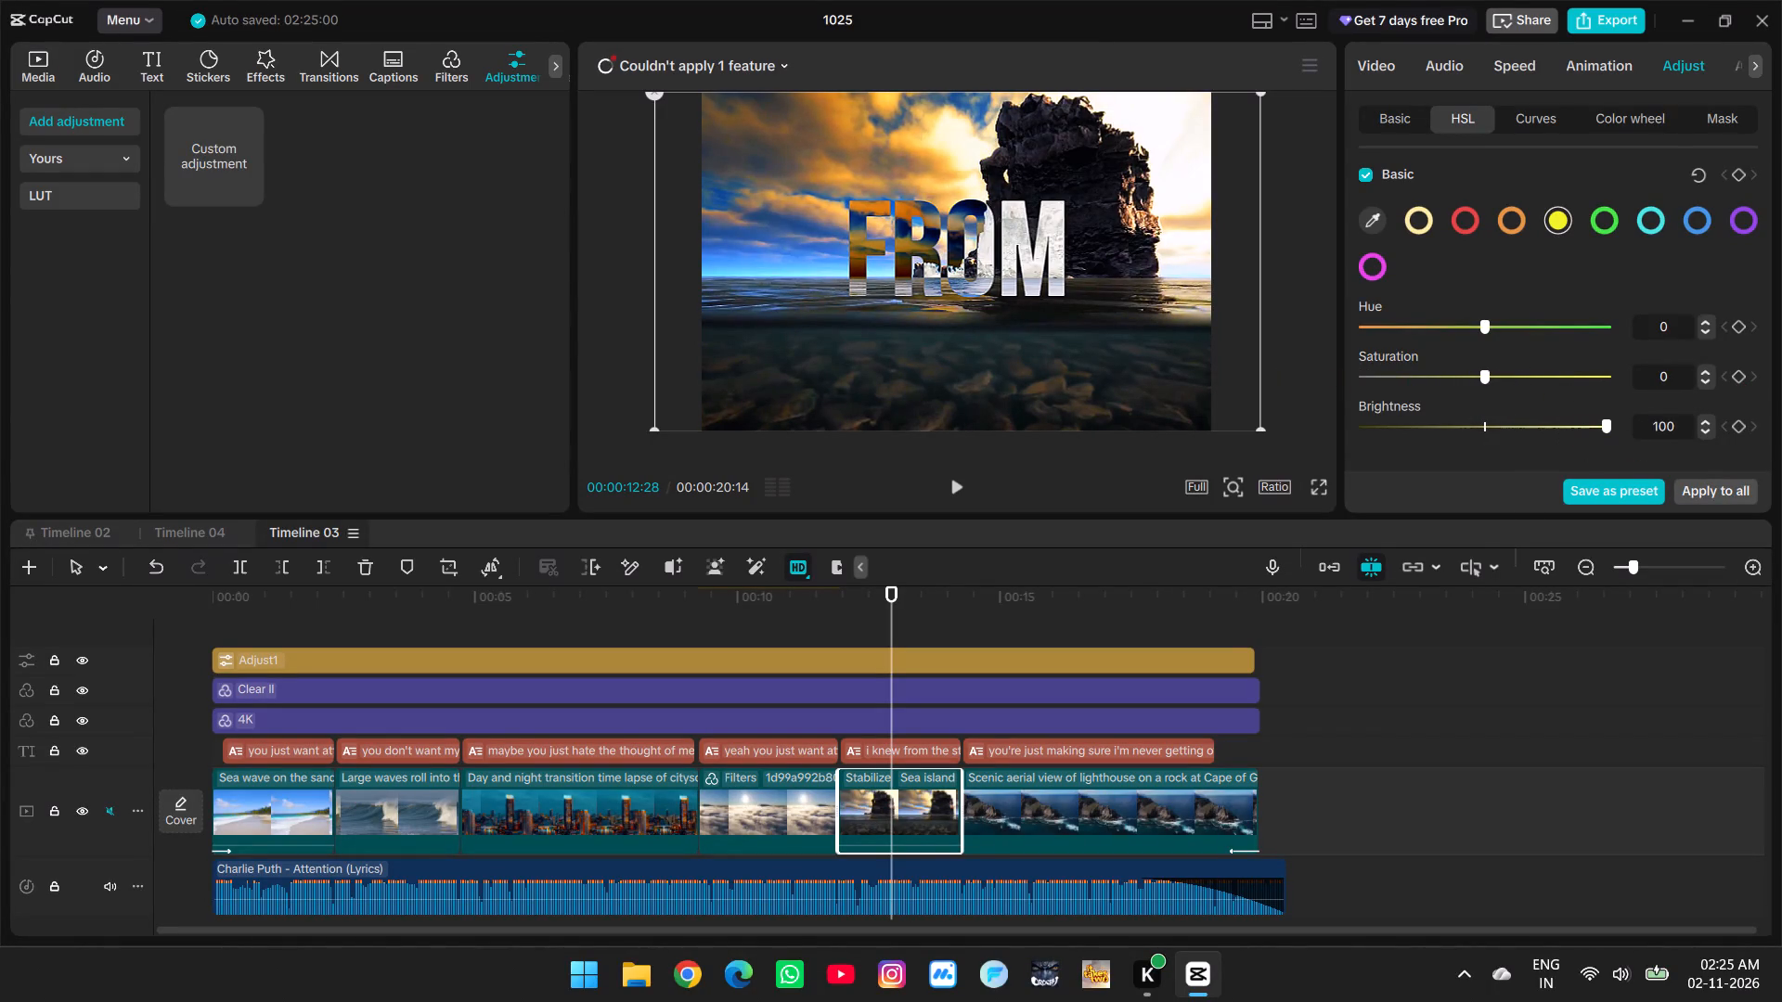
pyautogui.moveTo(1643, 432); pyautogui.dragTo(1755, 449)
pyautogui.moveTo(1755, 449); pyautogui.dragTo(1781, 460)
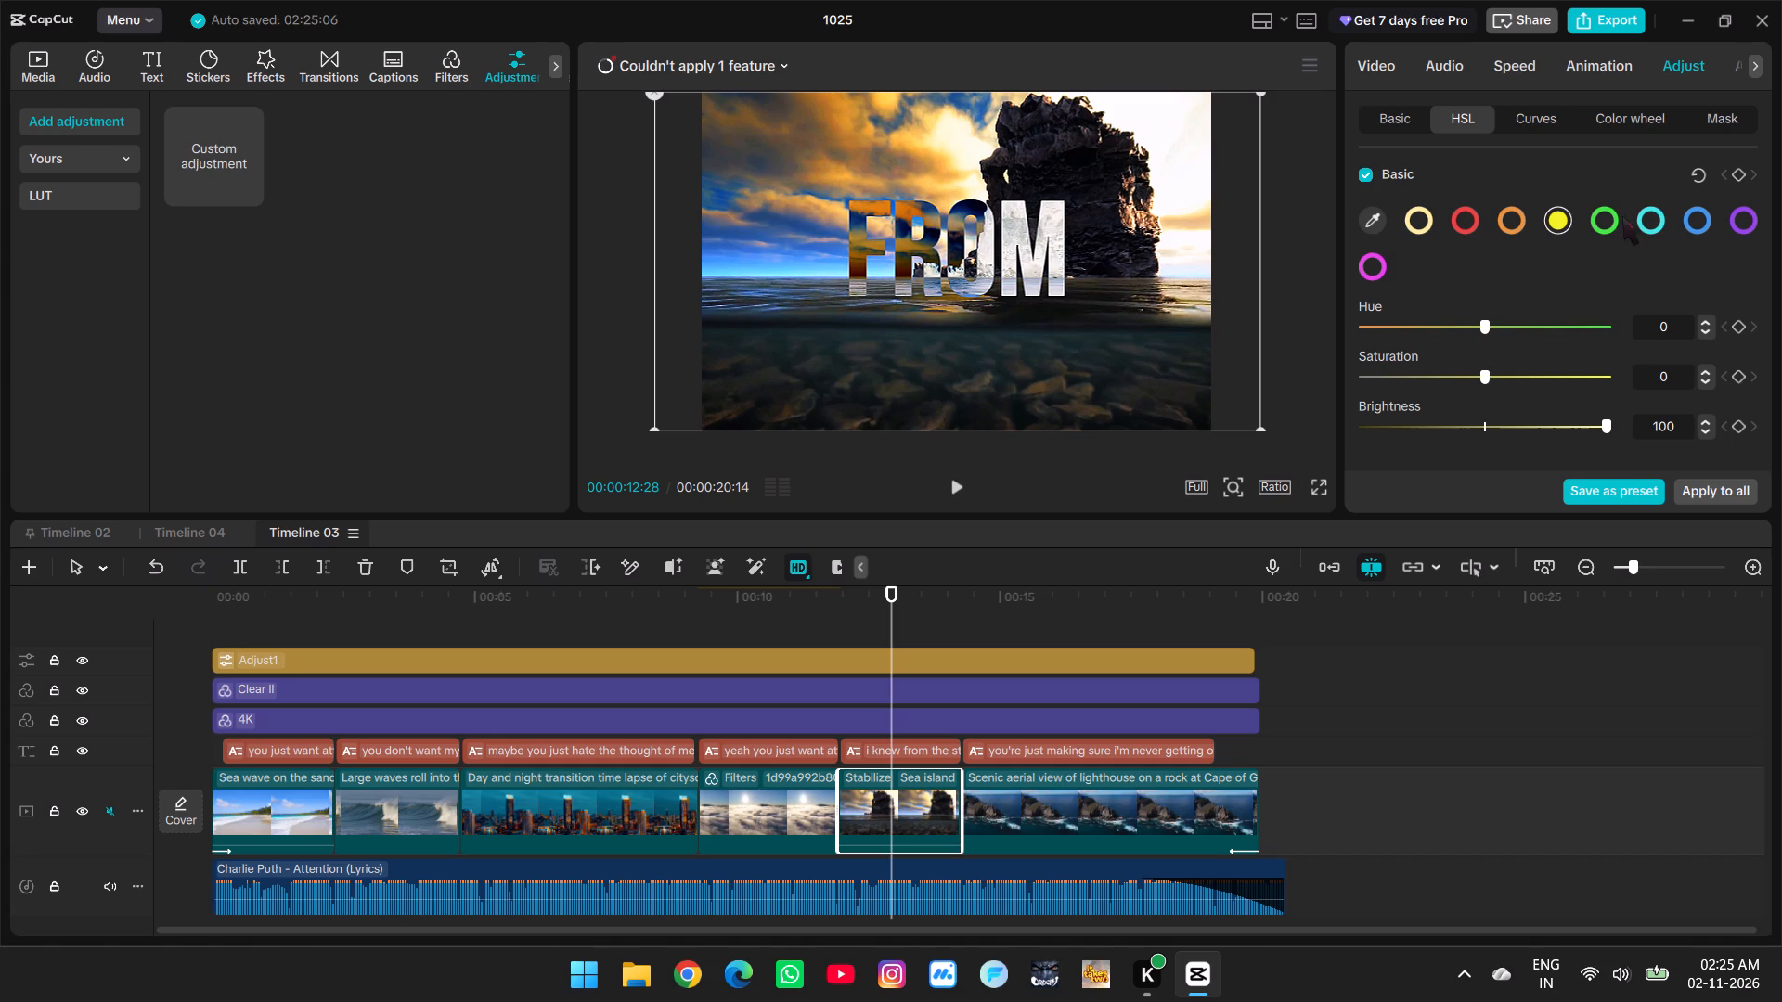
# Try hue shifts on the sea island clip's blue HSL range, keep hue at 0, and set saturation to 100 and brightness to -100.
pyautogui.click(1696, 229)
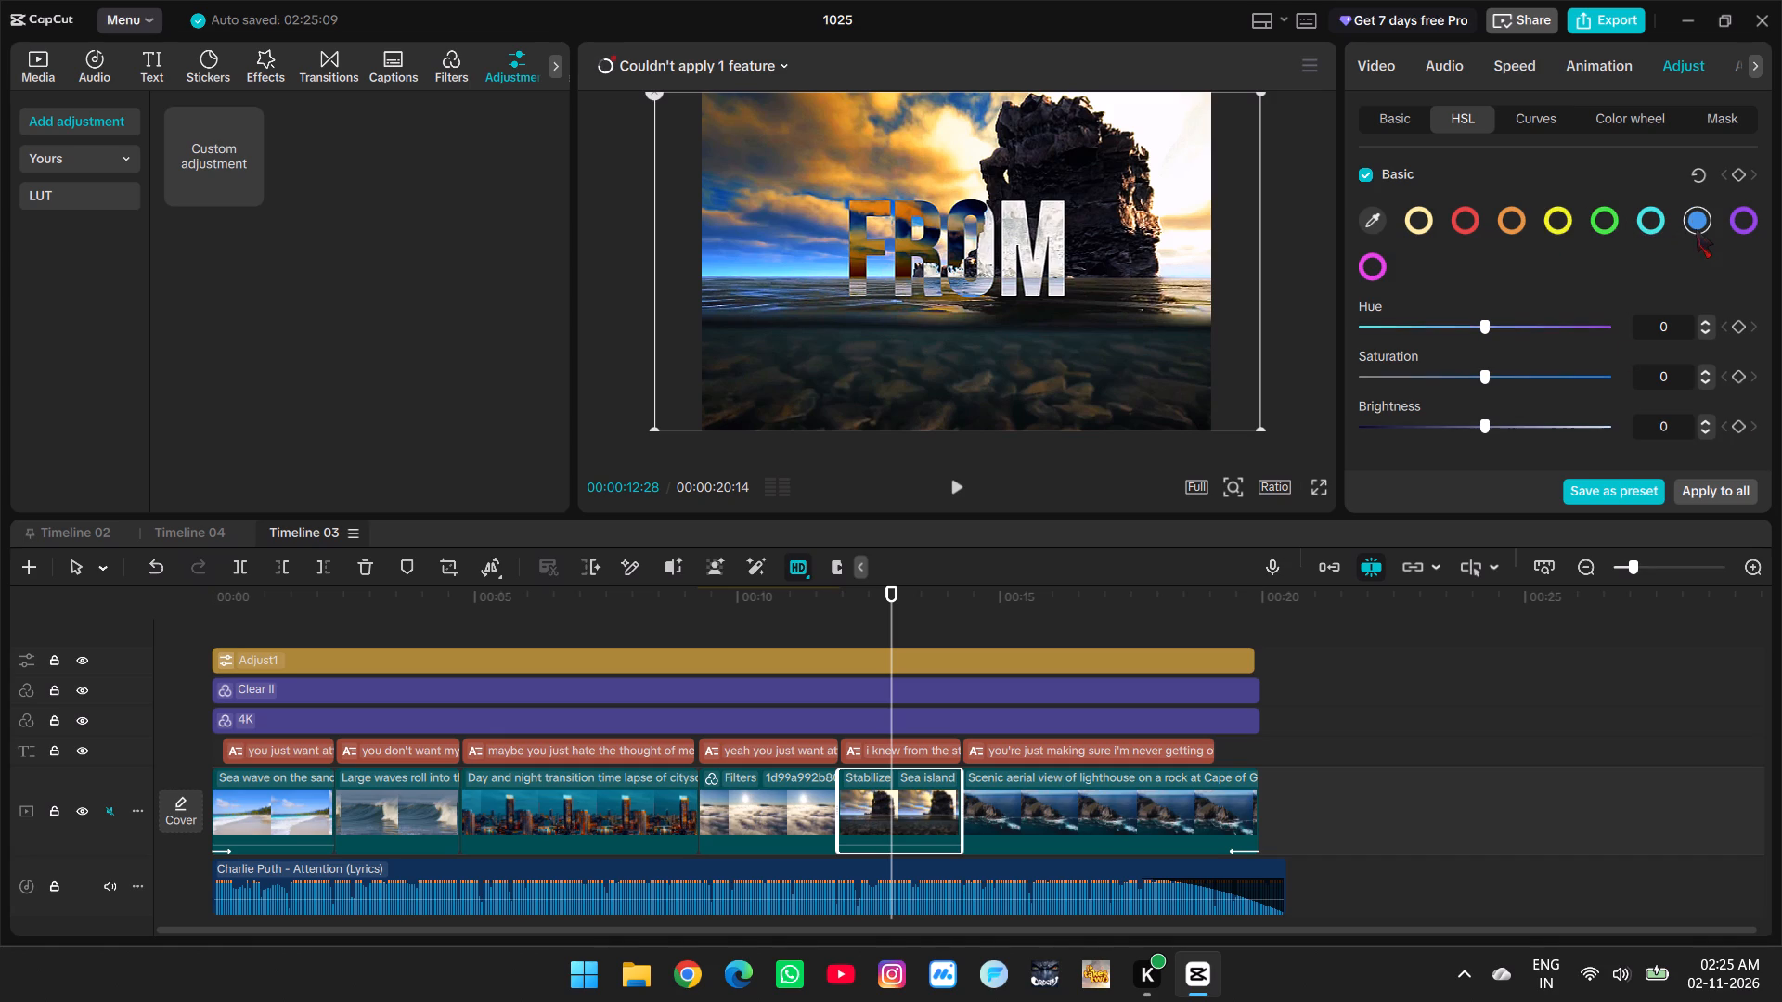
pyautogui.moveTo(1485, 329); pyautogui.dragTo(1773, 351)
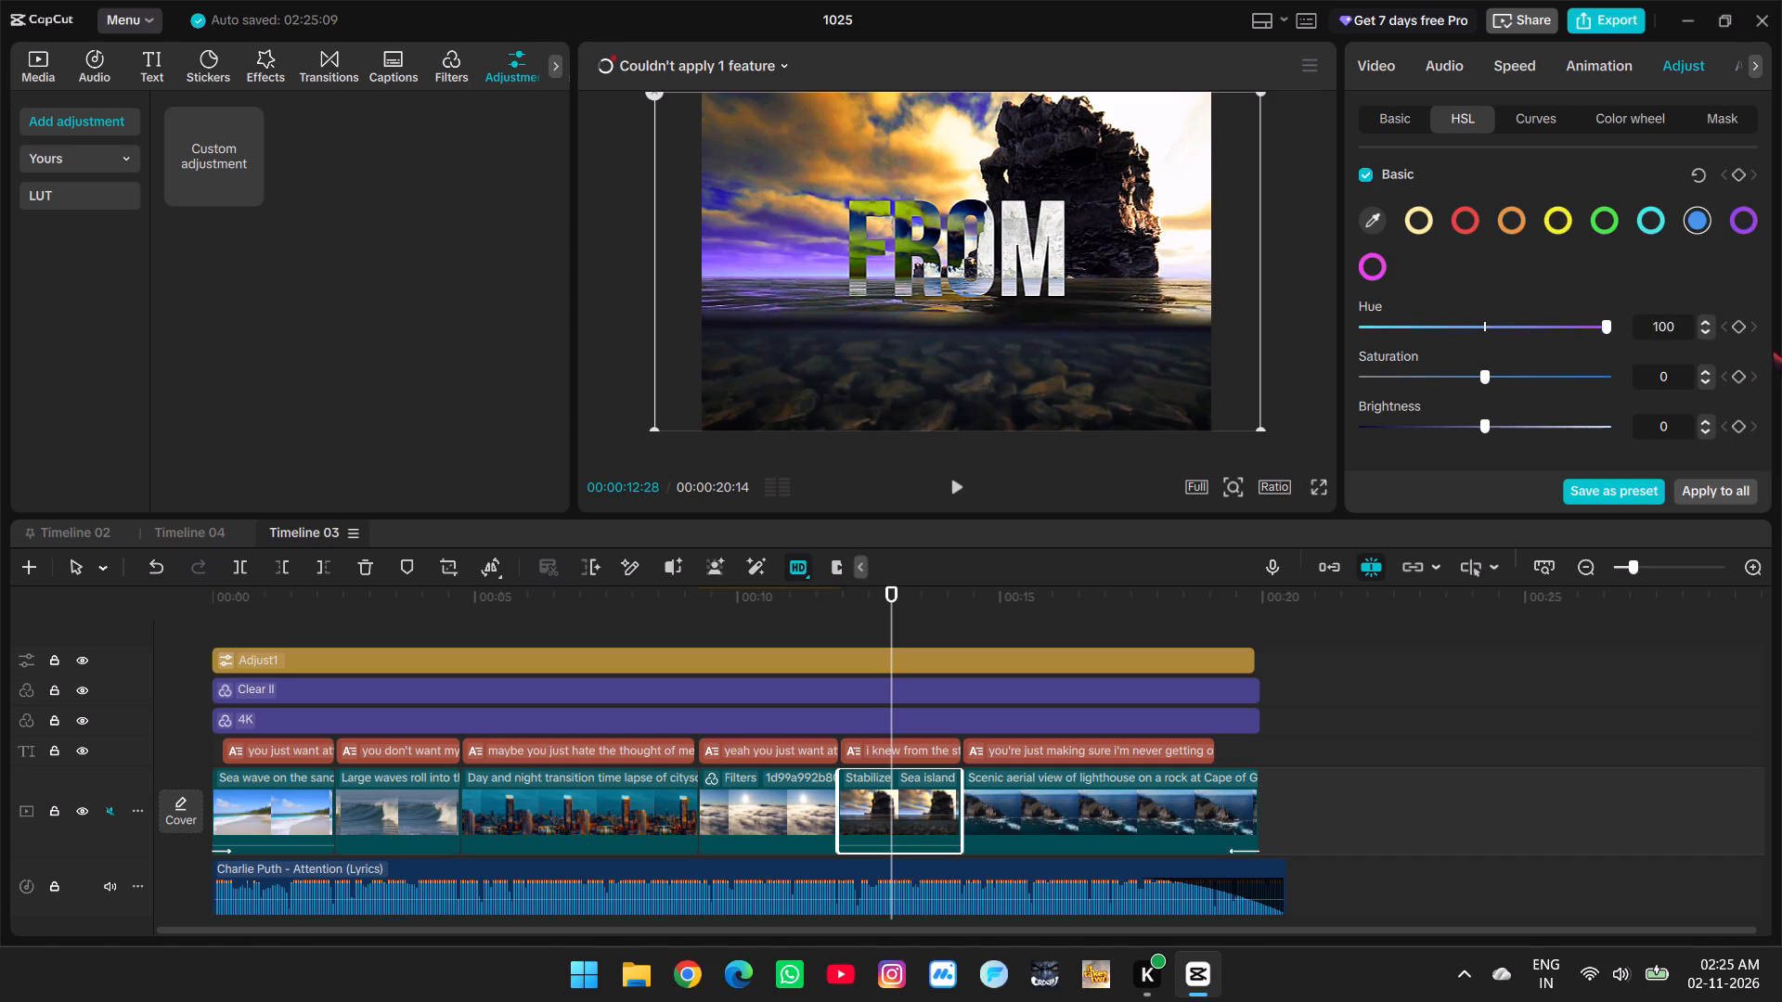
pyautogui.moveTo(1773, 351); pyautogui.dragTo(1446, 353)
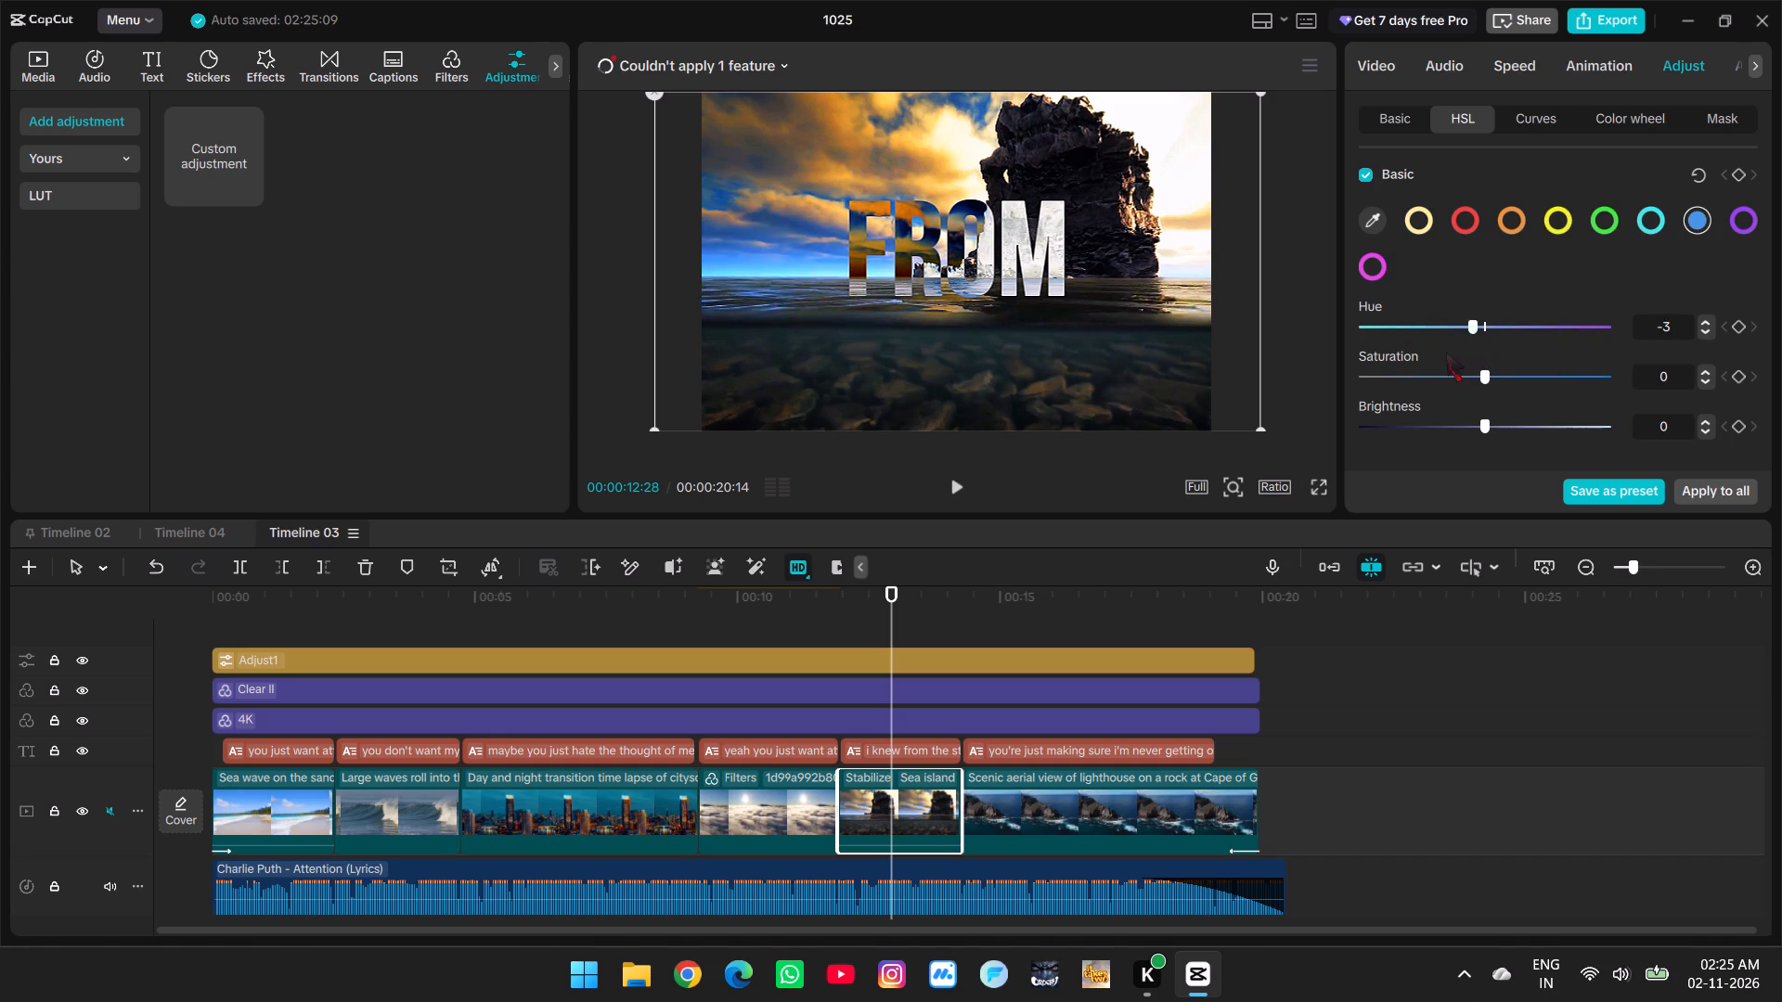
pyautogui.moveTo(1446, 353); pyautogui.dragTo(1506, 355)
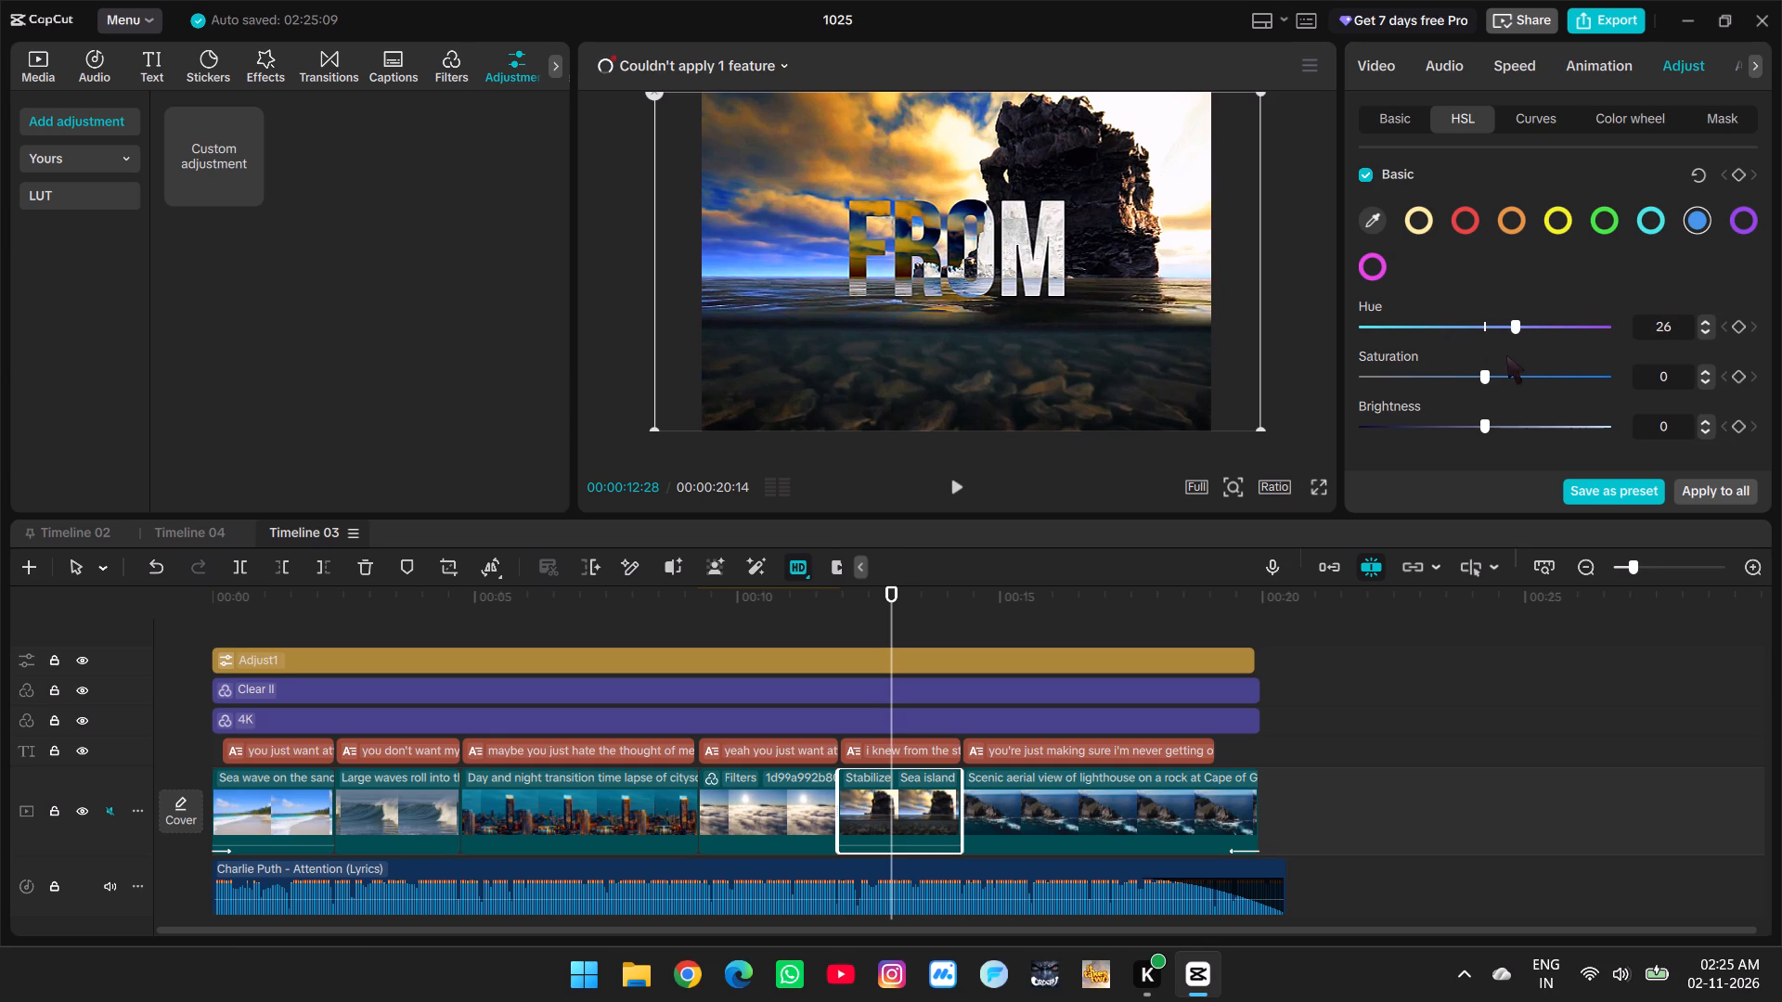
pyautogui.moveTo(1506, 355); pyautogui.dragTo(1408, 358)
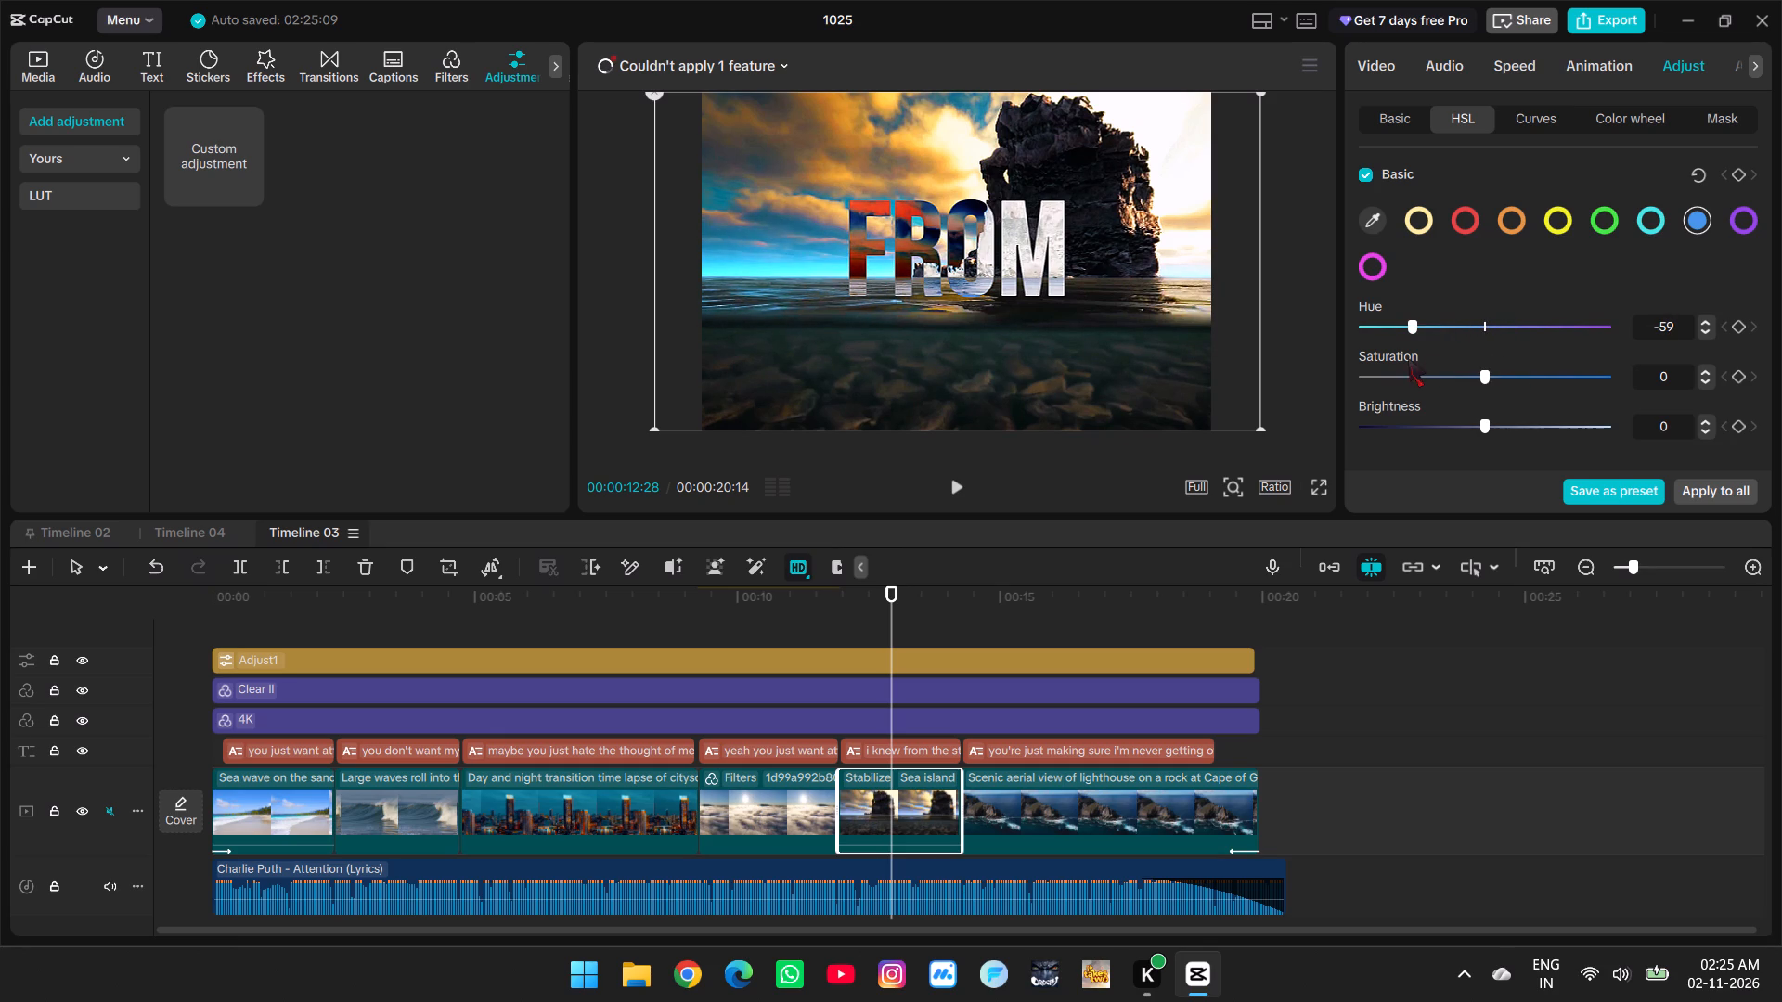
pyautogui.moveTo(1408, 358); pyautogui.dragTo(1401, 359)
pyautogui.moveTo(1401, 359); pyautogui.dragTo(1479, 359)
pyautogui.moveTo(1487, 375); pyautogui.dragTo(1612, 385)
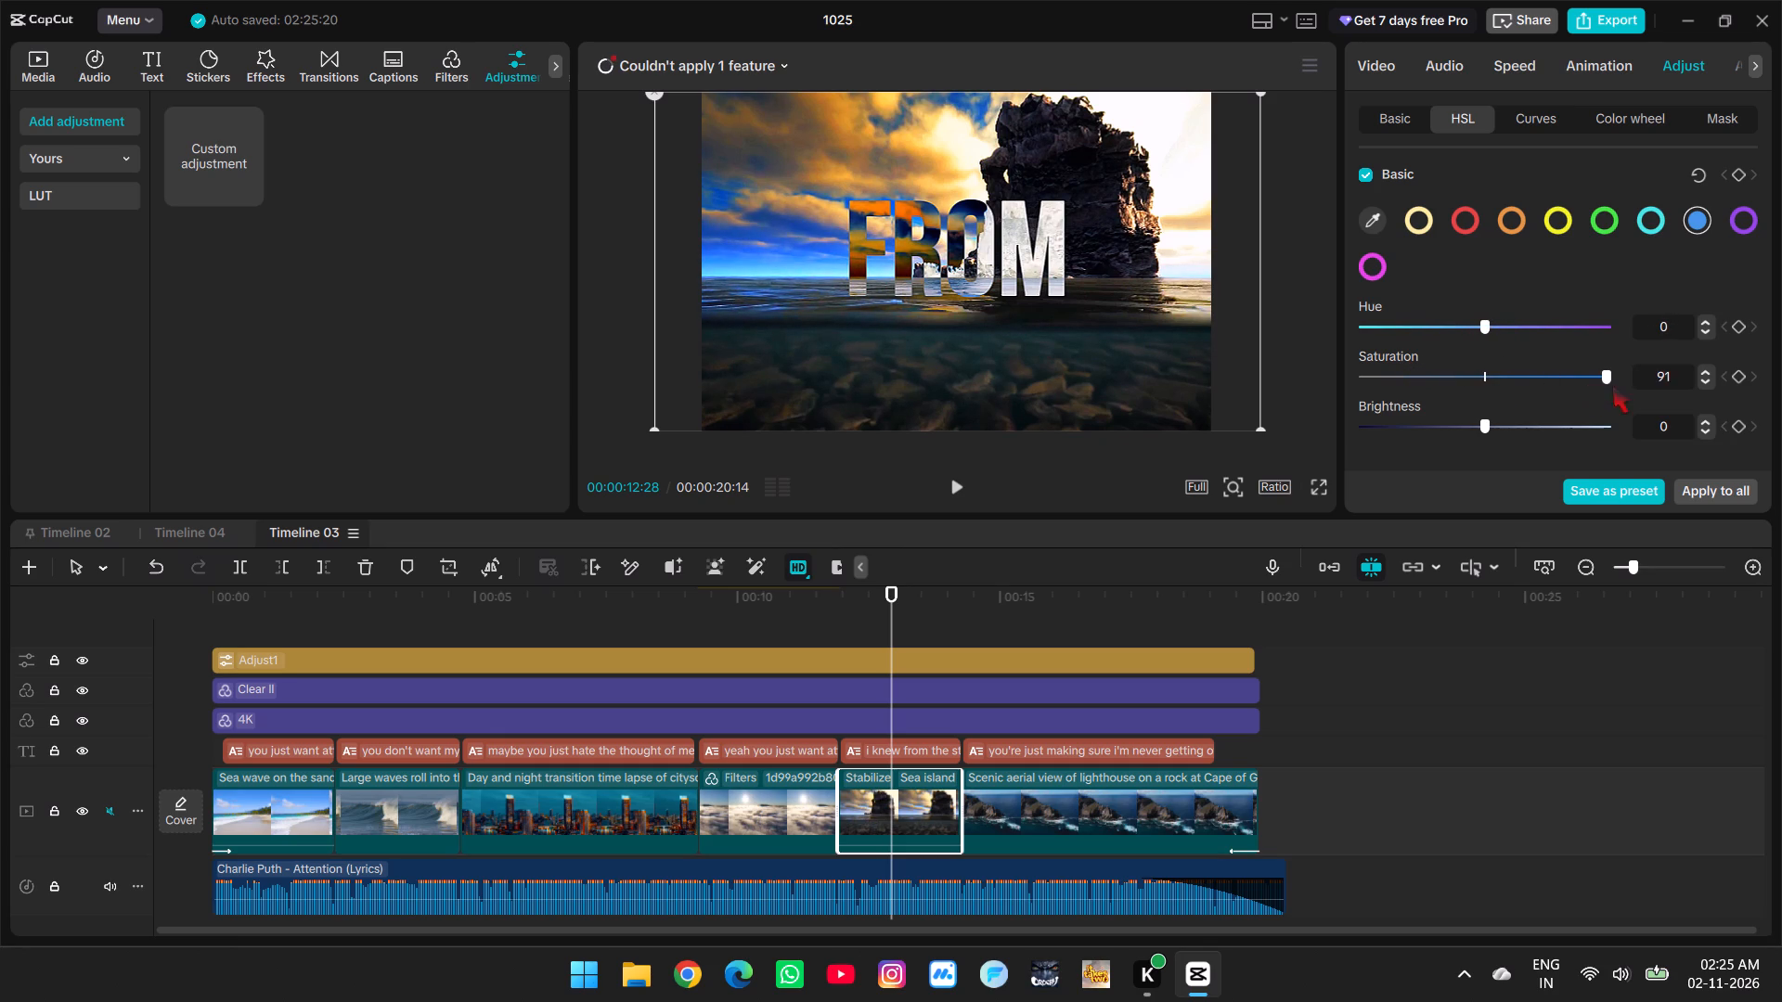
pyautogui.moveTo(1612, 385); pyautogui.dragTo(1660, 395)
pyautogui.moveTo(1484, 425); pyautogui.dragTo(1345, 407)
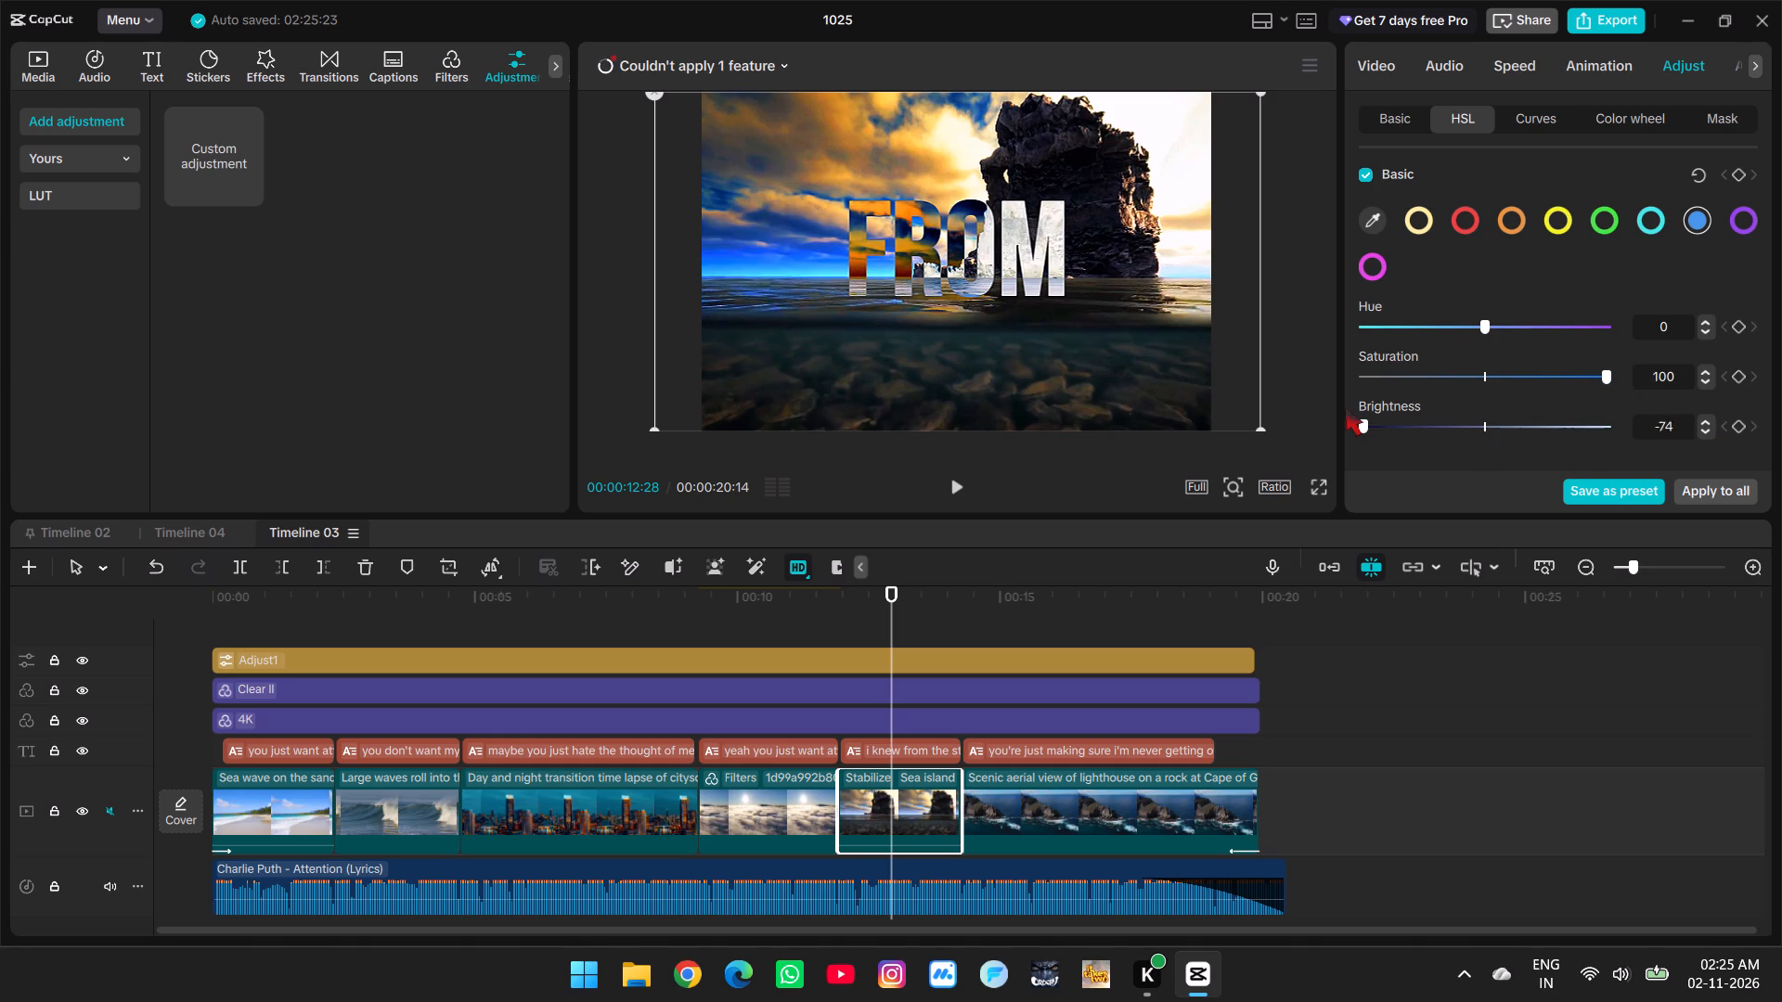
pyautogui.moveTo(1345, 407); pyautogui.dragTo(1312, 403)
pyautogui.moveTo(1312, 403); pyautogui.dragTo(1163, 407)
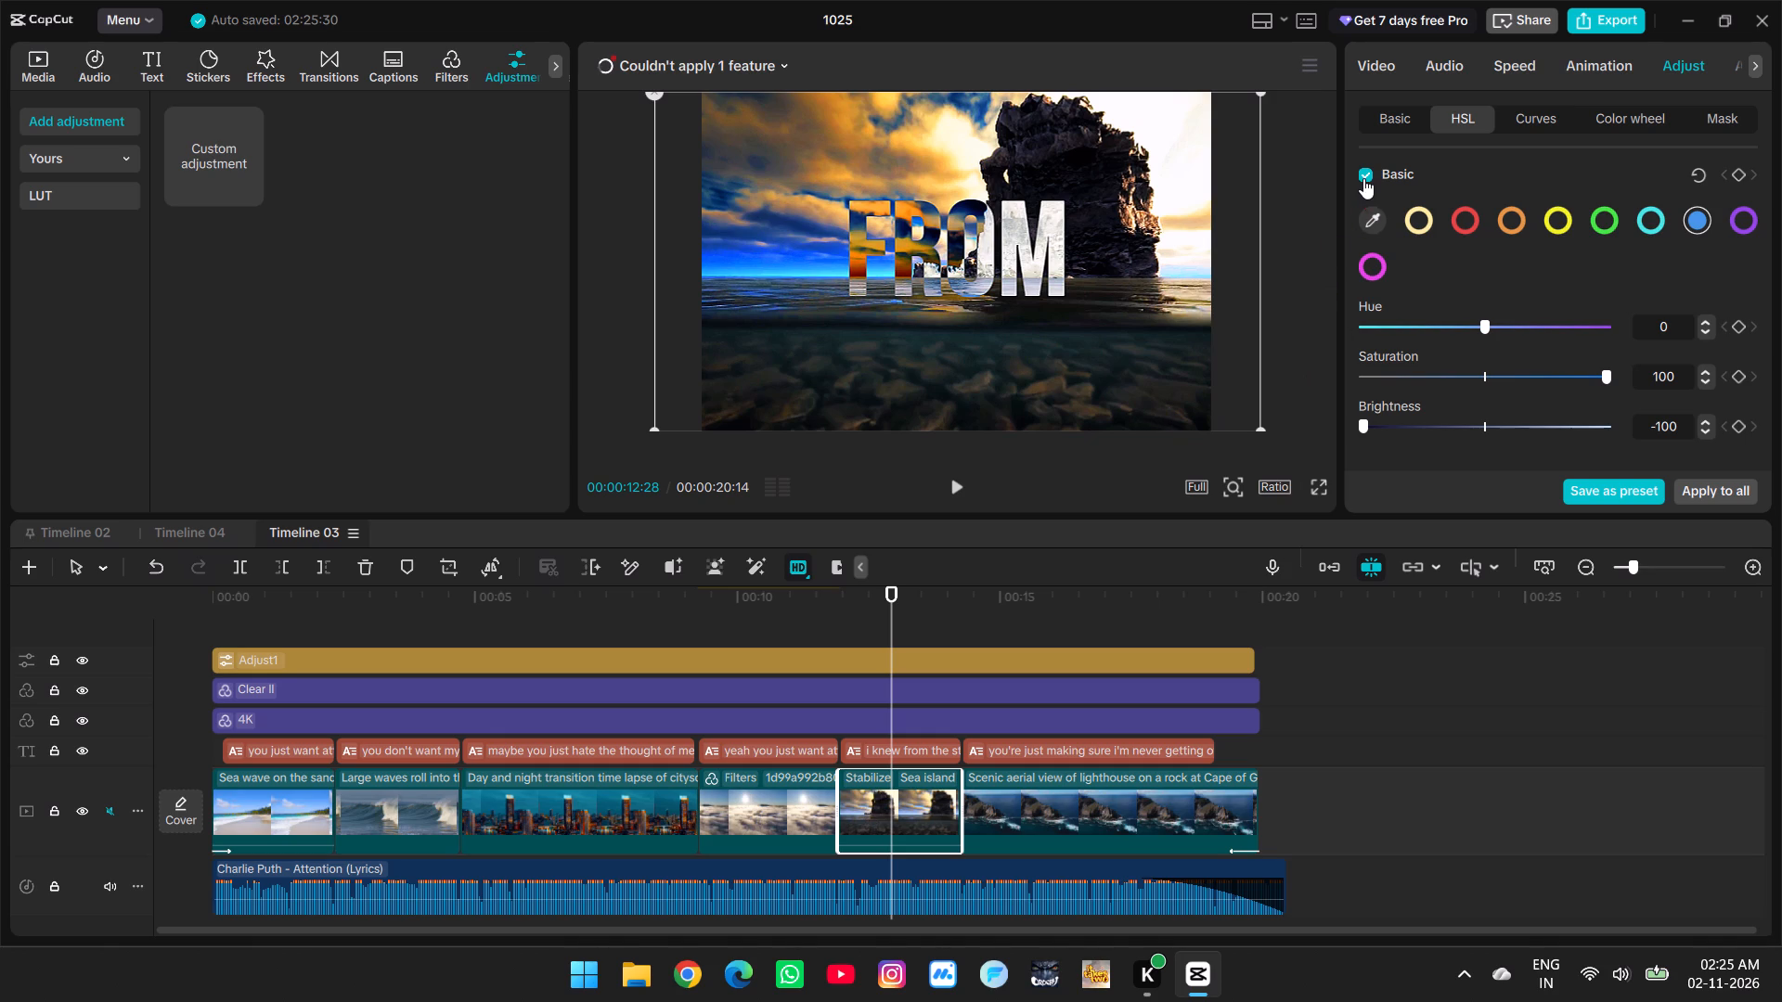
# Toggle the sea island clip's basic HSL adjustments on and off to compare the grade, and leave them hidden.
pyautogui.click(1364, 178)
pyautogui.click(1364, 178)
pyautogui.click(1364, 178)
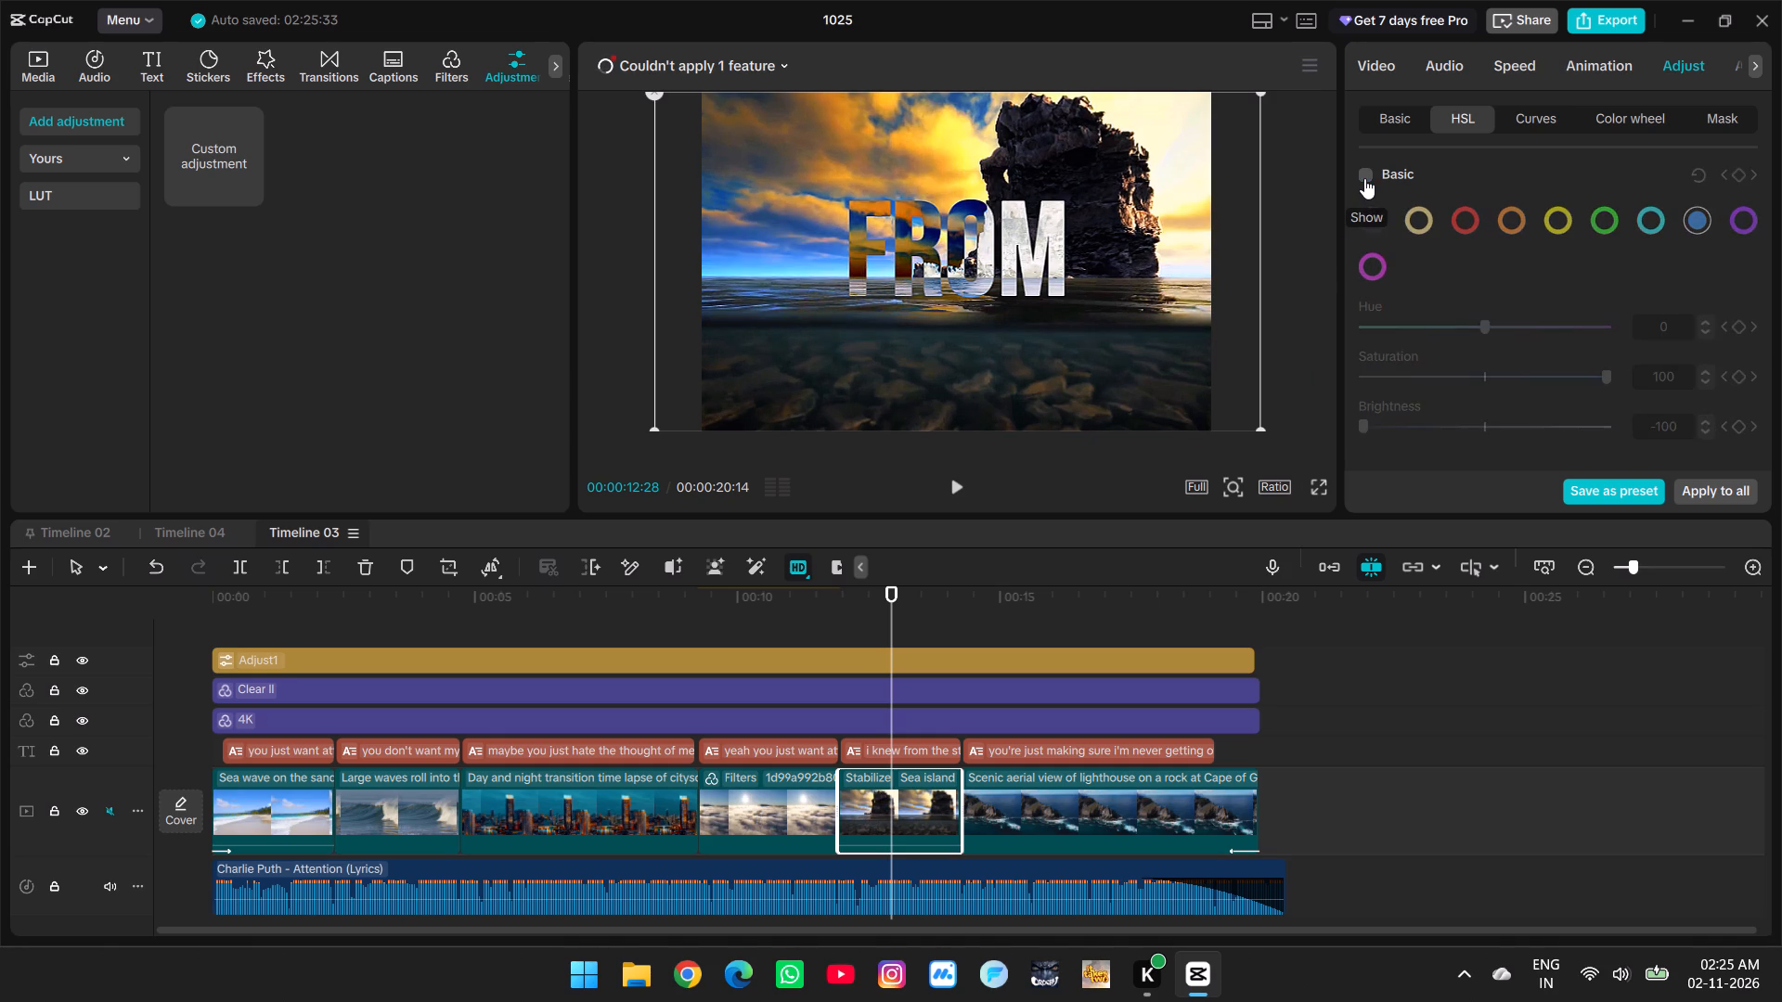
pyautogui.click(1364, 178)
pyautogui.click(1364, 178)
pyautogui.click(1364, 178)
pyautogui.click(1364, 178)
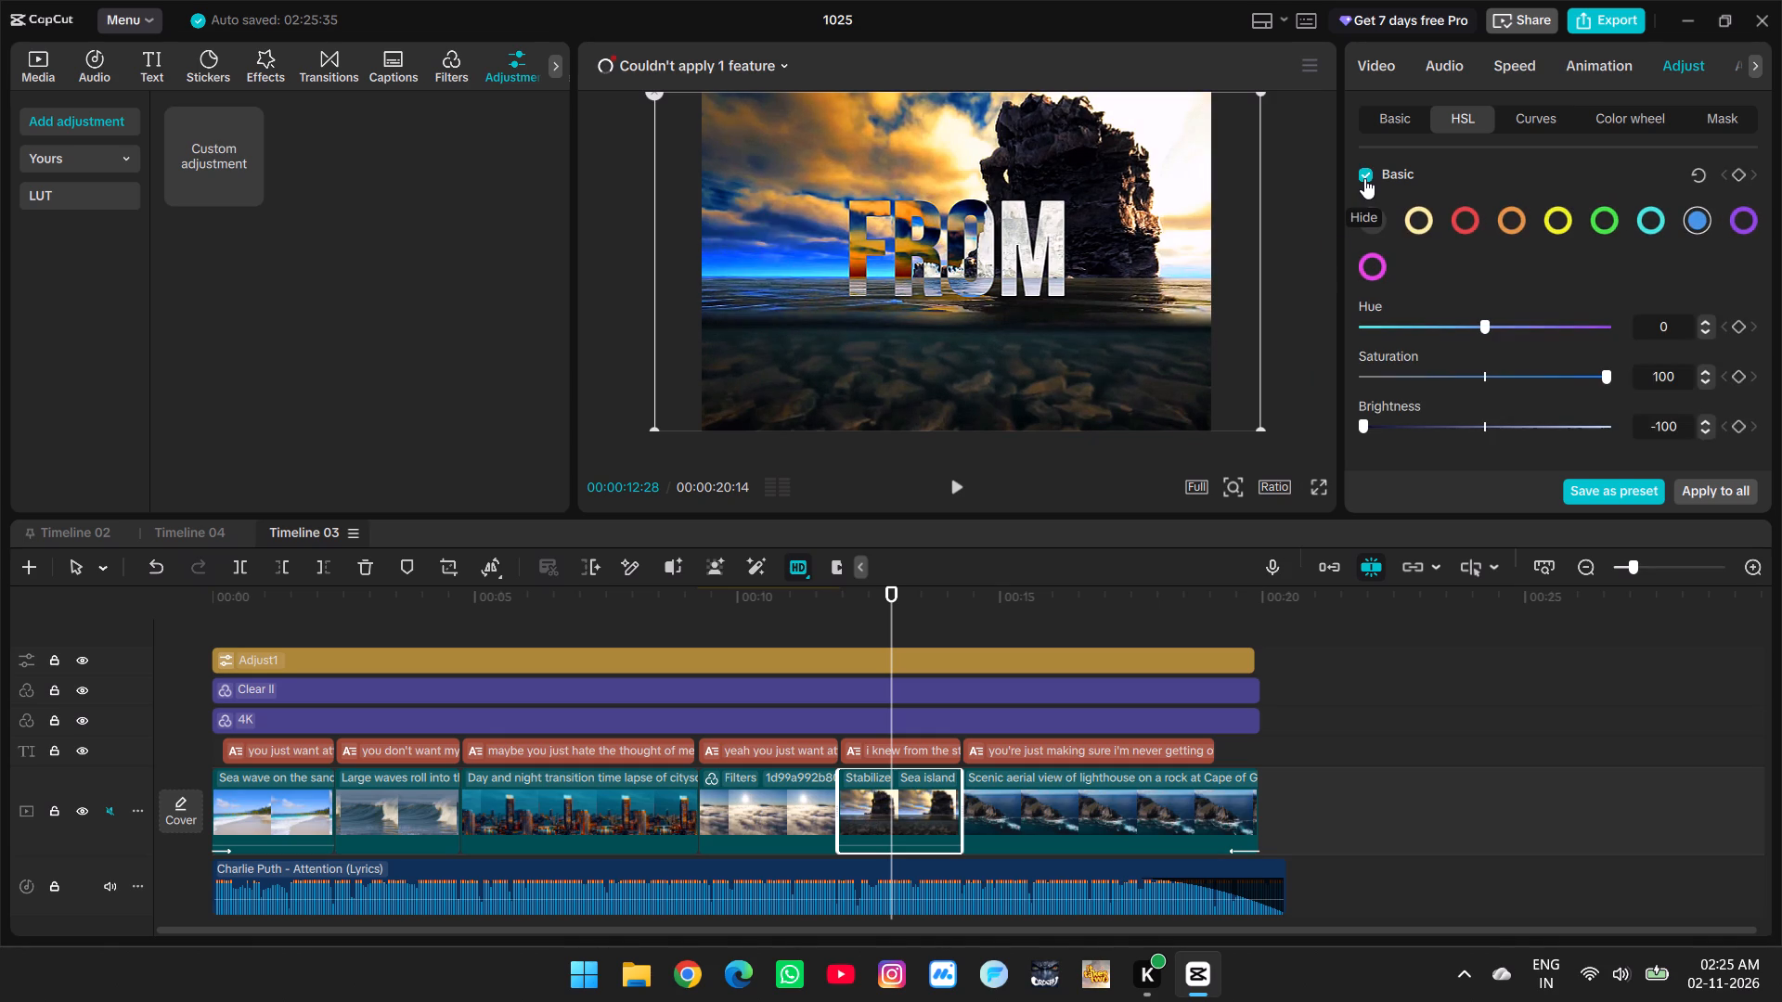
pyautogui.click(1364, 178)
pyautogui.click(1364, 178)
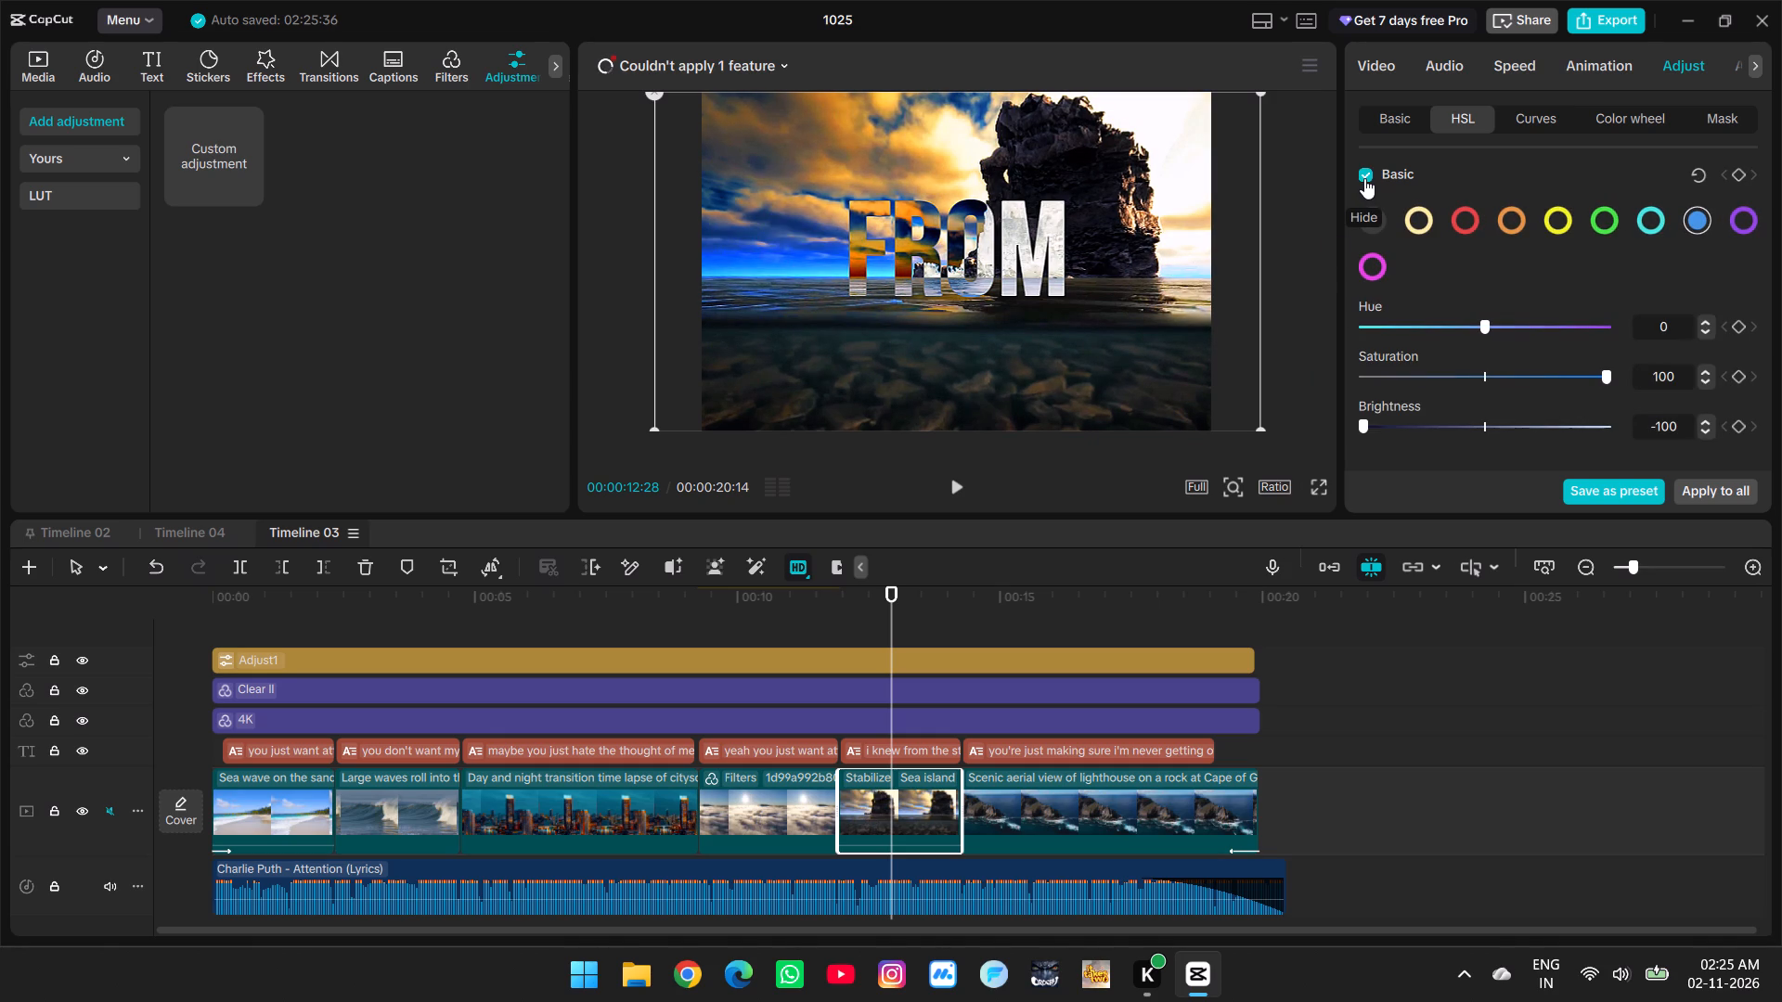
pyautogui.click(1364, 178)
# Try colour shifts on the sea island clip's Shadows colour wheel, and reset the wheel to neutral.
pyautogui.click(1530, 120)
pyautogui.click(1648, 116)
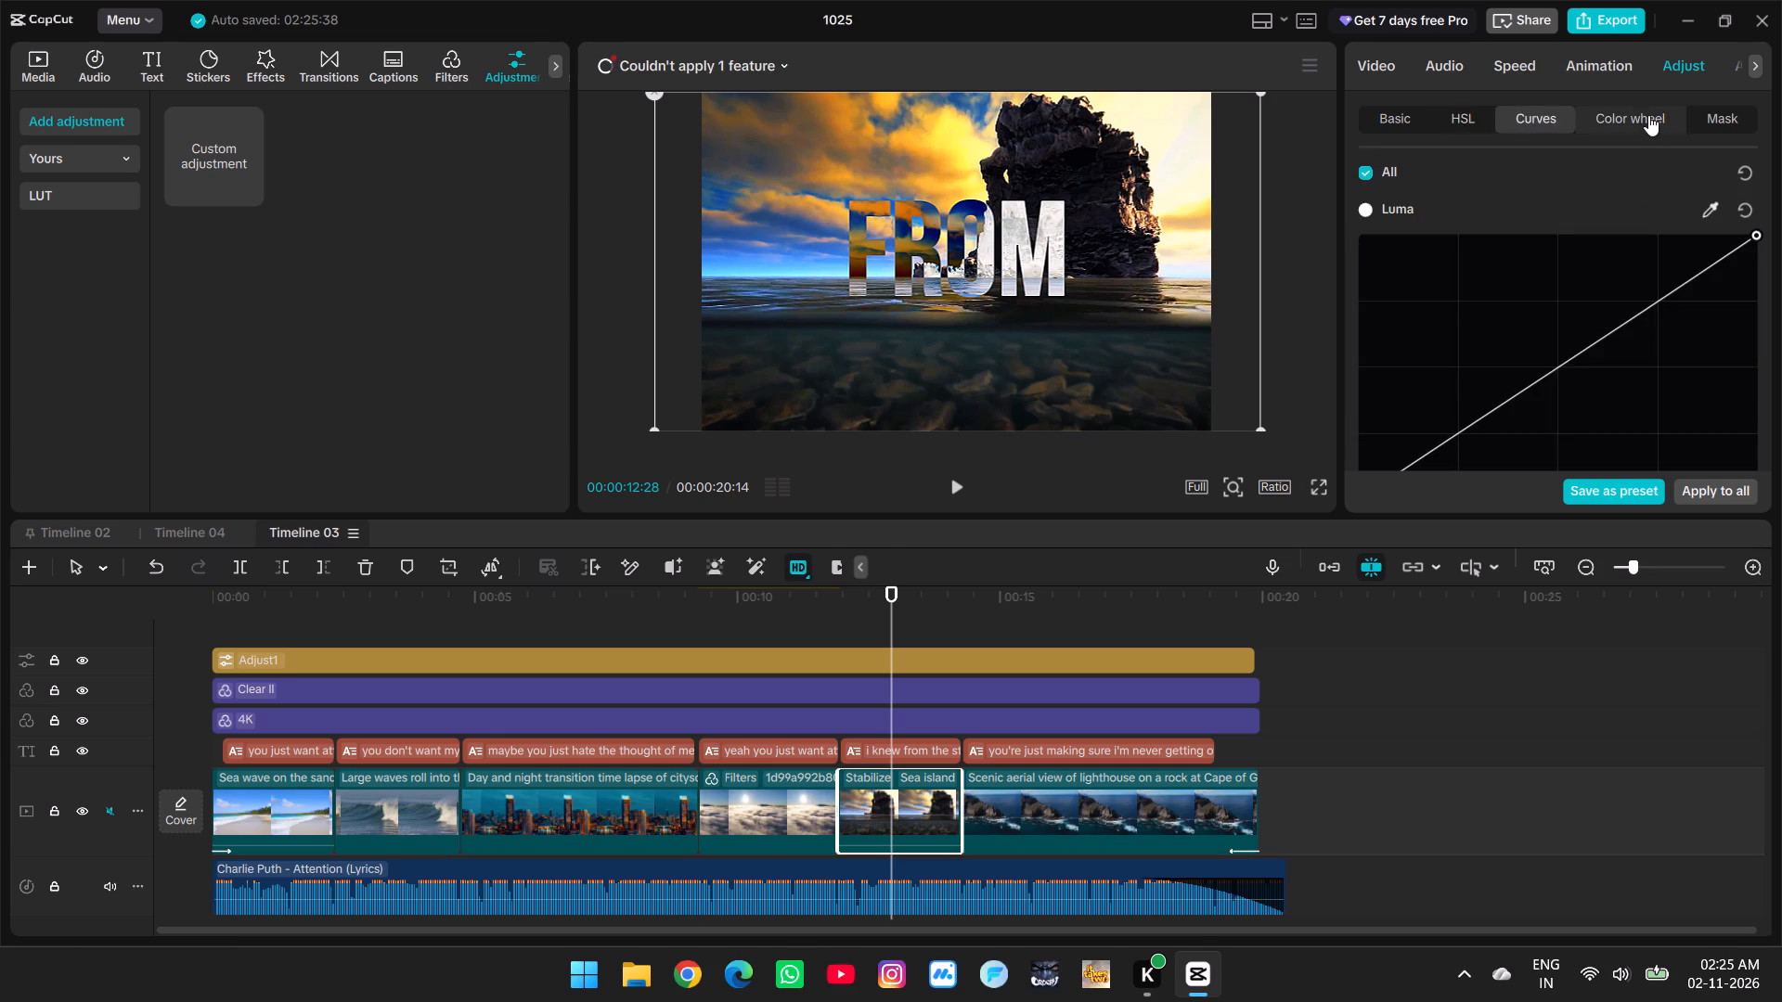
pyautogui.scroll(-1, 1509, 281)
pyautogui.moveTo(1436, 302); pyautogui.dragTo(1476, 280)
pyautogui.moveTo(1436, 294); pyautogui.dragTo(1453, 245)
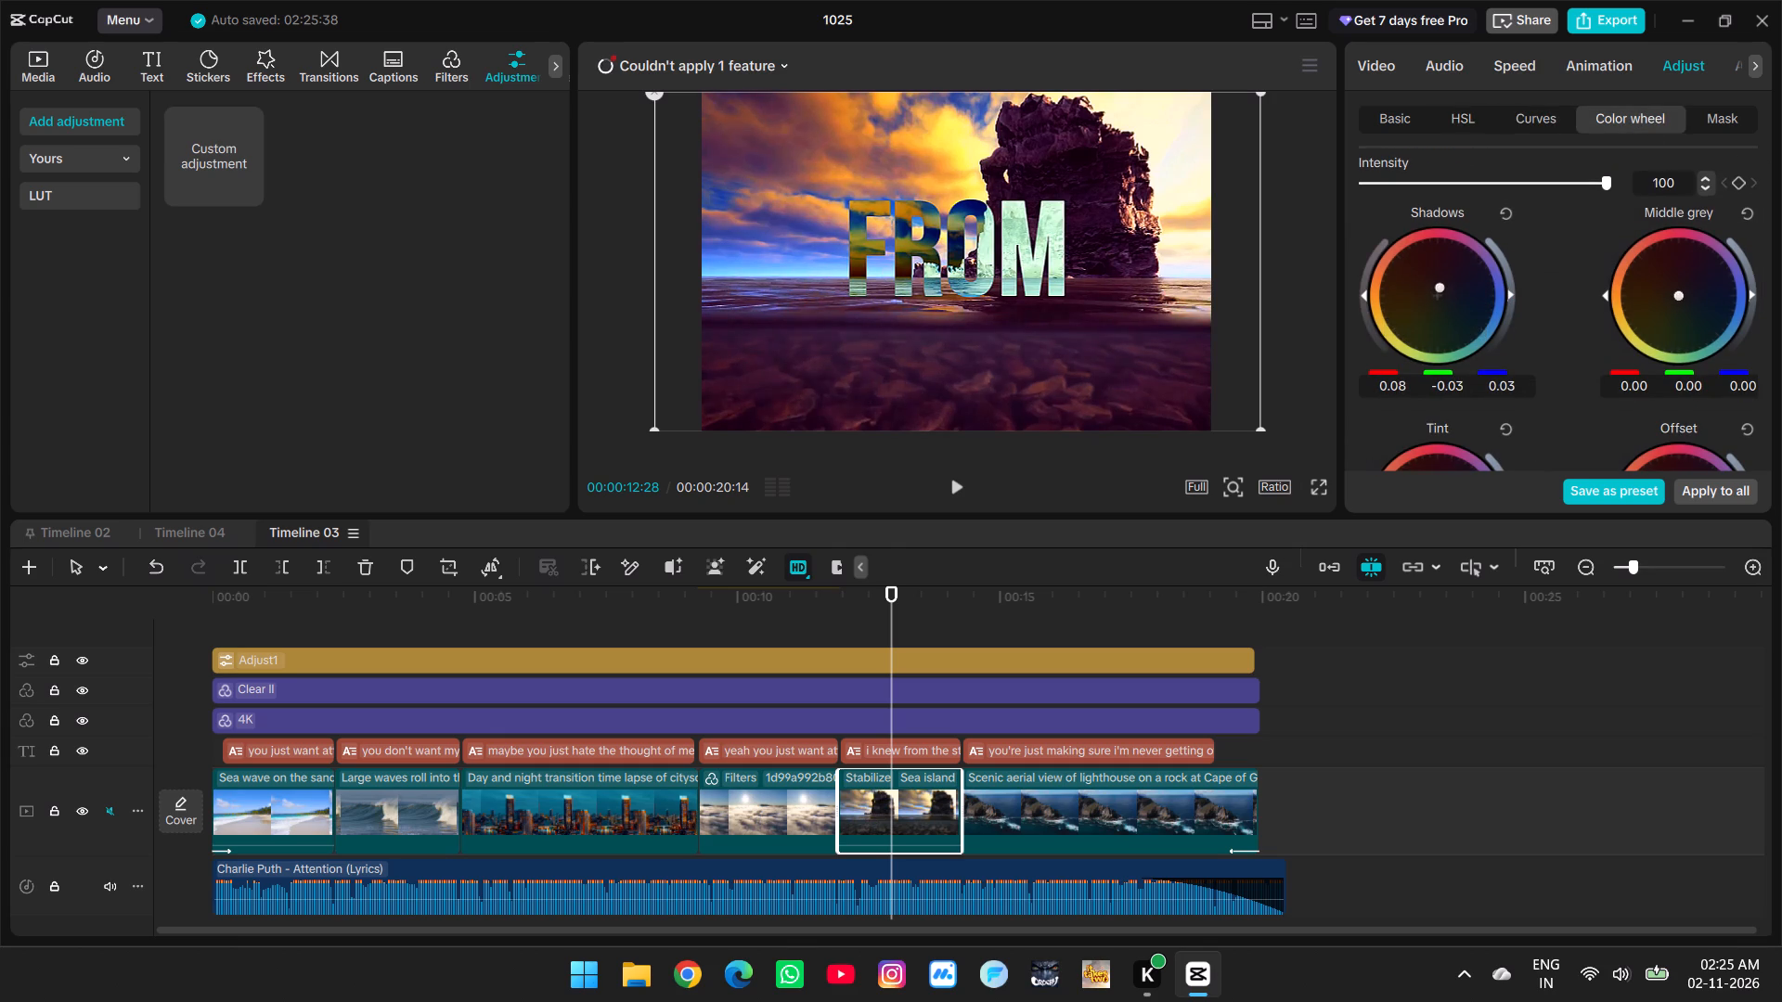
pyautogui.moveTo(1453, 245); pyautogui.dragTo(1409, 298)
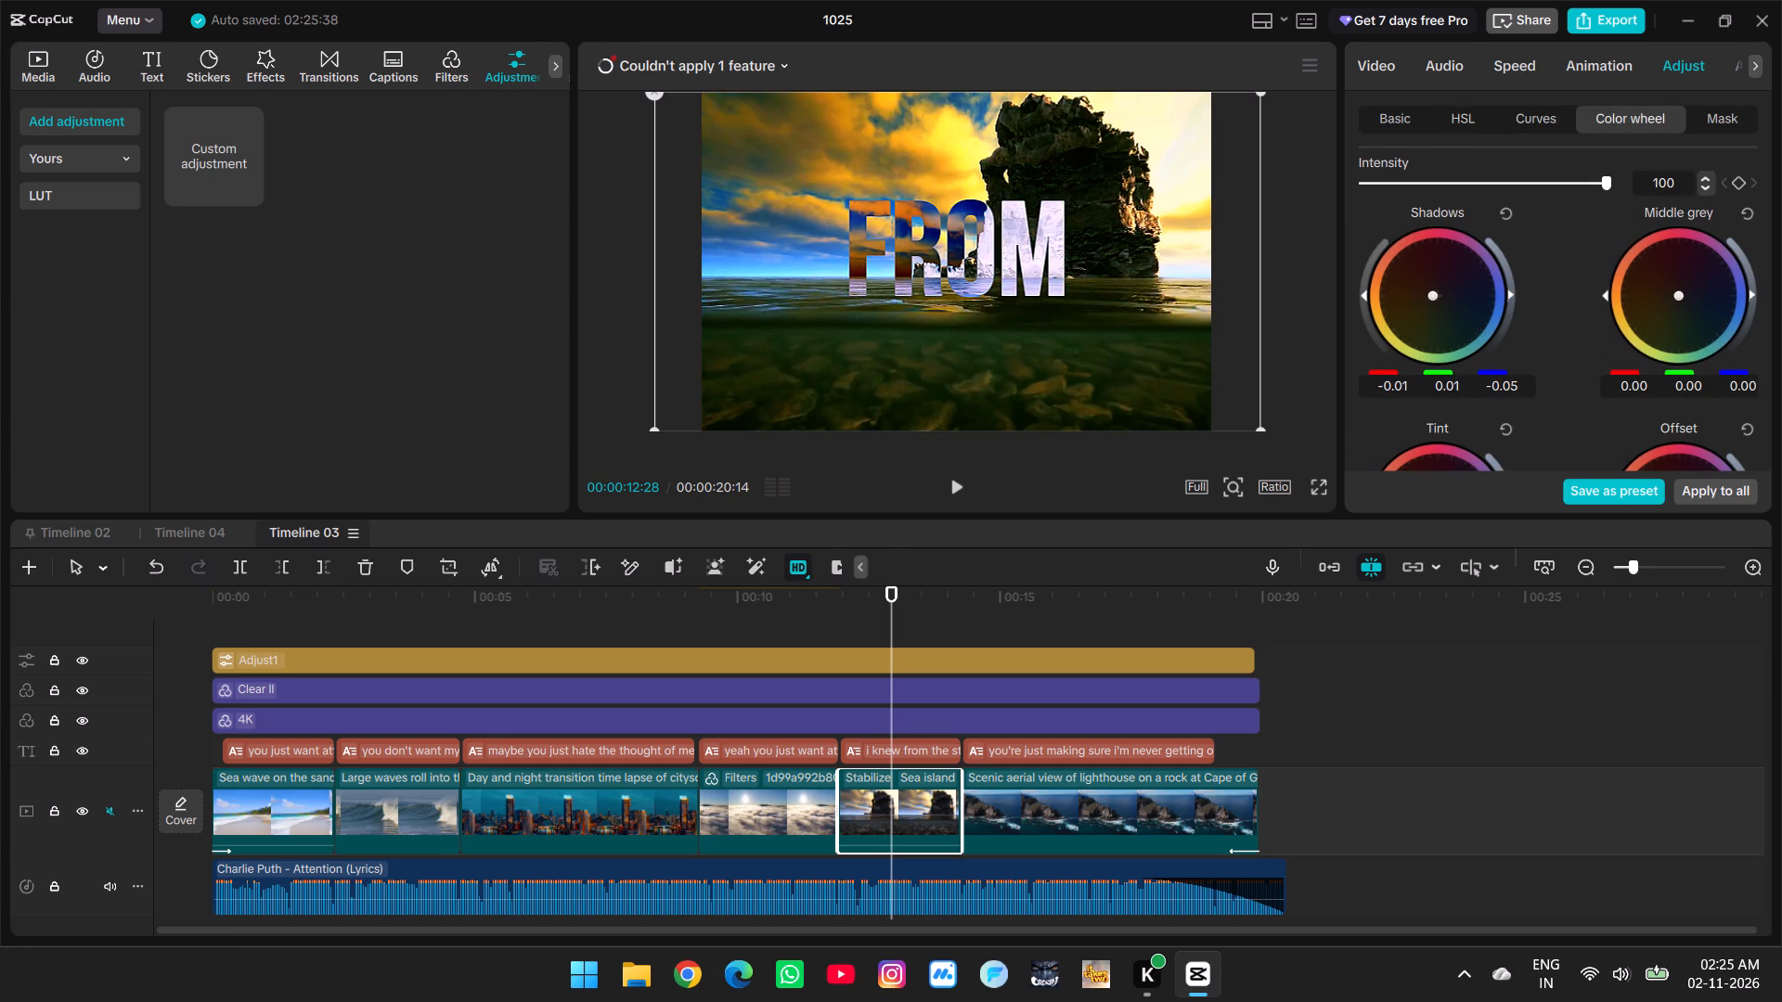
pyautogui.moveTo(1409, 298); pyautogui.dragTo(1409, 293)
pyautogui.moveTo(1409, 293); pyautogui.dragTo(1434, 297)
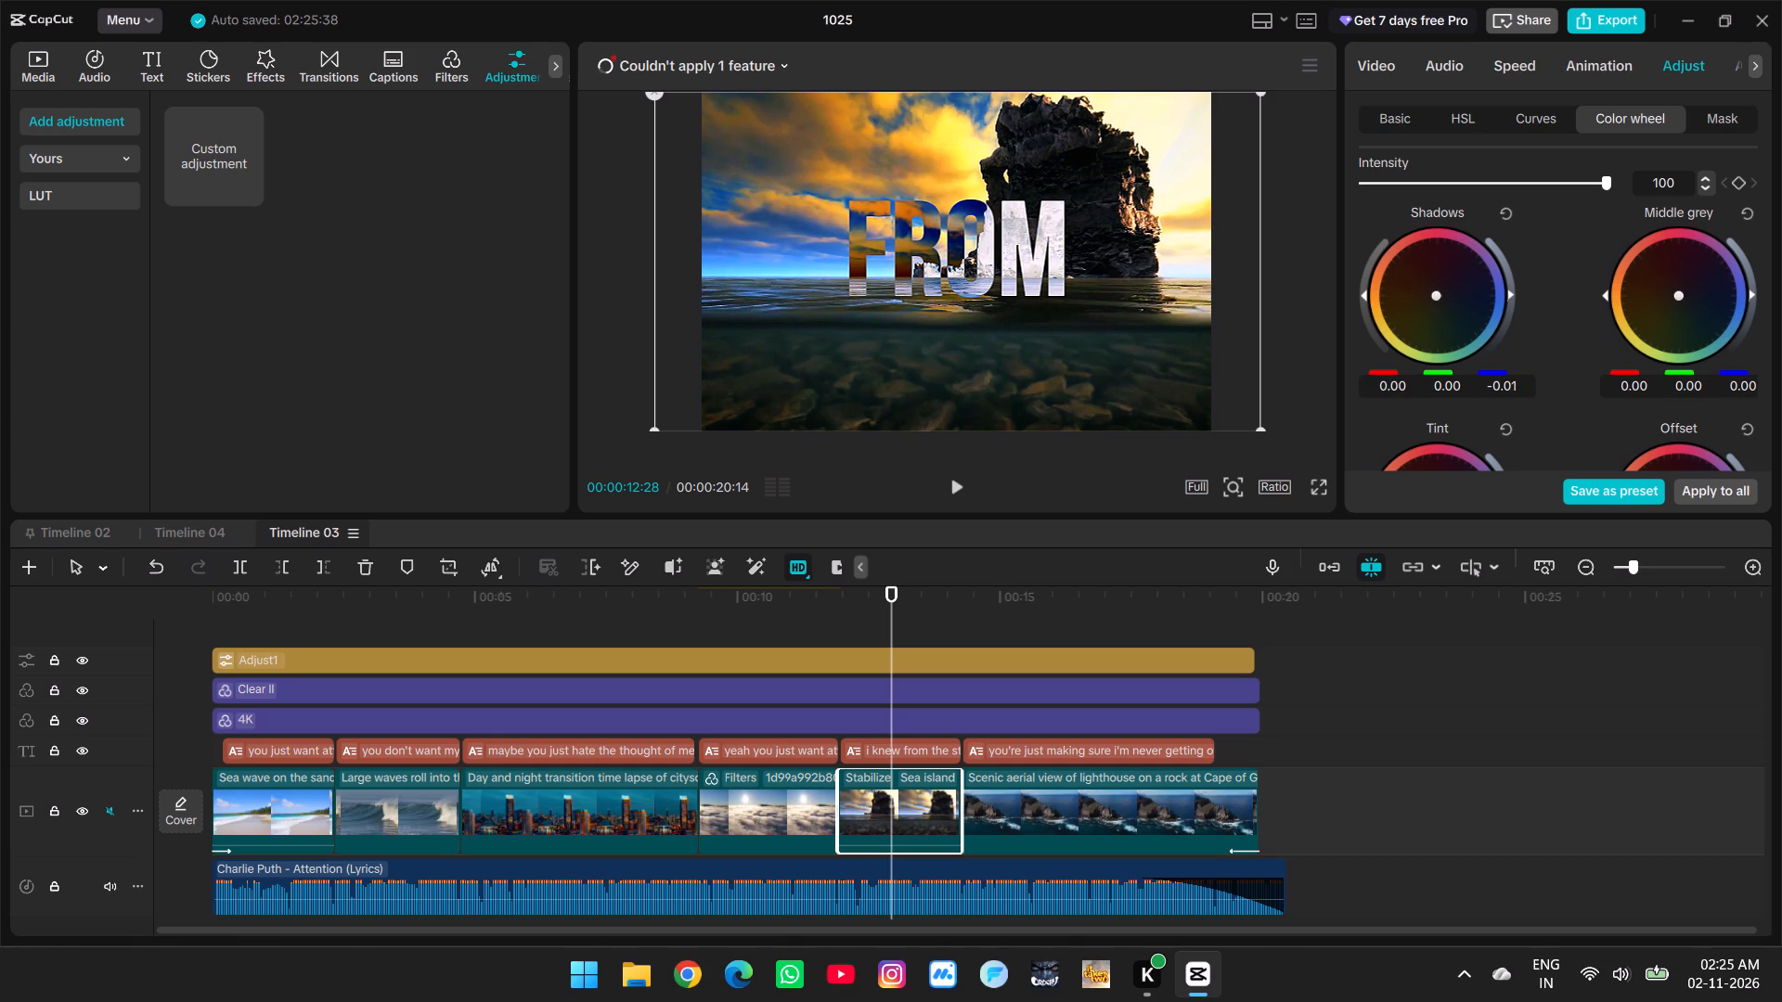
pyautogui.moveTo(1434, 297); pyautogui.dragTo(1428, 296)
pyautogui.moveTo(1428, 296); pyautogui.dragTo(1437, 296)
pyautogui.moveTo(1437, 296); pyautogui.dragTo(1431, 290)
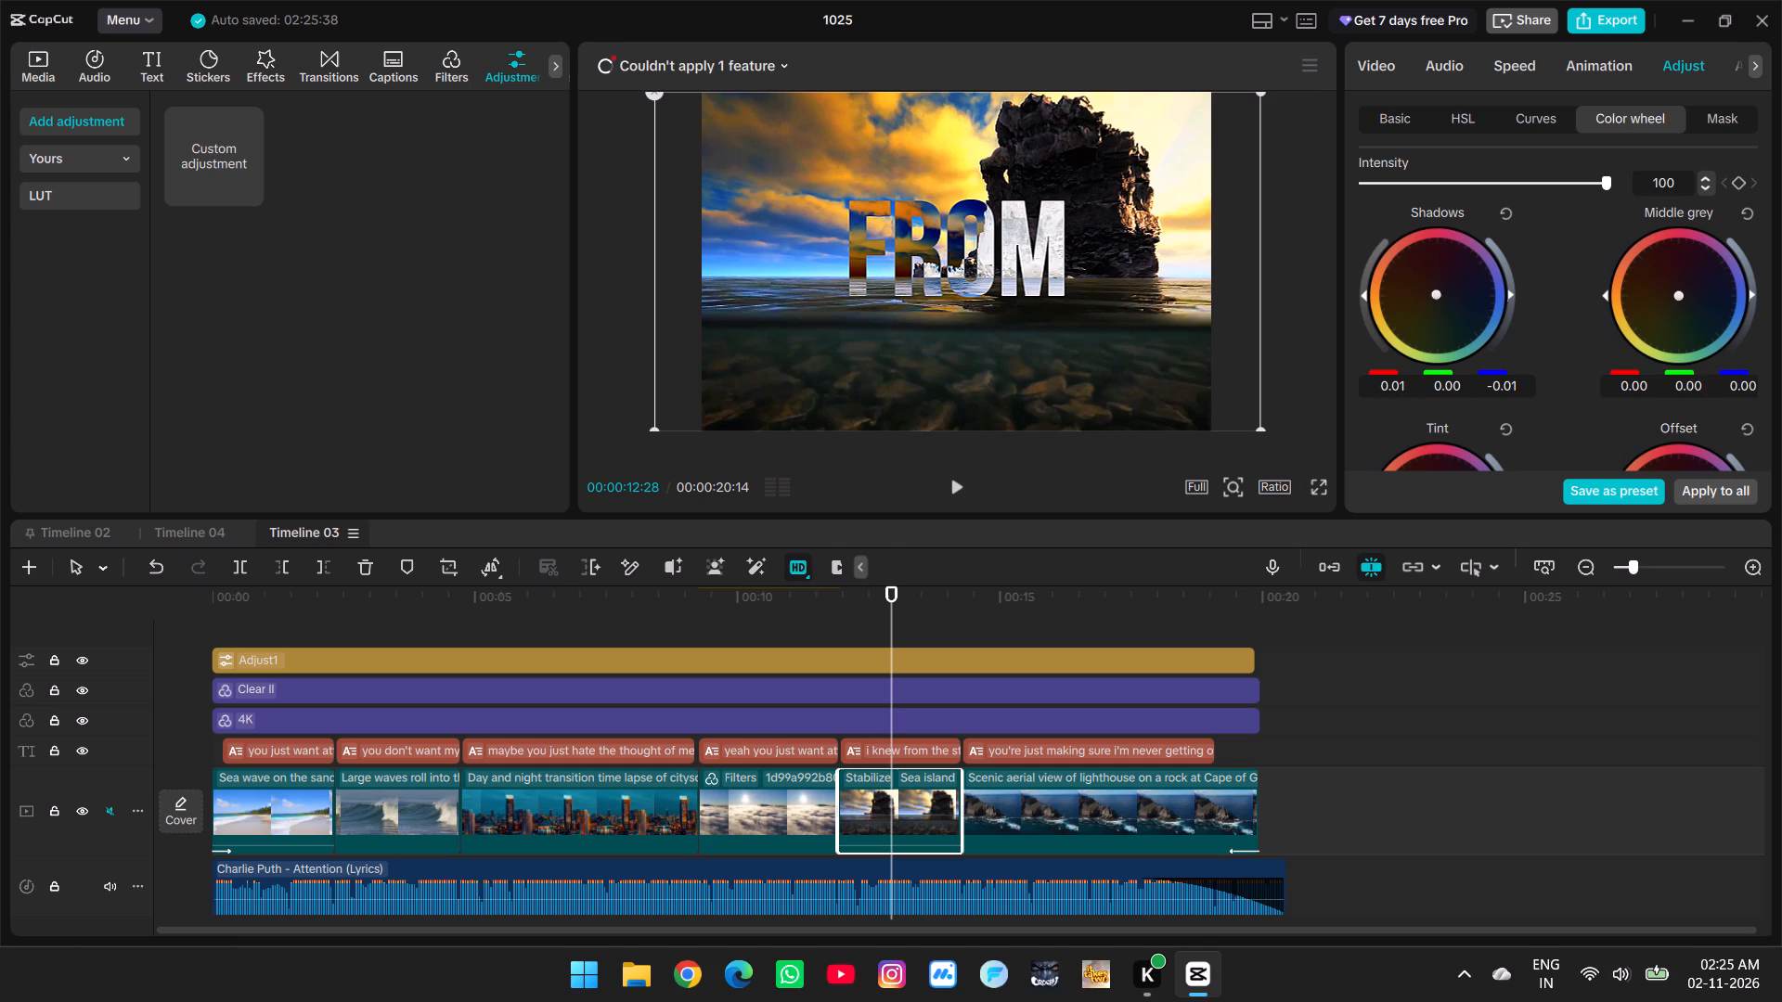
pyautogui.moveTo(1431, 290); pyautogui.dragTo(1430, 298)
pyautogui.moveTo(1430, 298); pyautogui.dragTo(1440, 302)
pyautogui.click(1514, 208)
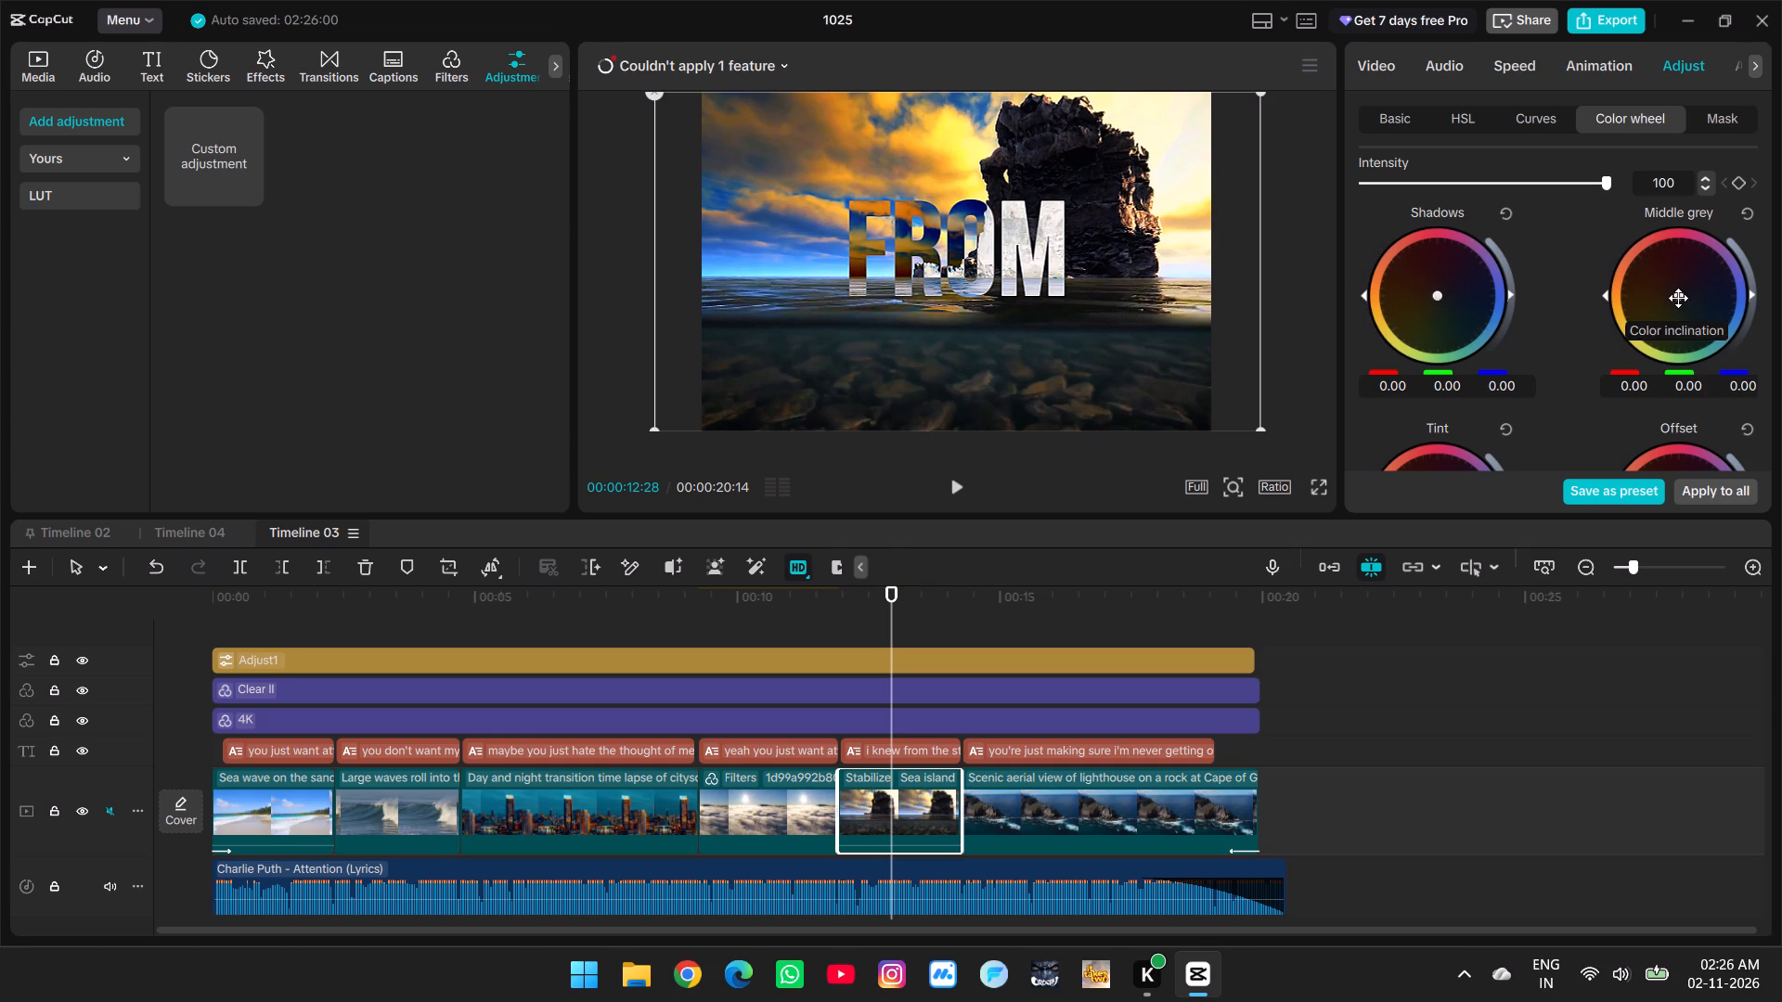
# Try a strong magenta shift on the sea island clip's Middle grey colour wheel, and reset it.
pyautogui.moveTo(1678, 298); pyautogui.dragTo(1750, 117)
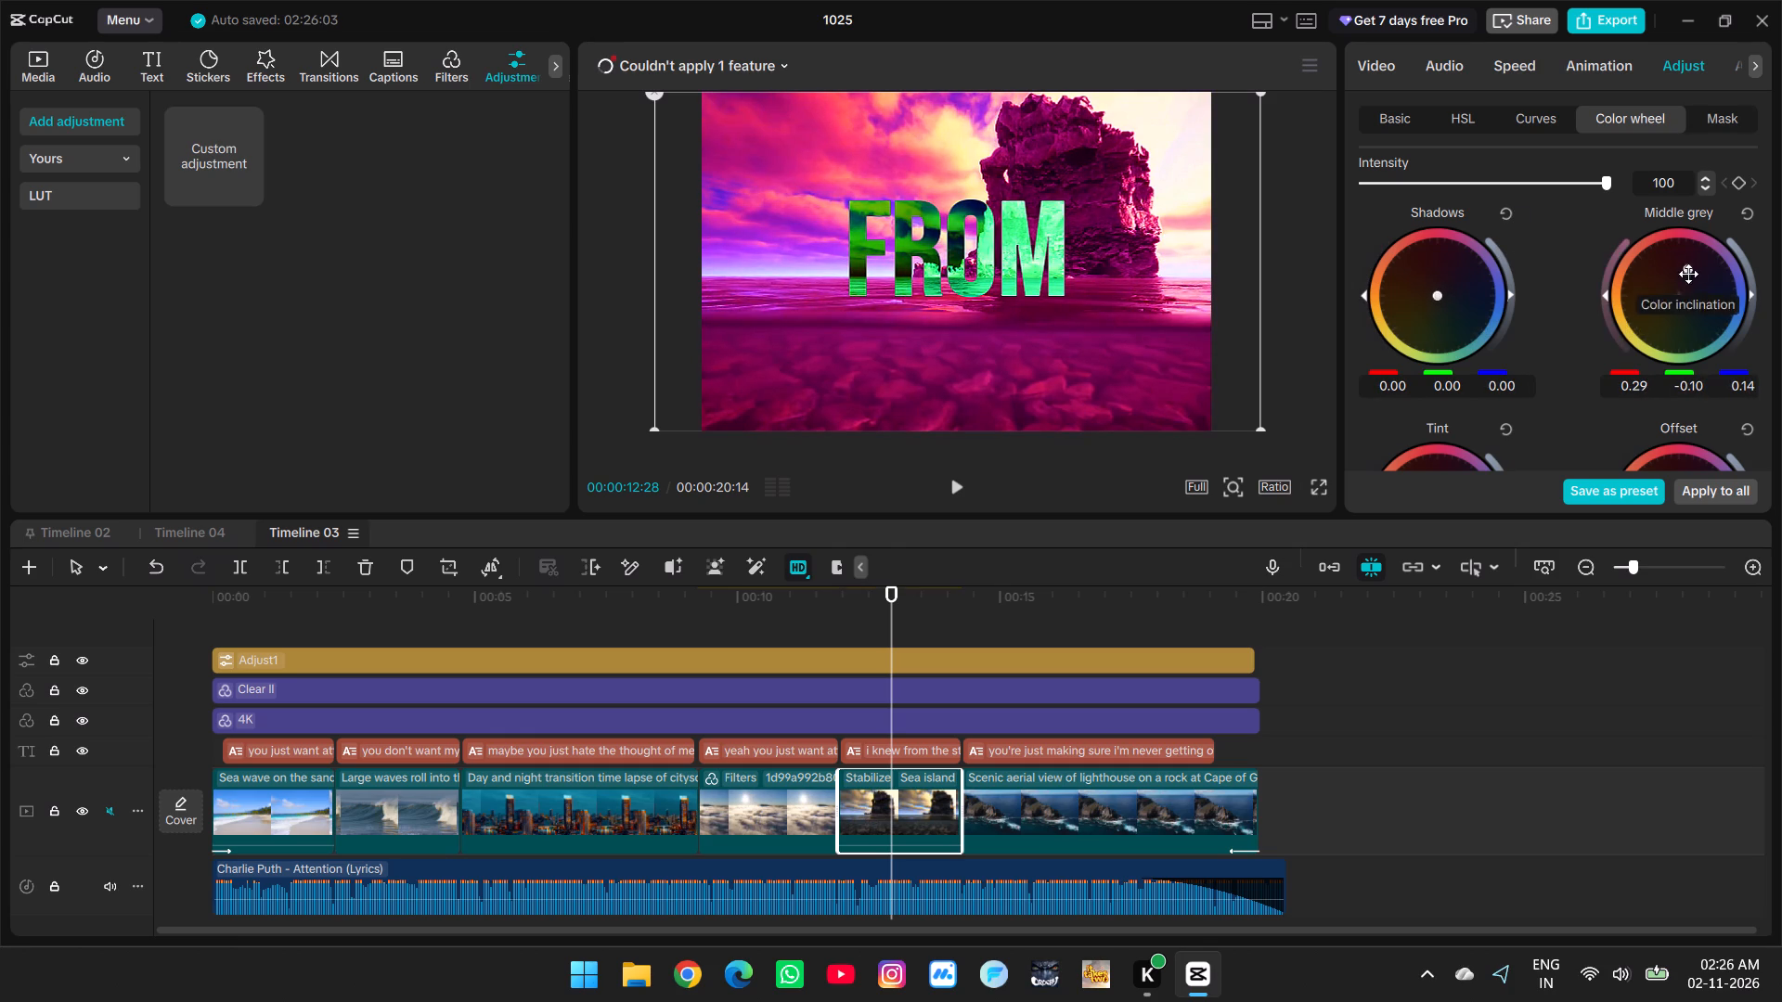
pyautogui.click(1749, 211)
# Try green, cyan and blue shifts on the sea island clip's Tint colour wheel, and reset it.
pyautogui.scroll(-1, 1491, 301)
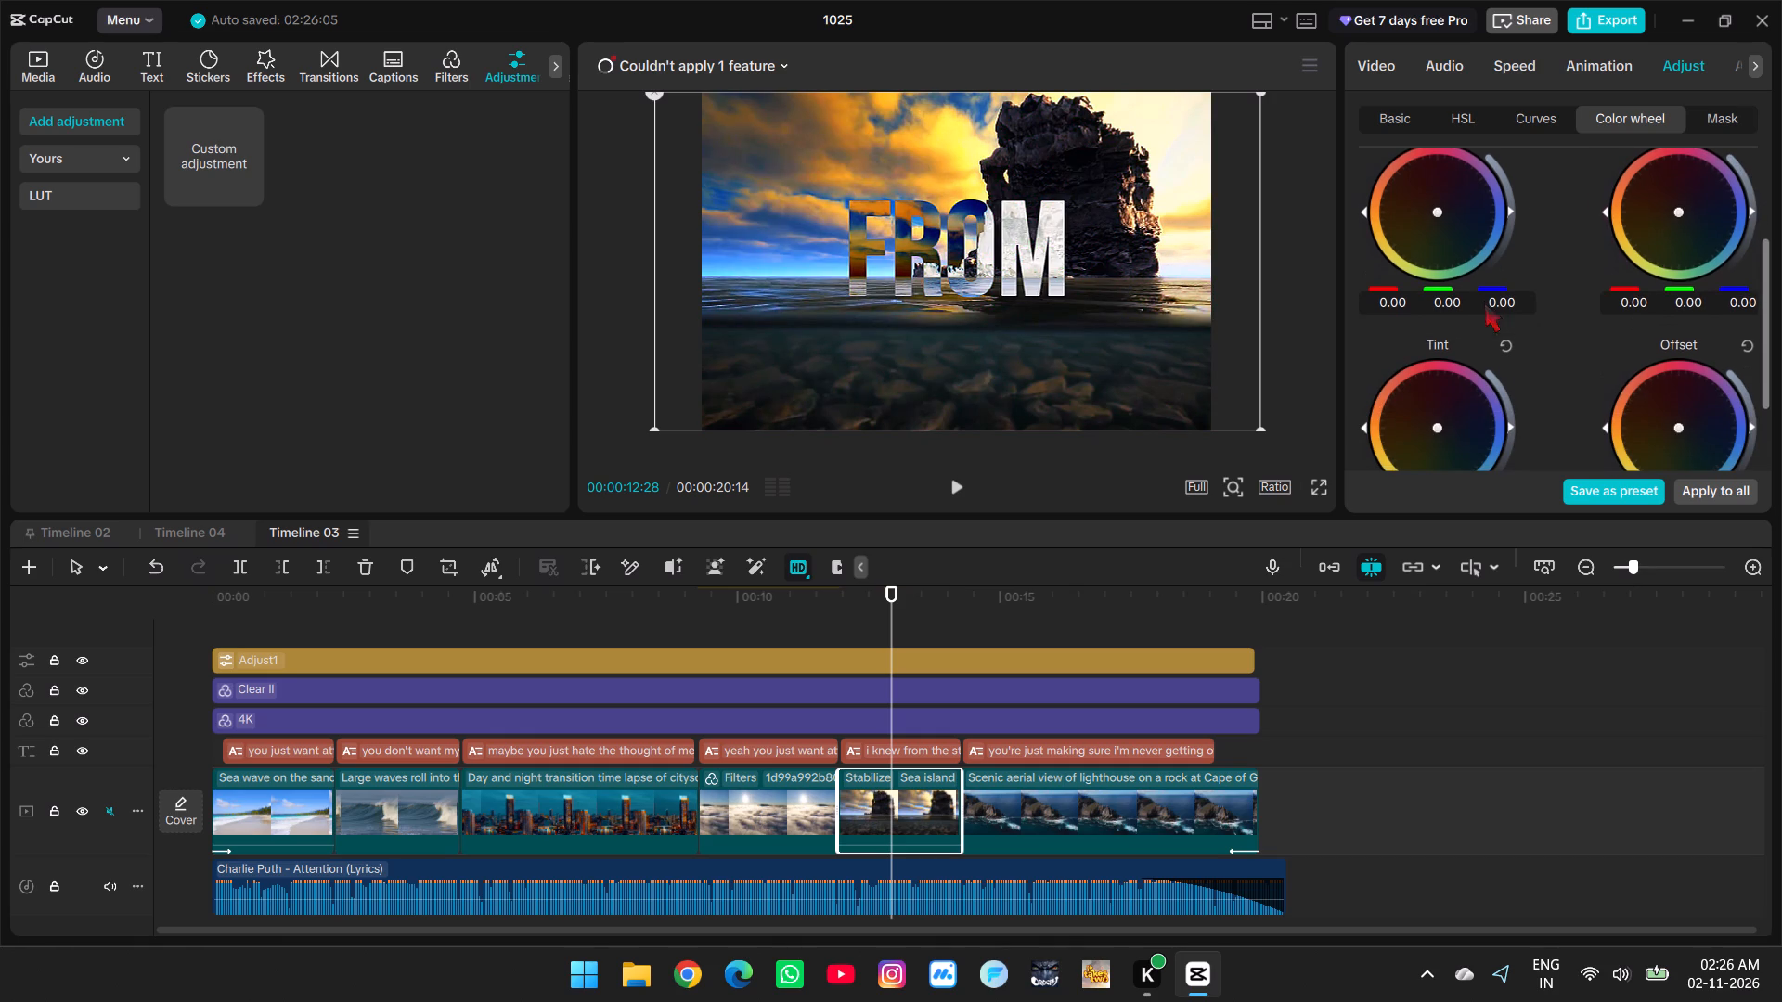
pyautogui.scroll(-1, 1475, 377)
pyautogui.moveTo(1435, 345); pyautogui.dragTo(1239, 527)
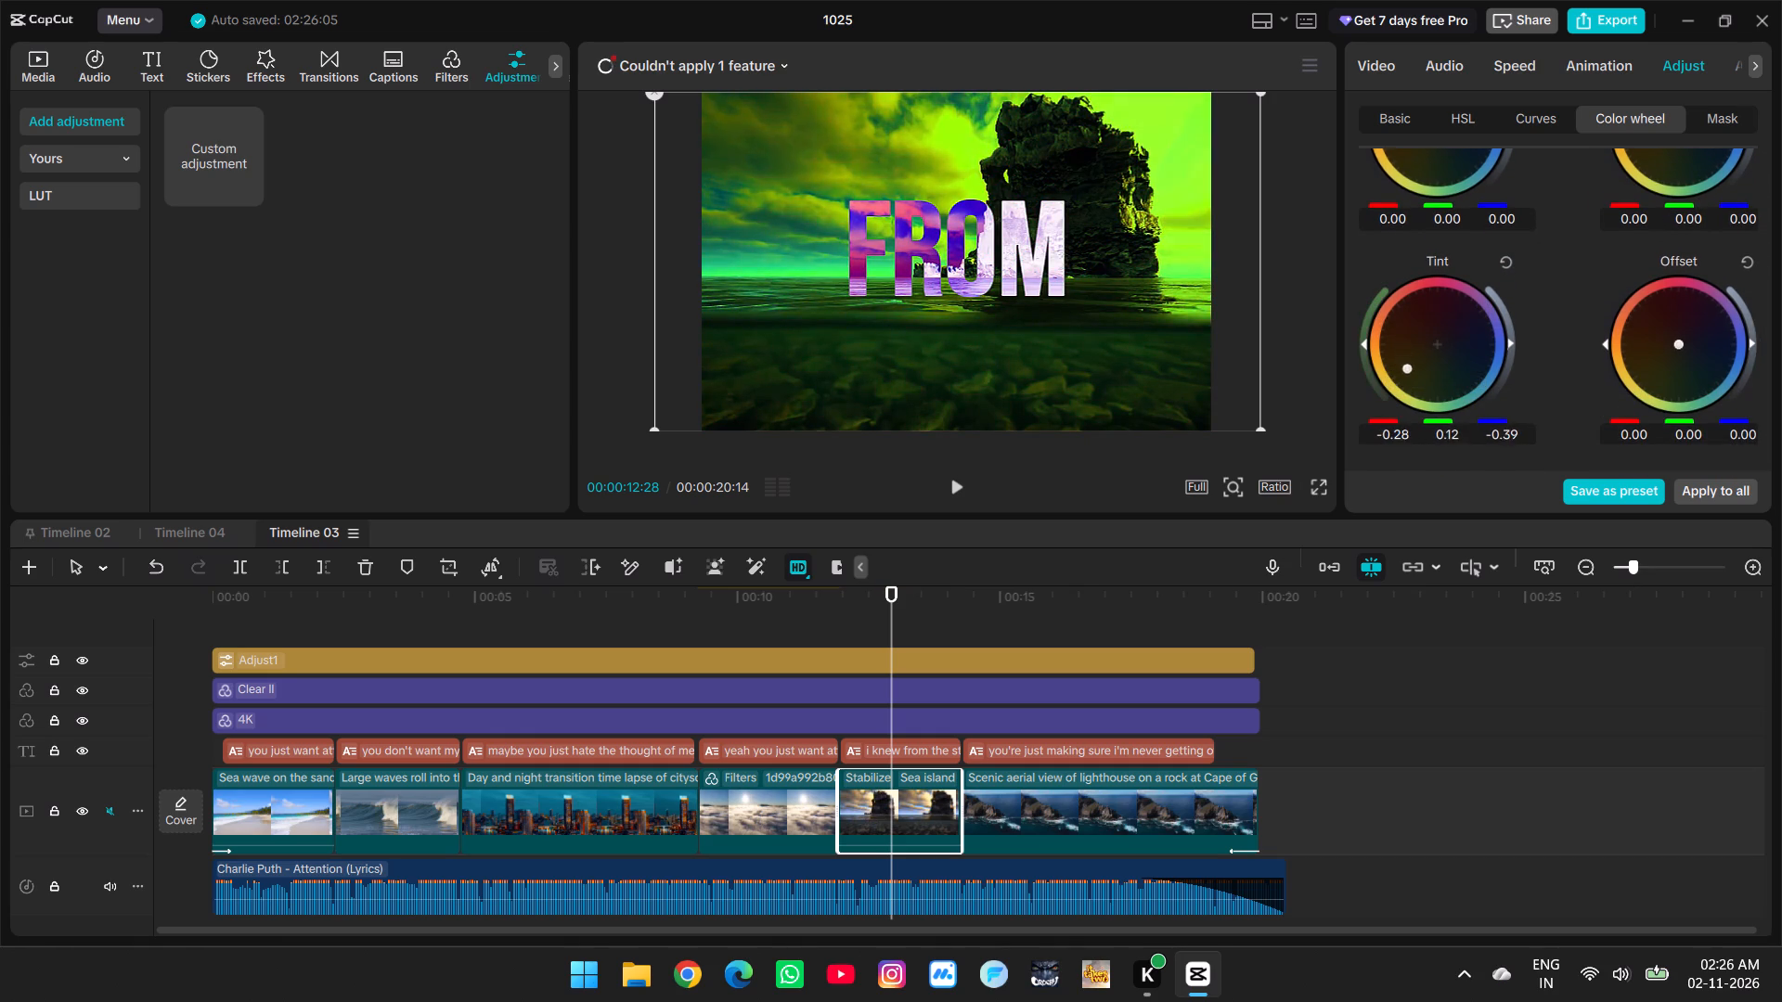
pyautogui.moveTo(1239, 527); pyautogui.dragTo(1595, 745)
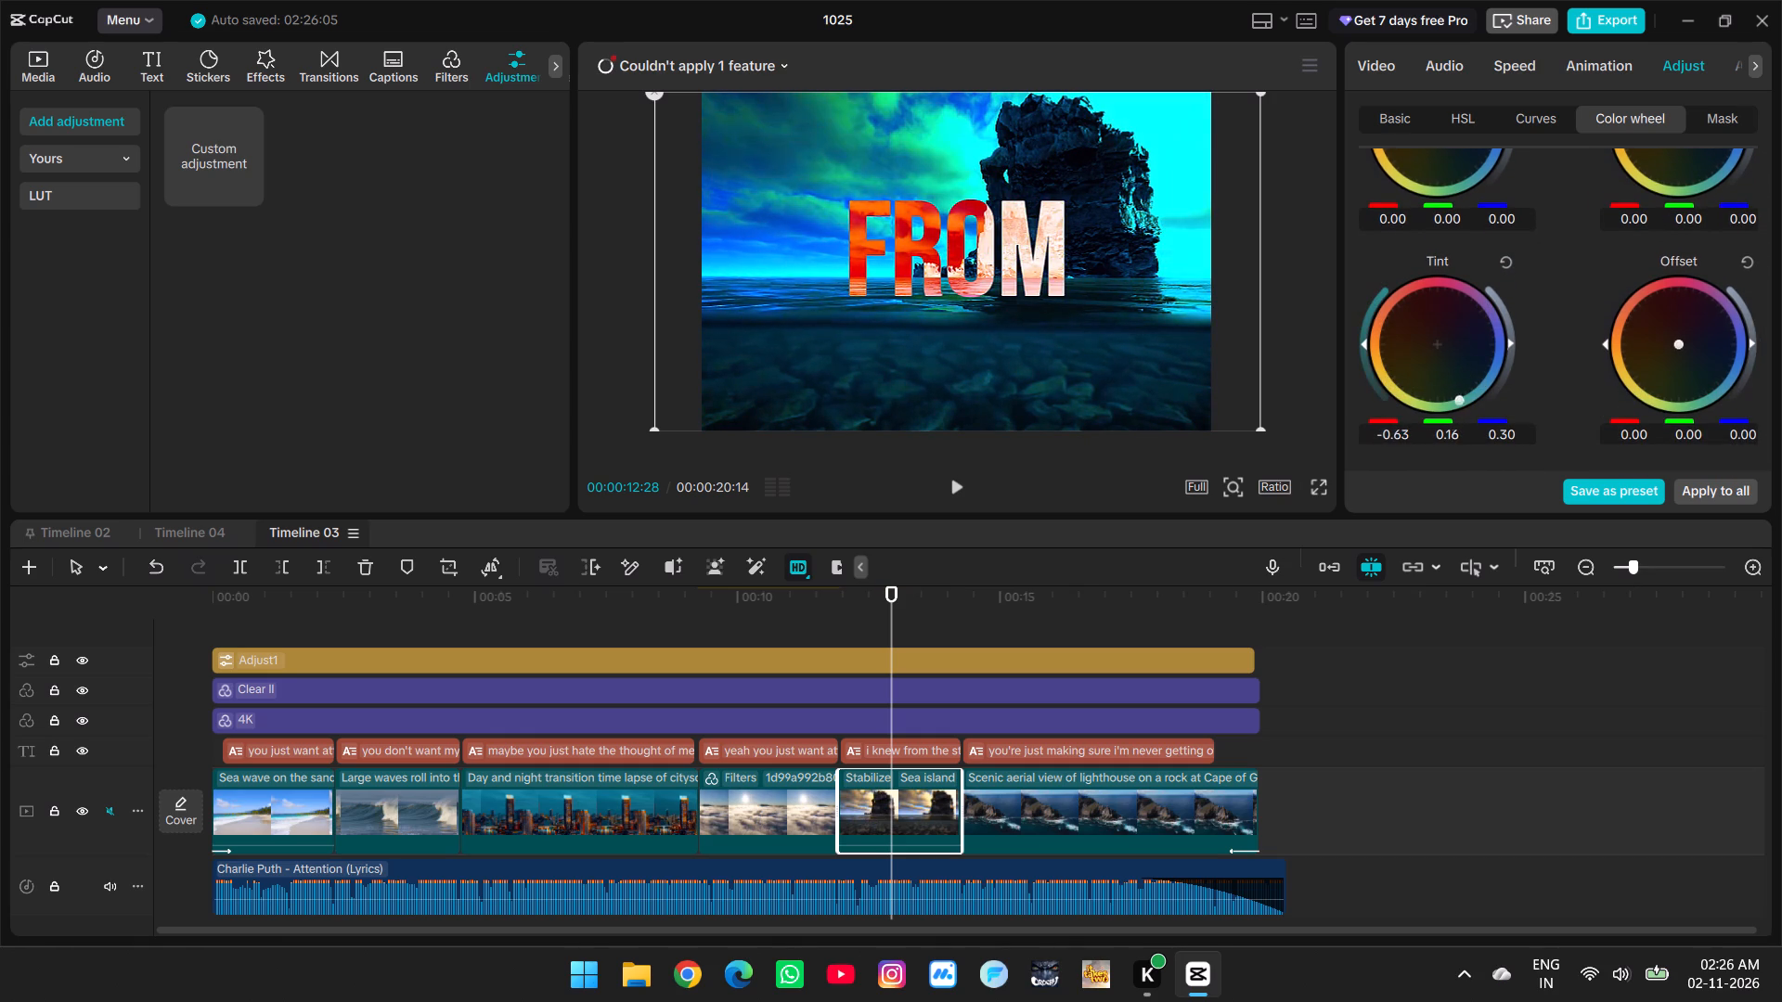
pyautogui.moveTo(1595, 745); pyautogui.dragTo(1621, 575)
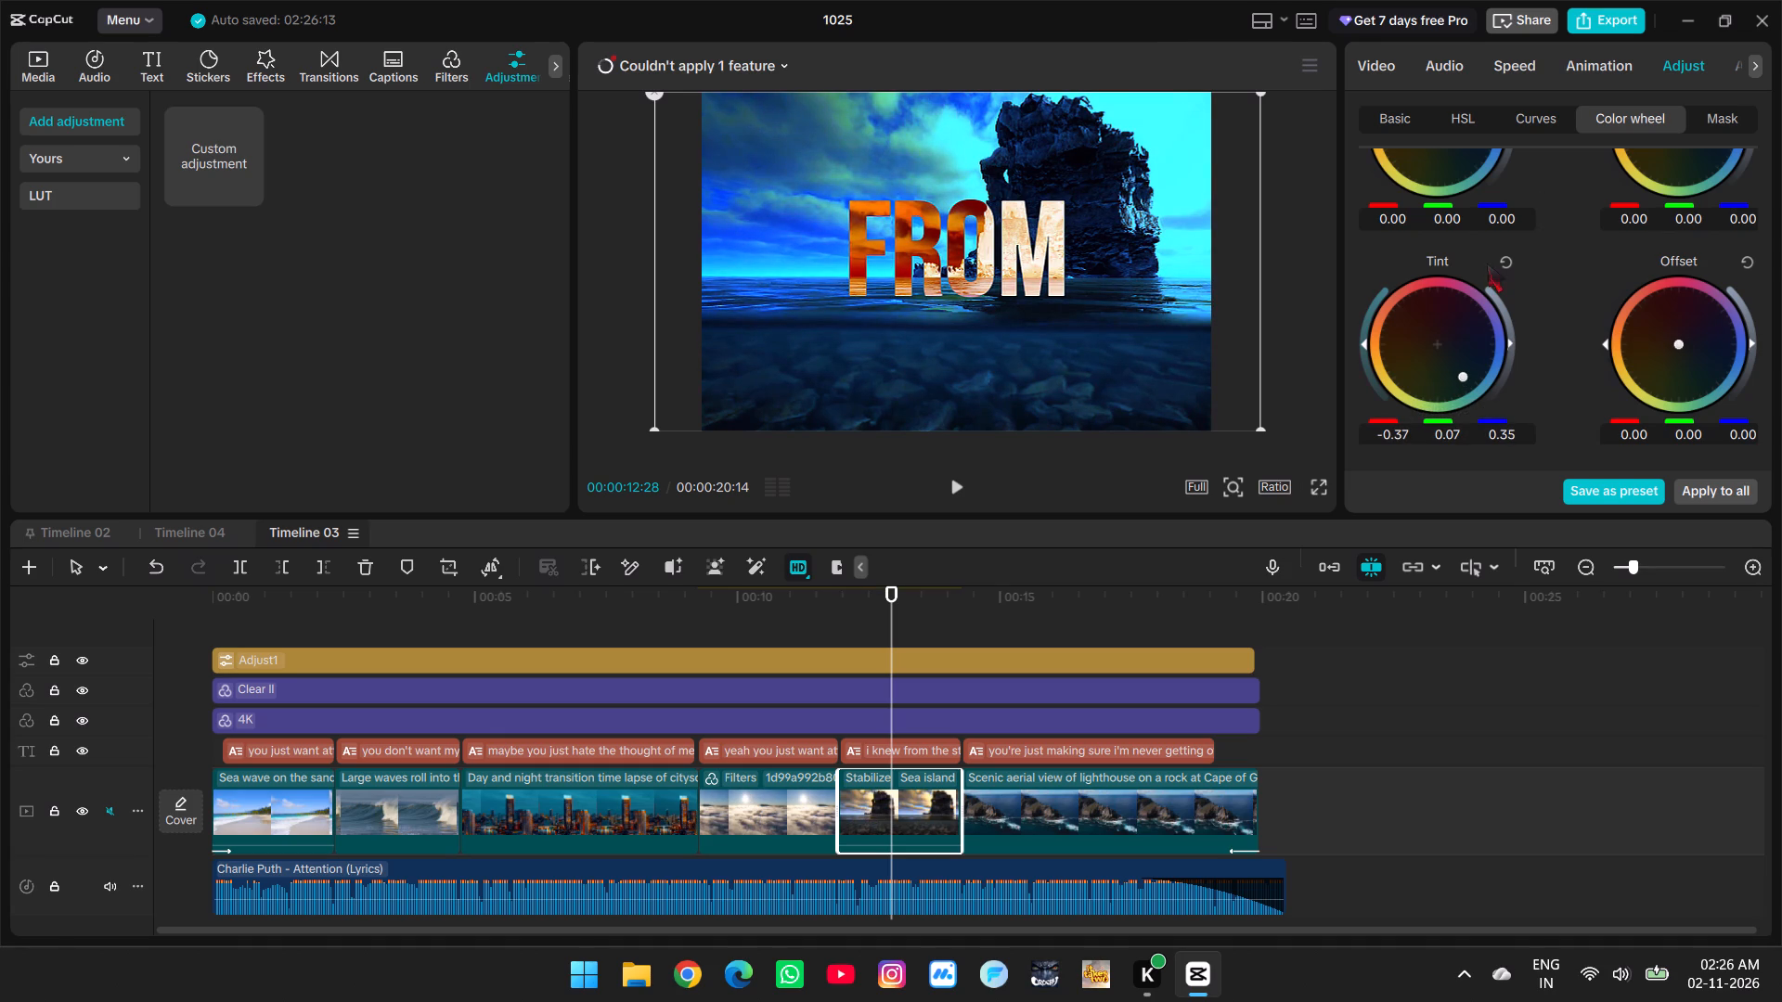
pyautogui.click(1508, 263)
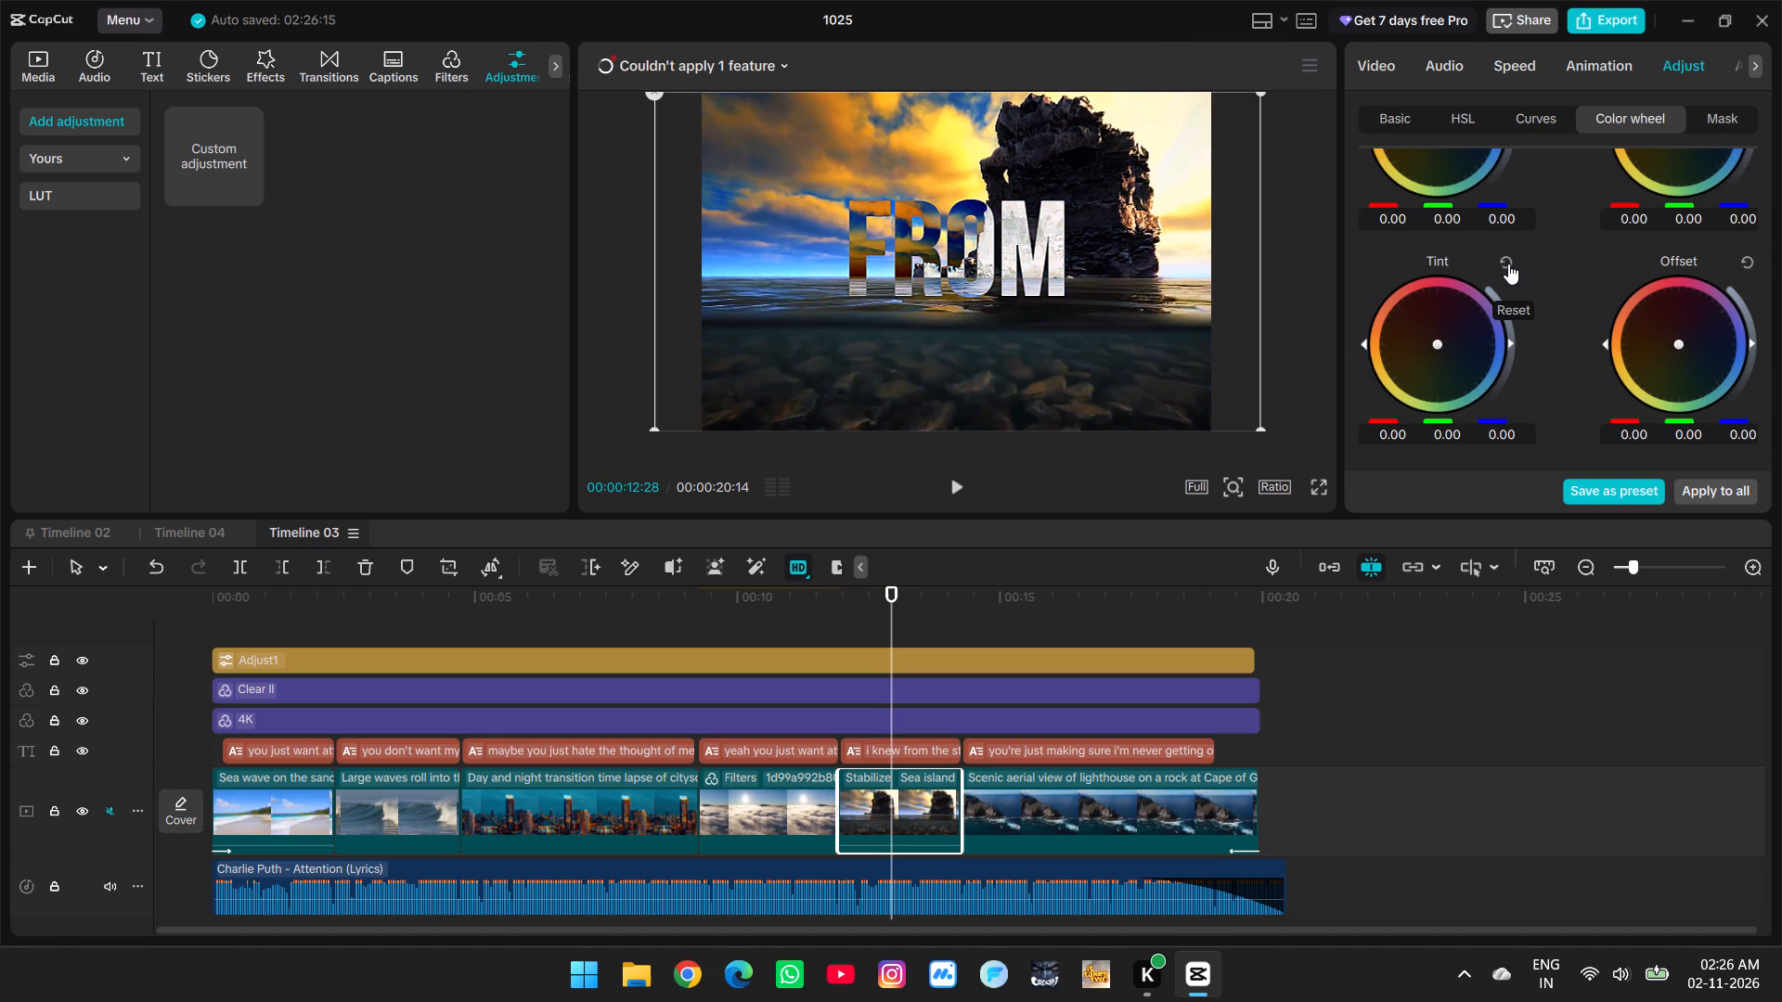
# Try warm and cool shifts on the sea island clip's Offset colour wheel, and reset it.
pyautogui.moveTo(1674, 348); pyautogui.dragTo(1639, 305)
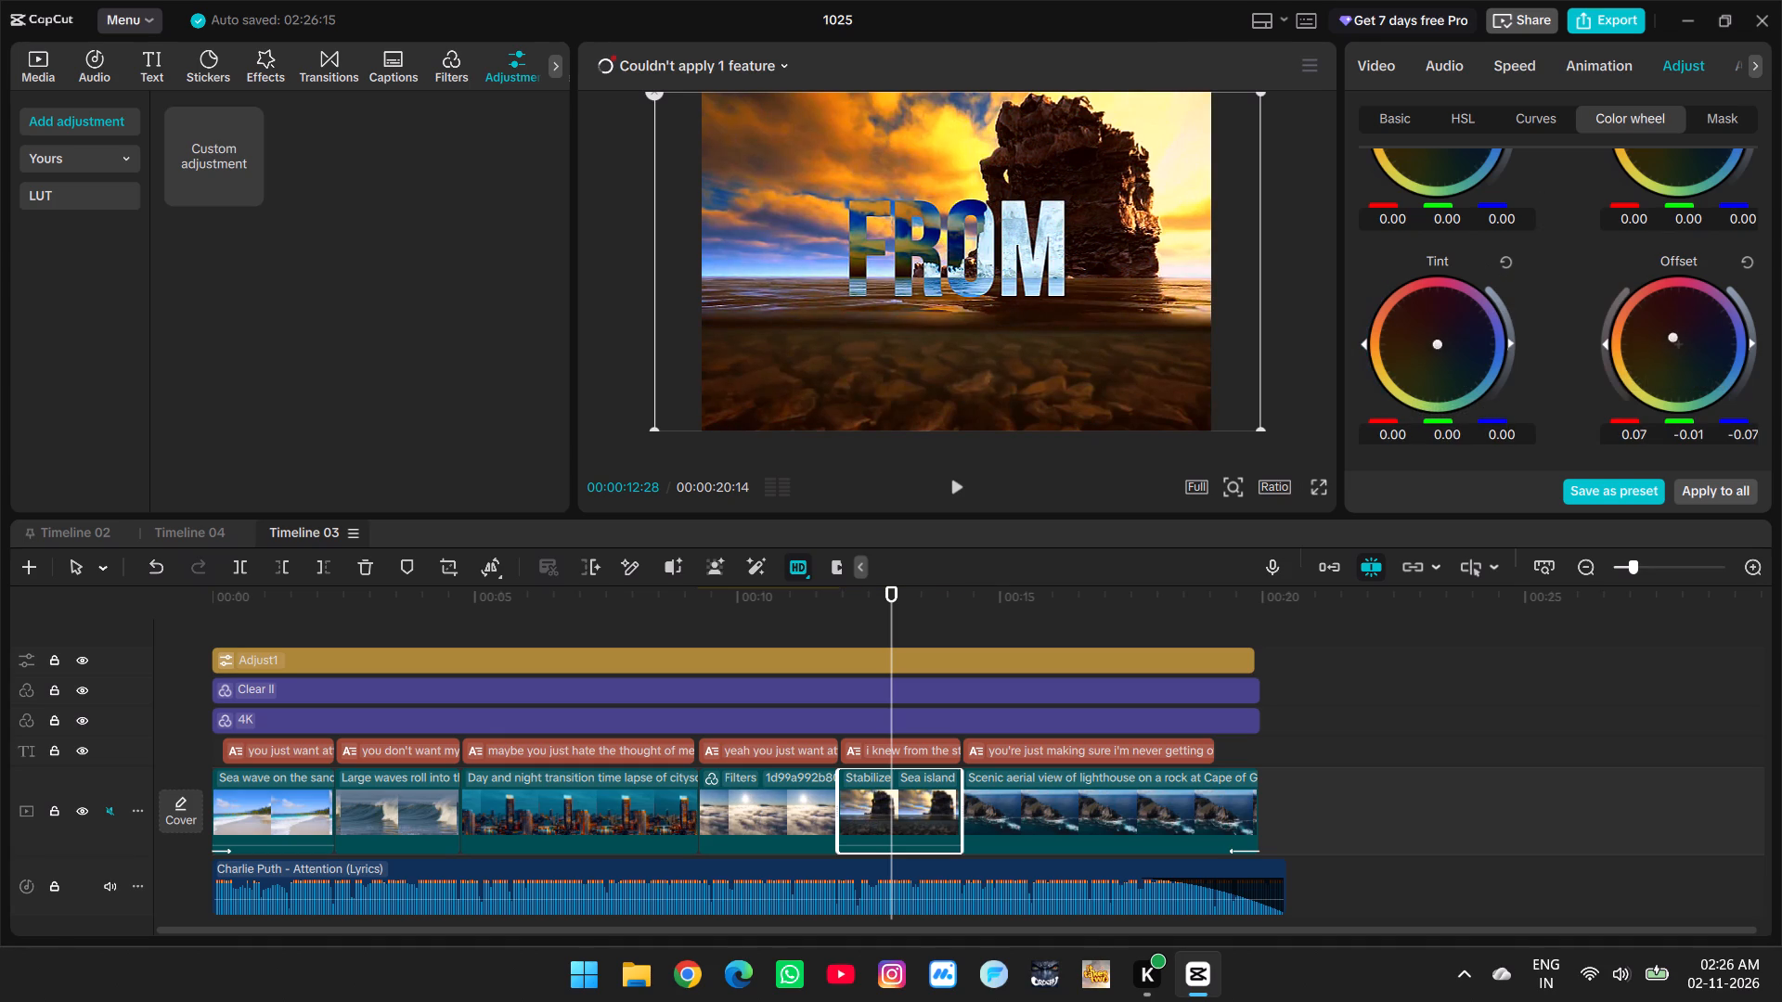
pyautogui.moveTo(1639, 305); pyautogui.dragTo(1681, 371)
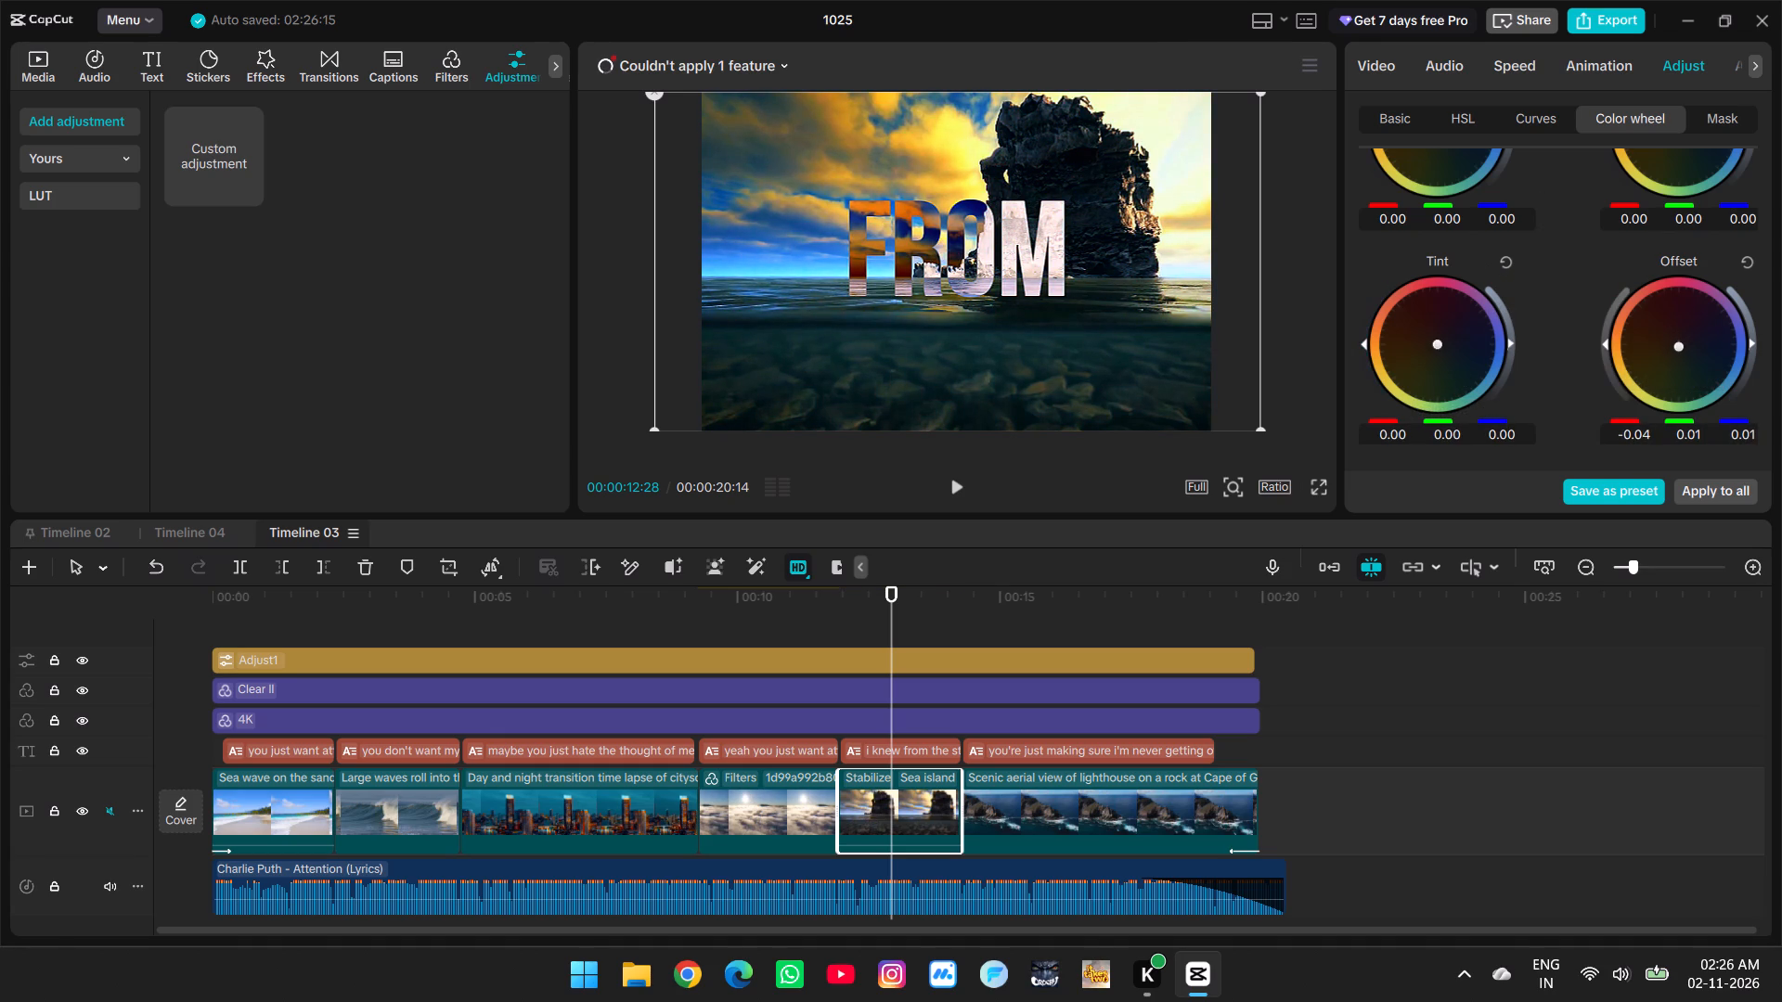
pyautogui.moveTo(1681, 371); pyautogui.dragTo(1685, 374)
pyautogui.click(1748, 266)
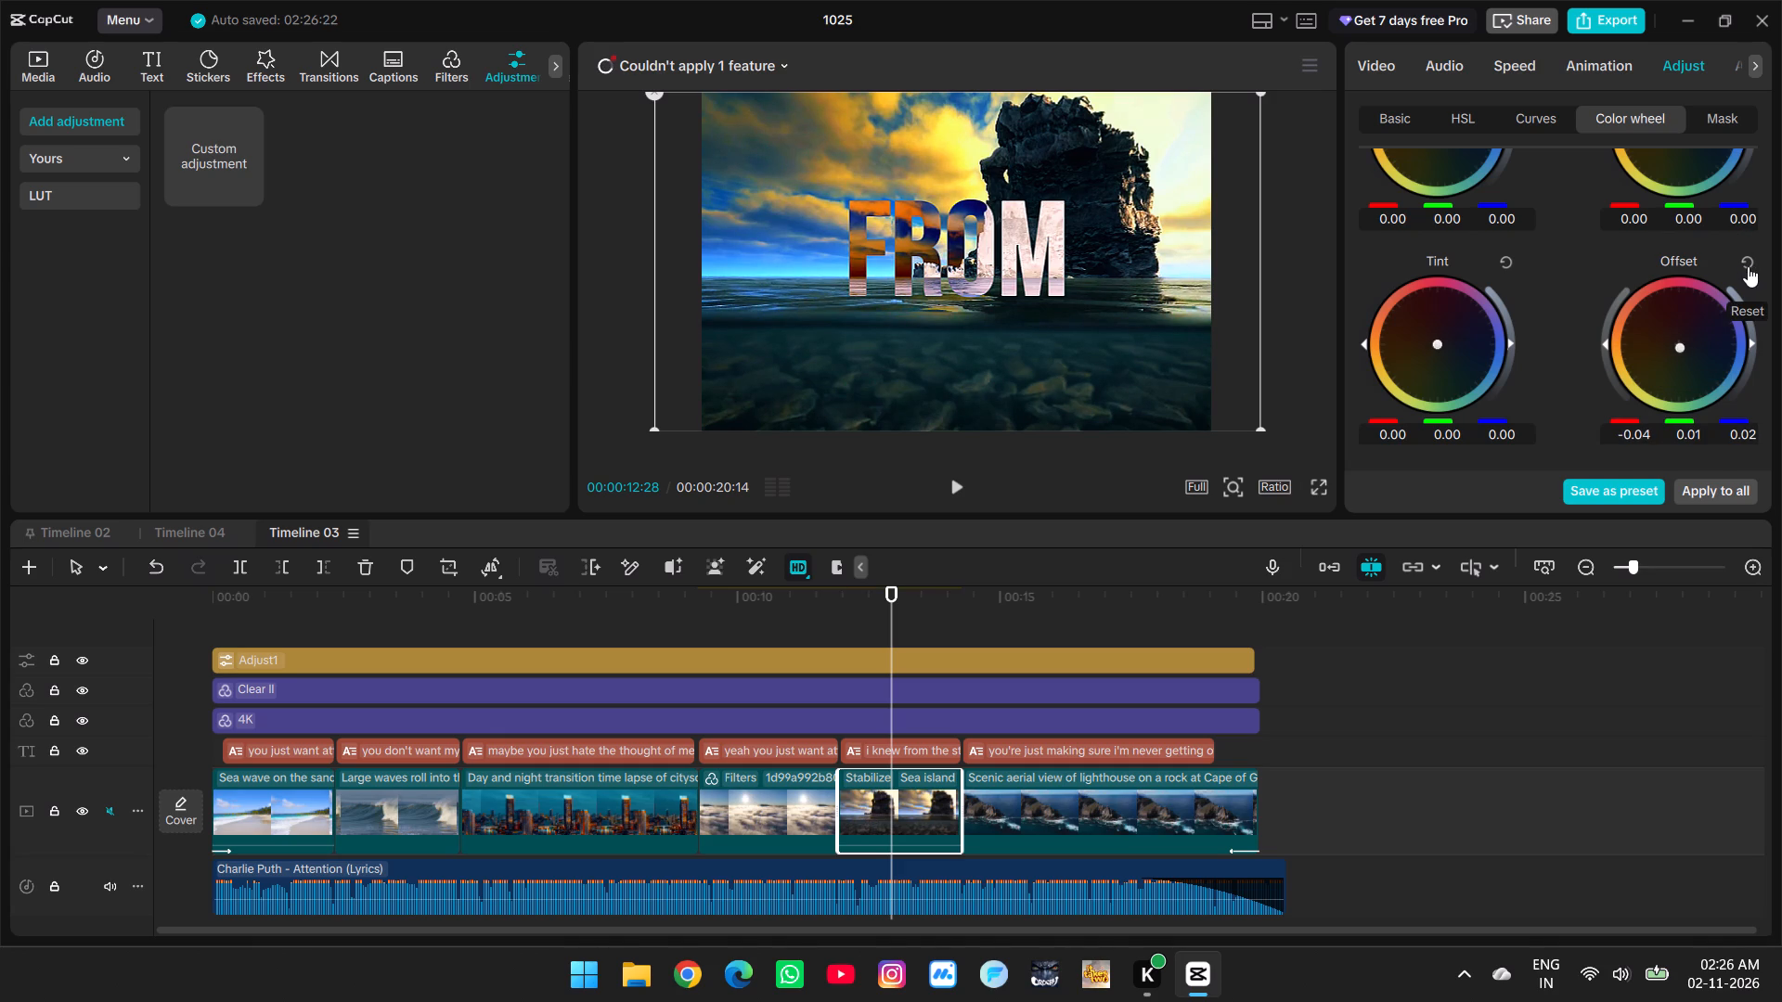
# Delete the Adjust1 adjustment layer above the filter tracks in Timeline 03.
pyautogui.click(758, 640)
pyautogui.click(761, 623)
pyautogui.moveTo(762, 623); pyautogui.dragTo(572, 623)
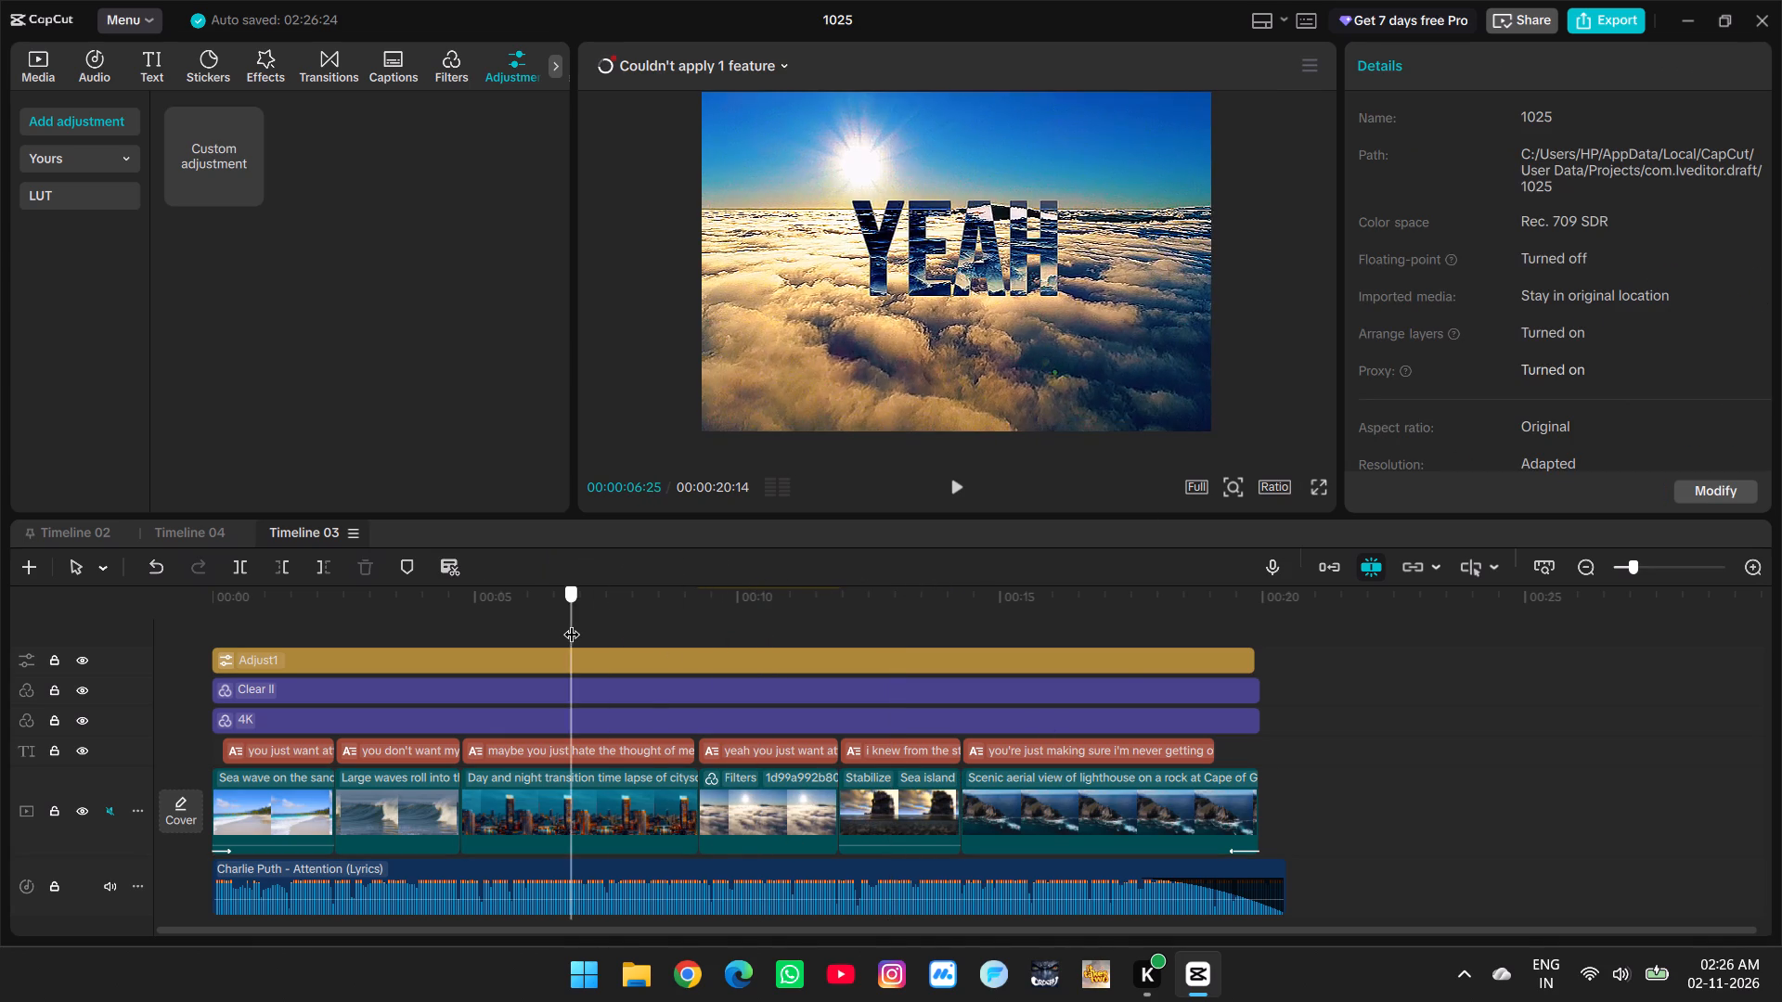
pyautogui.moveTo(572, 623); pyautogui.dragTo(768, 637)
pyautogui.click(778, 701)
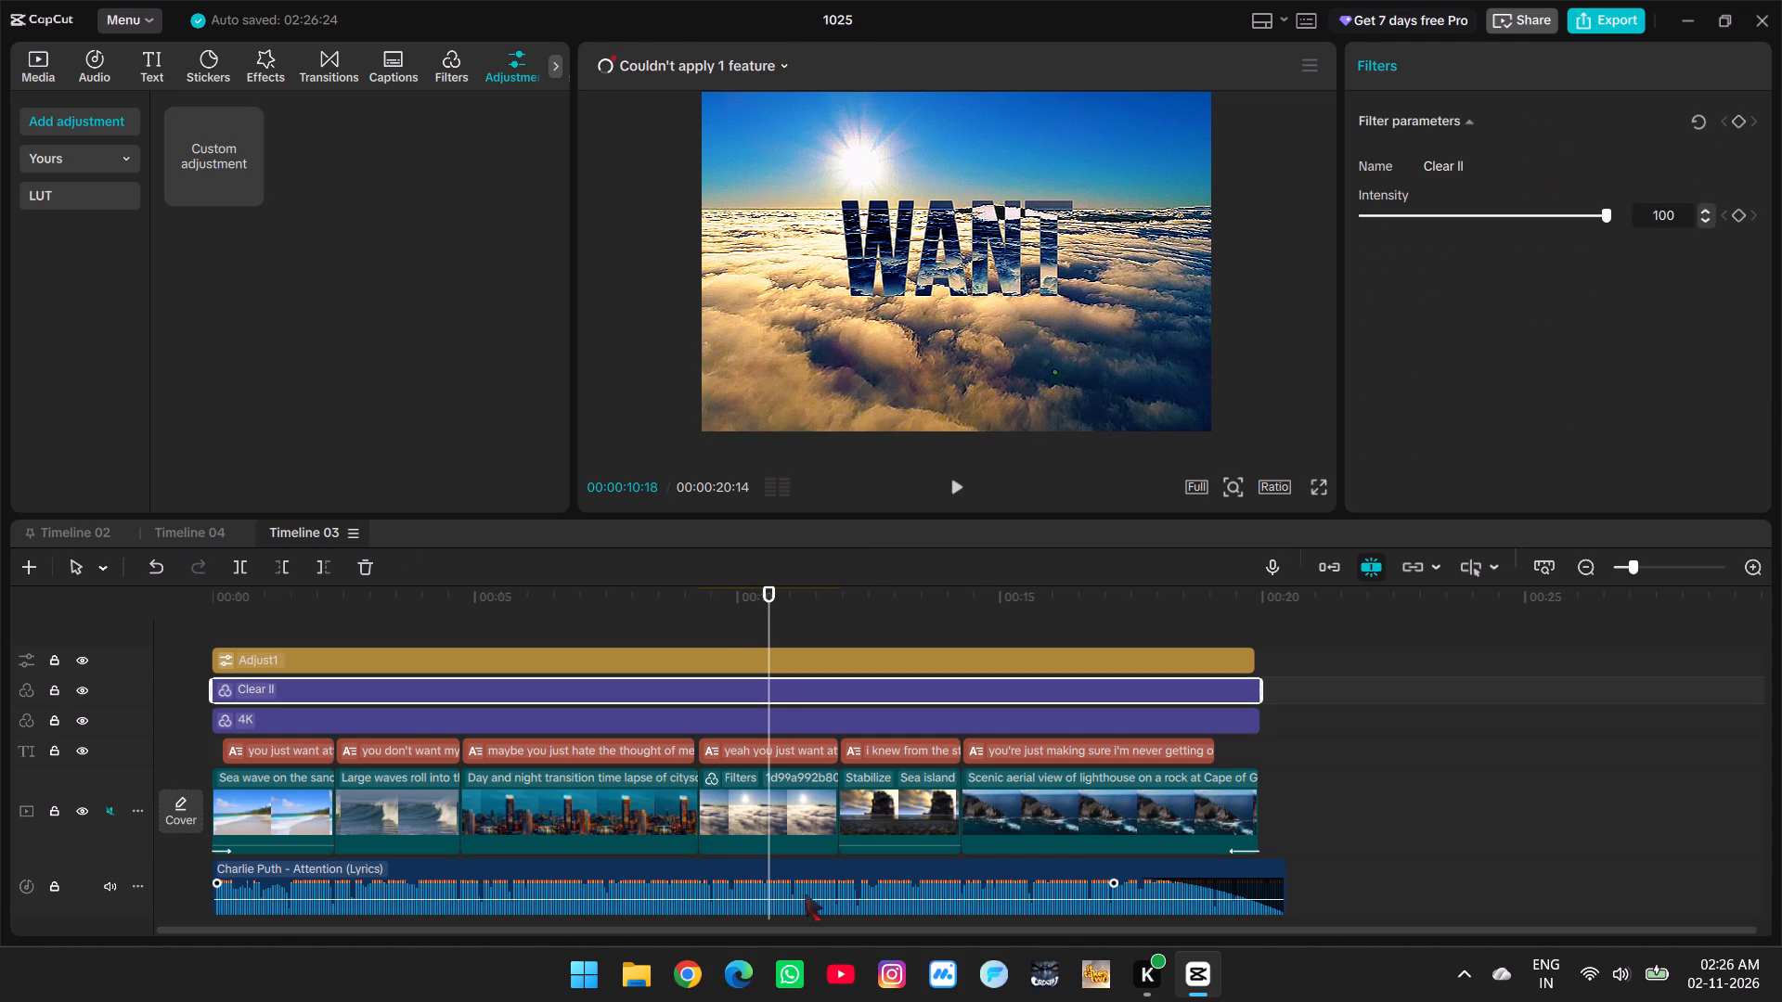
pyautogui.click(494, 660)
pyautogui.click(369, 574)
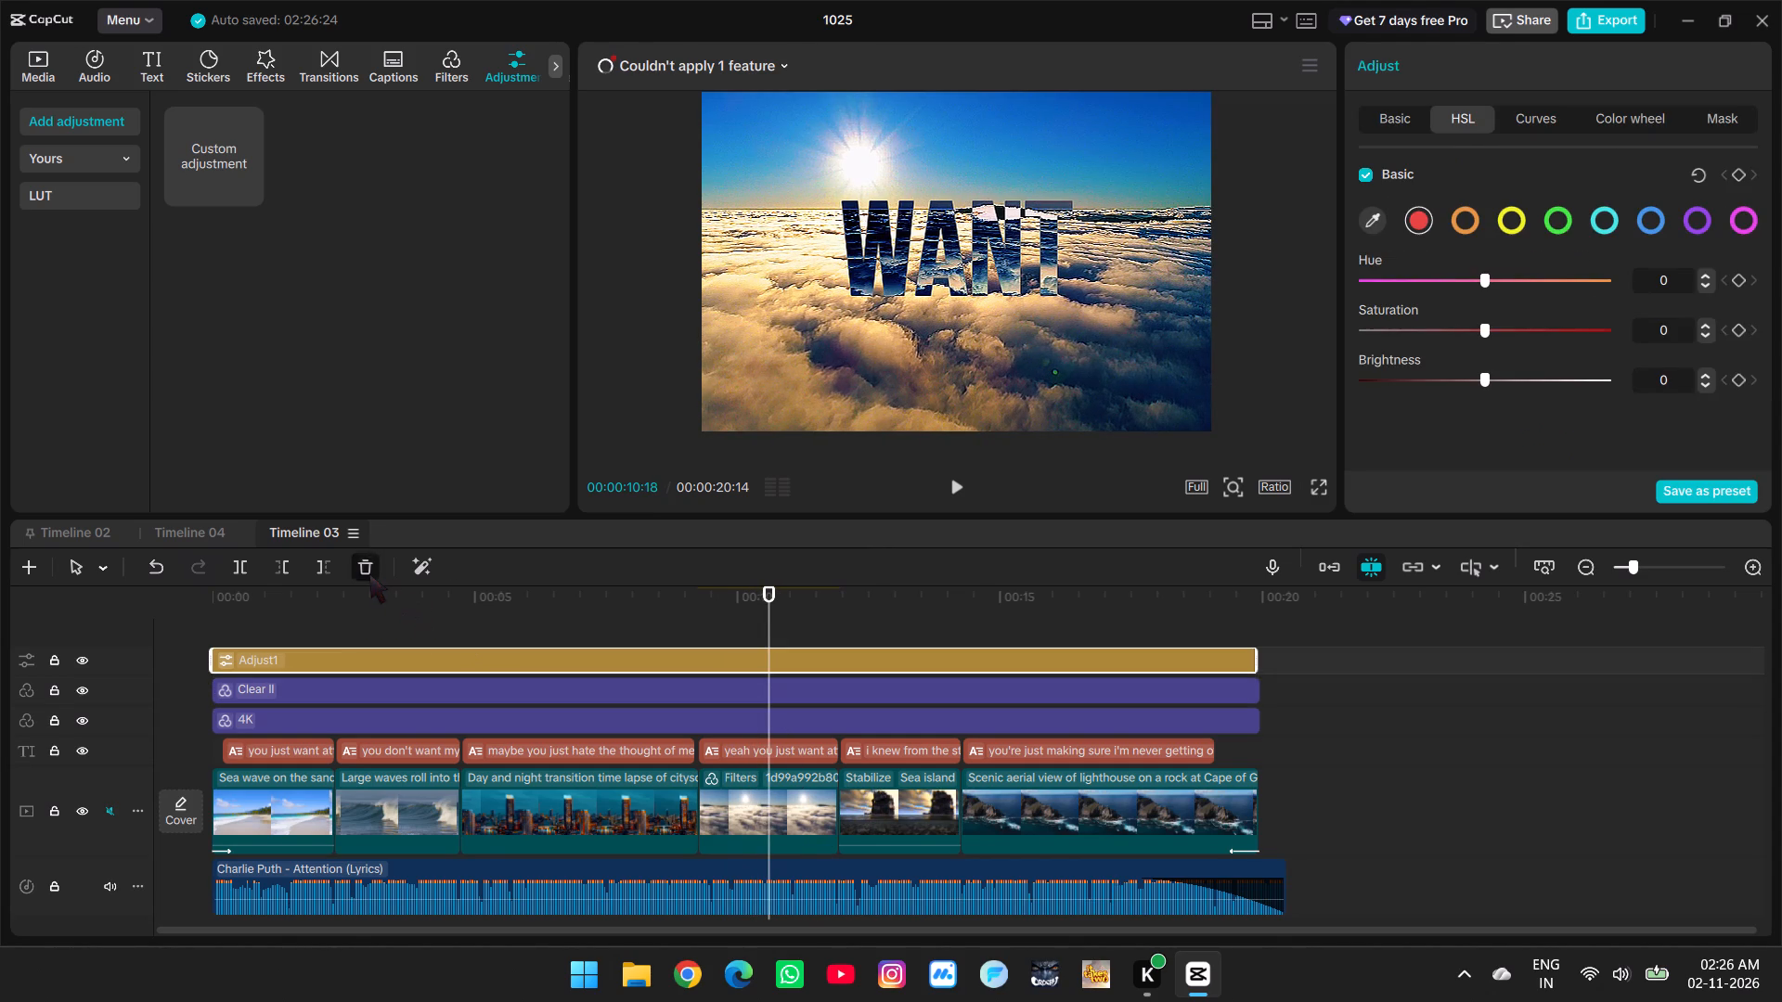
# Examine the clouds clip's HSL, basic adjustment and body retouch settings.
pyautogui.click(741, 798)
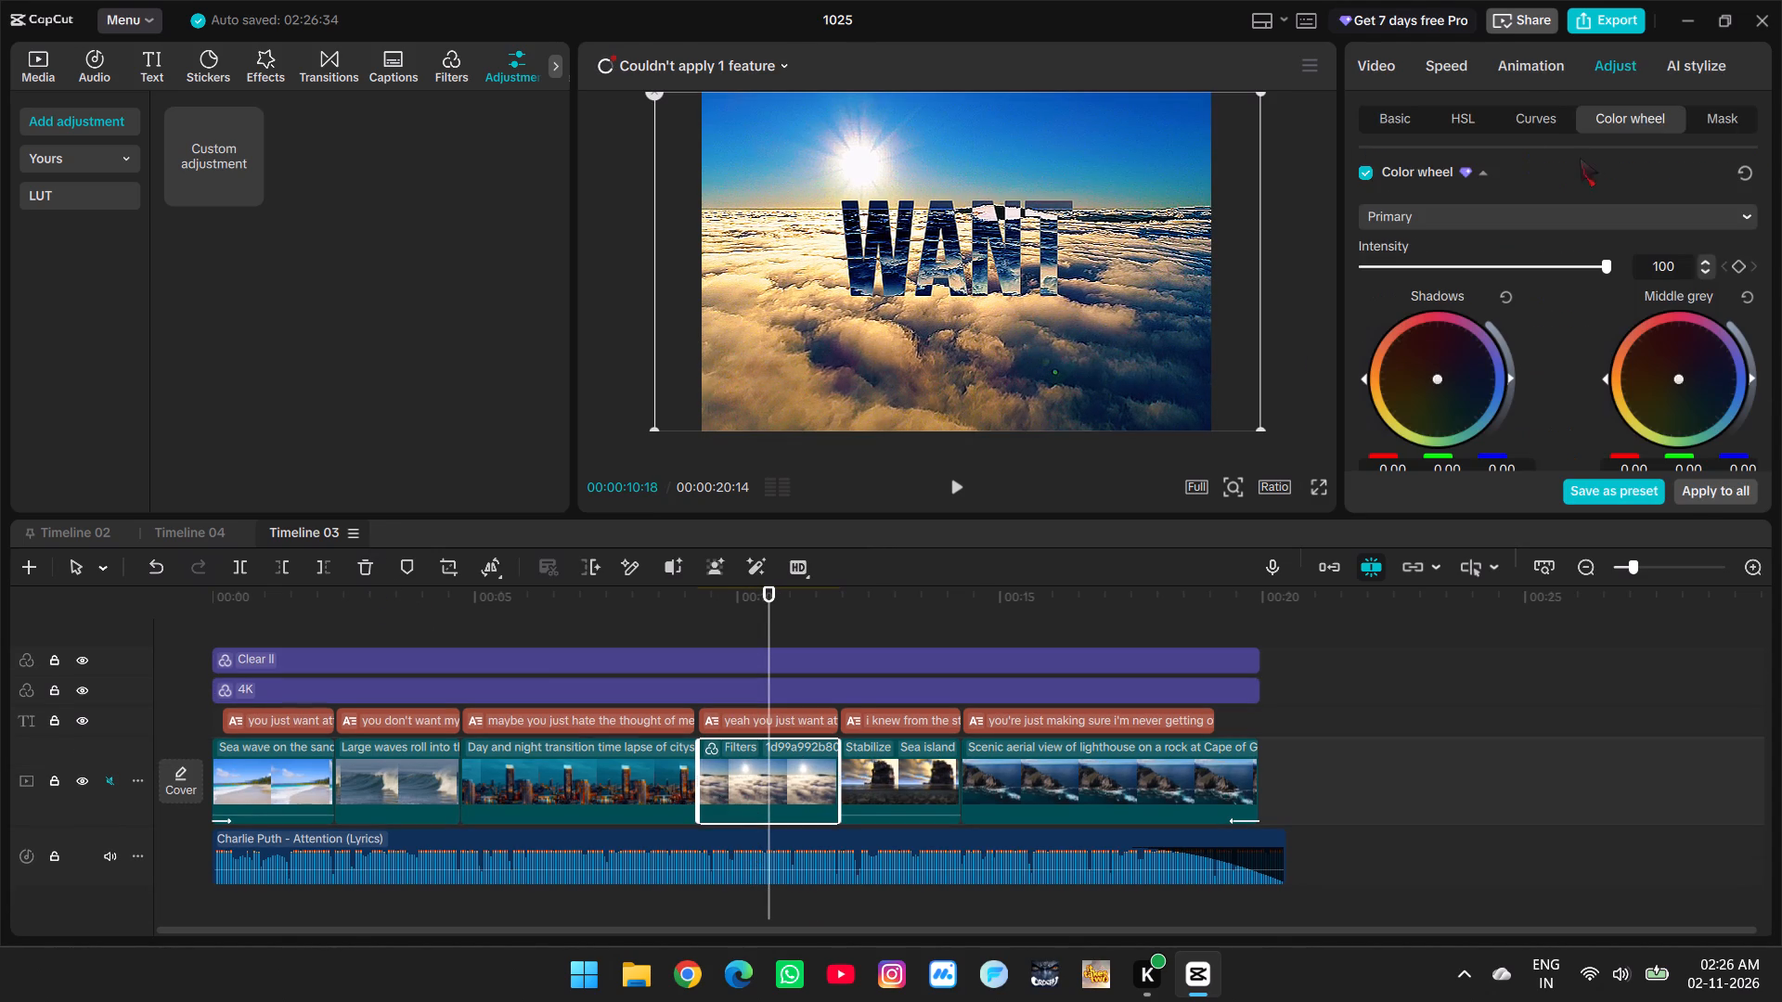
pyautogui.click(1453, 119)
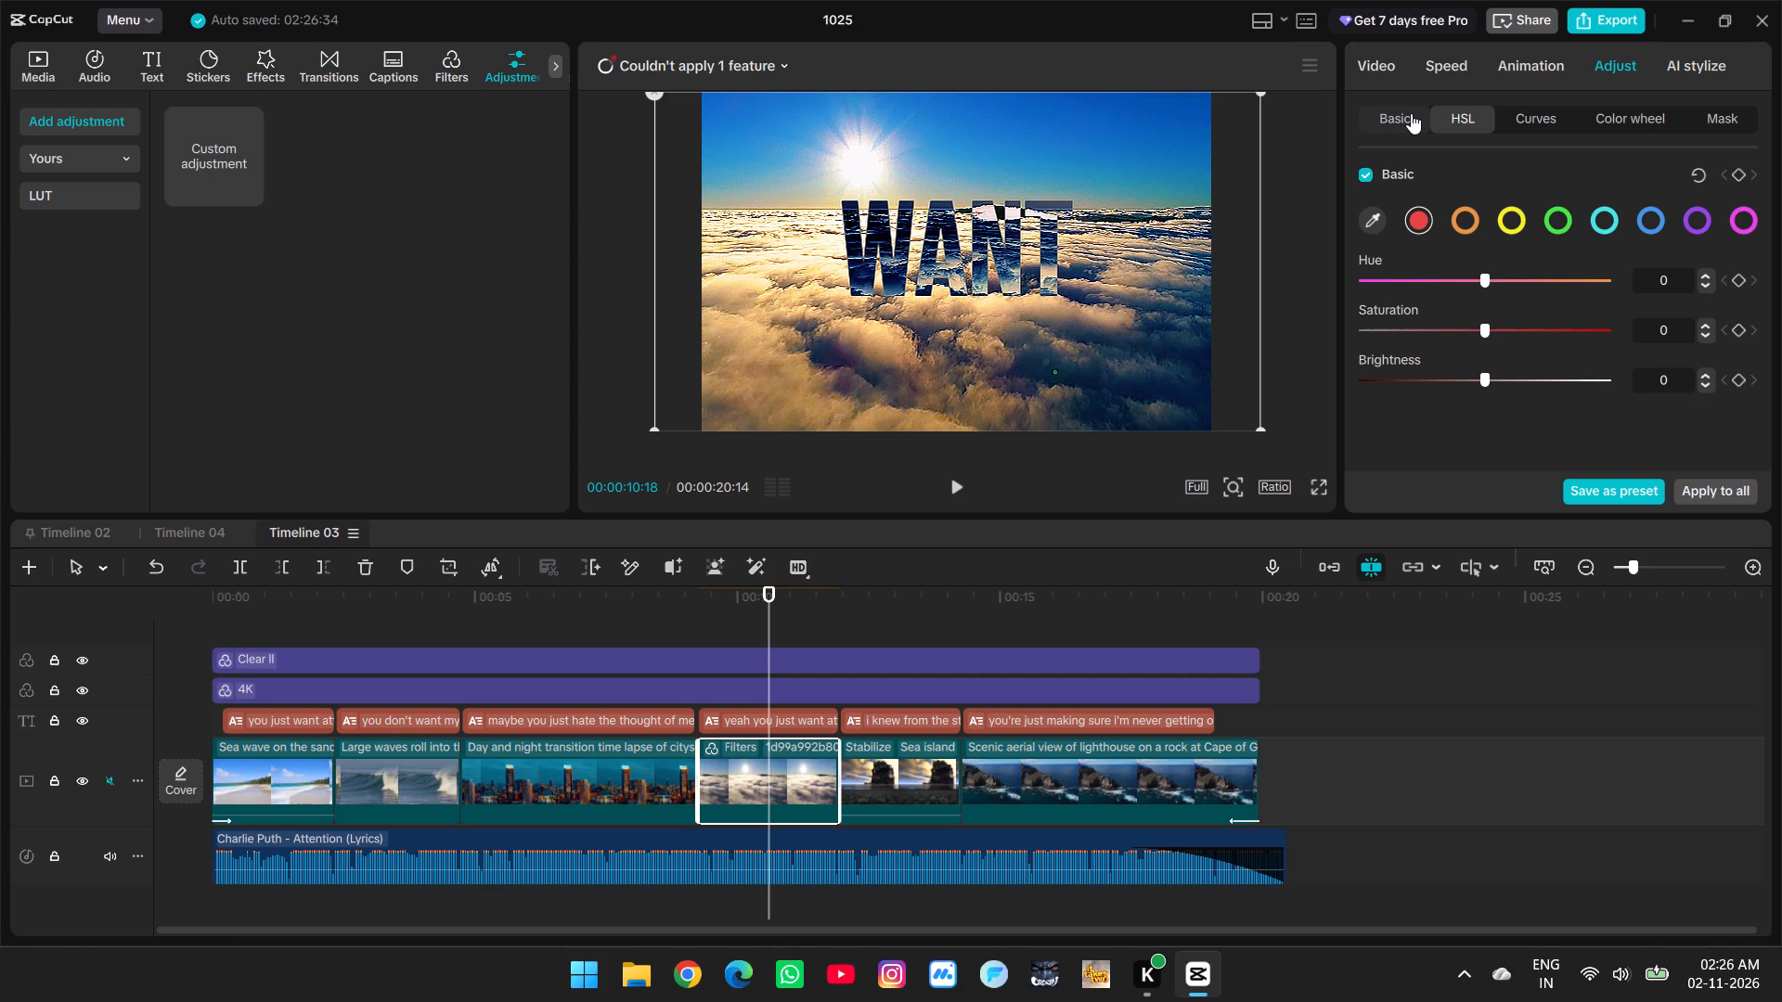
pyautogui.click(1411, 113)
pyautogui.scroll(4, 1453, 268)
pyautogui.scroll(-5, 1456, 268)
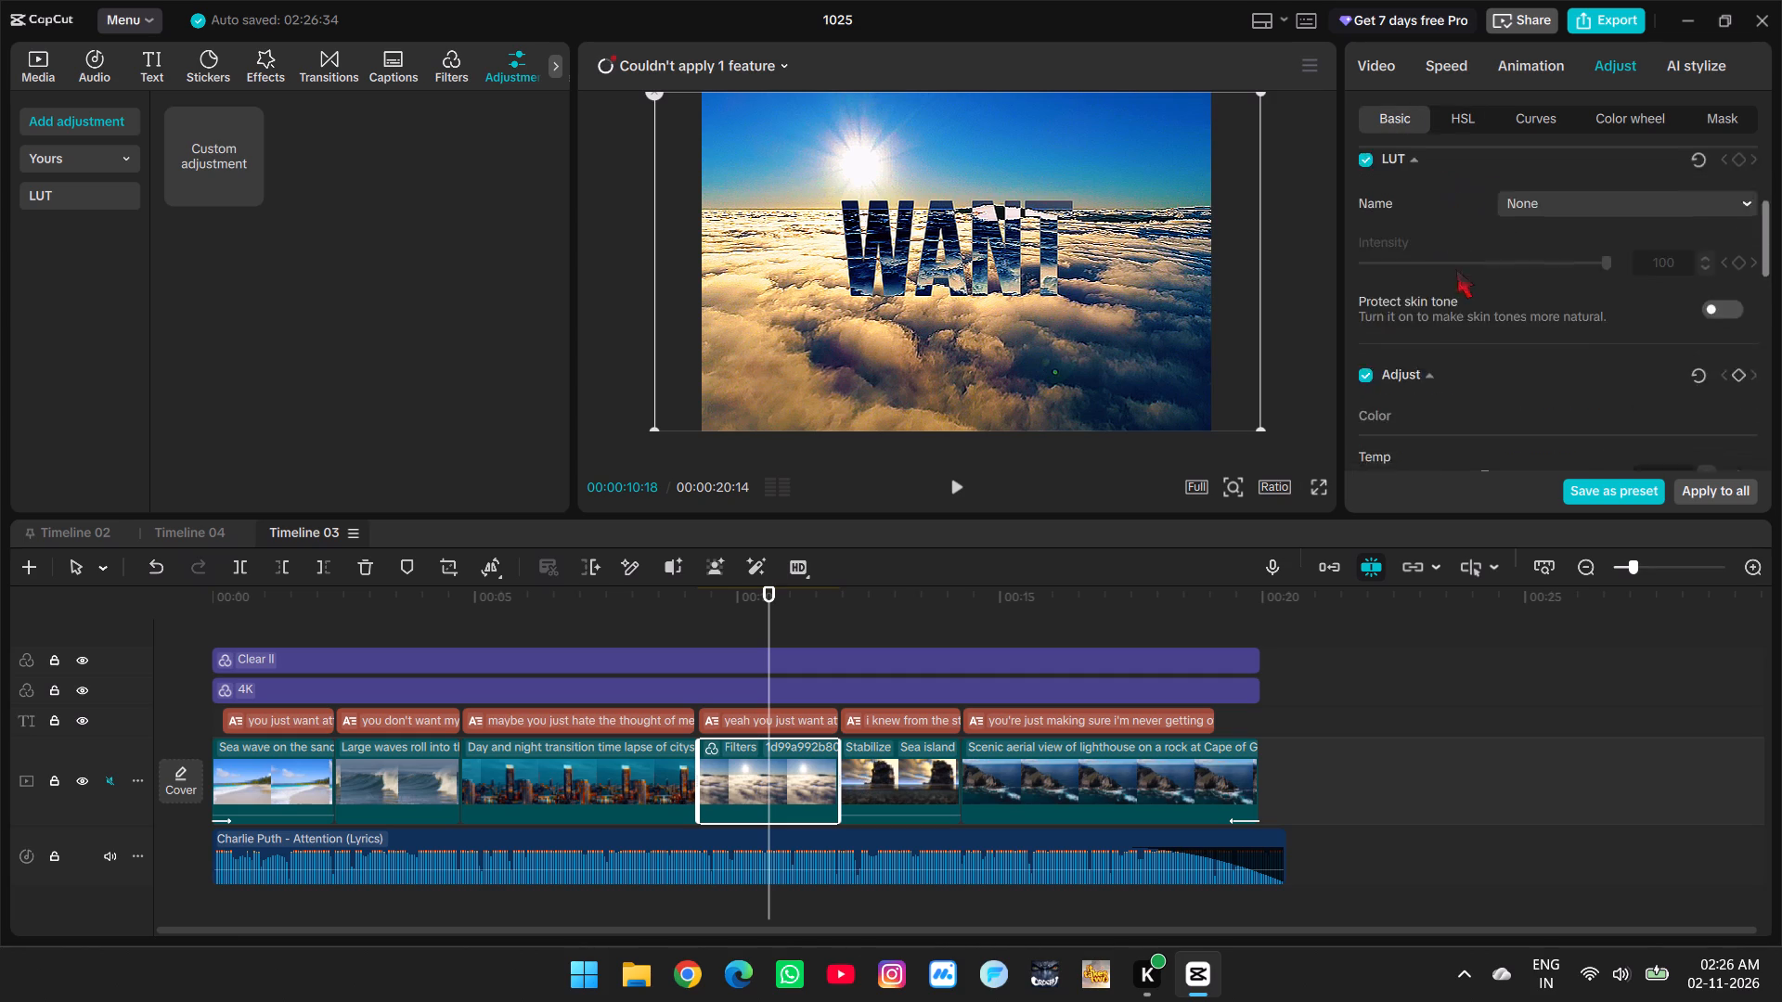
pyautogui.scroll(-5, 1456, 270)
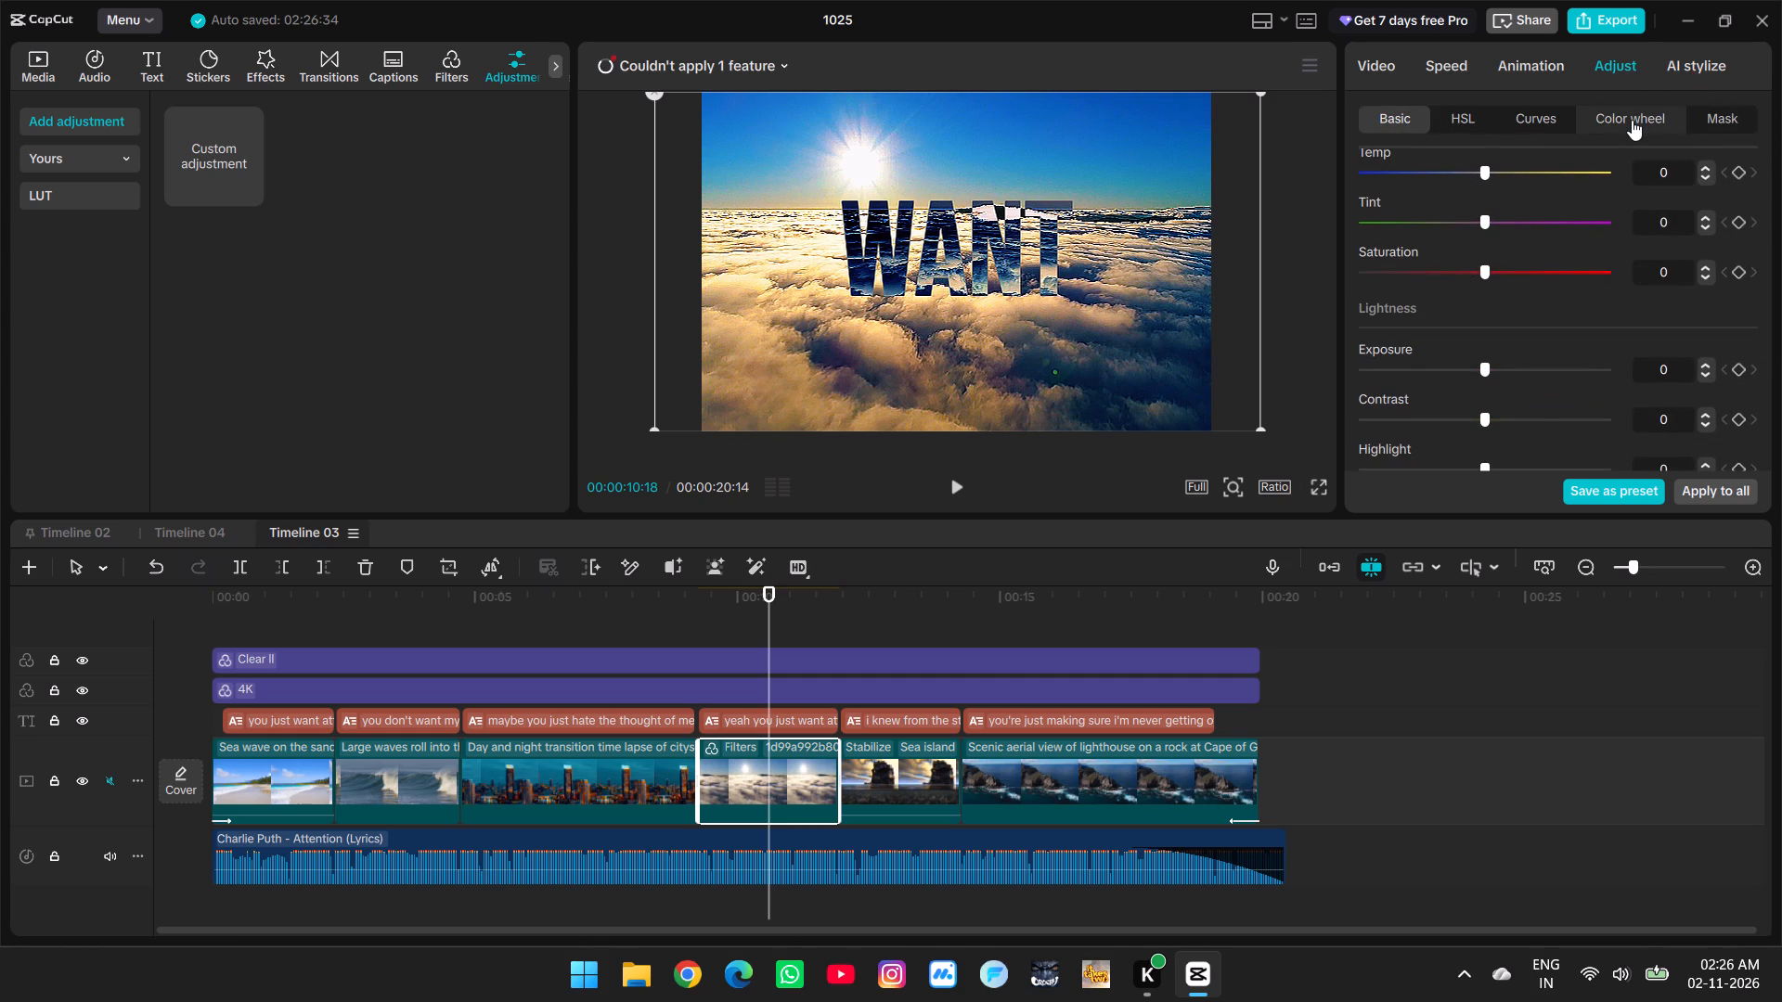
pyautogui.click(1378, 71)
pyautogui.click(1685, 118)
pyautogui.scroll(-5, 1520, 327)
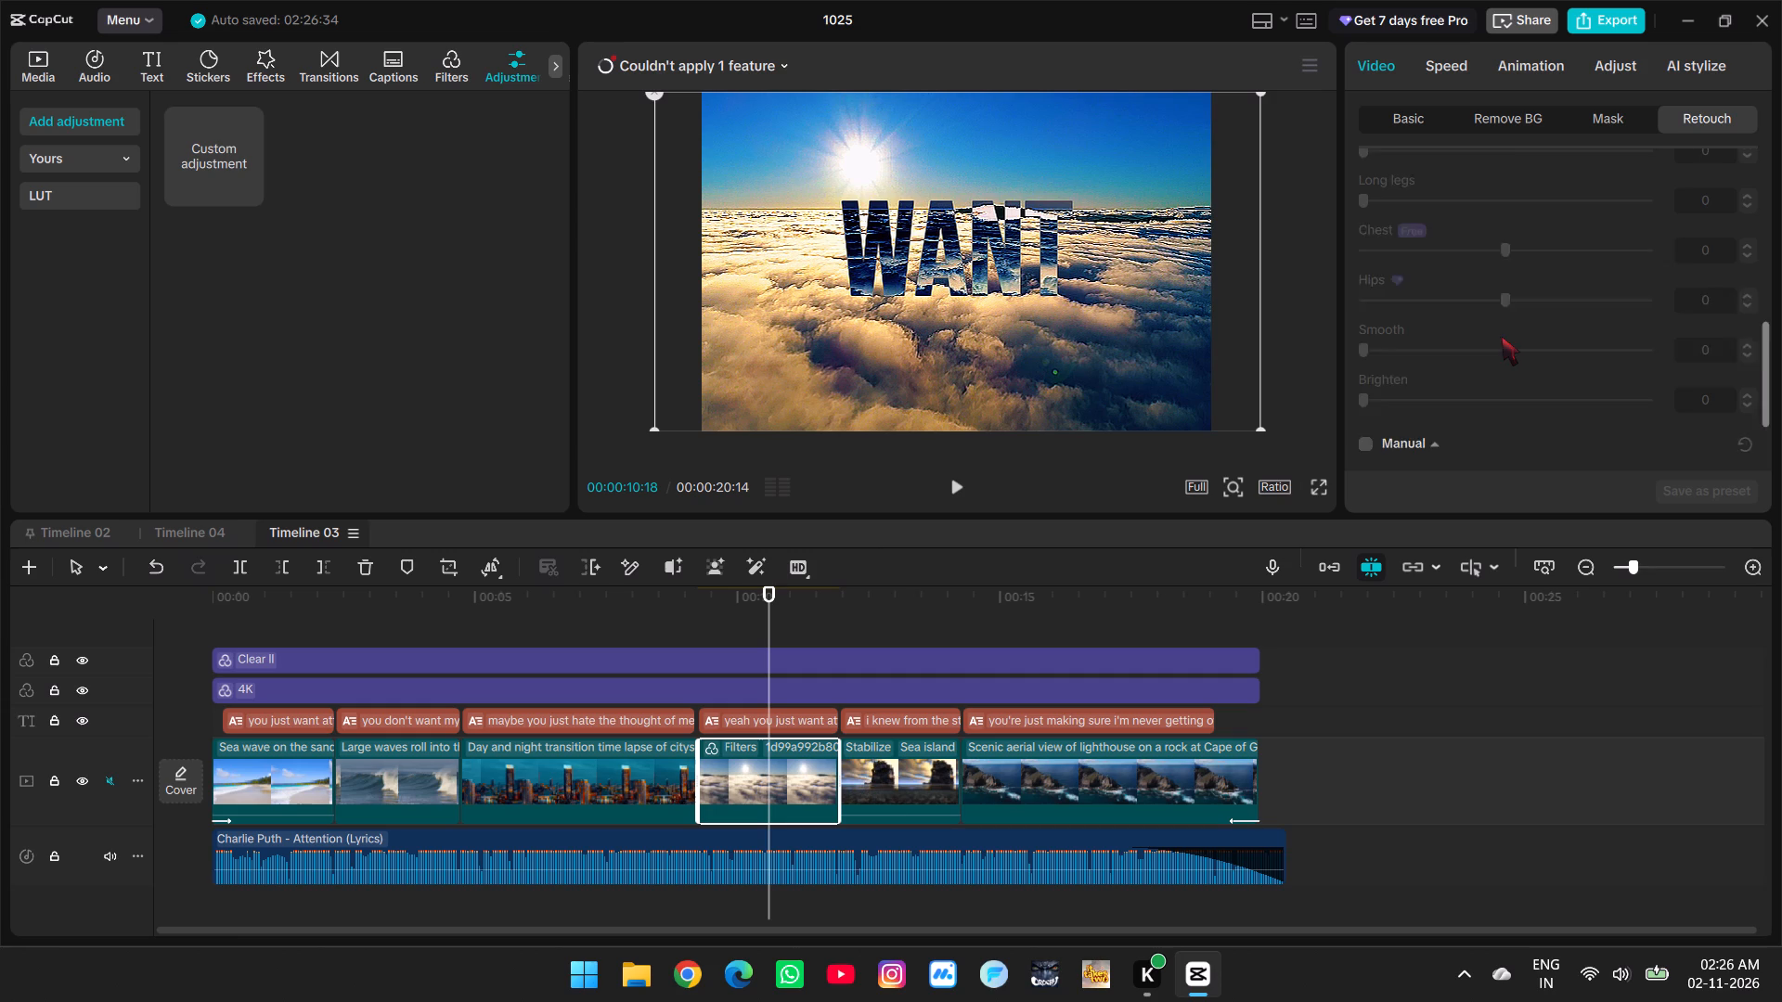
pyautogui.scroll(-6, 1502, 337)
pyautogui.scroll(7, 1474, 332)
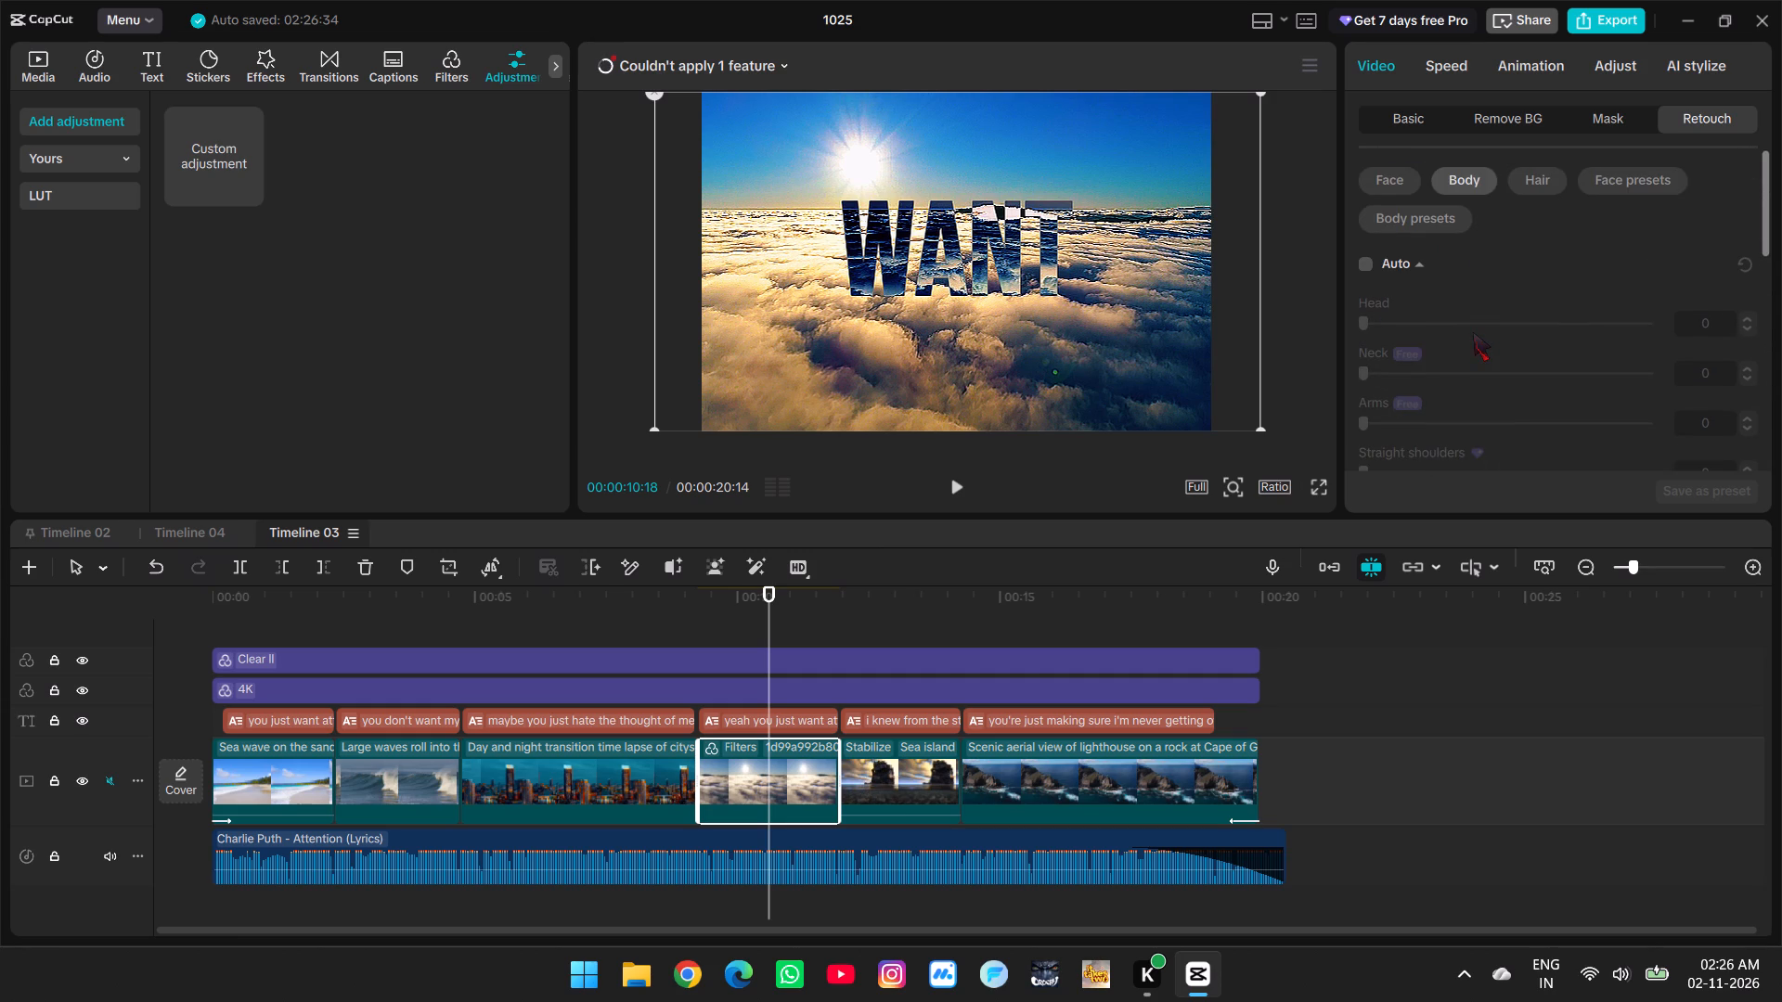
pyautogui.scroll(3, 1473, 332)
pyautogui.scroll(4, 1396, 257)
# Set the Clear skin retouch of the clouds clip to 0 in the face retouch settings.
pyautogui.click(1398, 184)
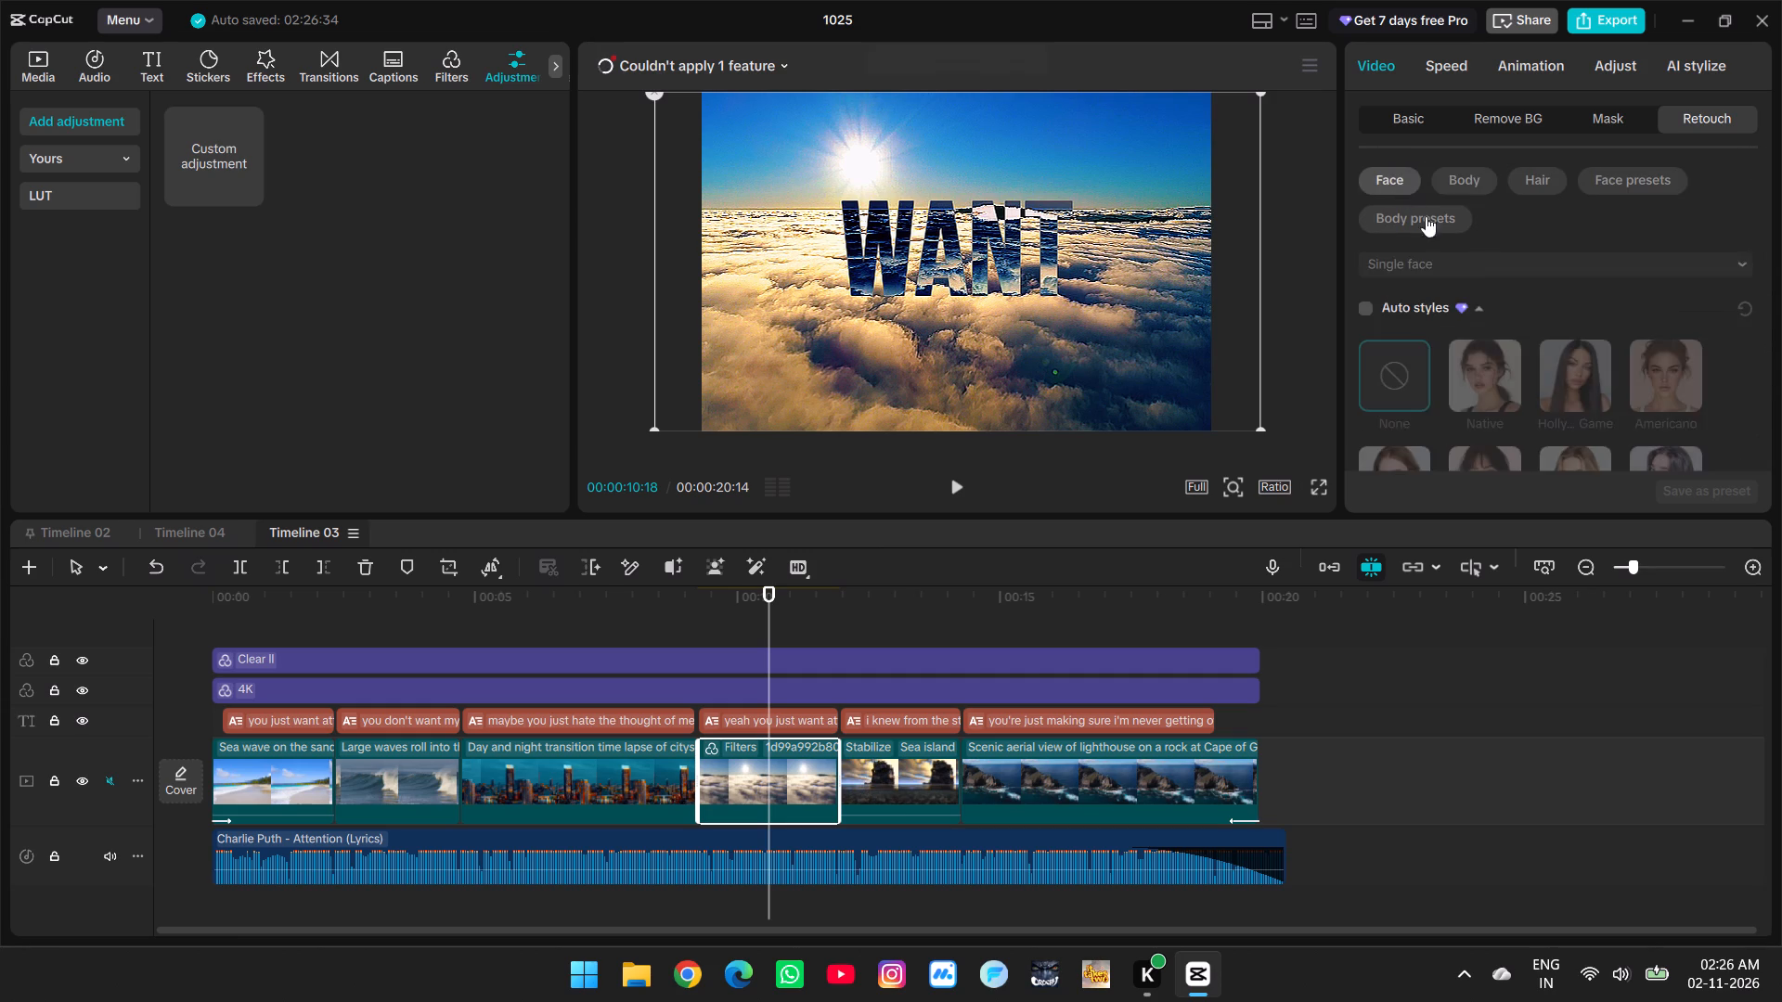
pyautogui.scroll(-8, 1481, 291)
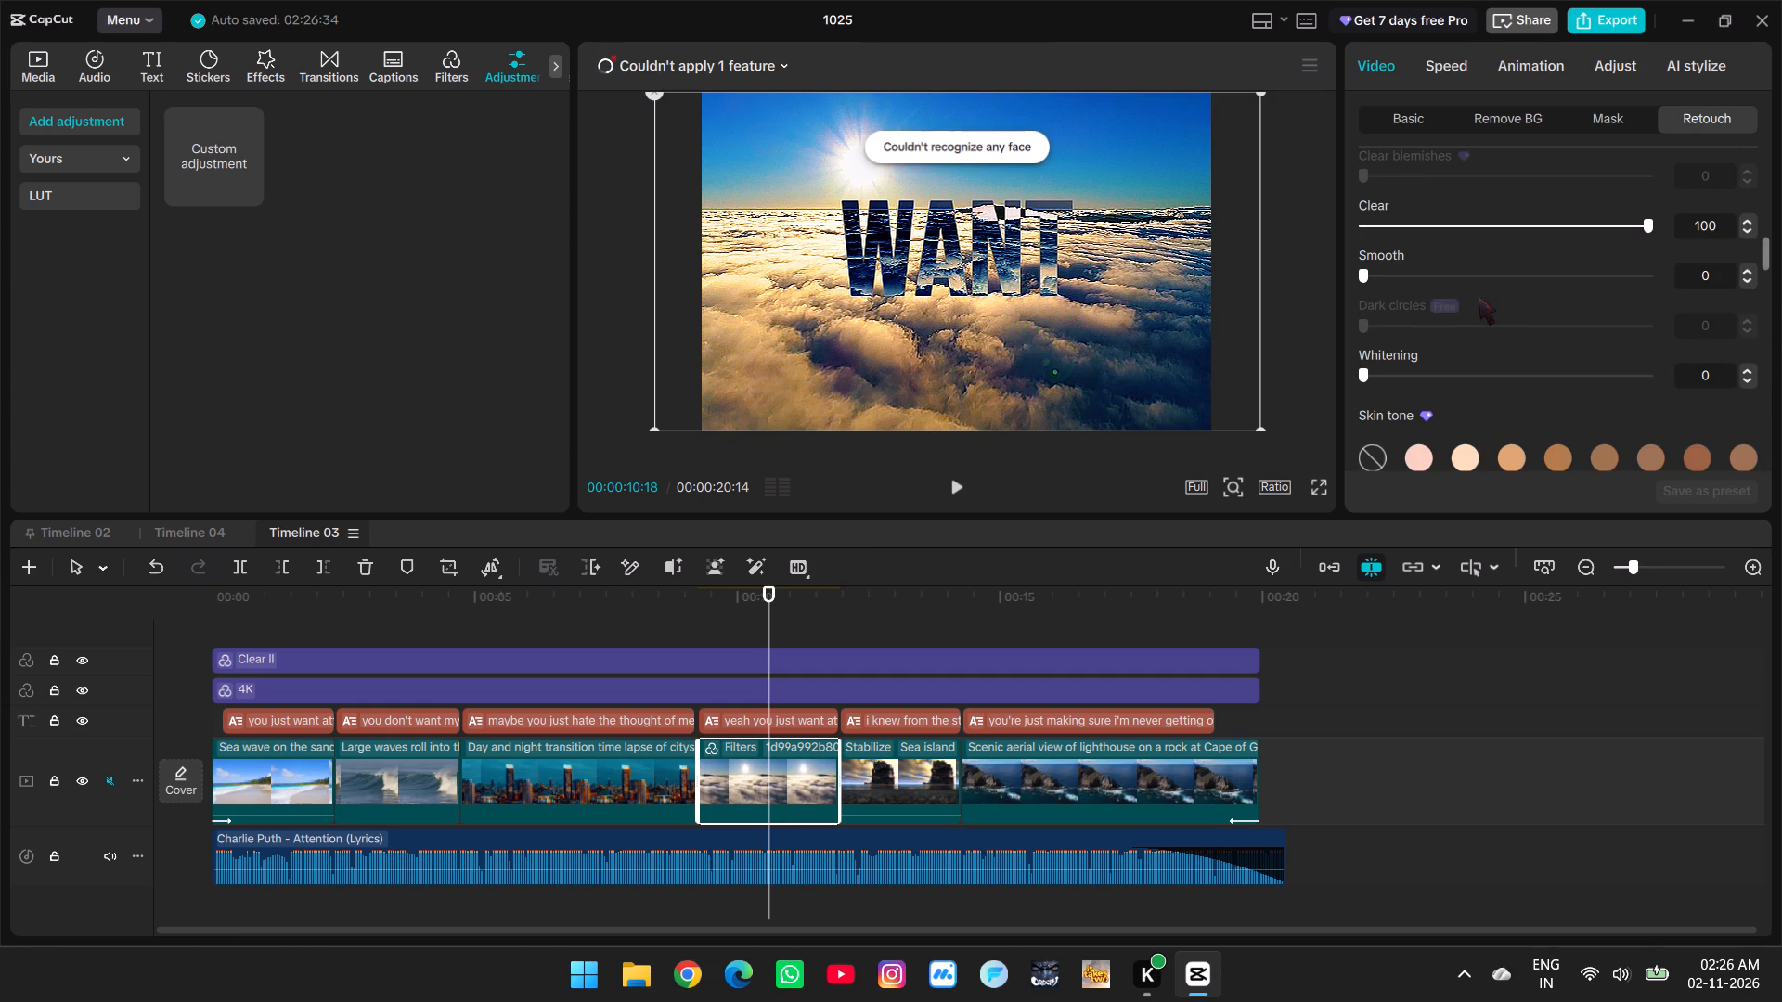
pyautogui.moveTo(1380, 223); pyautogui.dragTo(1192, 222)
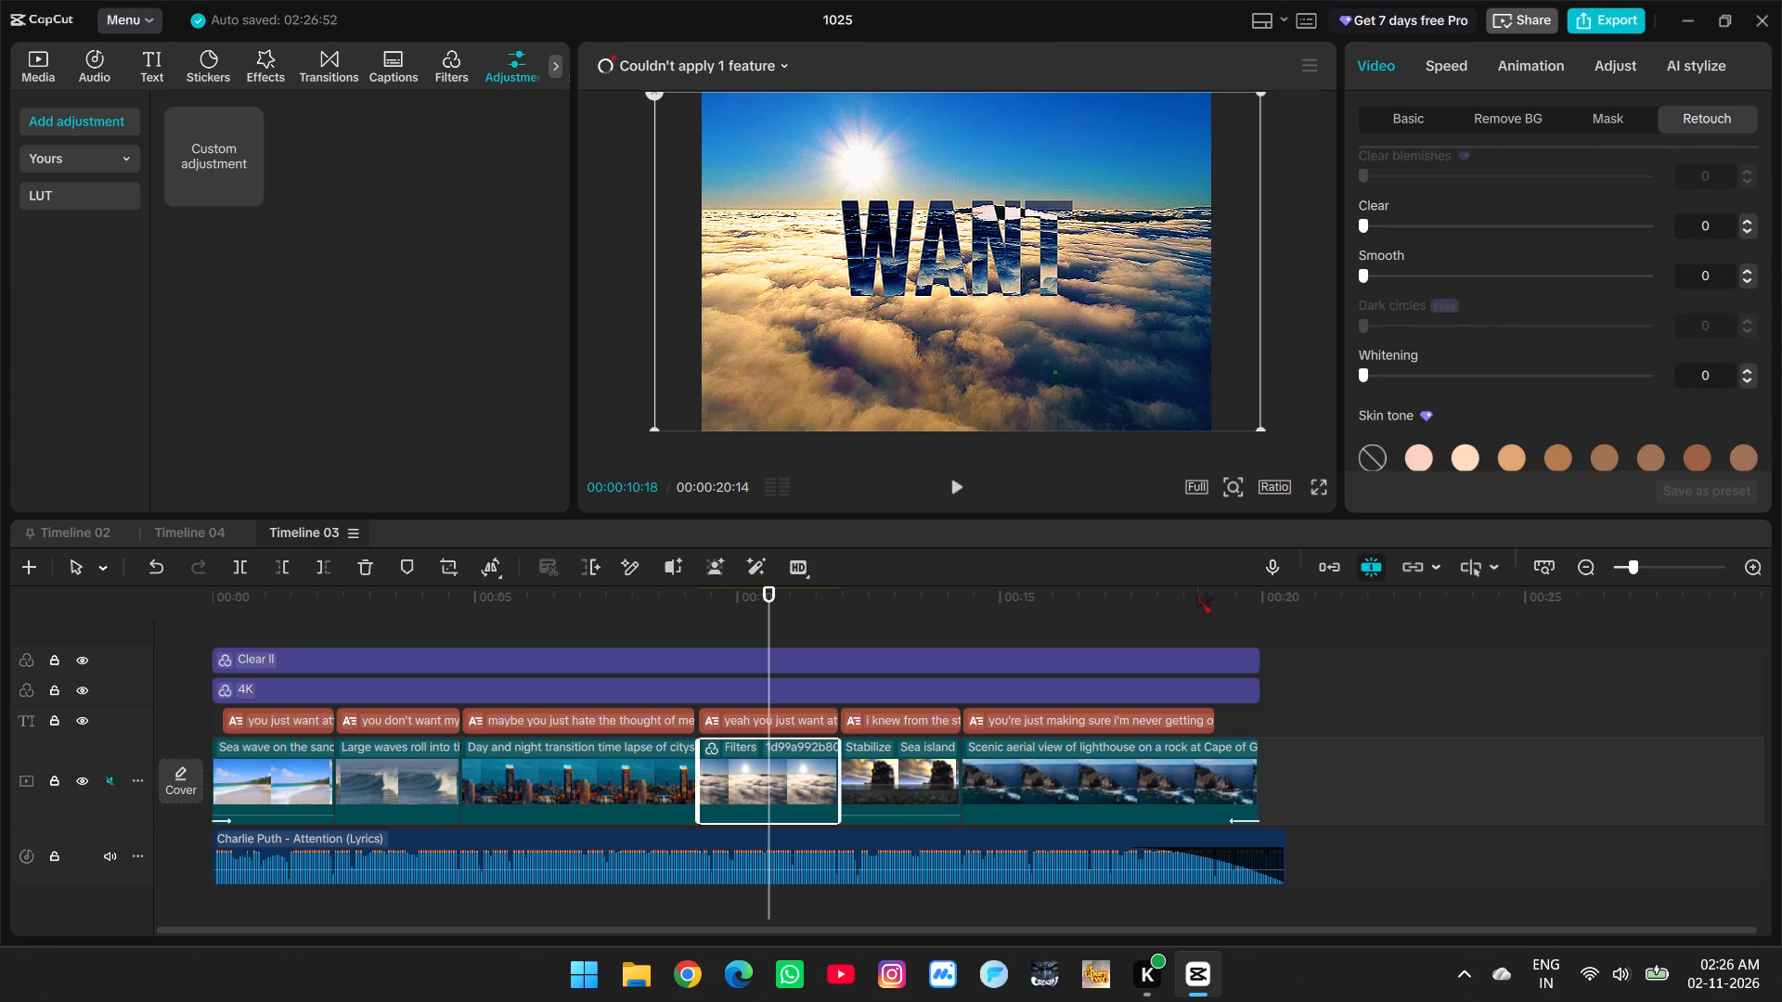
# Examine the face and skin retouch settings of the day and night city time-lapse clip.
pyautogui.click(753, 625)
pyautogui.moveTo(755, 625); pyautogui.dragTo(638, 622)
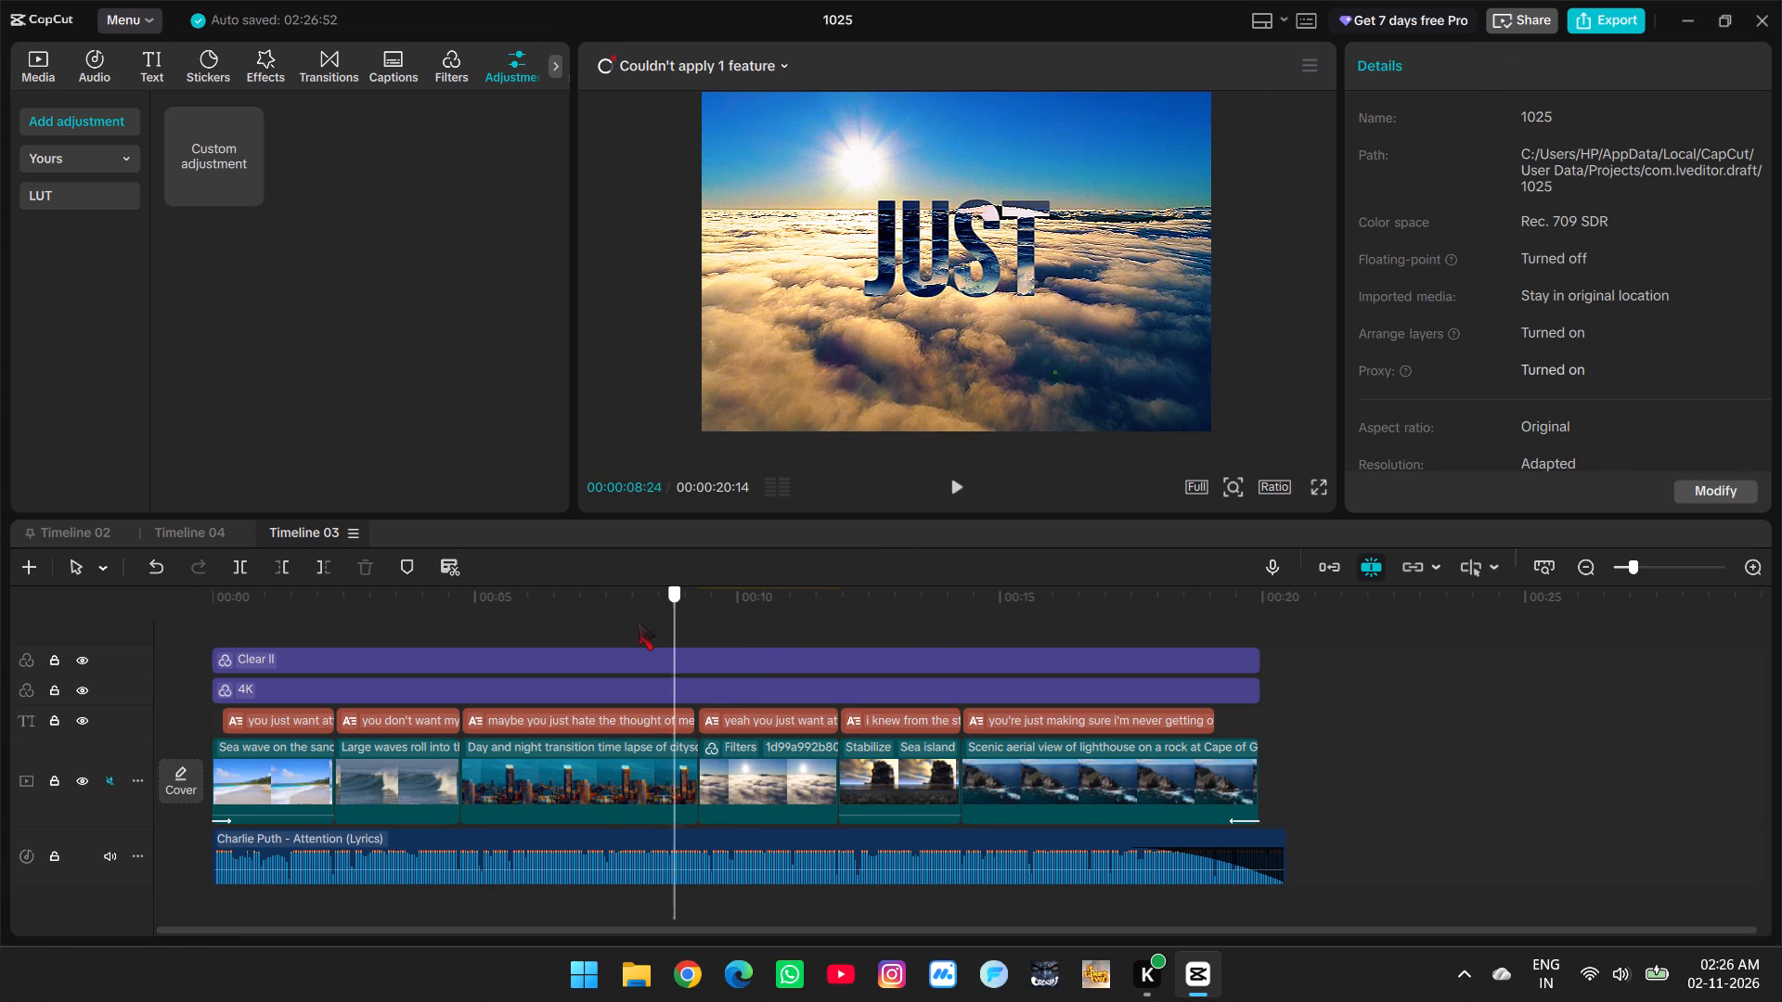
pyautogui.moveTo(638, 622); pyautogui.dragTo(606, 622)
pyautogui.click(596, 775)
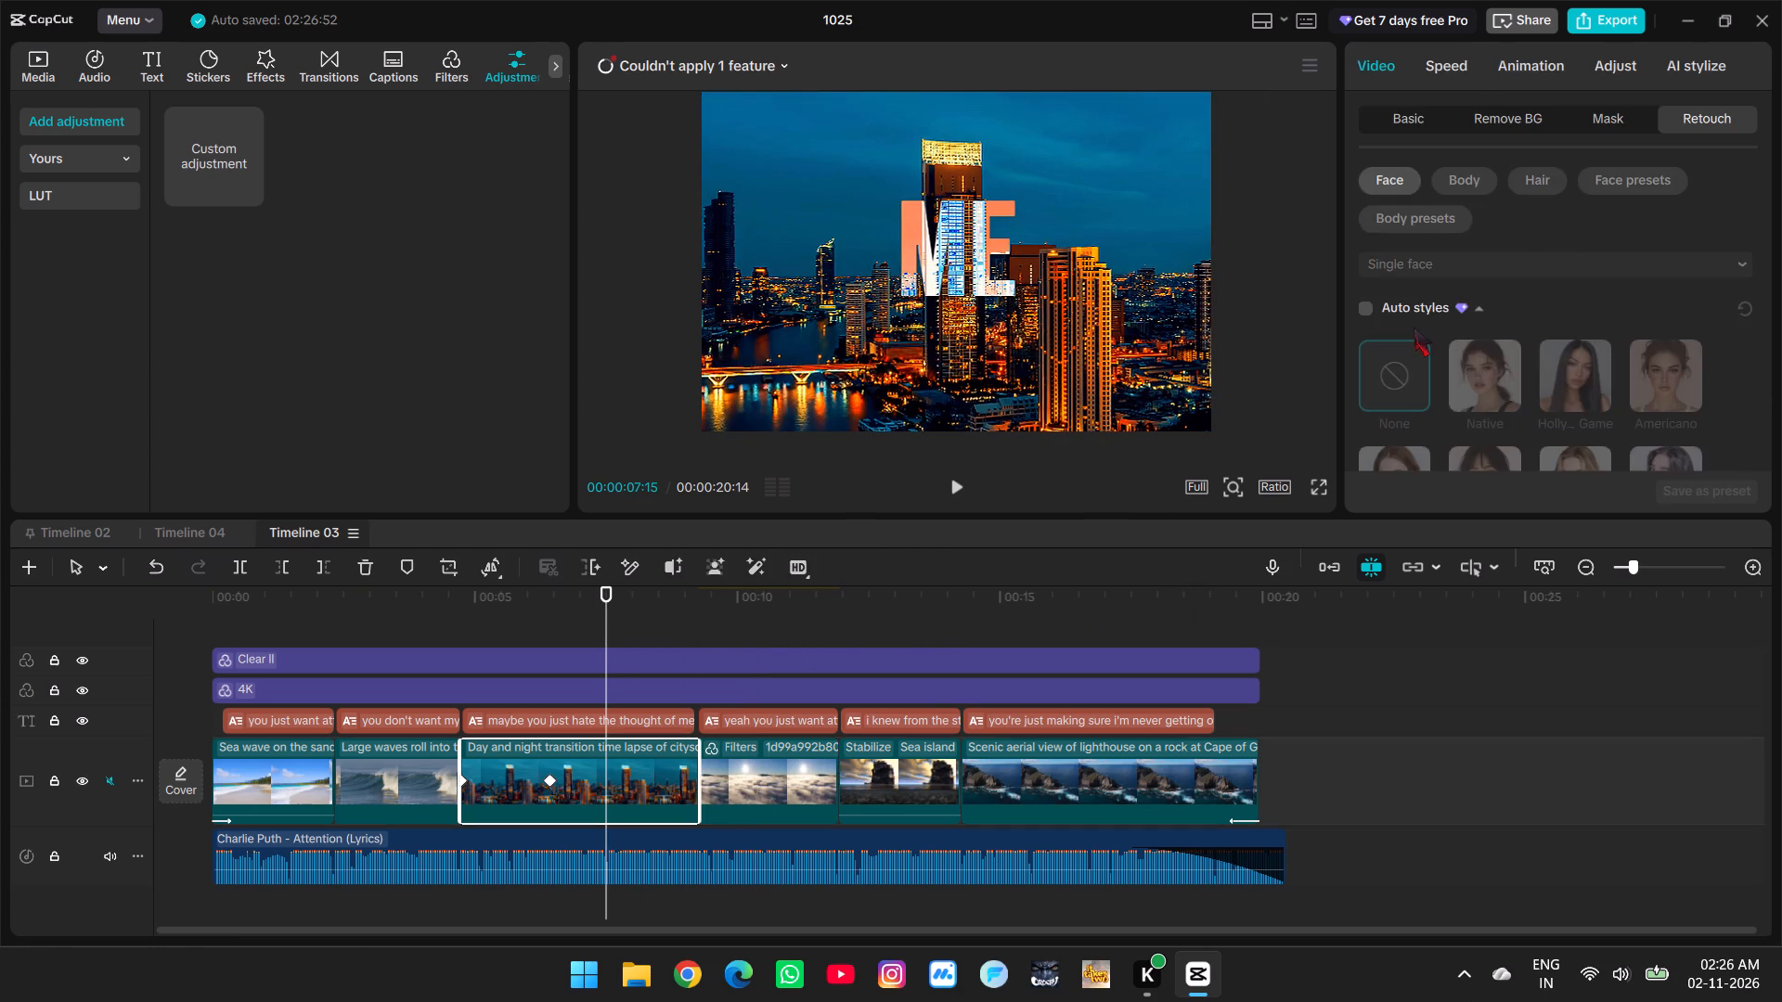
pyautogui.scroll(-9, 1414, 328)
pyautogui.scroll(2, 1414, 328)
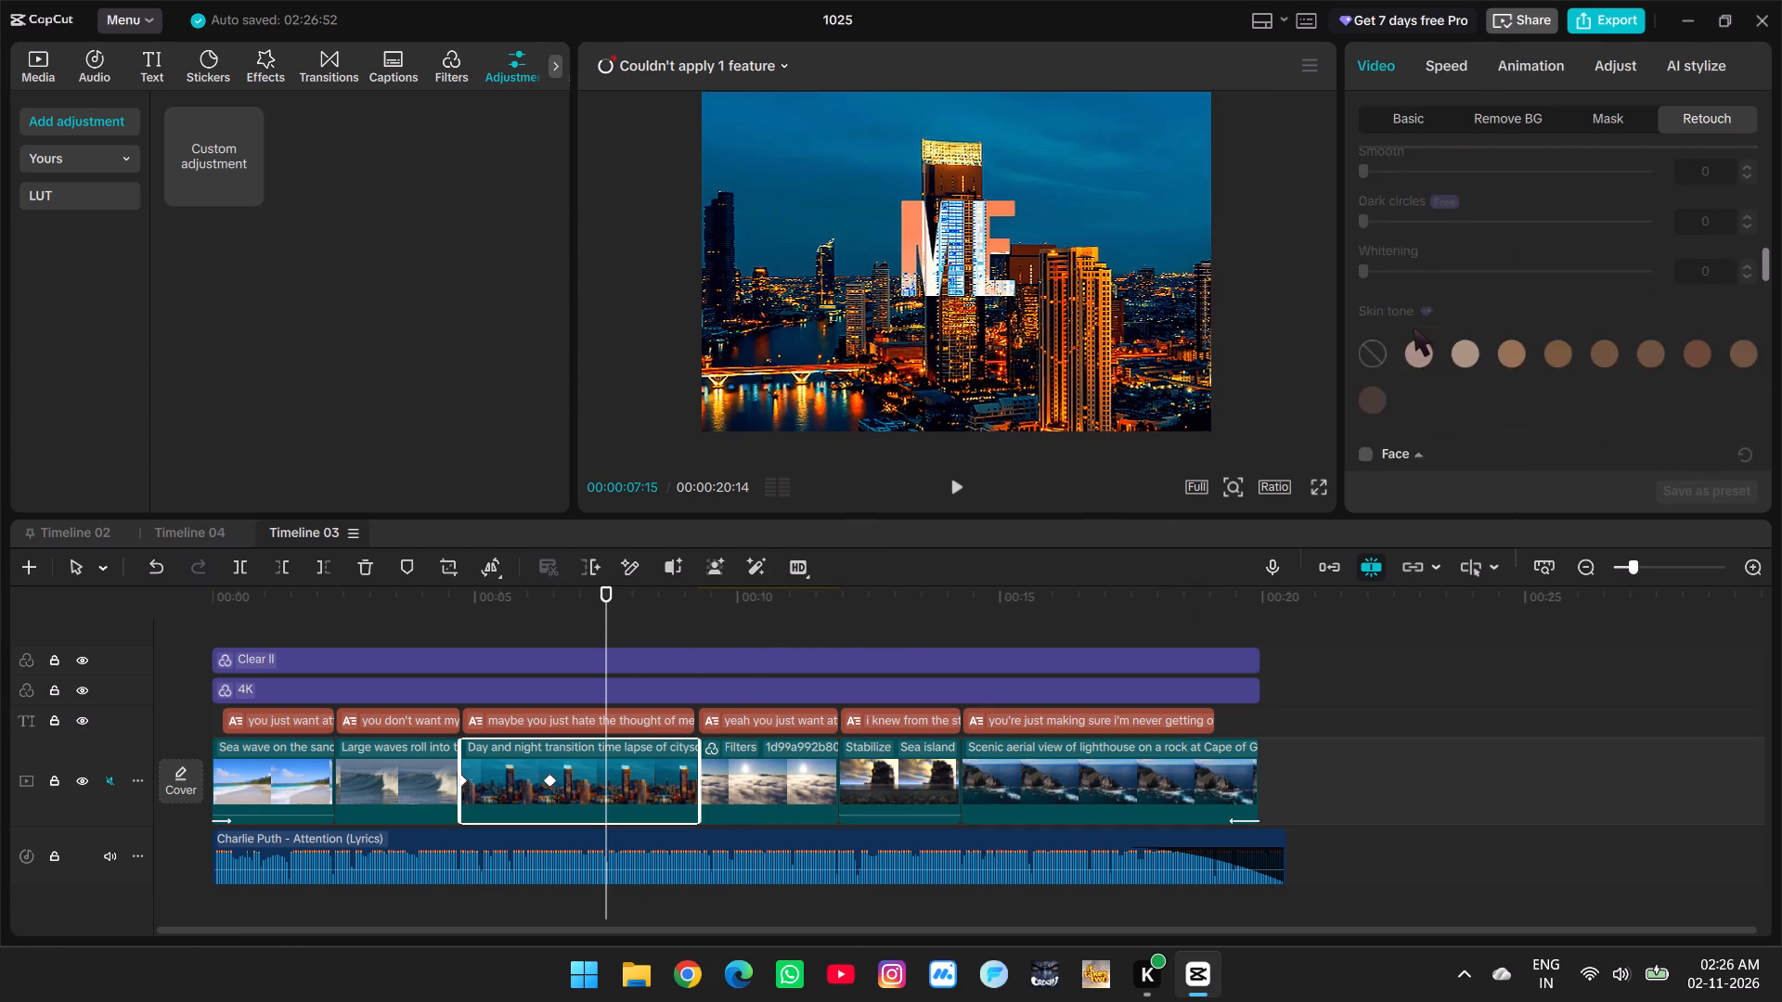
pyautogui.scroll(2, 1414, 328)
pyautogui.scroll(-1, 1414, 328)
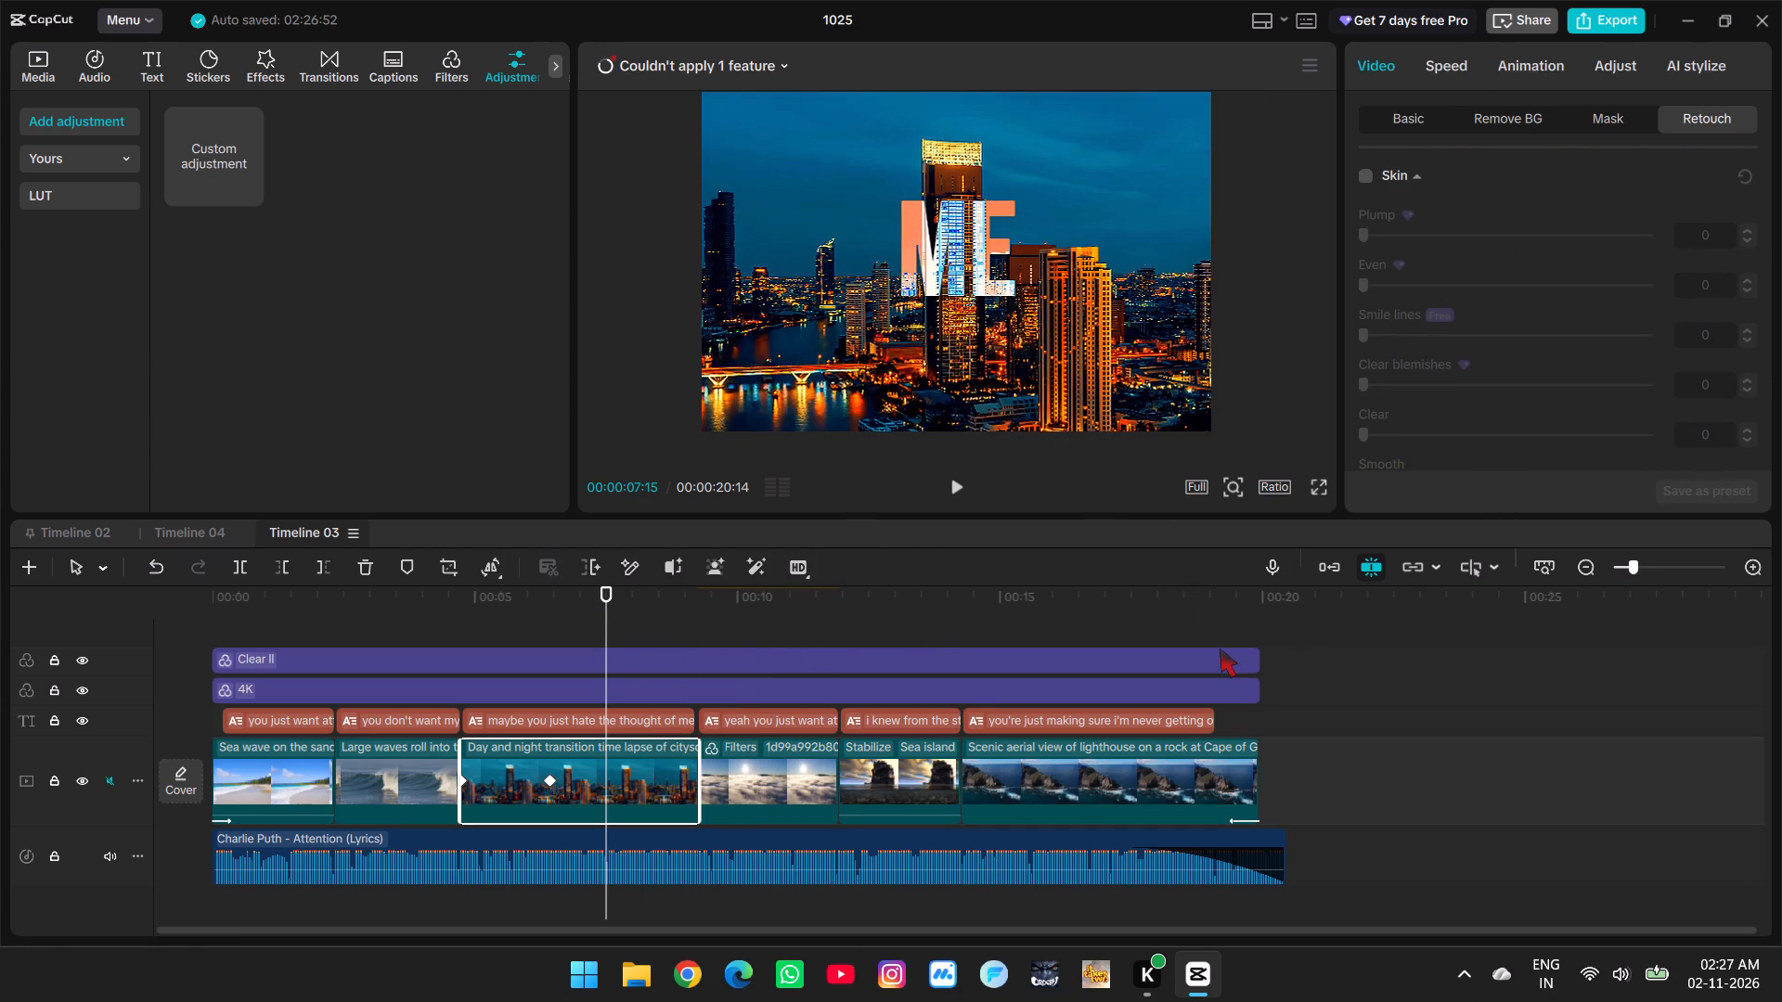
# Preview the lighthouse, sea island and large waves clips, ending at 00:00:04:01 on the timeline.
pyautogui.click(1085, 785)
pyautogui.click(1016, 613)
pyautogui.moveTo(1016, 613); pyautogui.dragTo(1050, 614)
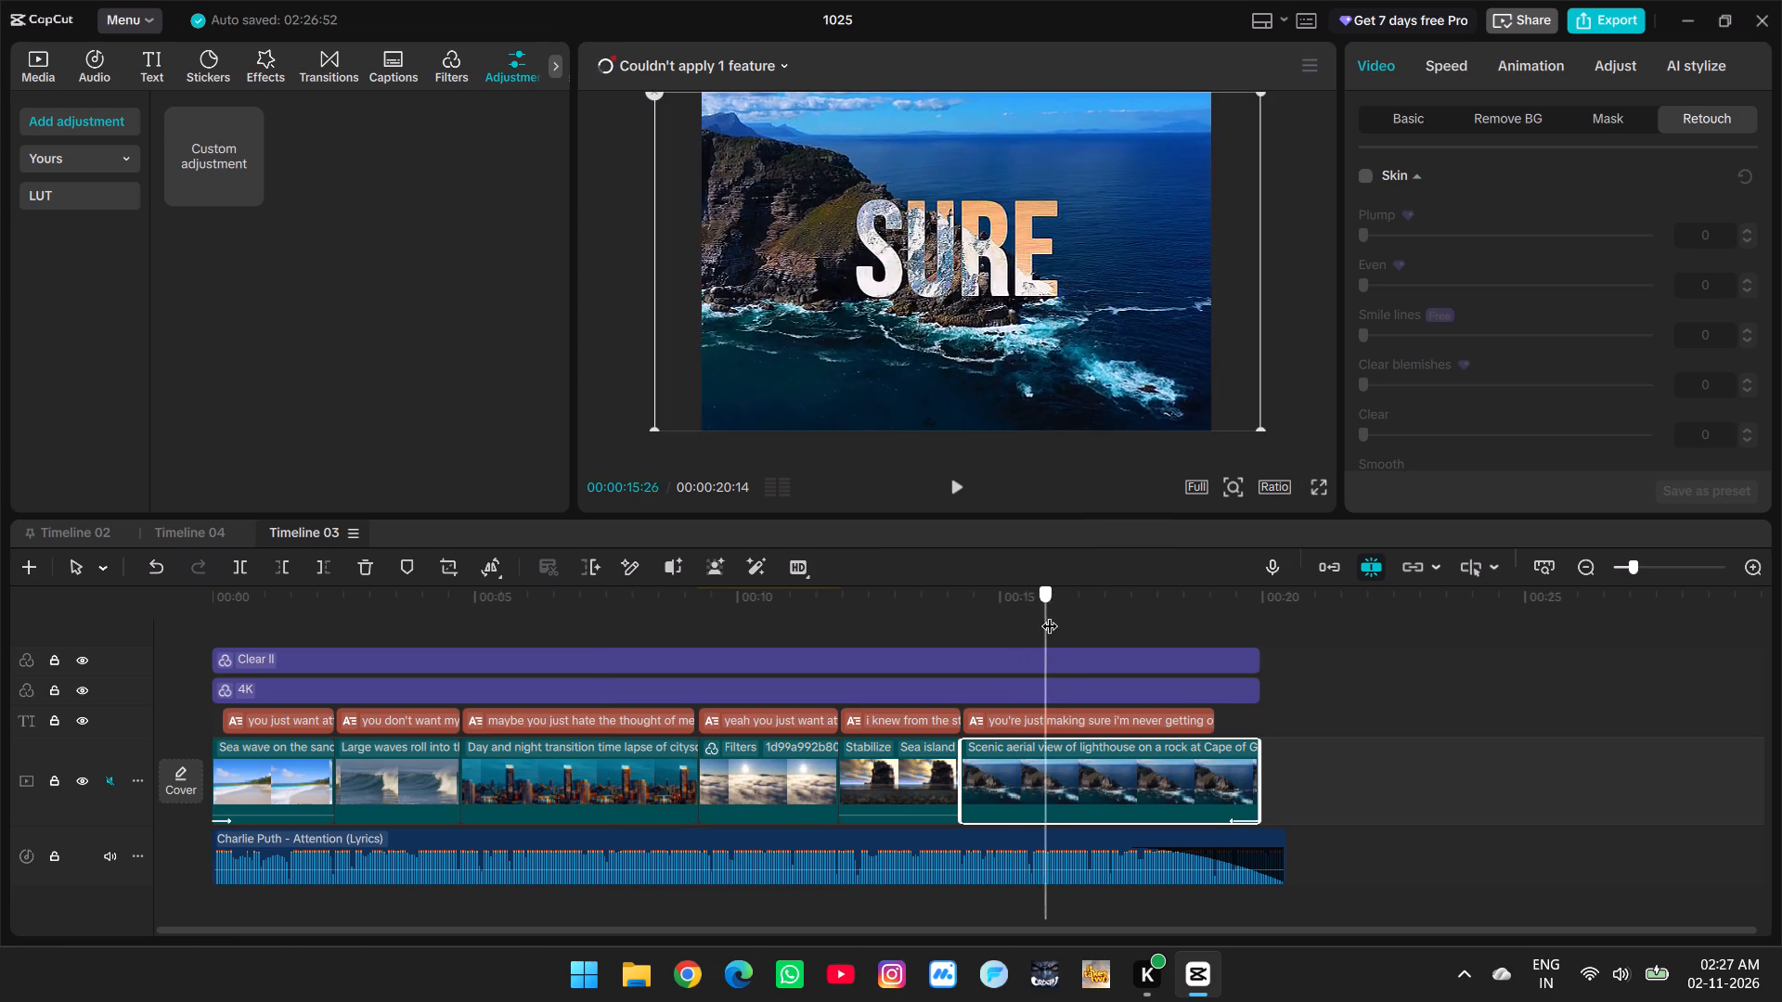
pyautogui.moveTo(1050, 614); pyautogui.dragTo(736, 631)
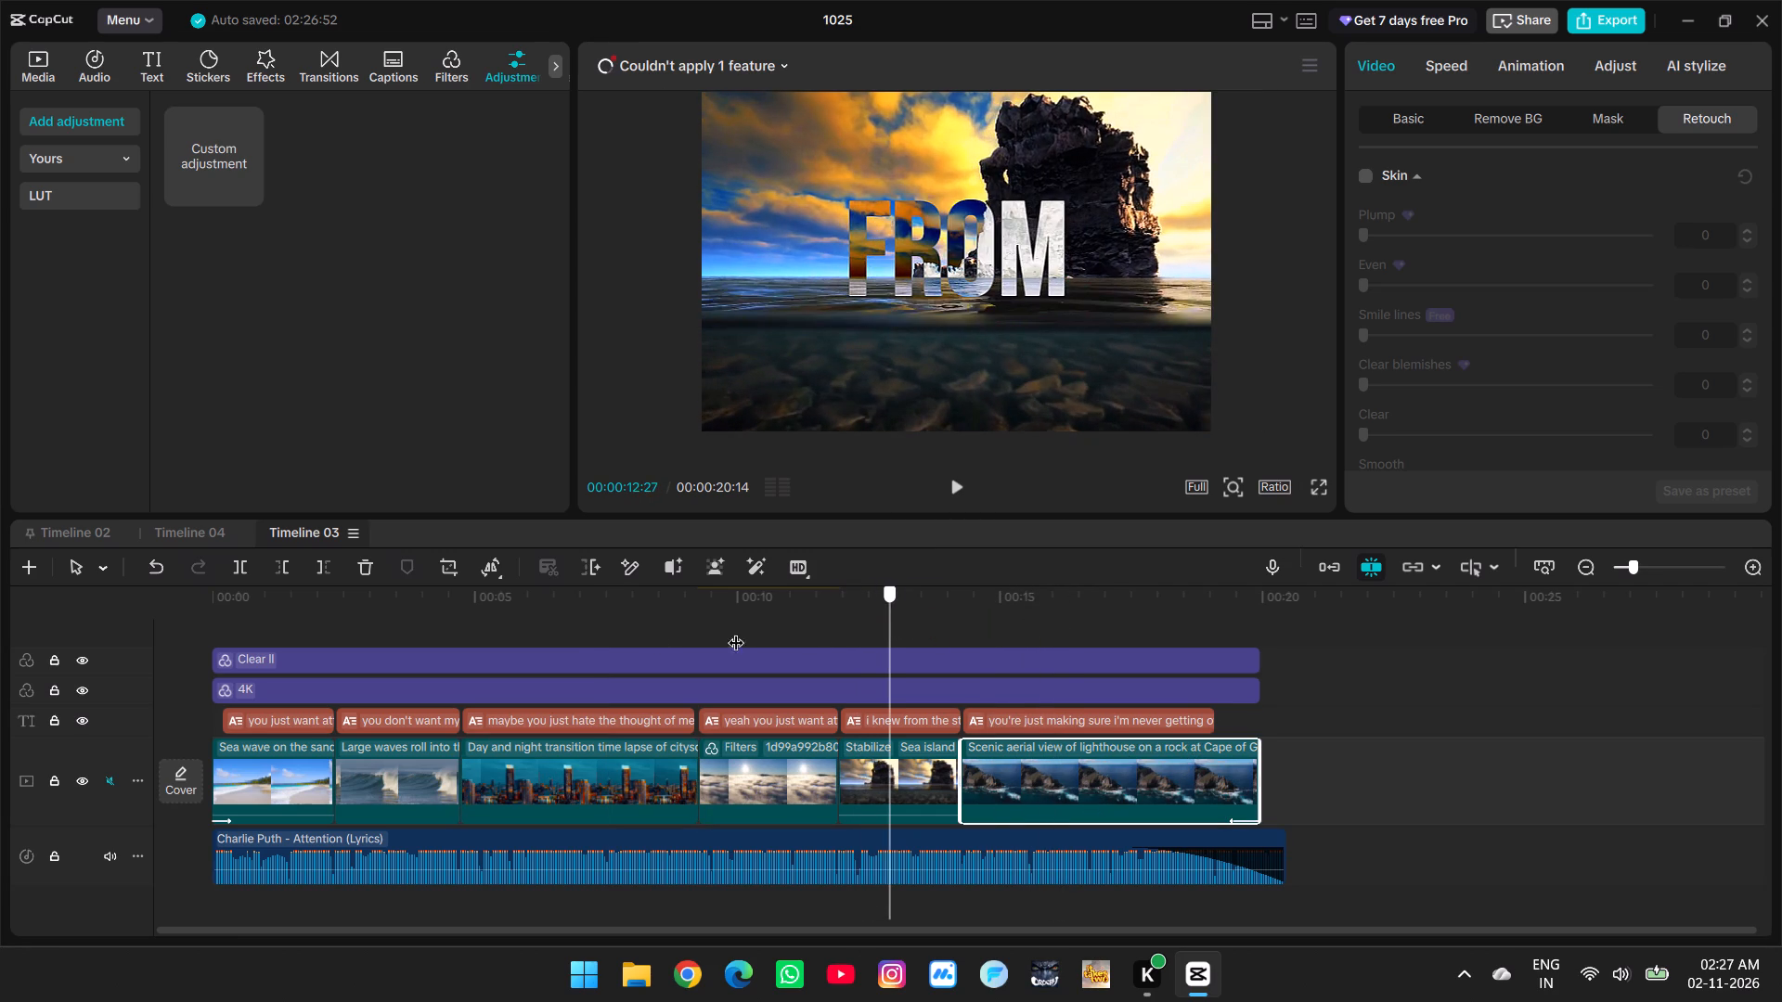
pyautogui.moveTo(736, 631); pyautogui.dragTo(291, 632)
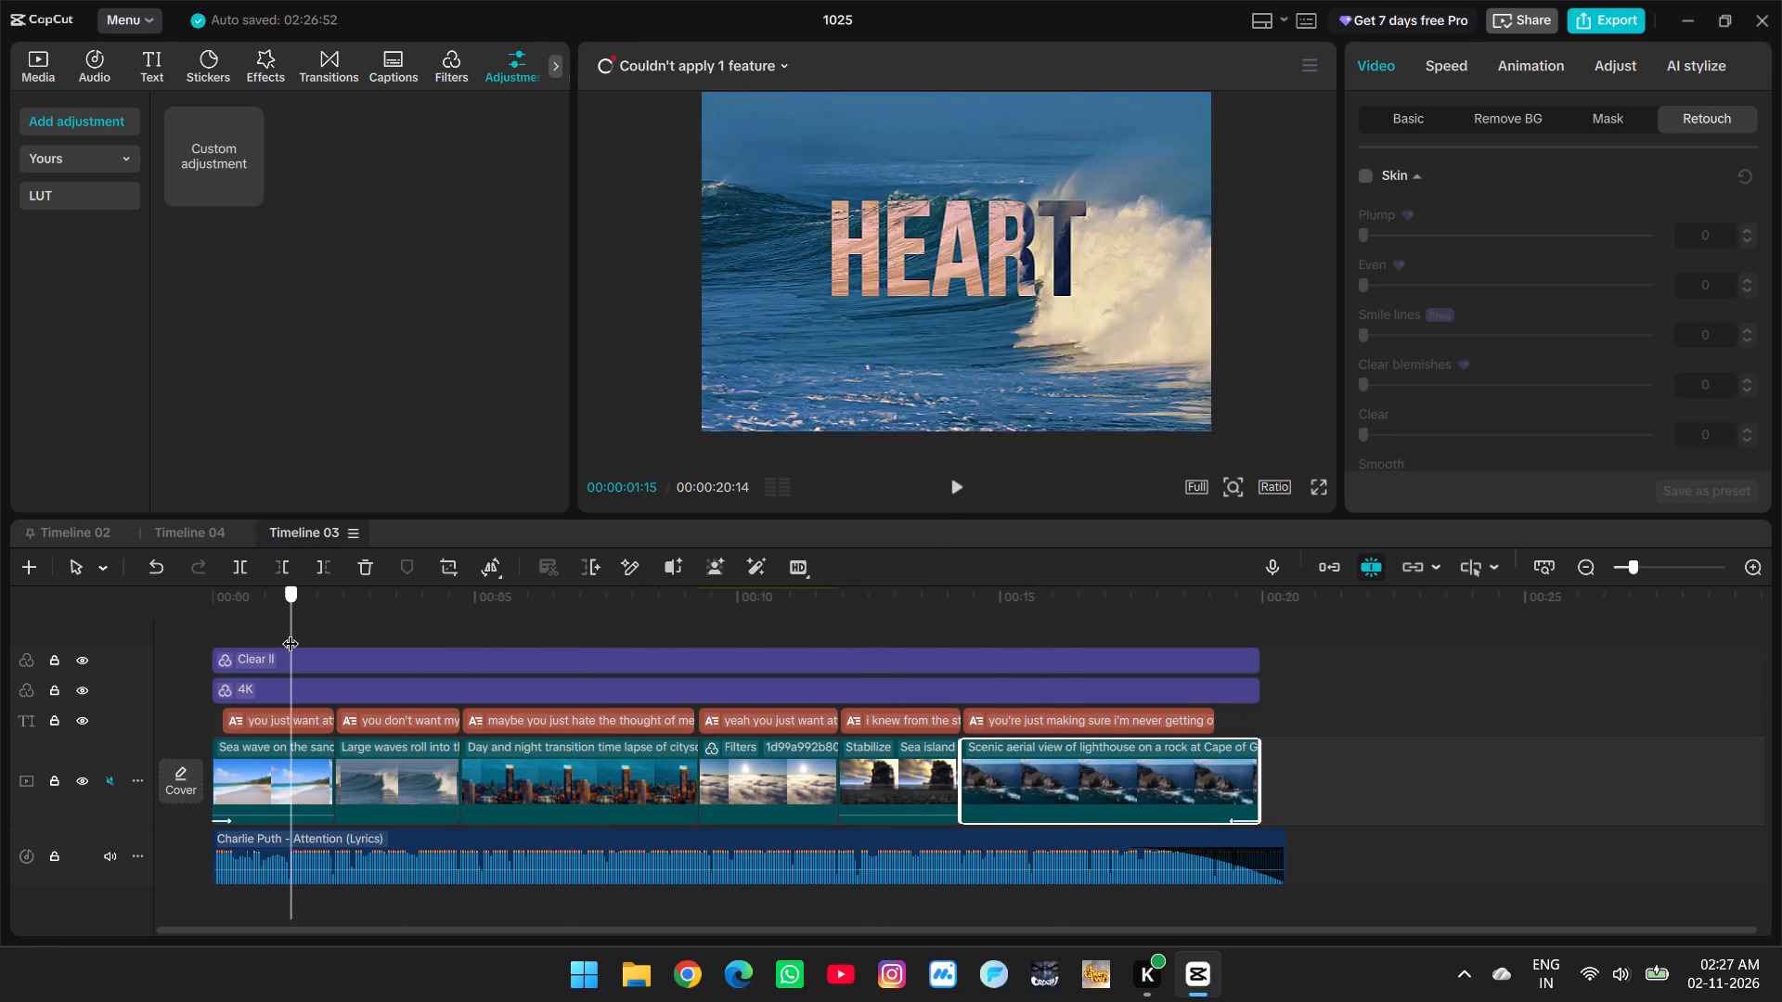
pyautogui.moveTo(291, 632); pyautogui.dragTo(373, 646)
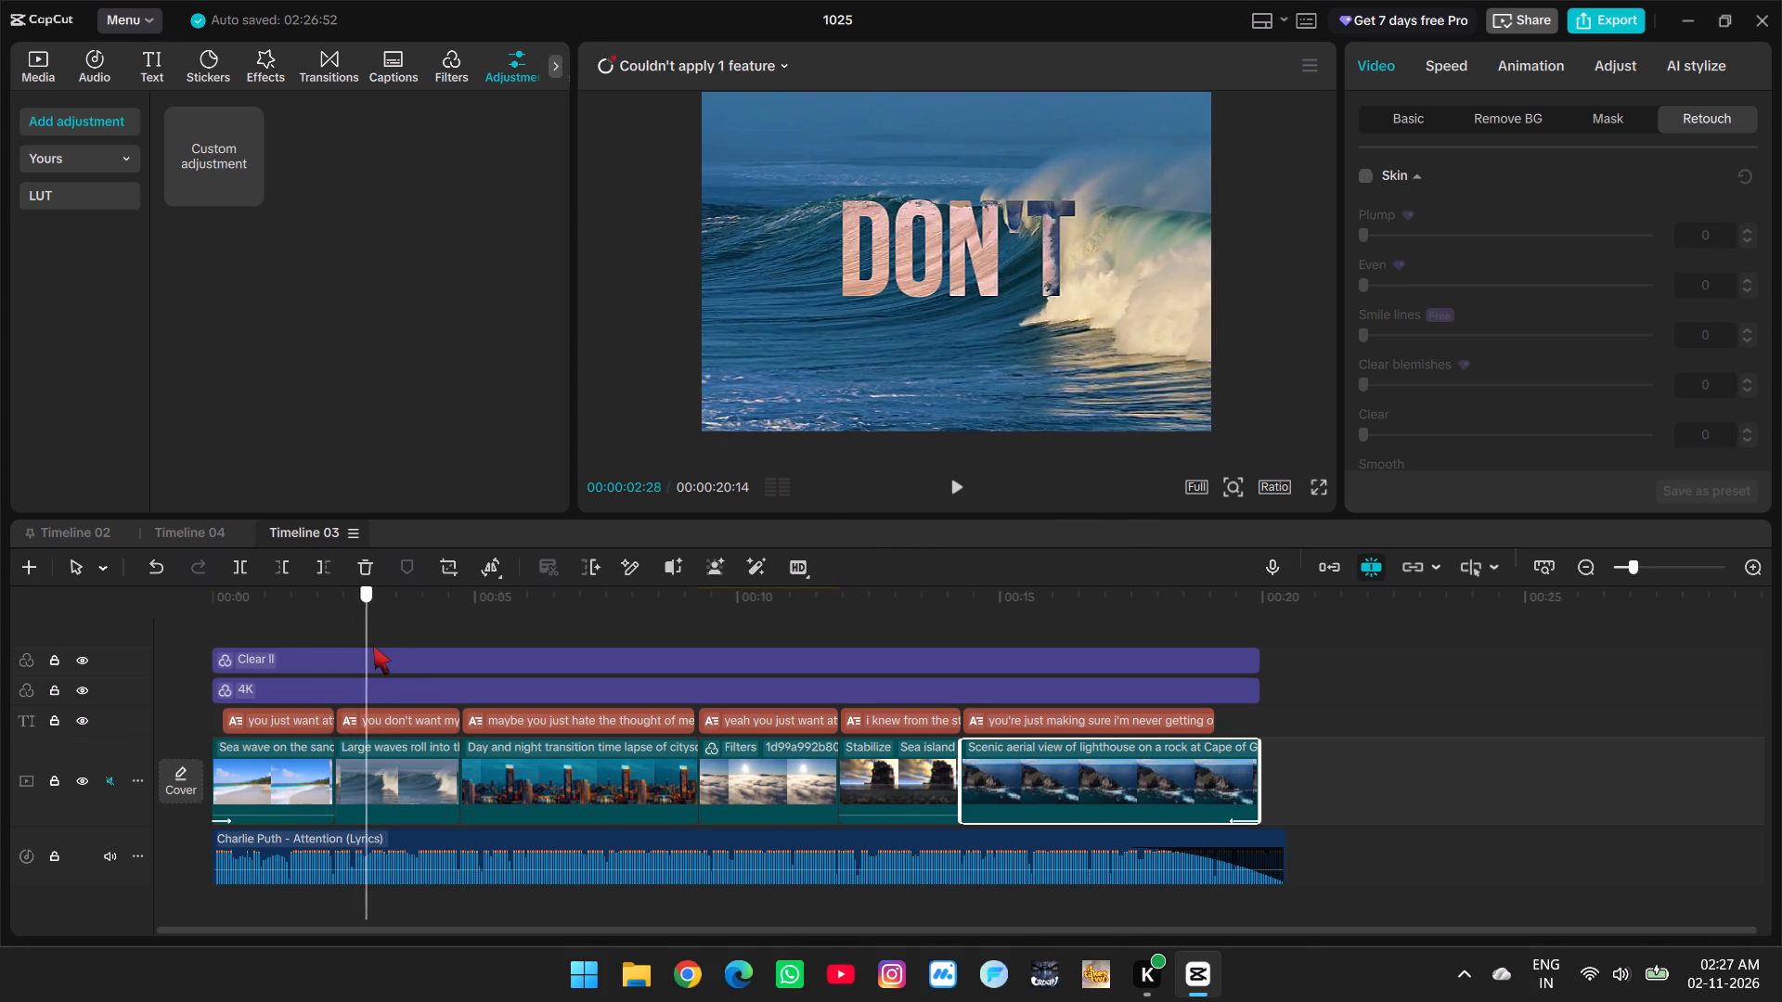
pyautogui.moveTo(373, 646); pyautogui.dragTo(424, 652)
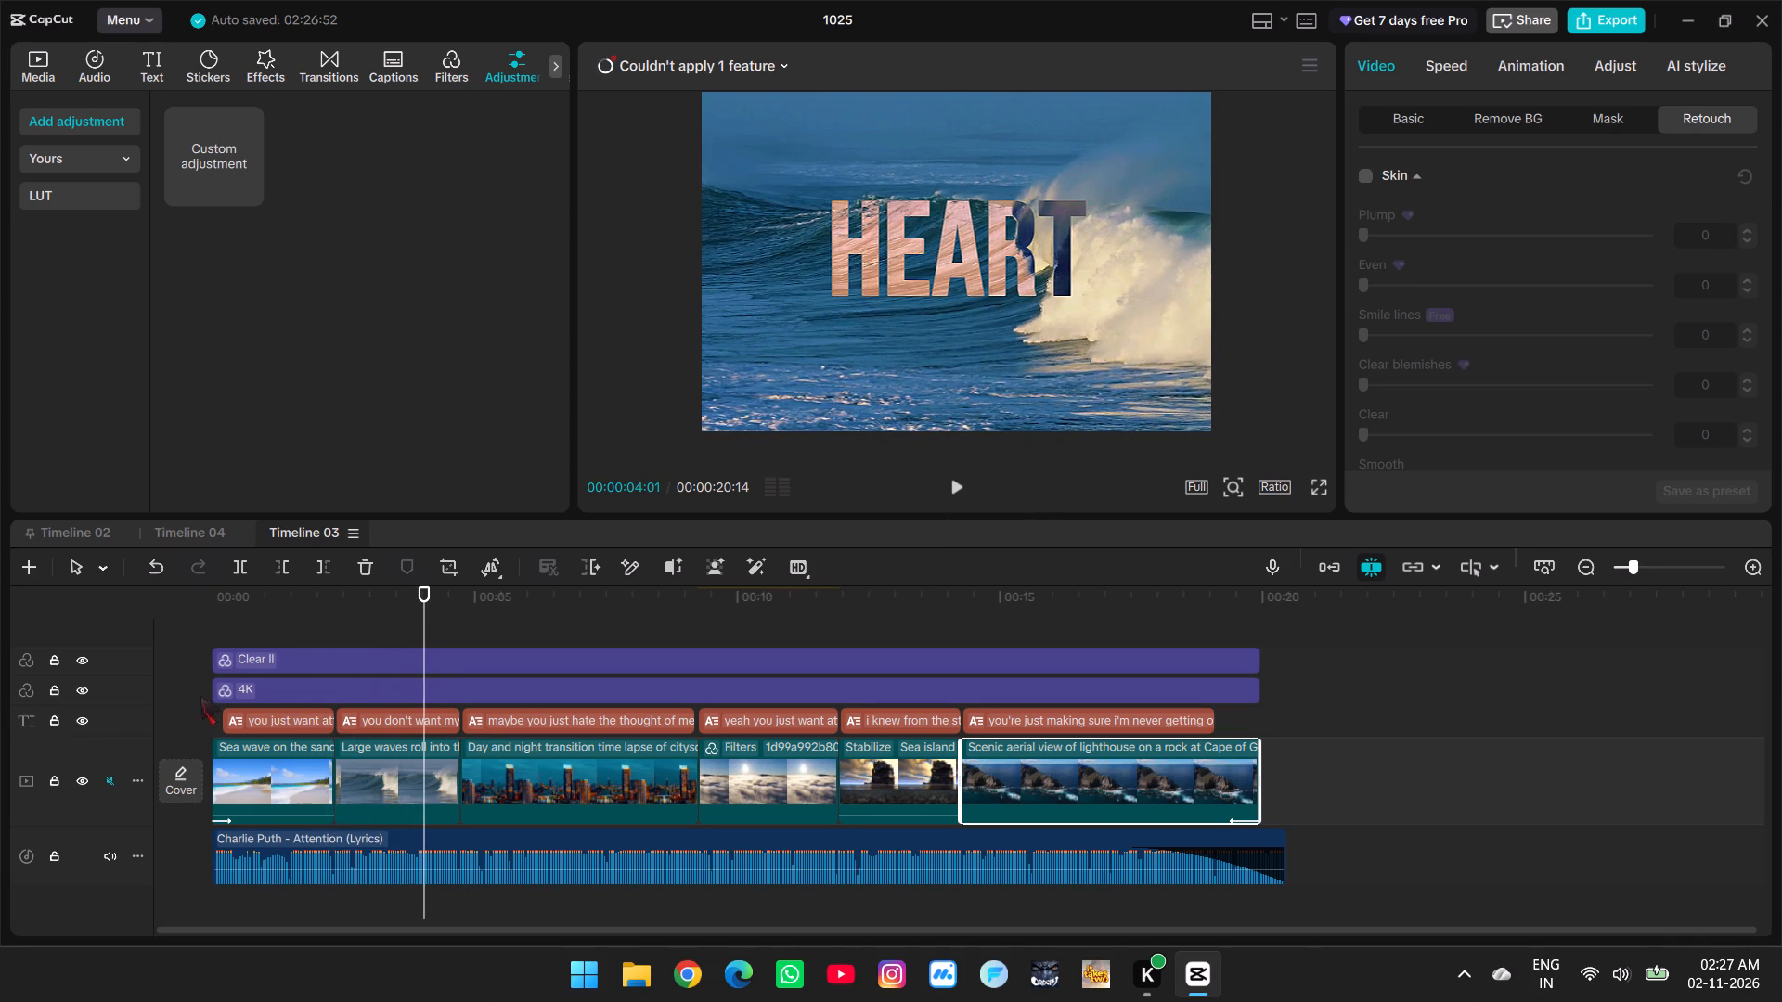
# Hide the 4K and Clear II filter tracks.
pyautogui.click(81, 690)
pyautogui.click(74, 660)
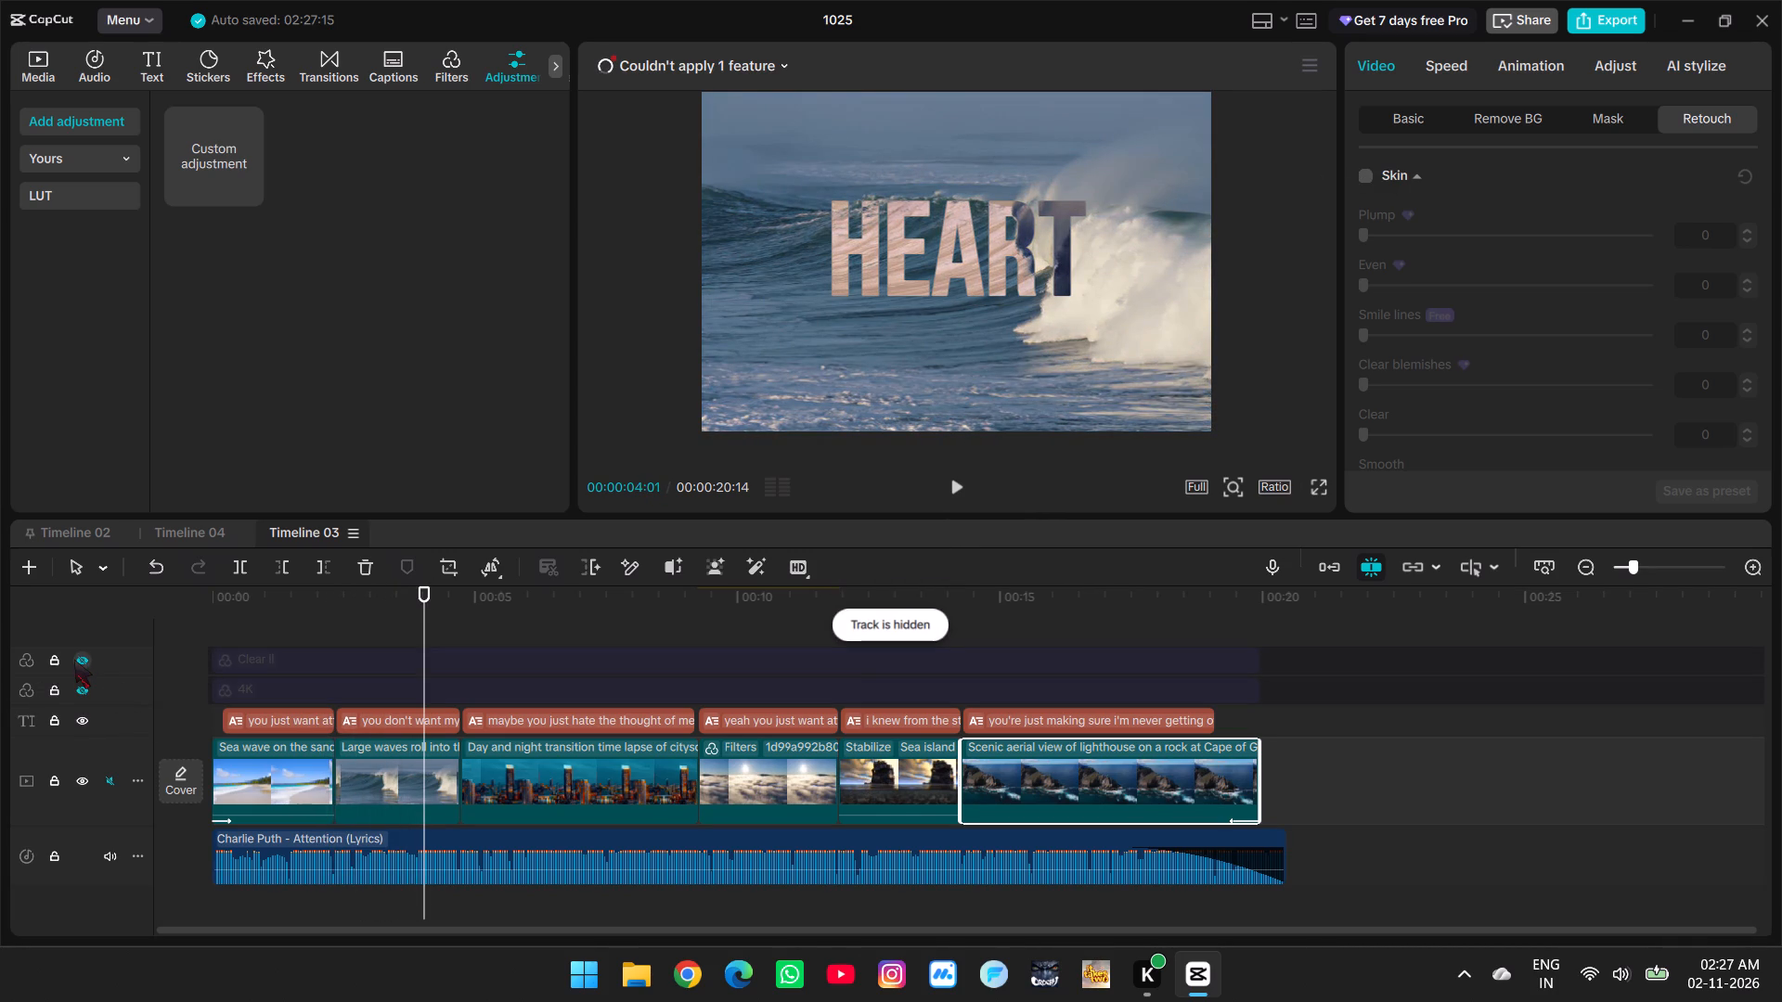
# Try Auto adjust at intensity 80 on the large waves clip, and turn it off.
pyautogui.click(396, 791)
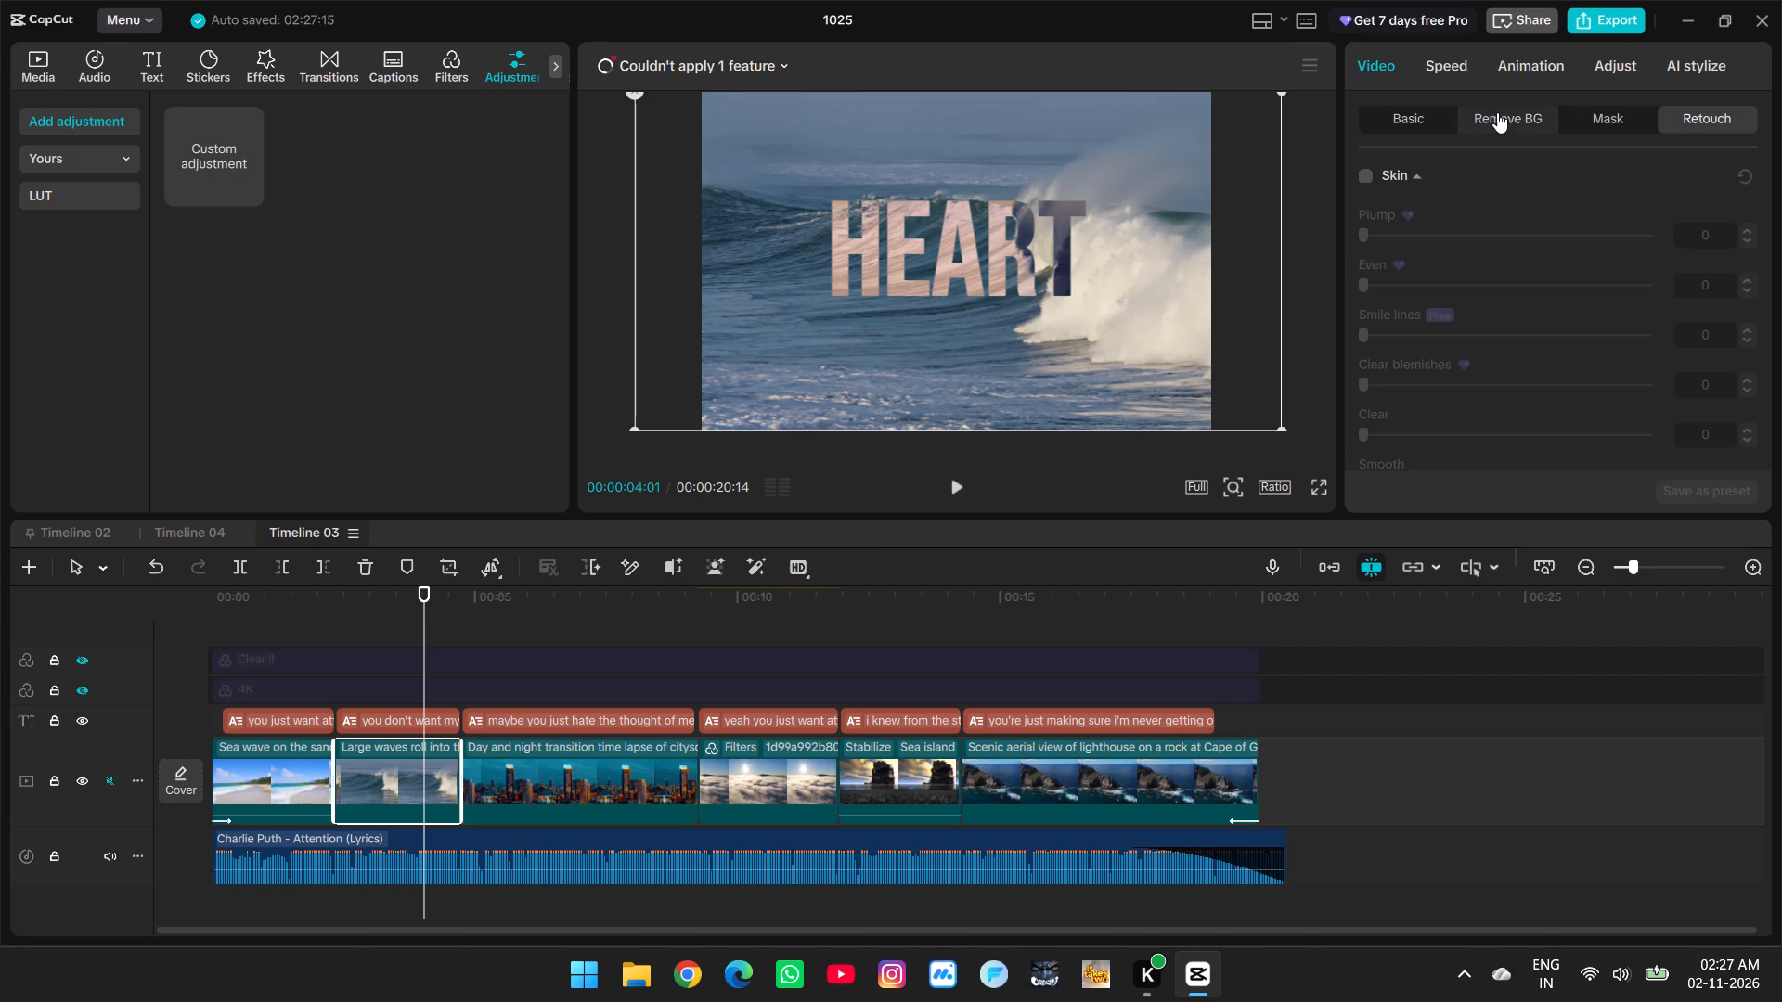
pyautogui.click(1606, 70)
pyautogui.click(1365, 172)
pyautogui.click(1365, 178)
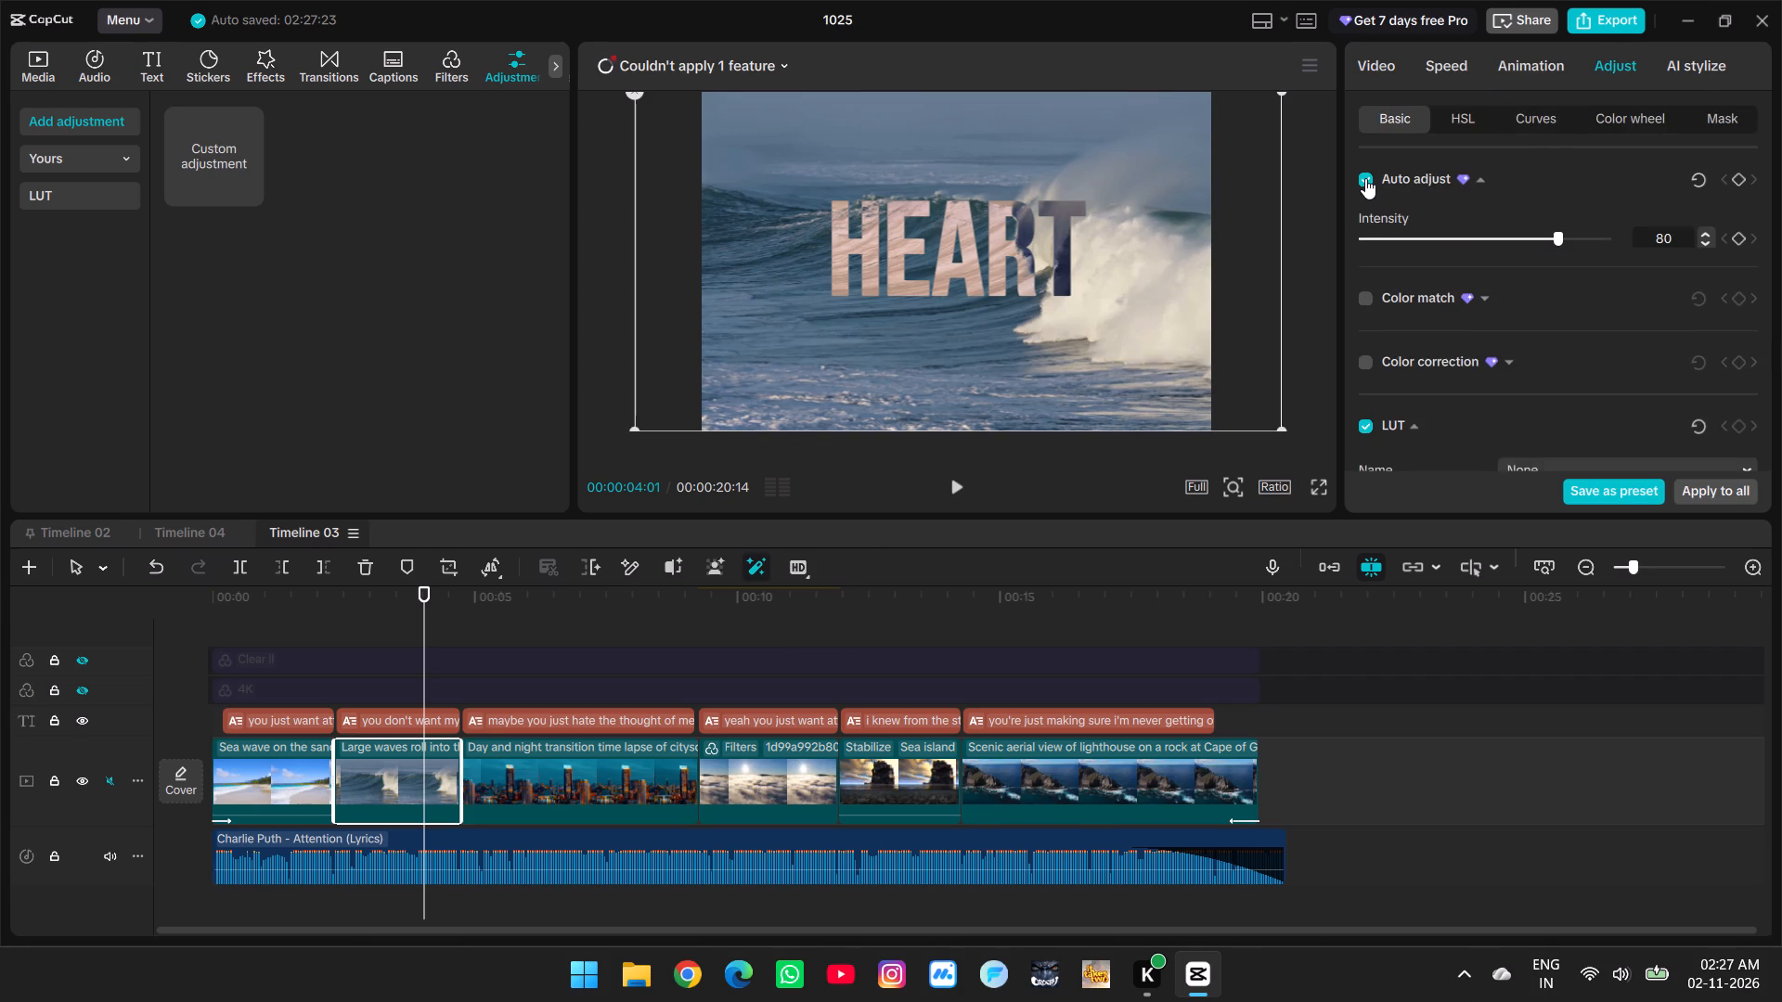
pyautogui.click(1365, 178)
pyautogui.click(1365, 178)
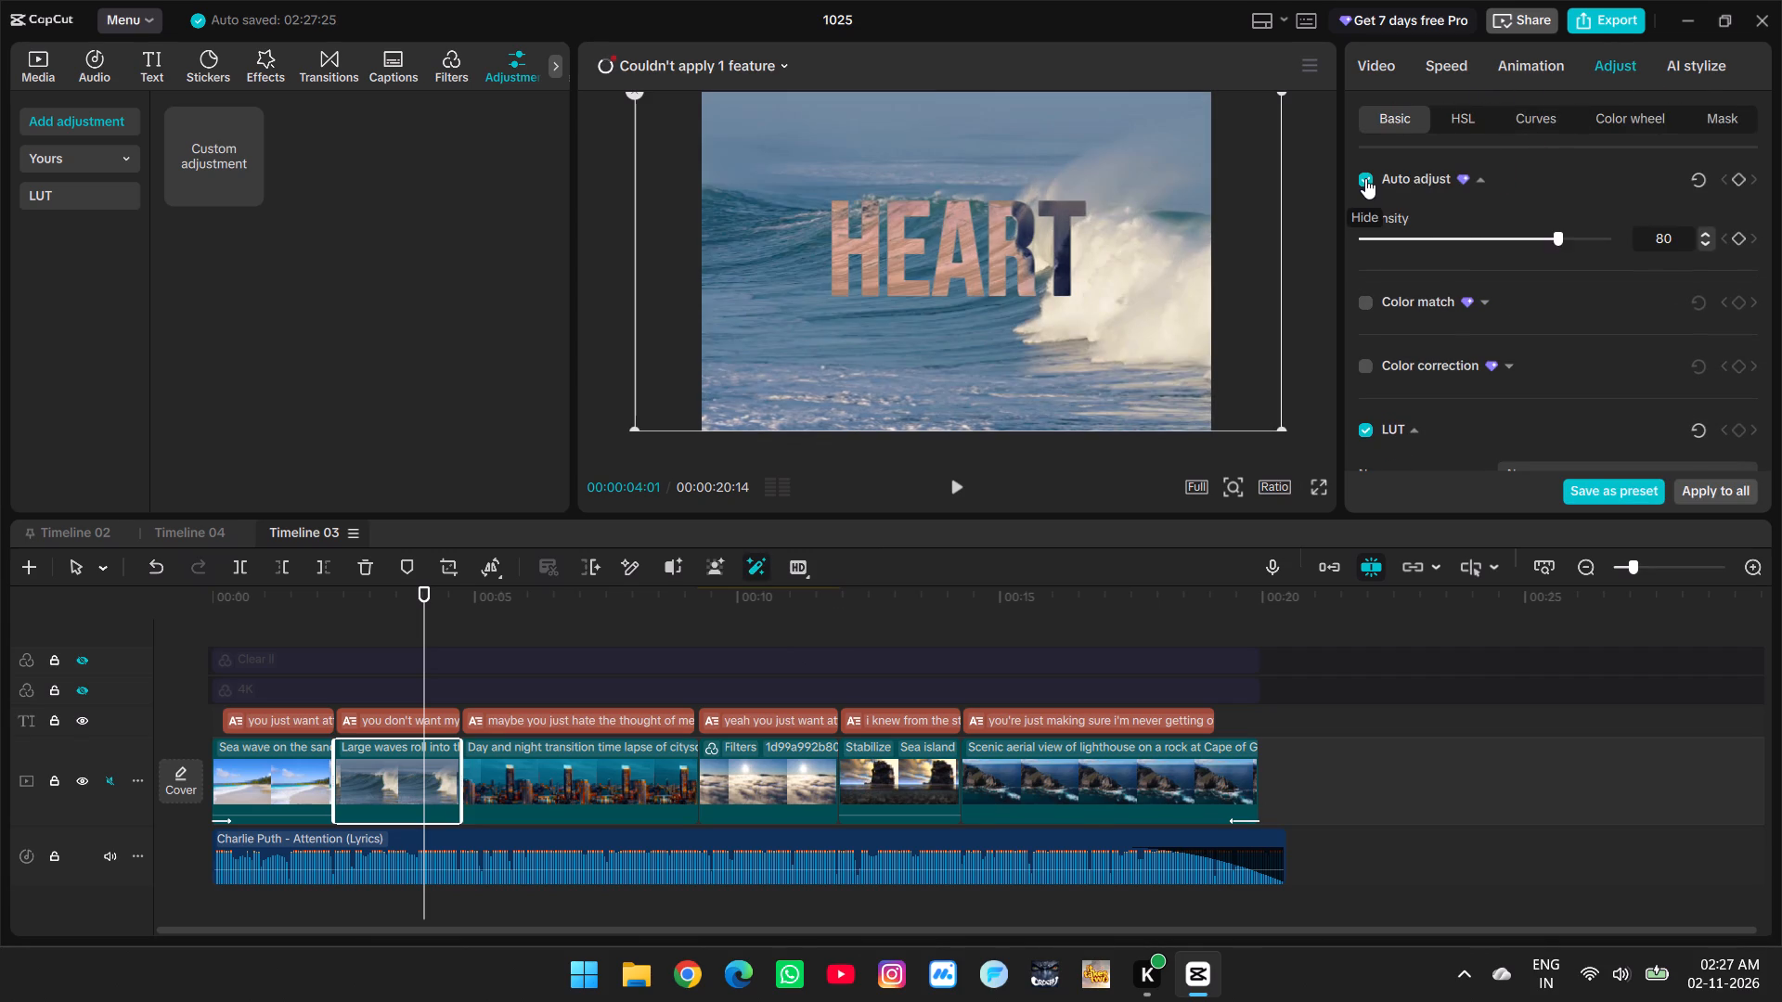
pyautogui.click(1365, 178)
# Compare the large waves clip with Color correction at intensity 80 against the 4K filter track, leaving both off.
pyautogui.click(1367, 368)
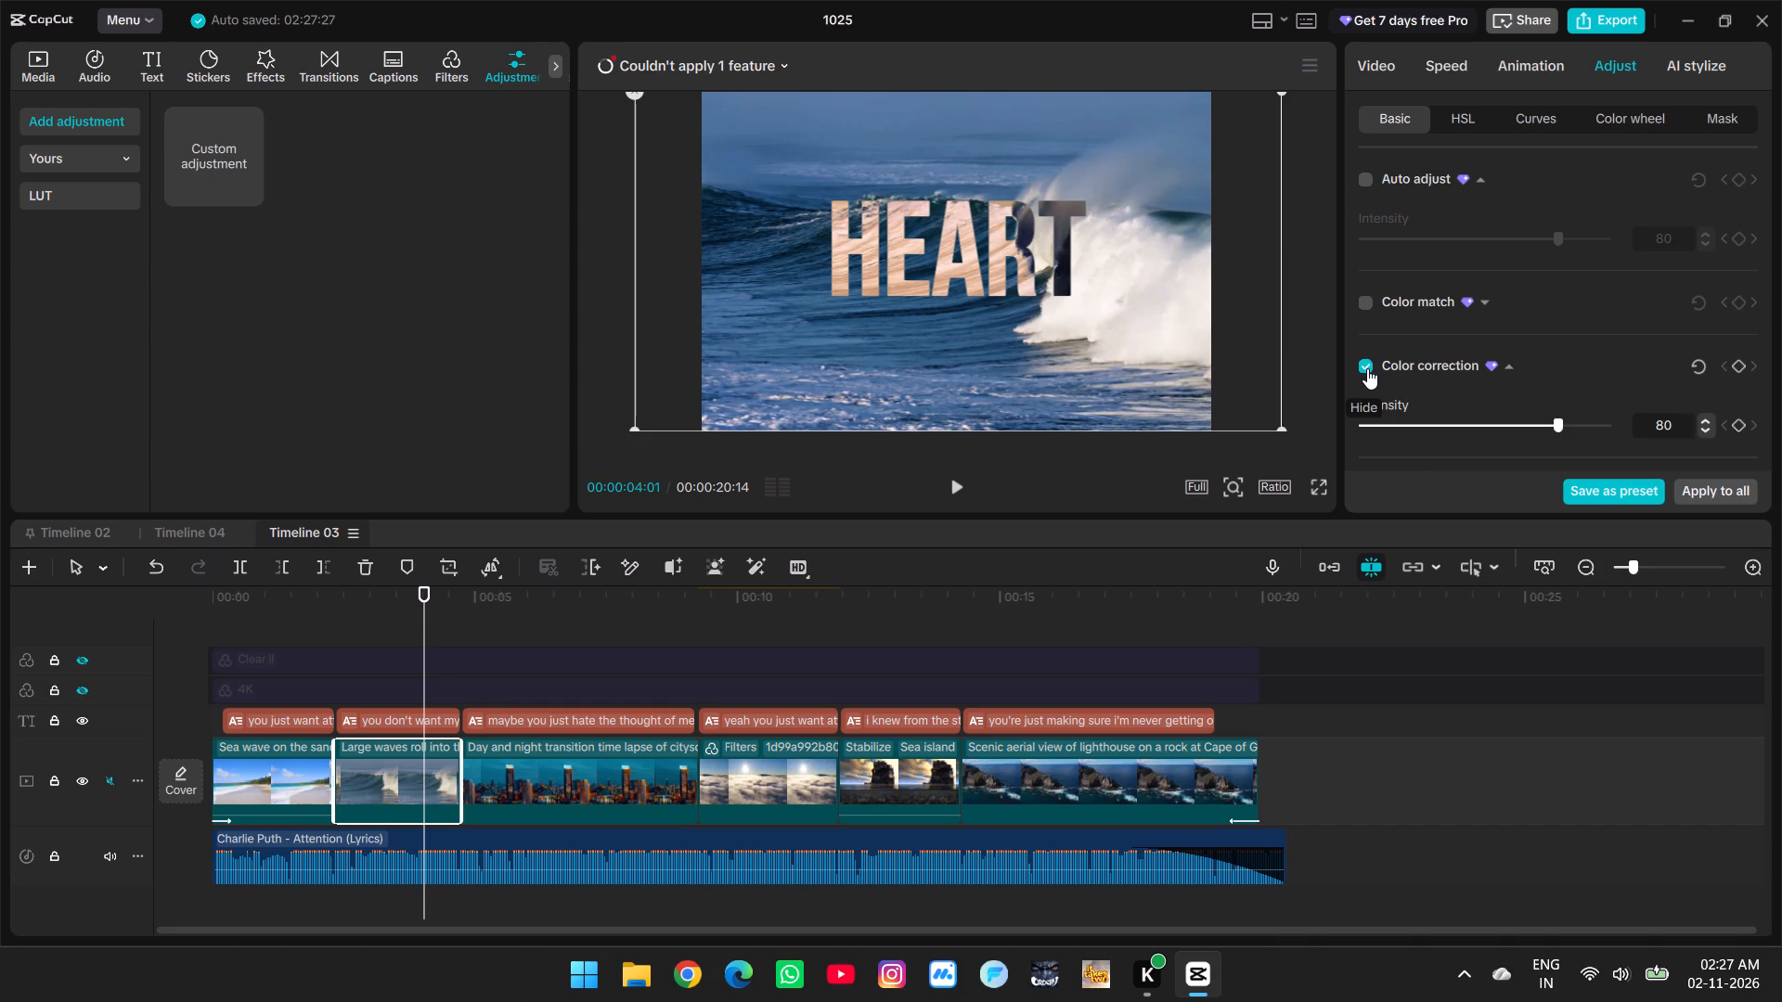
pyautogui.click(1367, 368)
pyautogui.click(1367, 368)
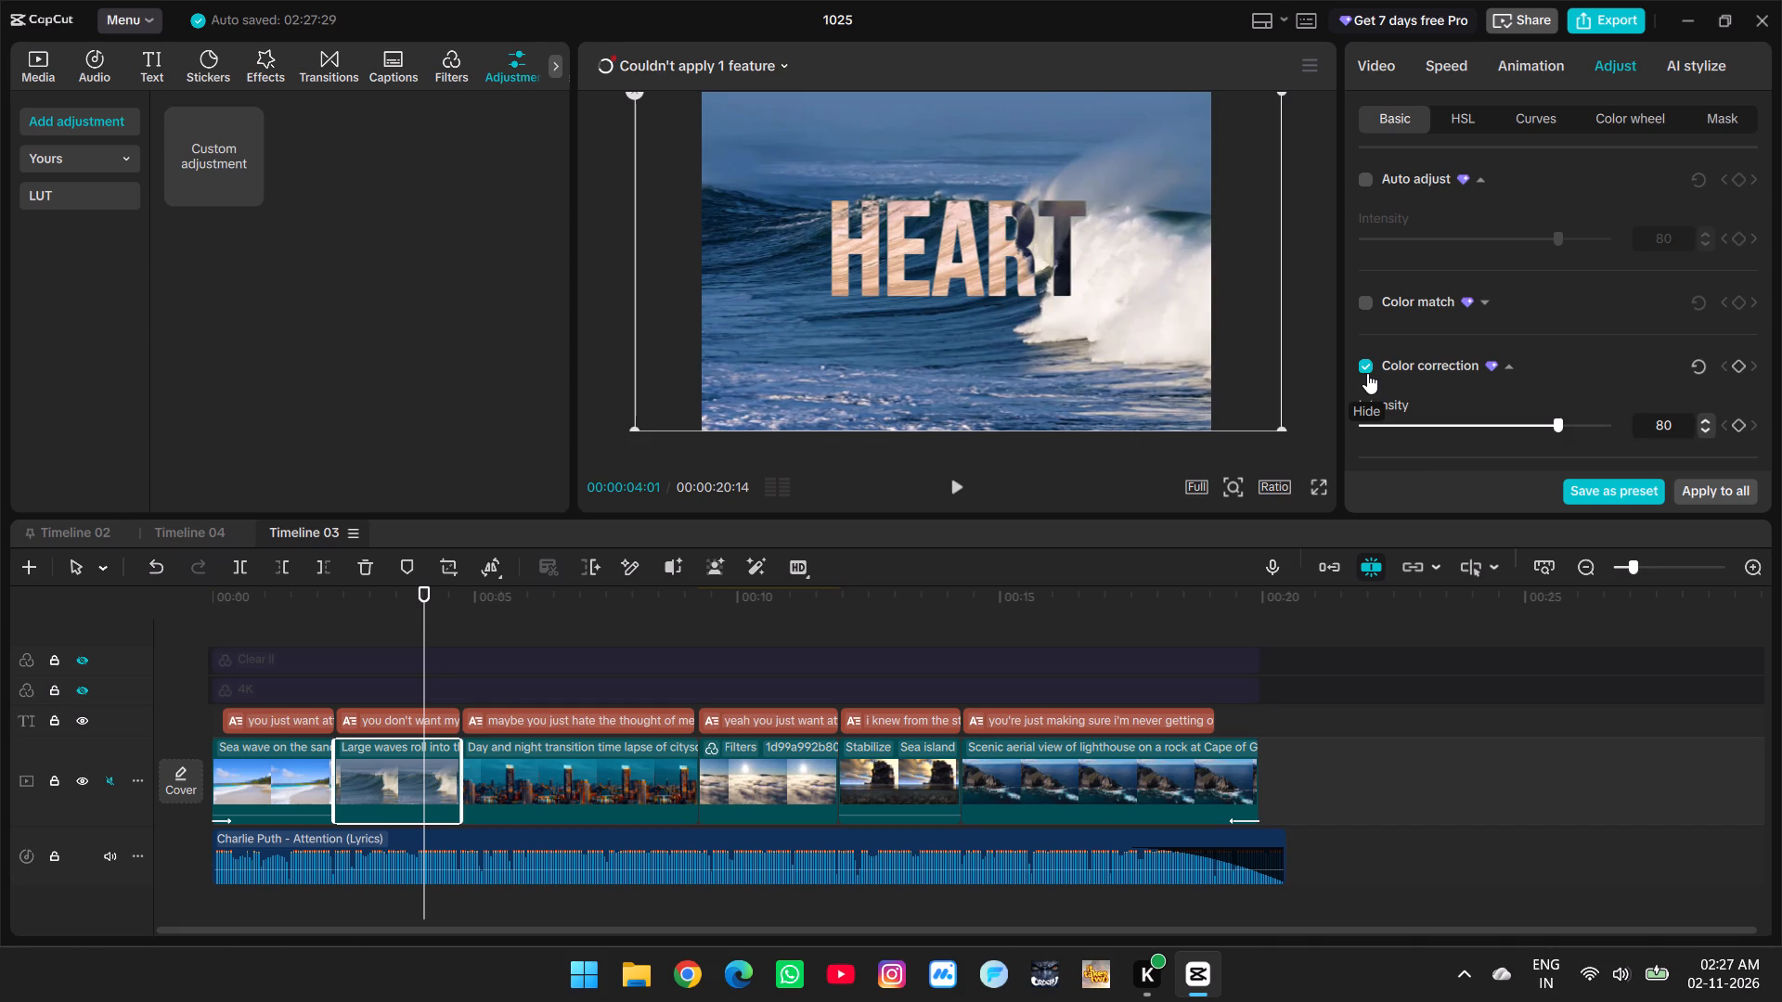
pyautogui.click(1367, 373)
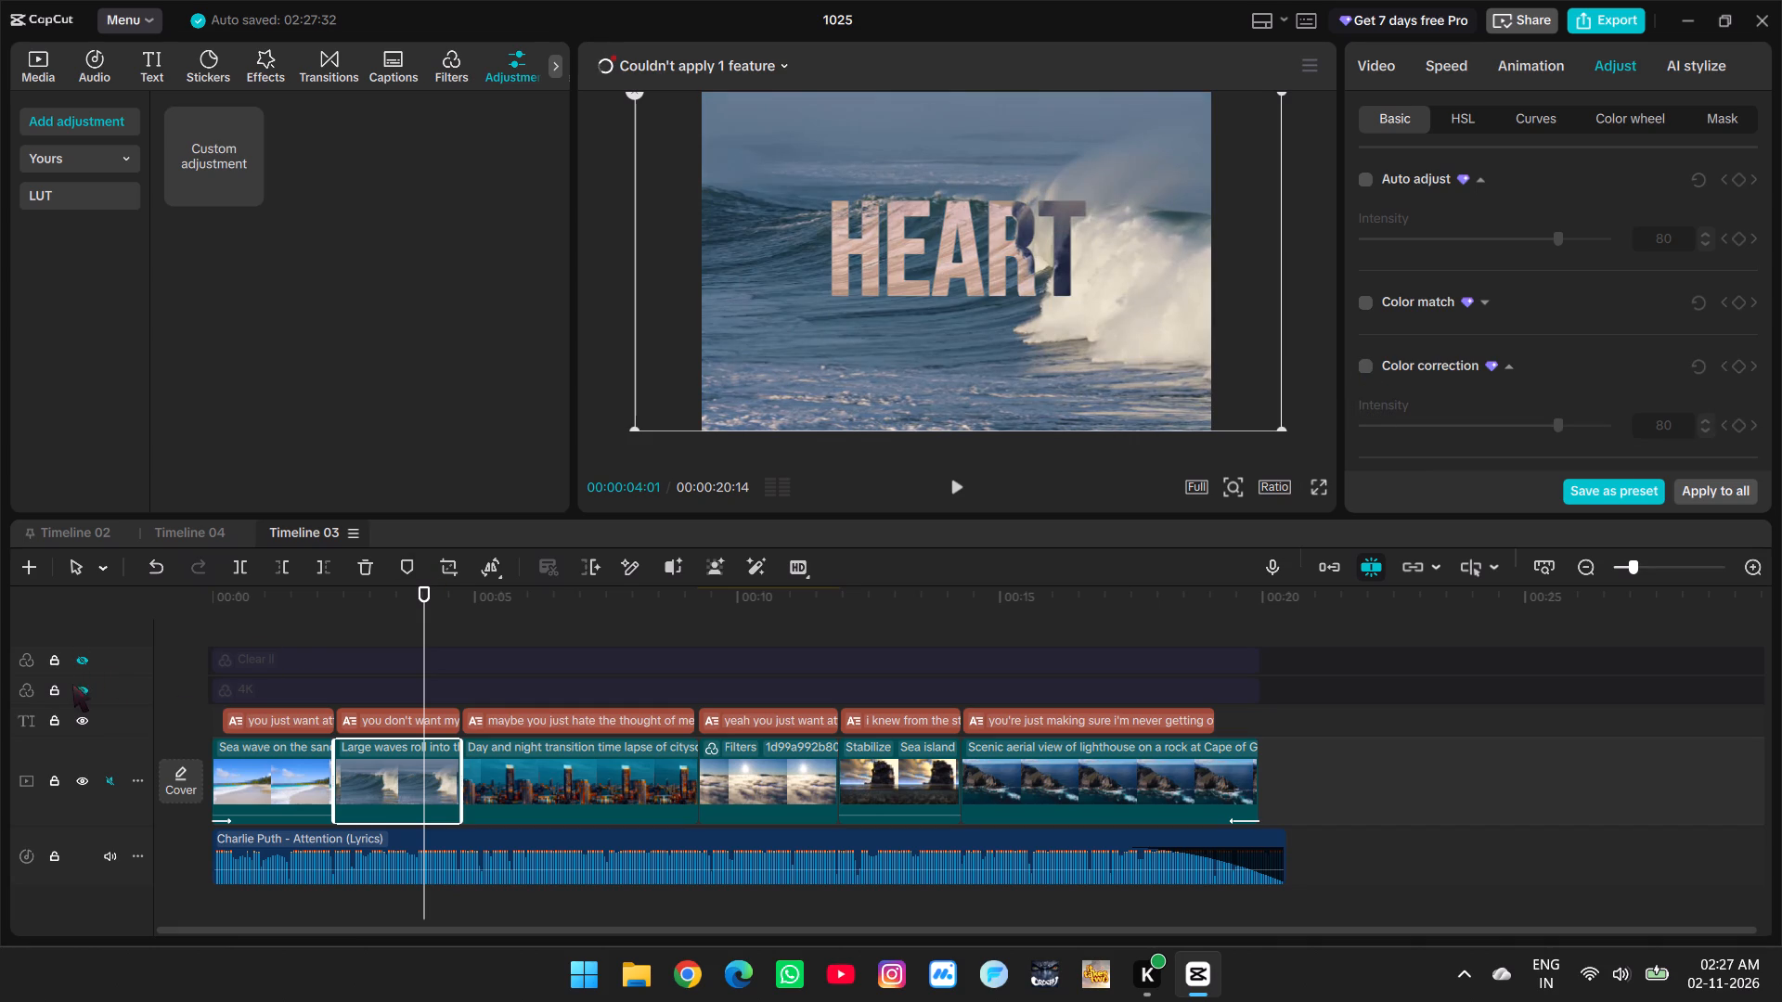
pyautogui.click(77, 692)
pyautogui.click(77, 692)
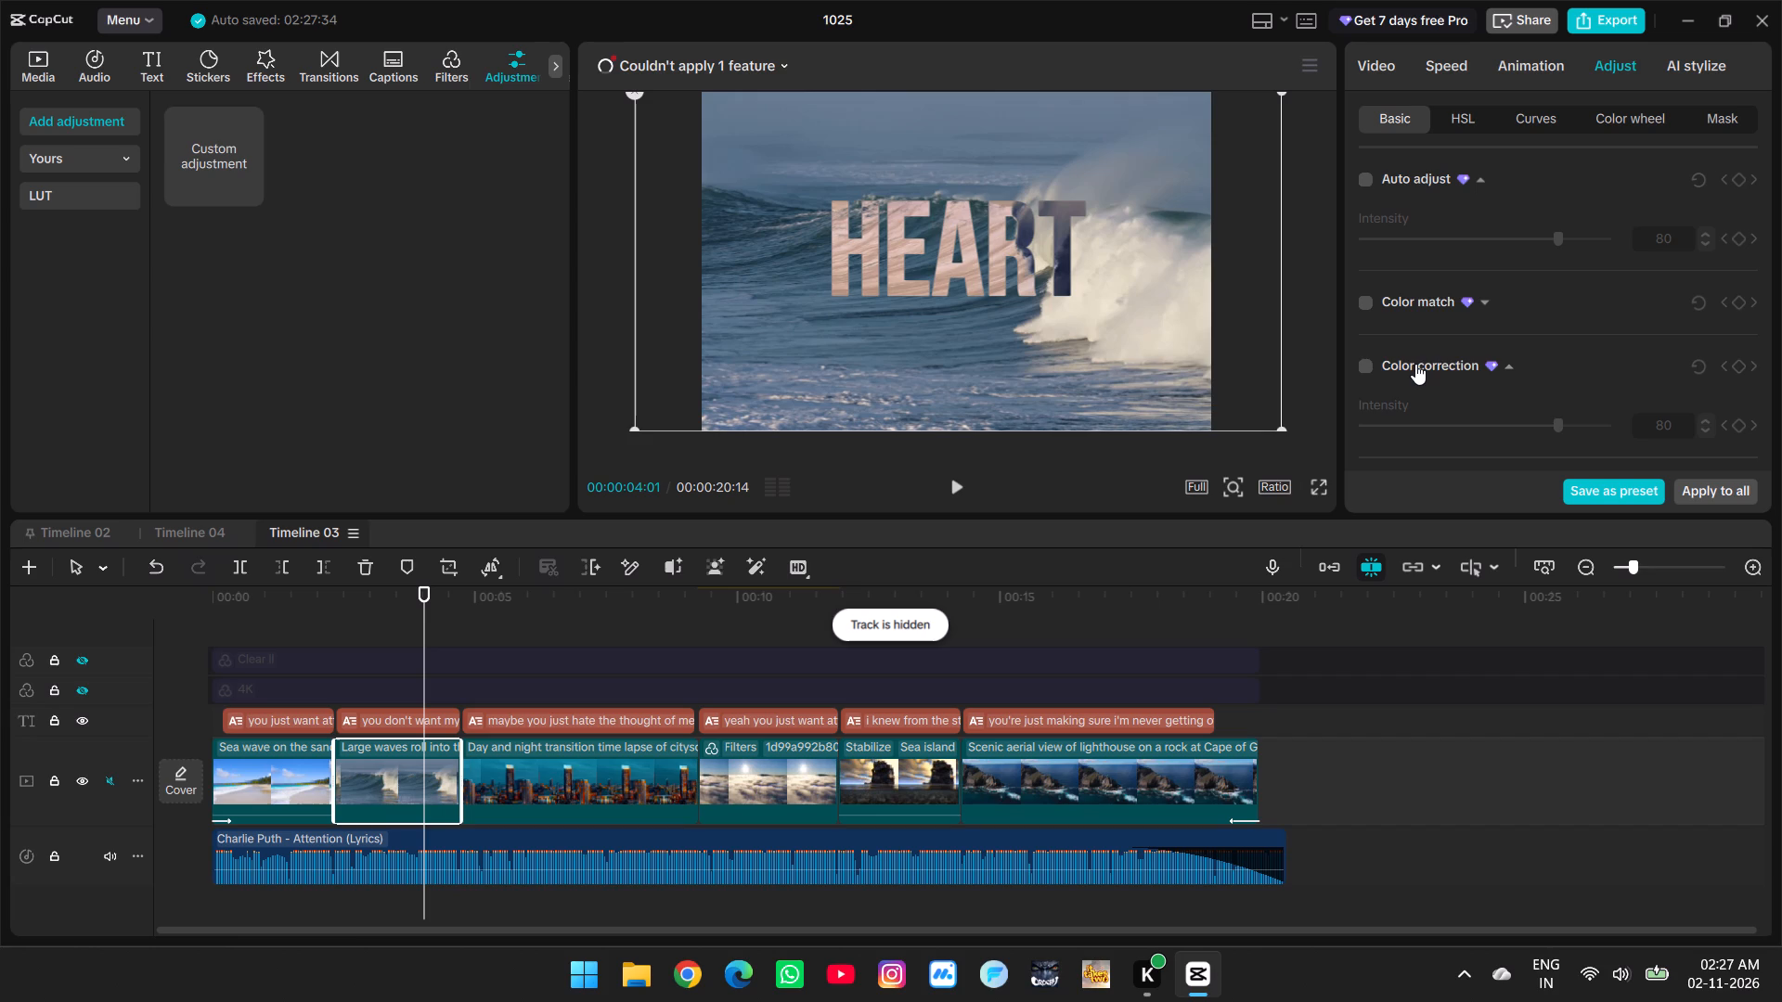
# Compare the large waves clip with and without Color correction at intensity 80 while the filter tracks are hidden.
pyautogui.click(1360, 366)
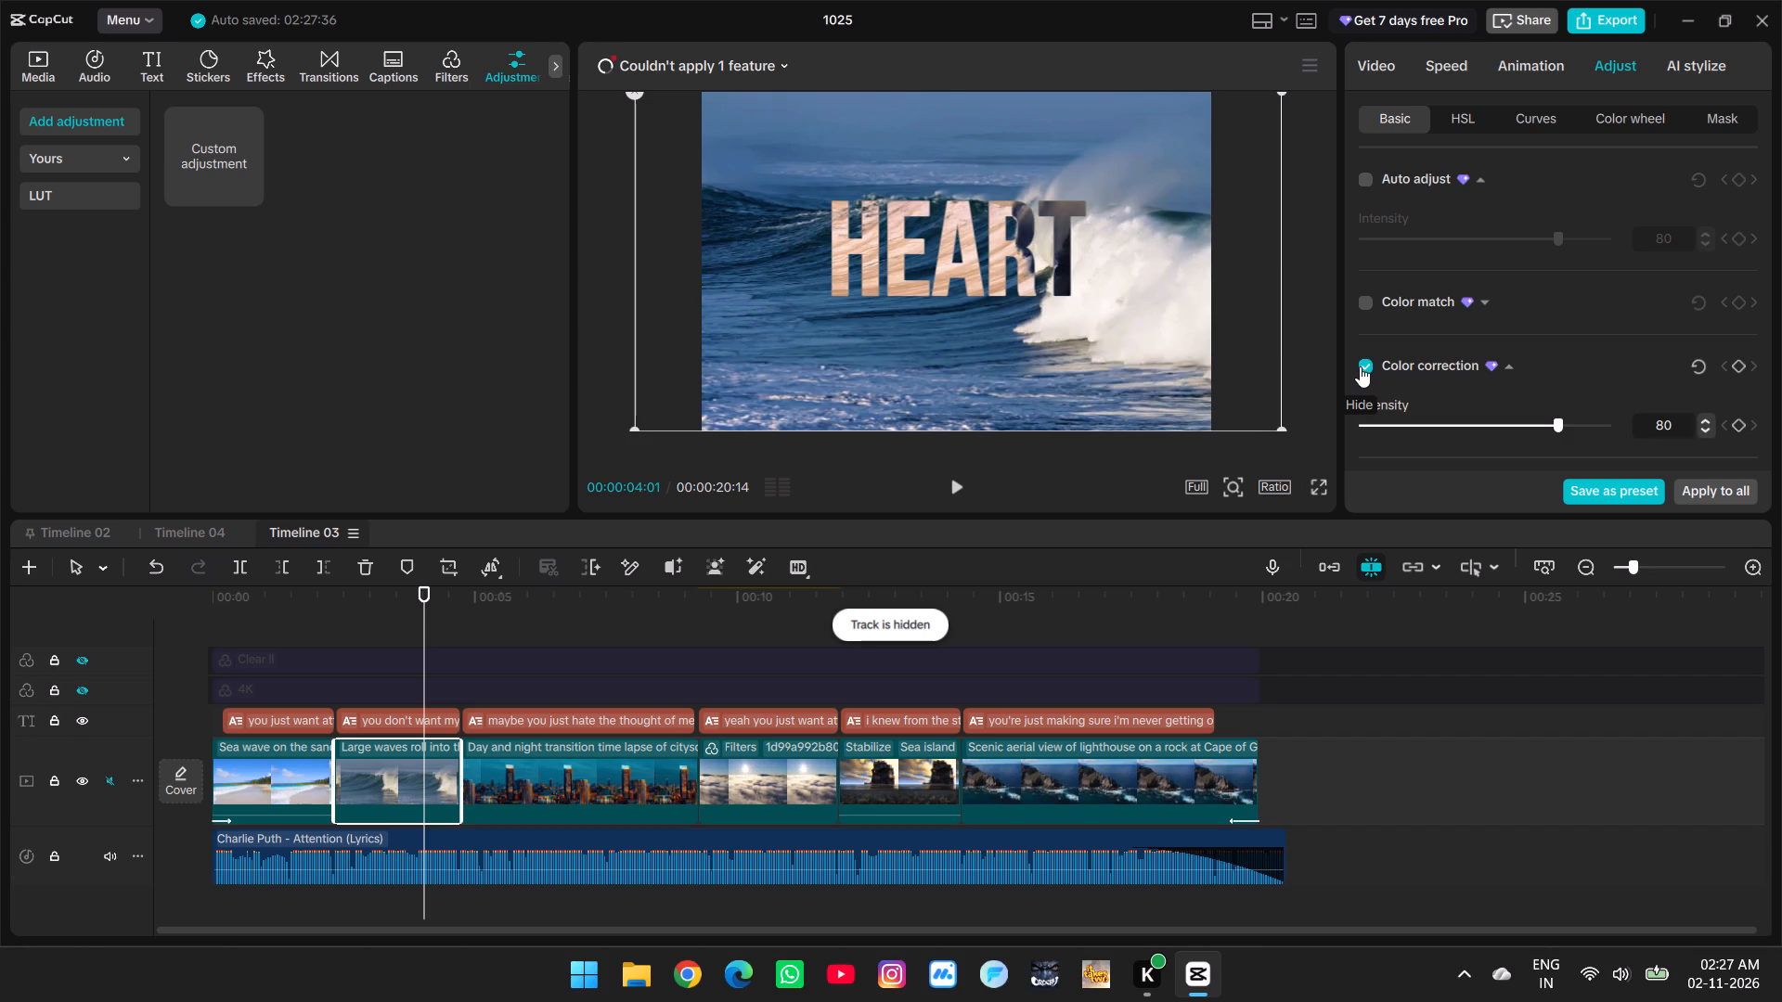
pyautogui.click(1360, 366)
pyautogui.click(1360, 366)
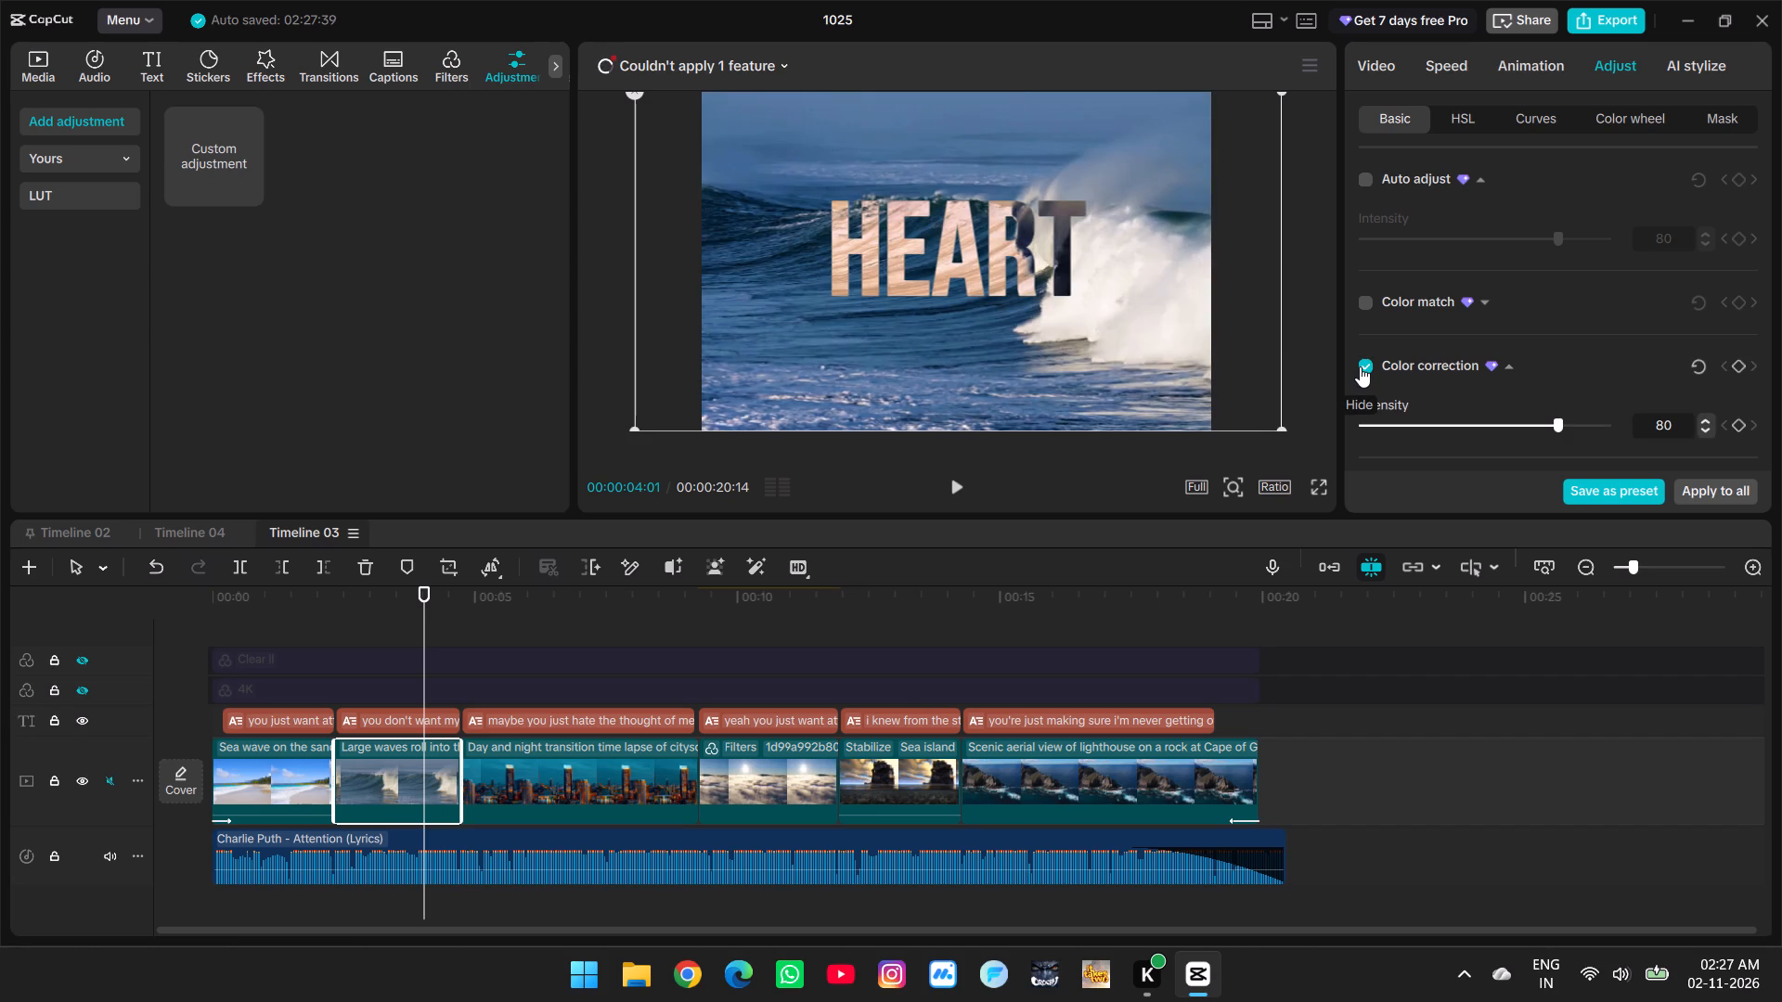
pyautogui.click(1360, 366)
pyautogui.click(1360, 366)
# Unhide the 4K filter track and turn off Color correction on the large waves clip.
pyautogui.click(84, 695)
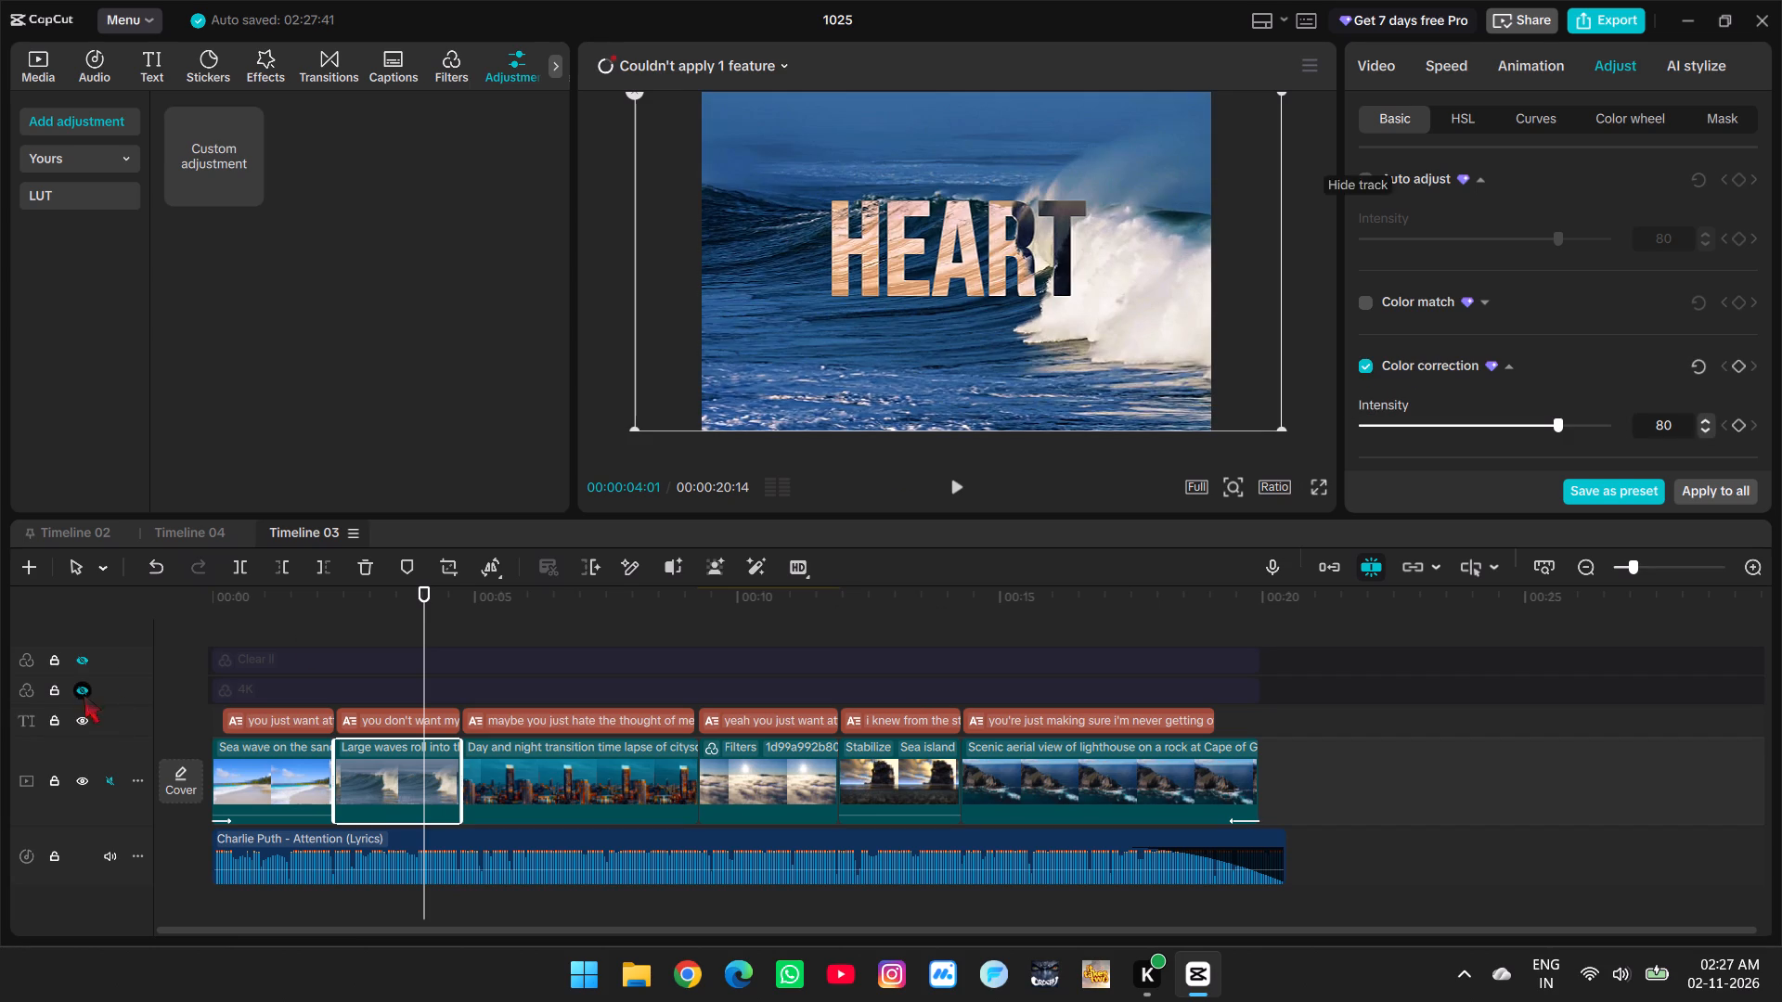
pyautogui.click(1363, 370)
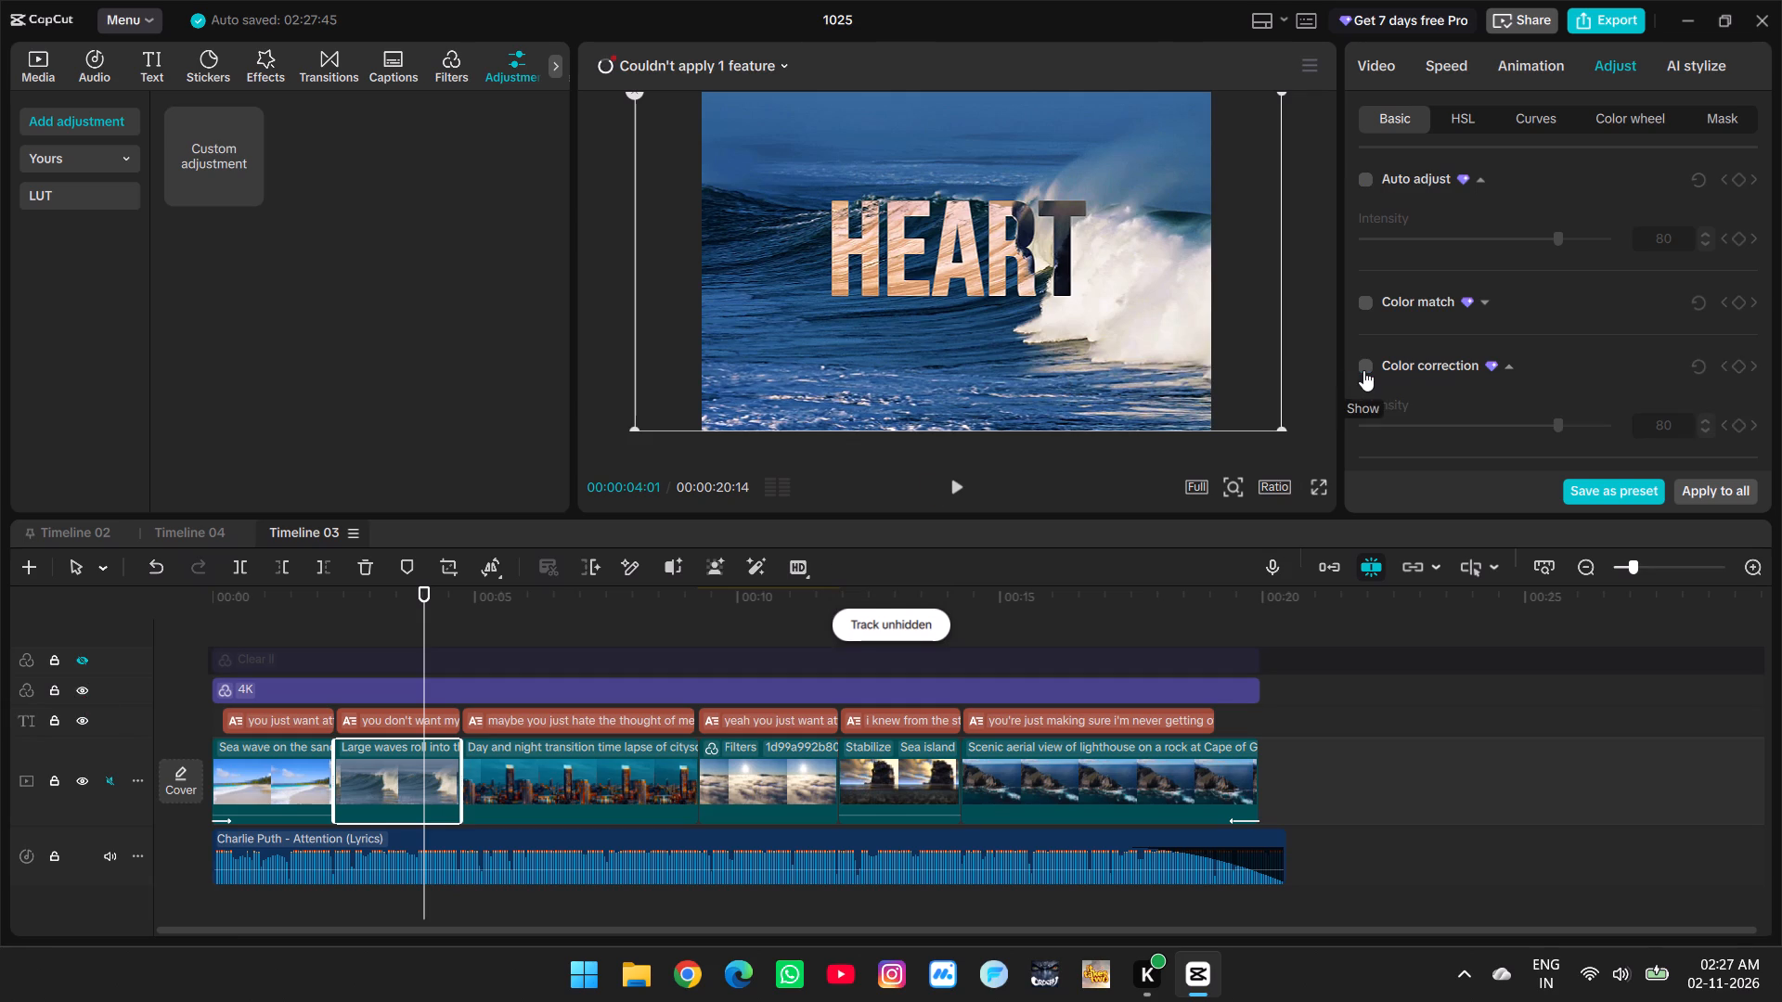
# Turn on Color correction at intensity 80 on the large waves clip and unhide the Clear II filter track.
pyautogui.click(1363, 370)
pyautogui.click(1363, 370)
pyautogui.click(1363, 370)
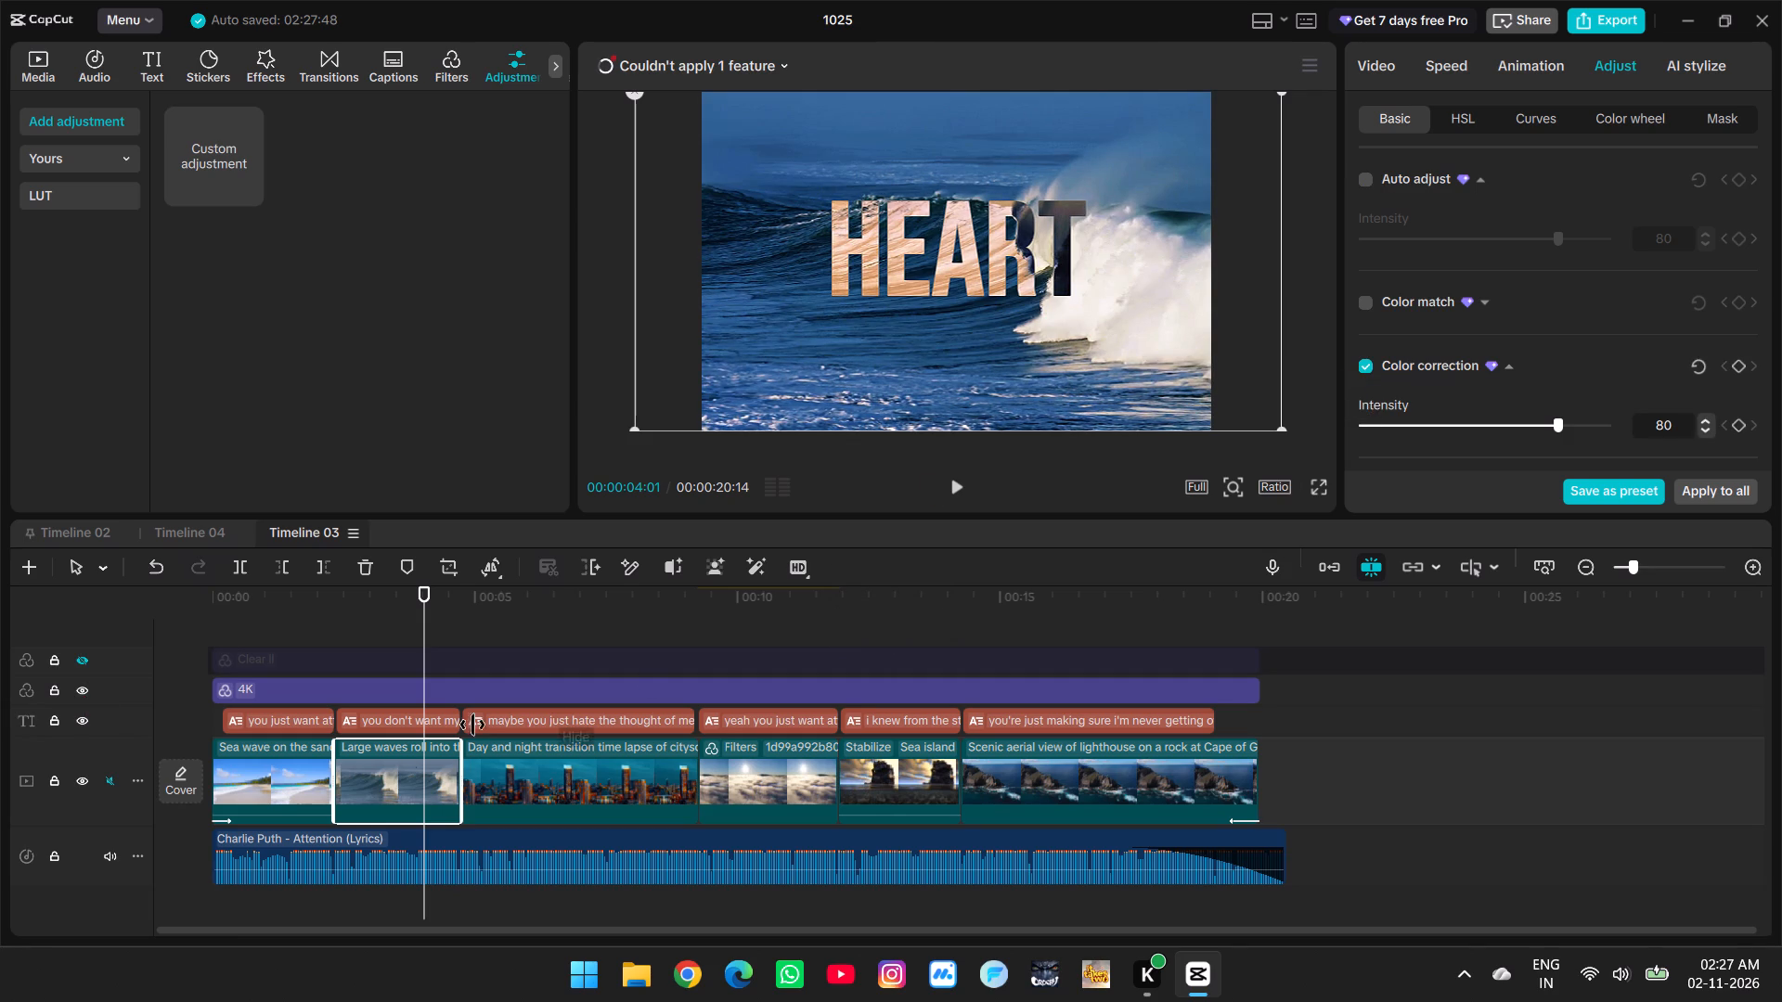
pyautogui.click(82, 663)
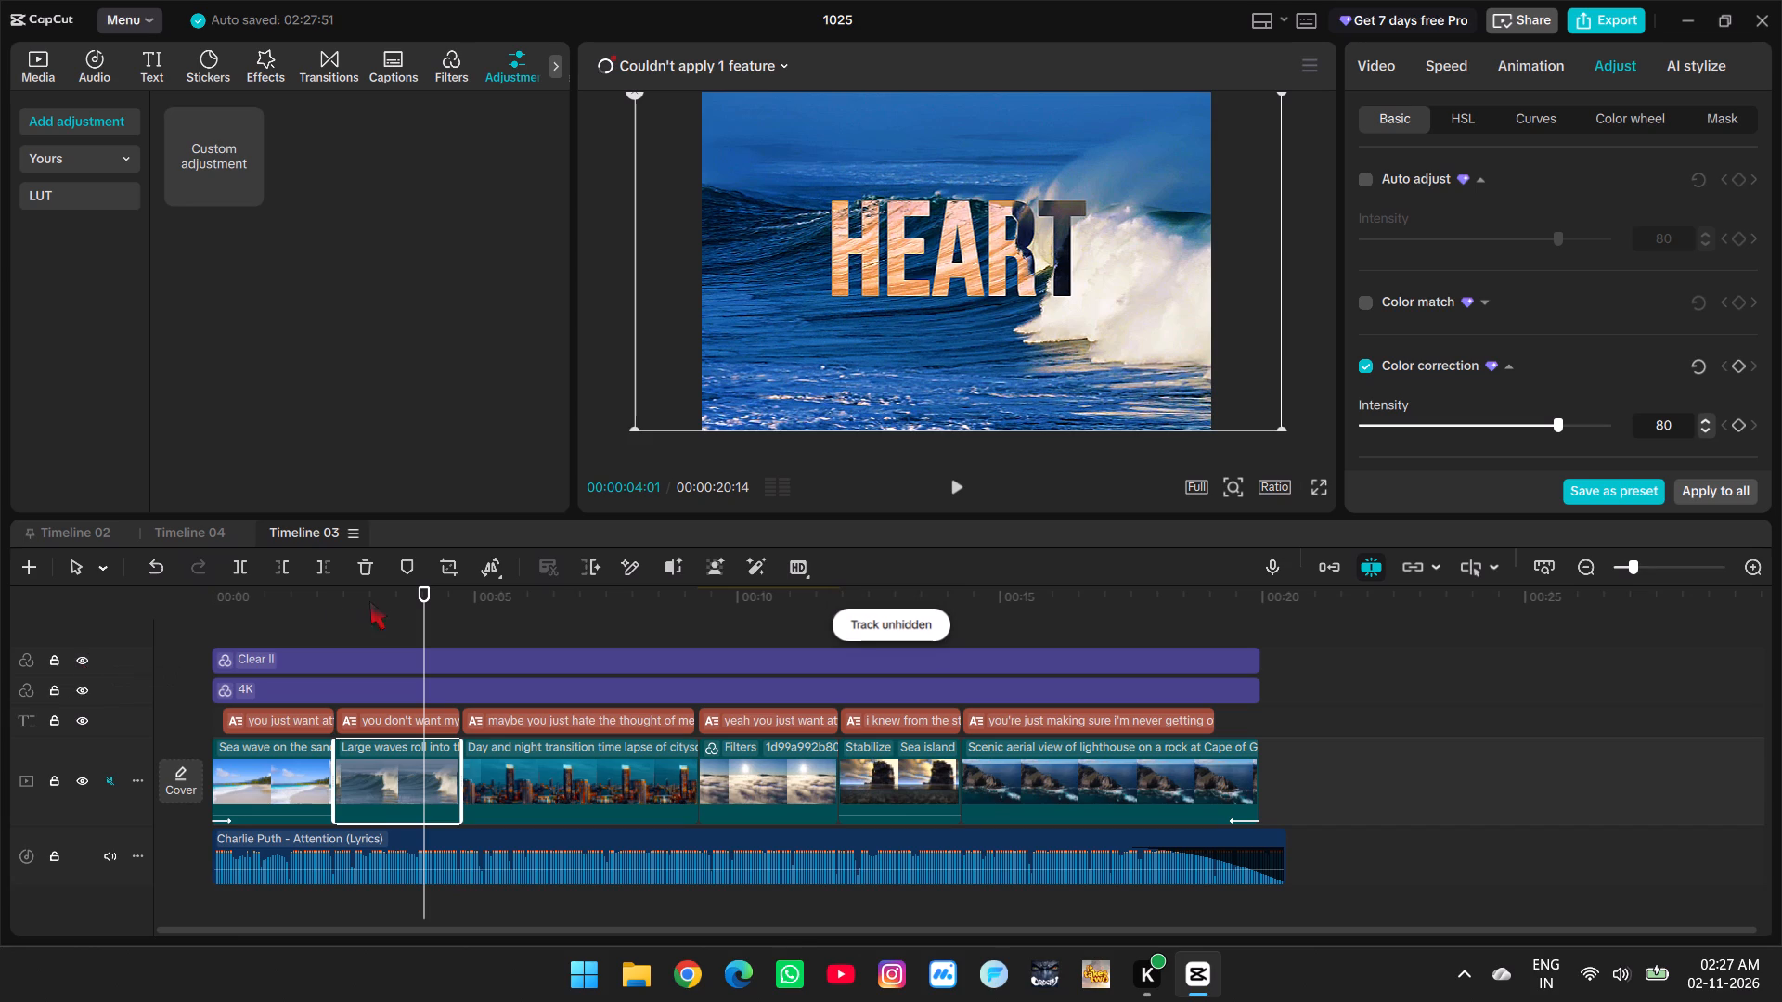
# Review the frames from the end of the beach clip into the large waves clip with both filter tracks shown.
pyautogui.click(349, 615)
pyautogui.moveTo(349, 615); pyautogui.dragTo(333, 616)
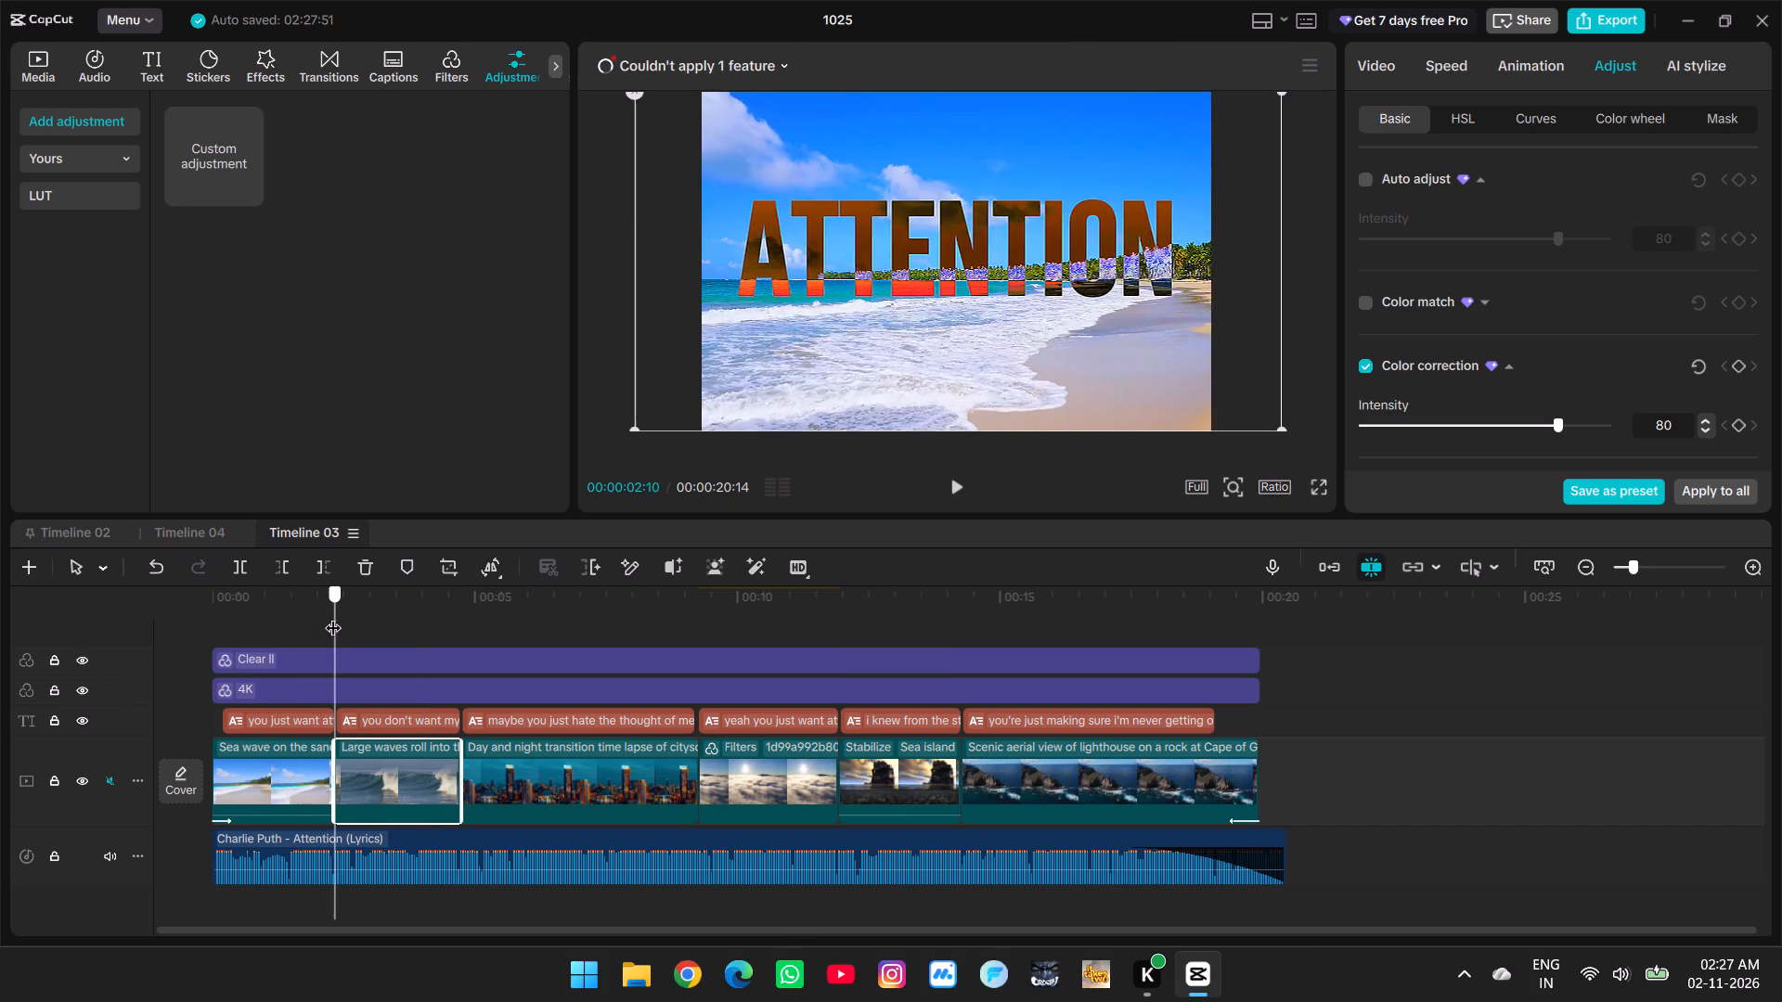
pyautogui.moveTo(333, 616); pyautogui.dragTo(420, 629)
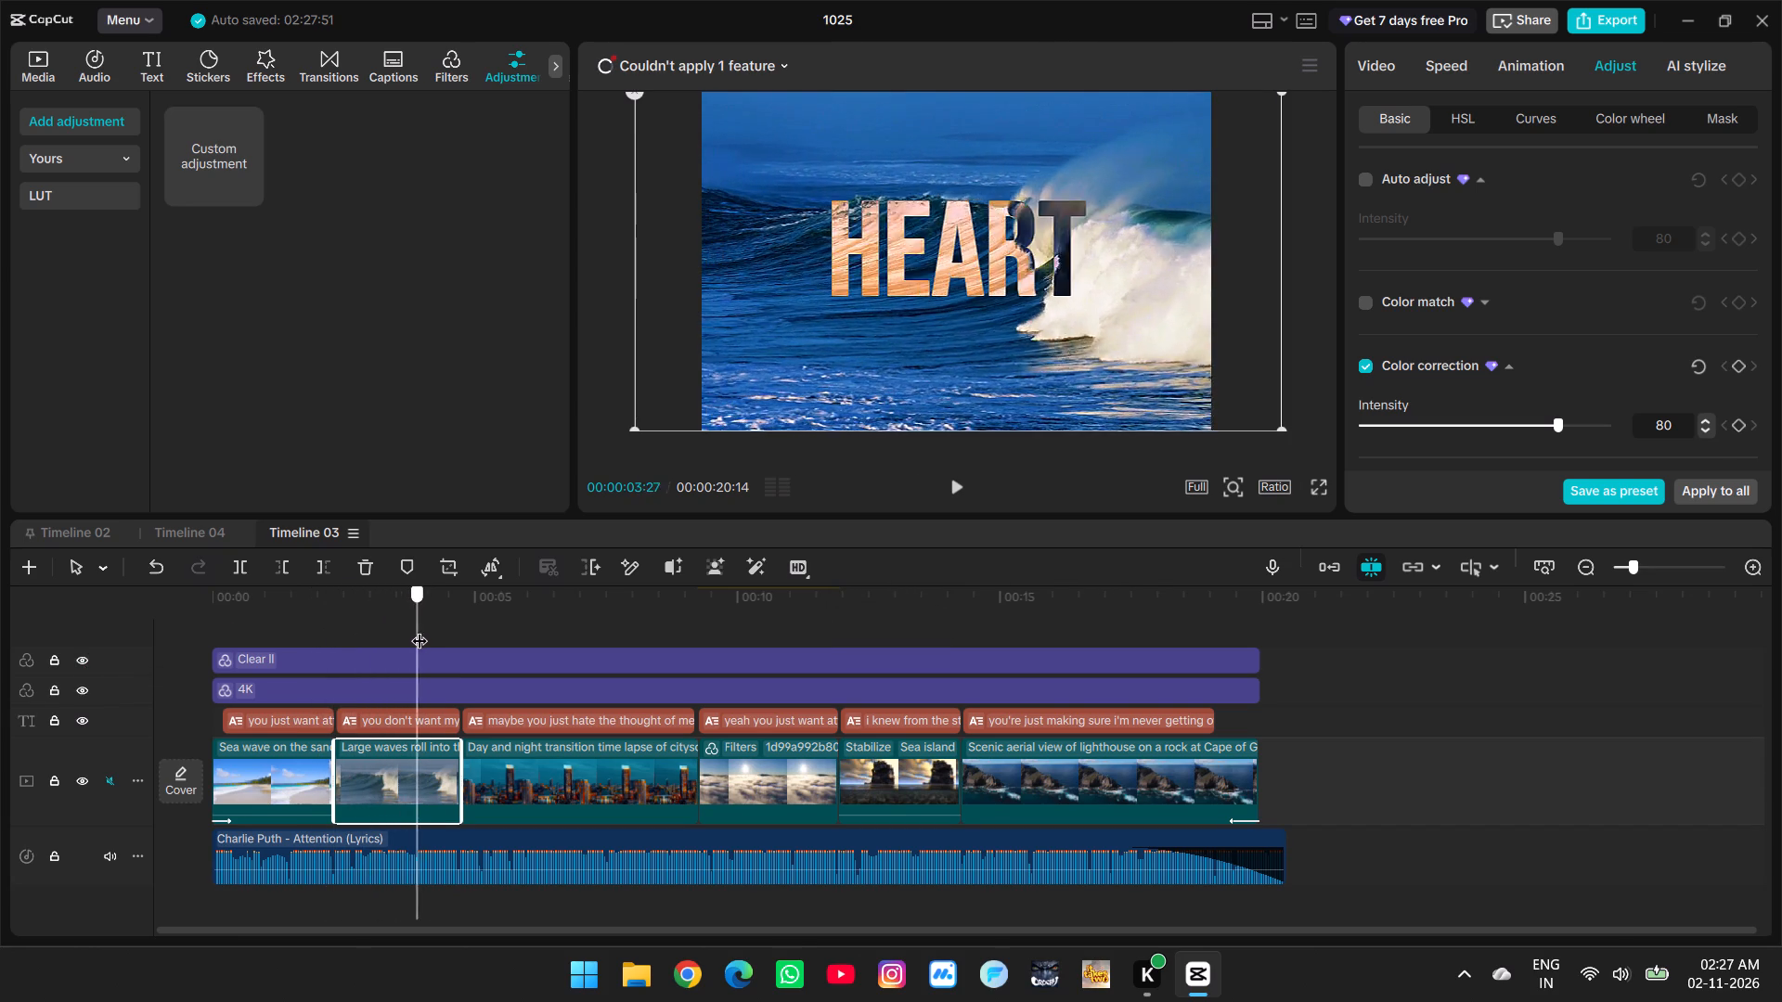
pyautogui.moveTo(420, 629); pyautogui.dragTo(425, 634)
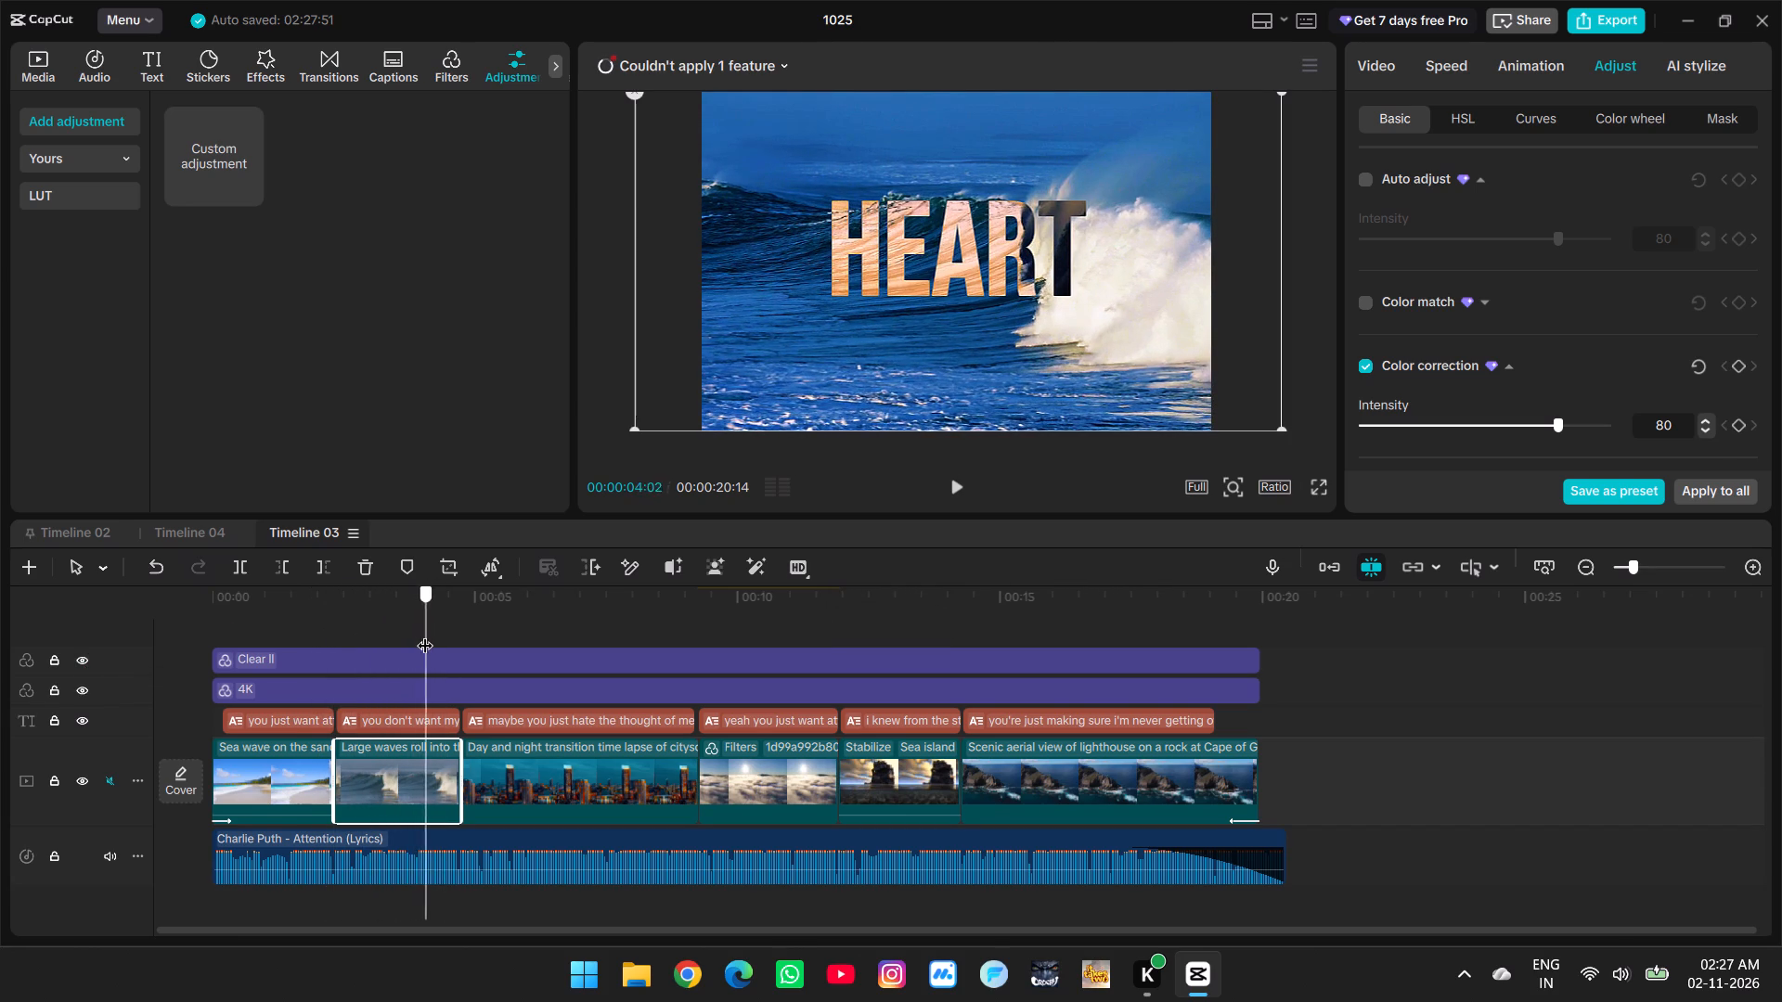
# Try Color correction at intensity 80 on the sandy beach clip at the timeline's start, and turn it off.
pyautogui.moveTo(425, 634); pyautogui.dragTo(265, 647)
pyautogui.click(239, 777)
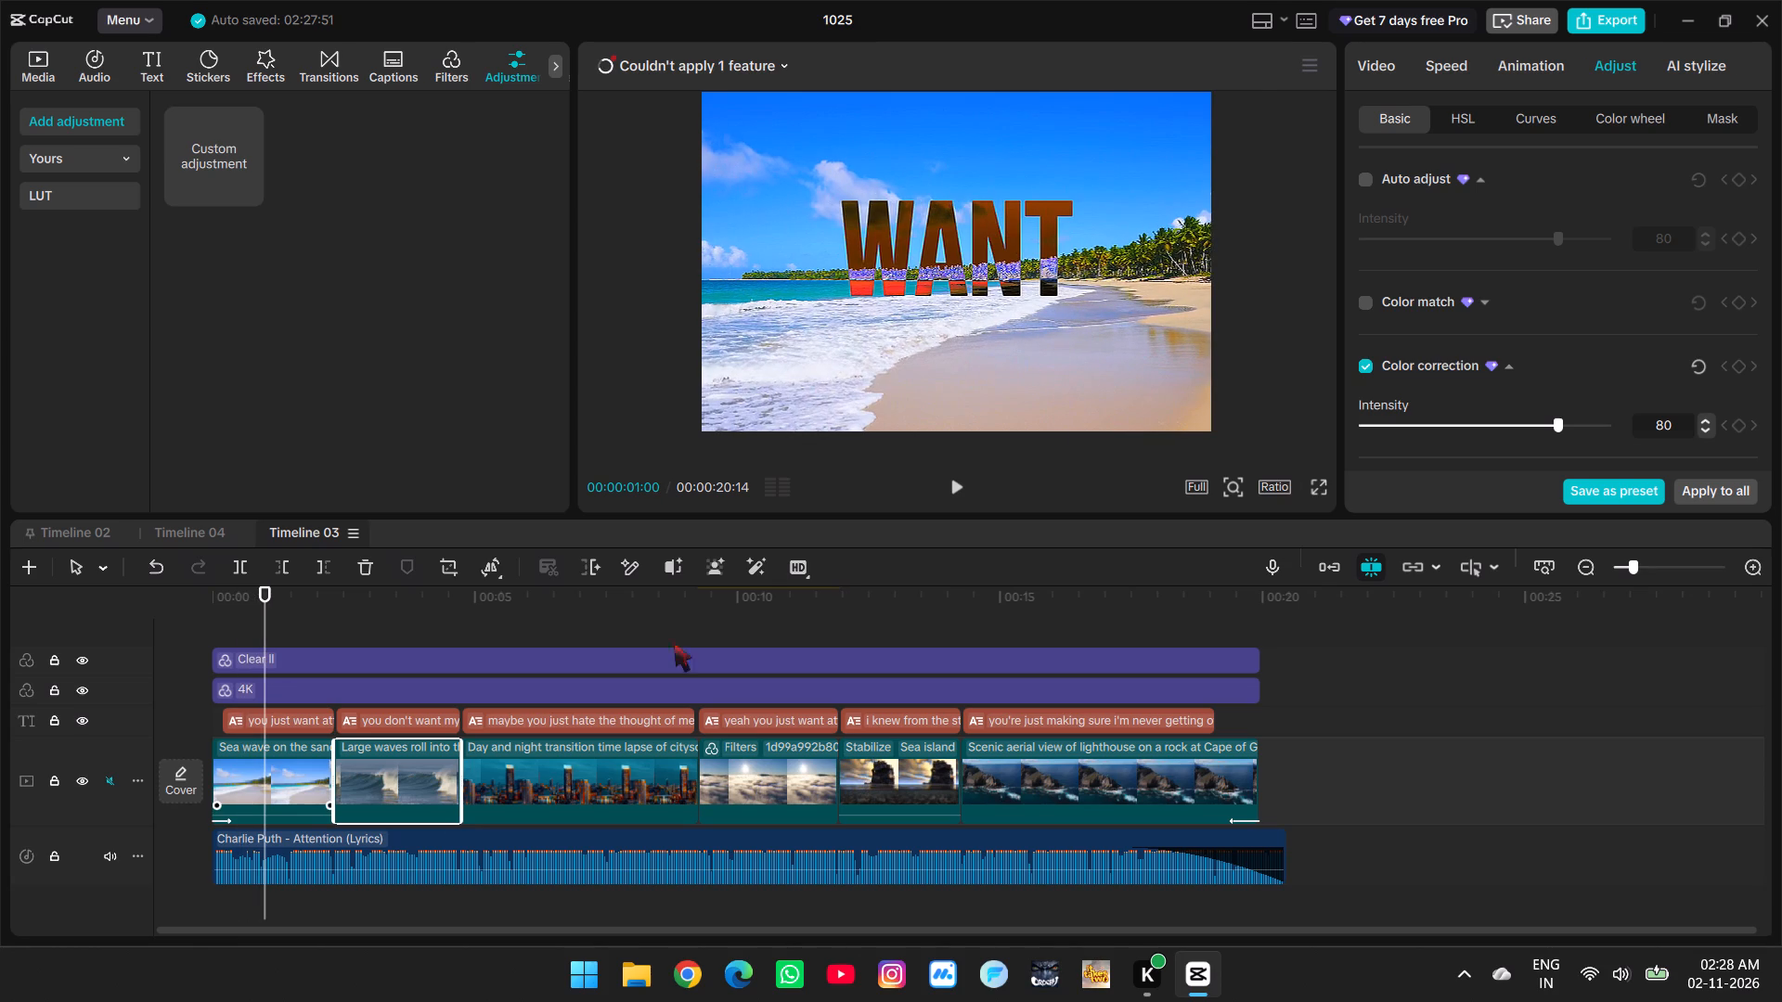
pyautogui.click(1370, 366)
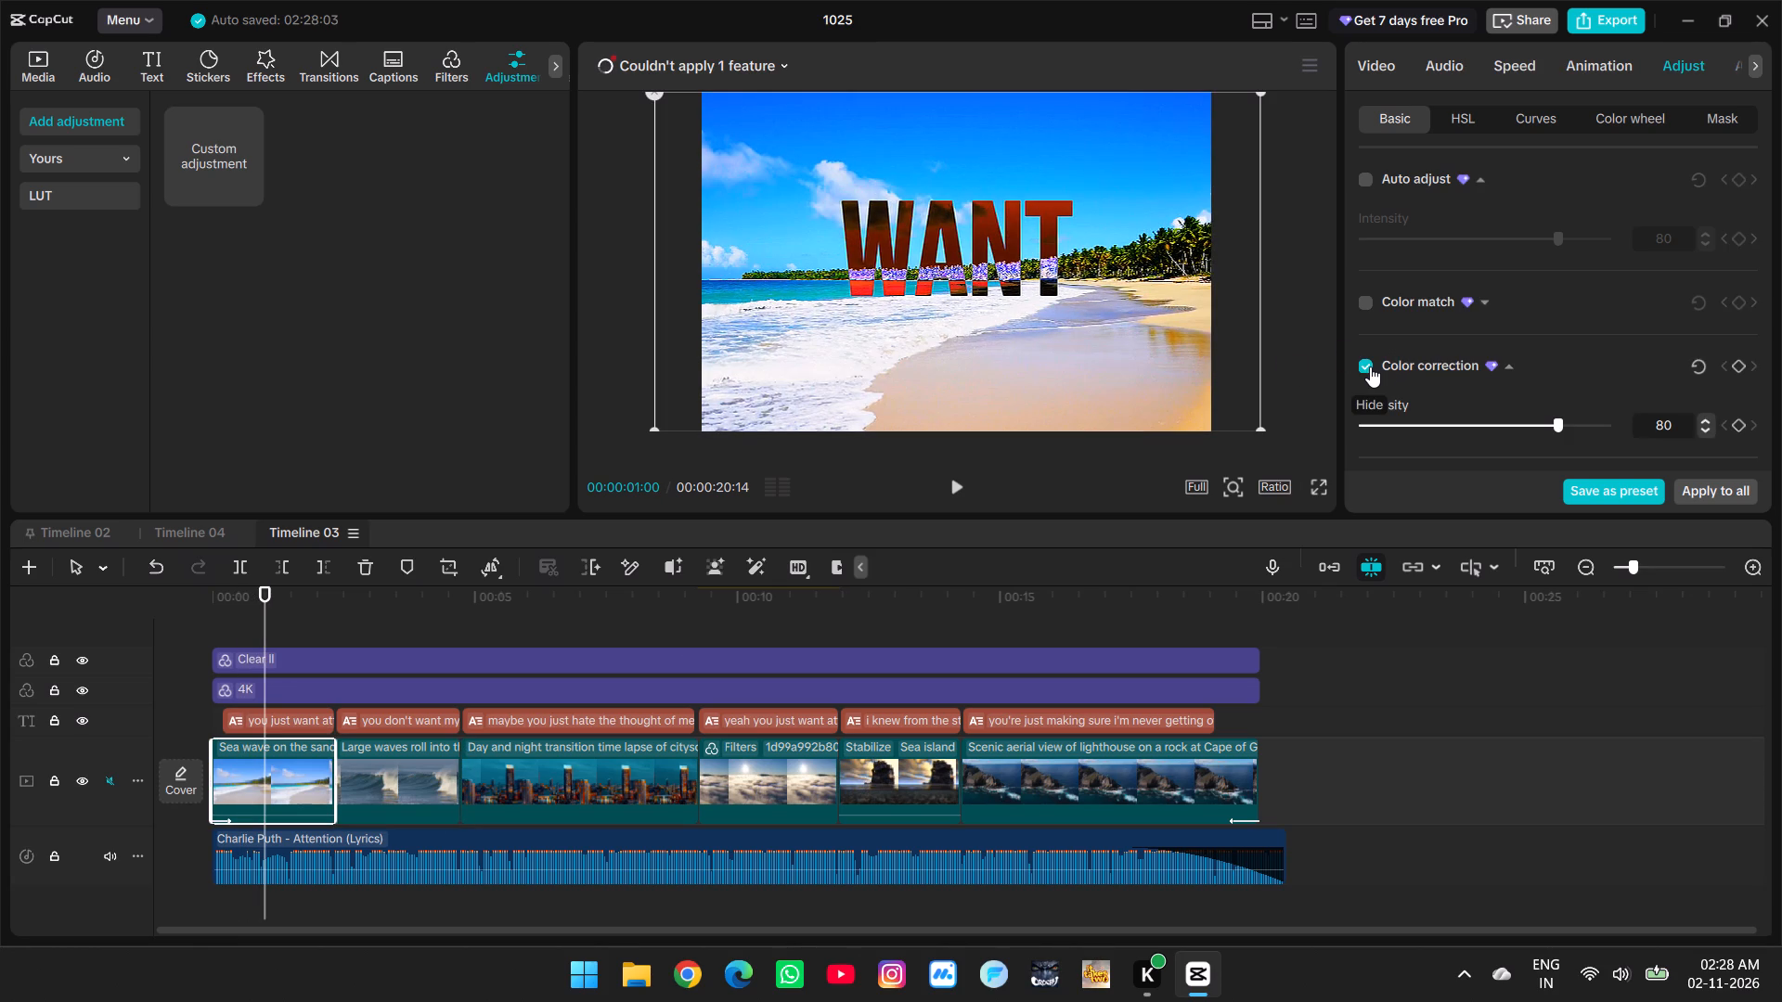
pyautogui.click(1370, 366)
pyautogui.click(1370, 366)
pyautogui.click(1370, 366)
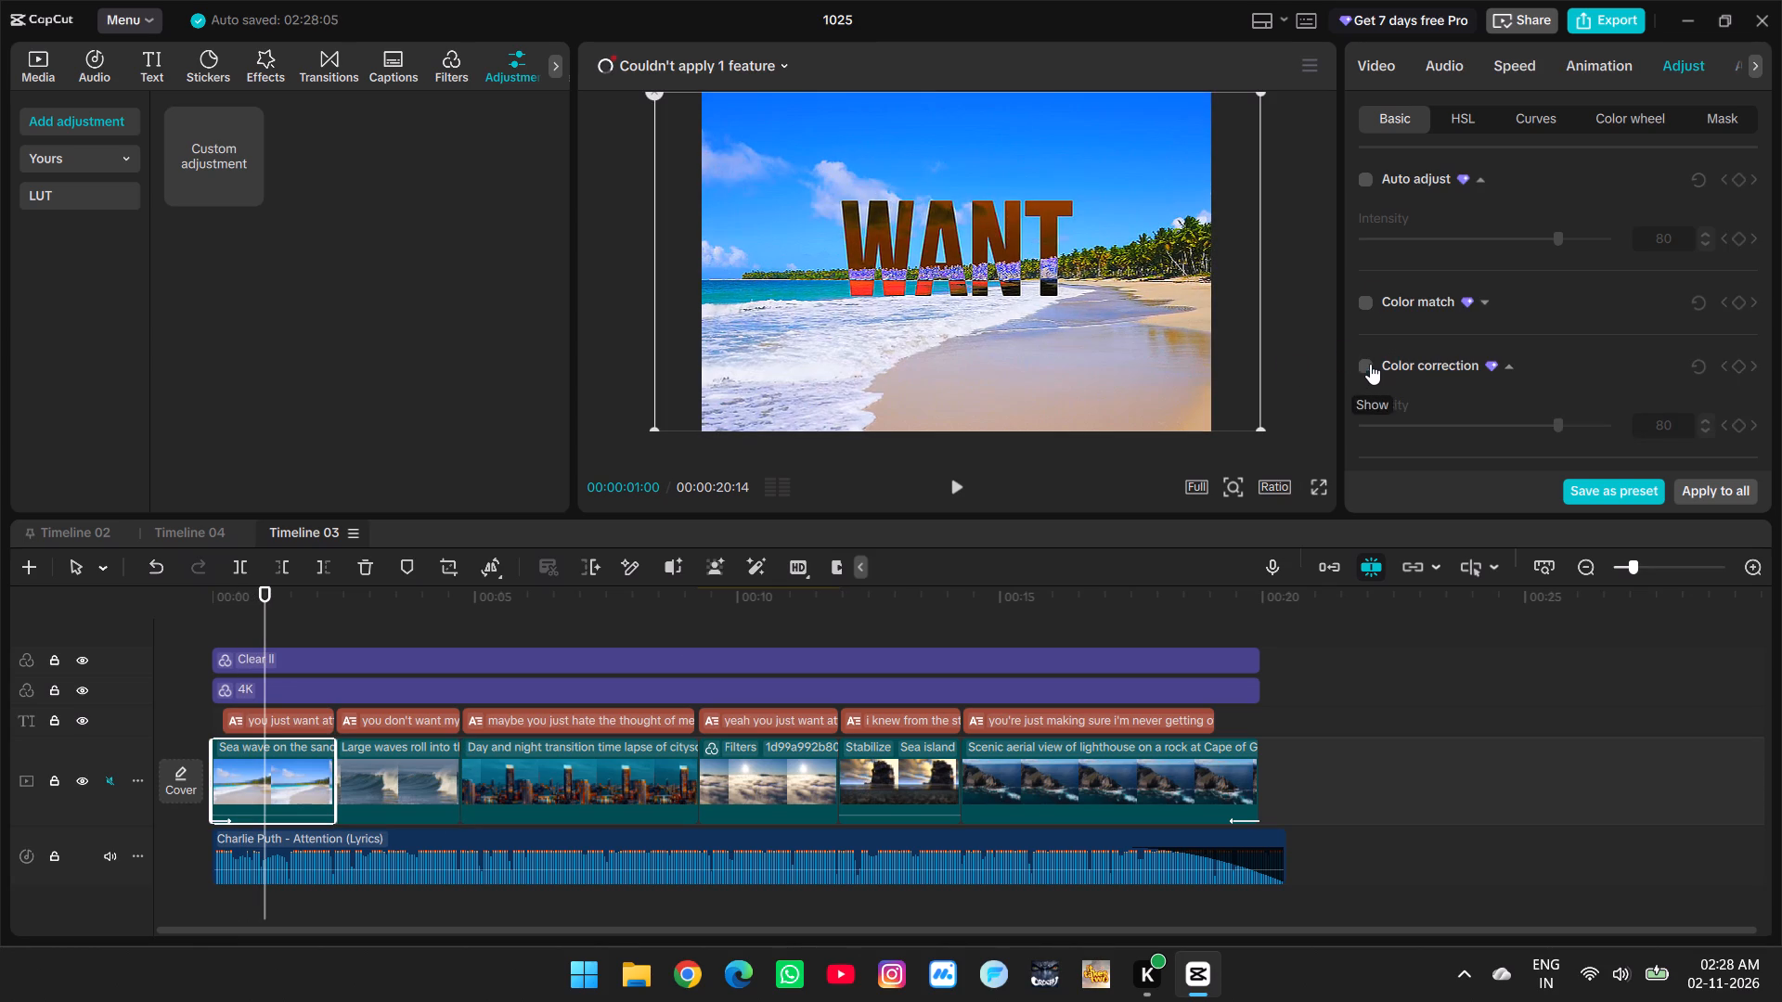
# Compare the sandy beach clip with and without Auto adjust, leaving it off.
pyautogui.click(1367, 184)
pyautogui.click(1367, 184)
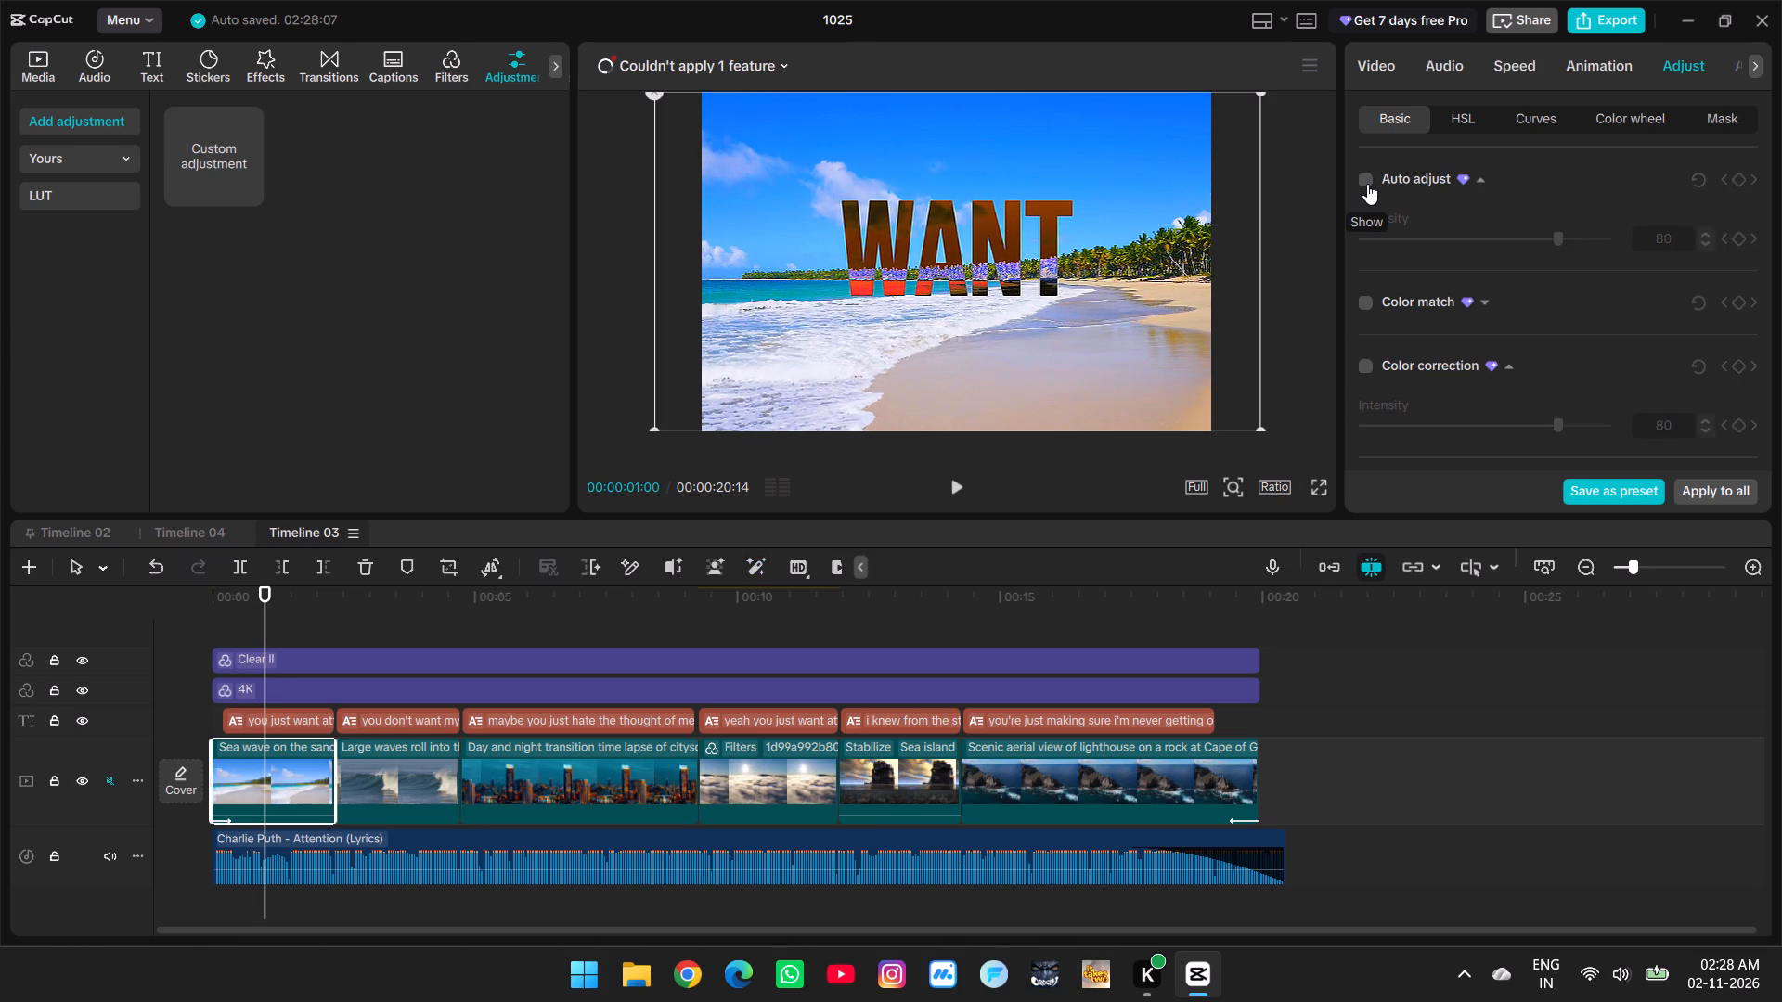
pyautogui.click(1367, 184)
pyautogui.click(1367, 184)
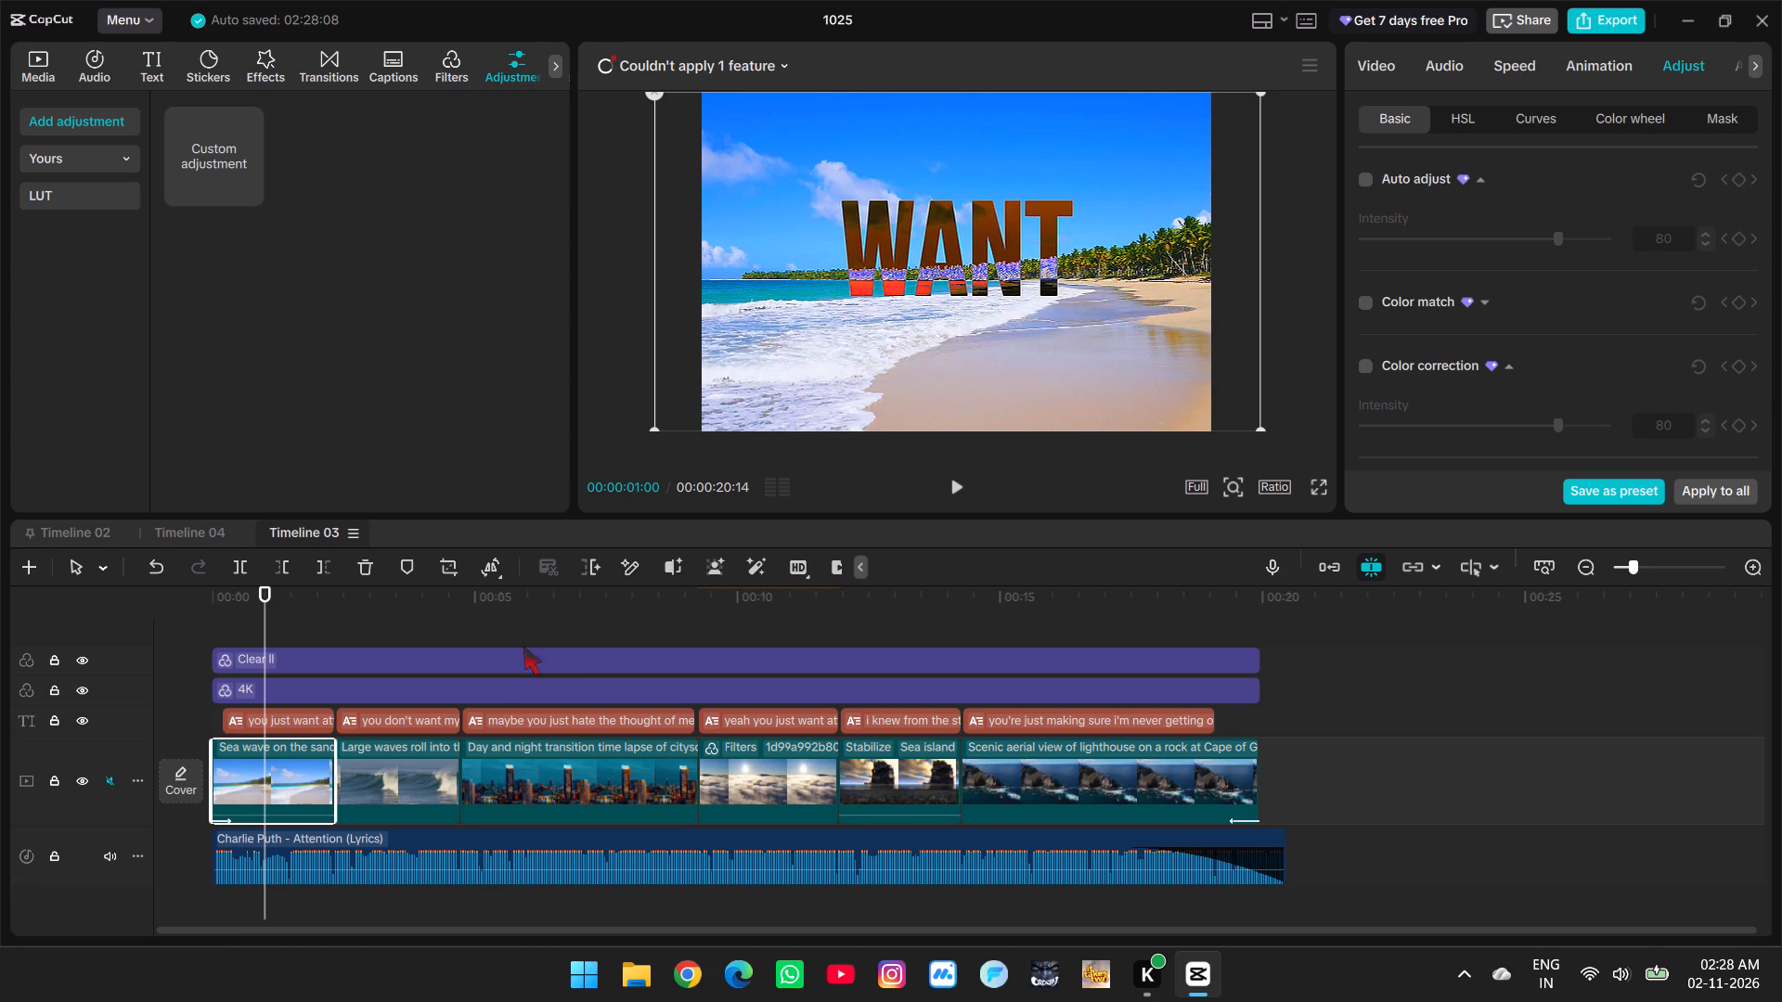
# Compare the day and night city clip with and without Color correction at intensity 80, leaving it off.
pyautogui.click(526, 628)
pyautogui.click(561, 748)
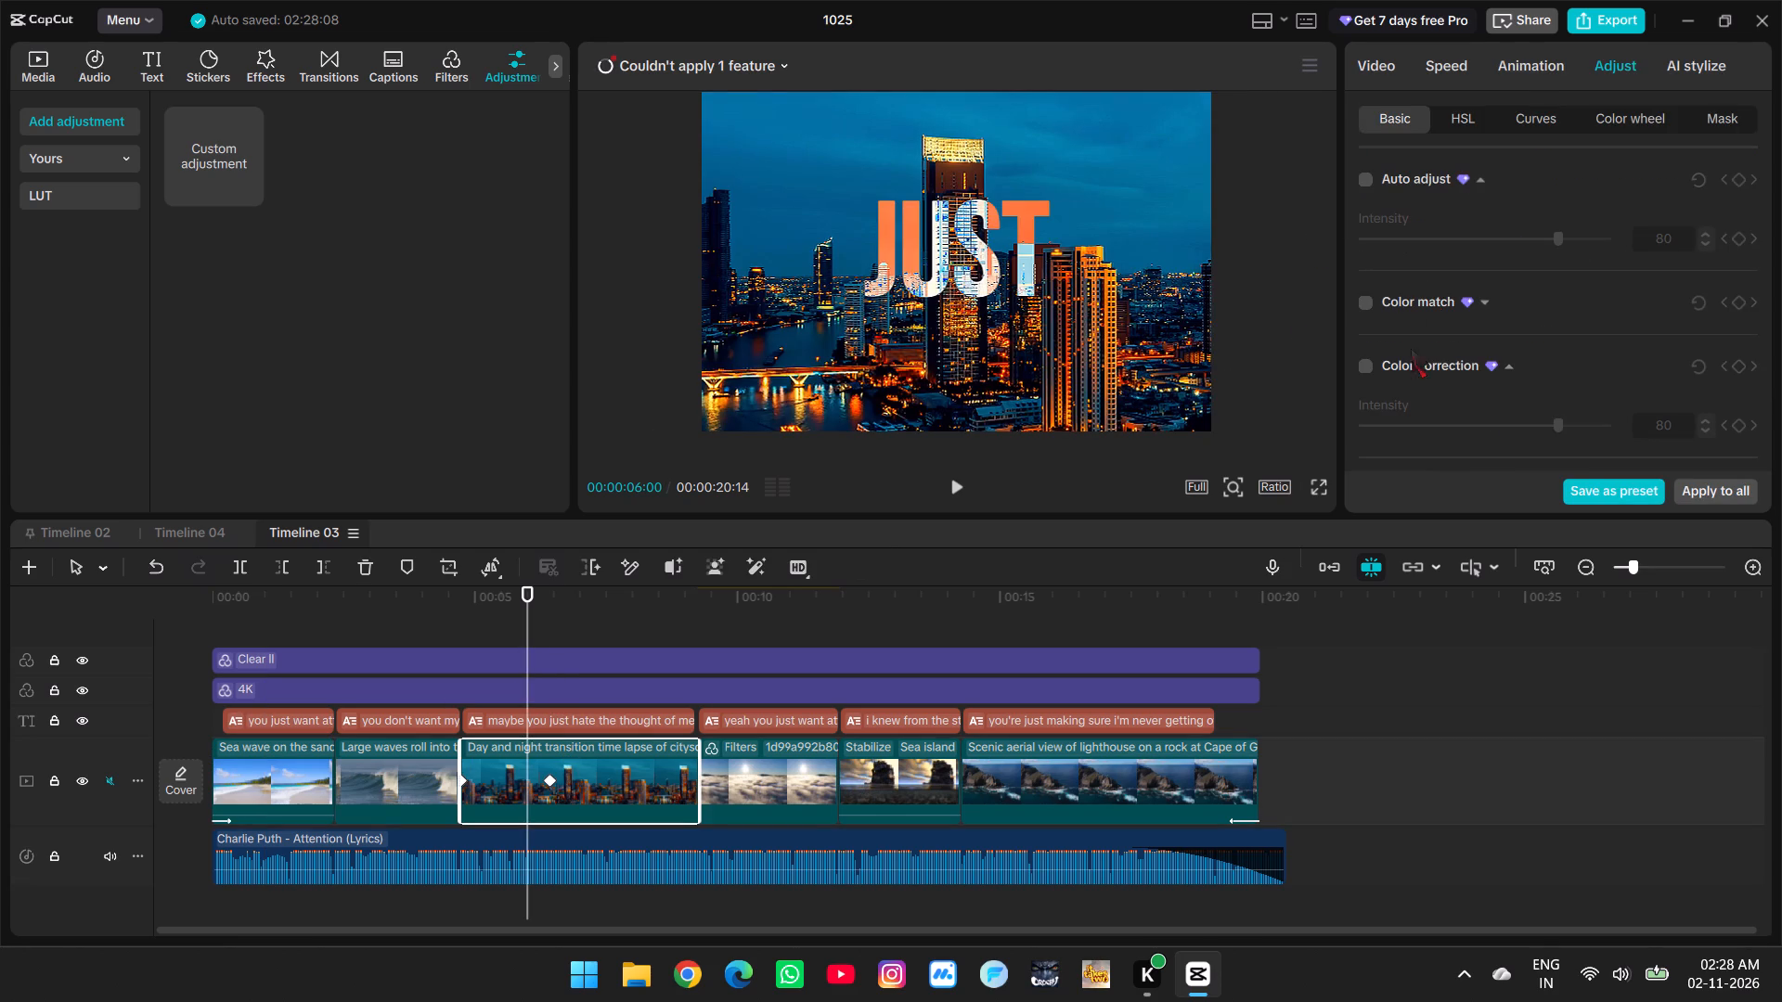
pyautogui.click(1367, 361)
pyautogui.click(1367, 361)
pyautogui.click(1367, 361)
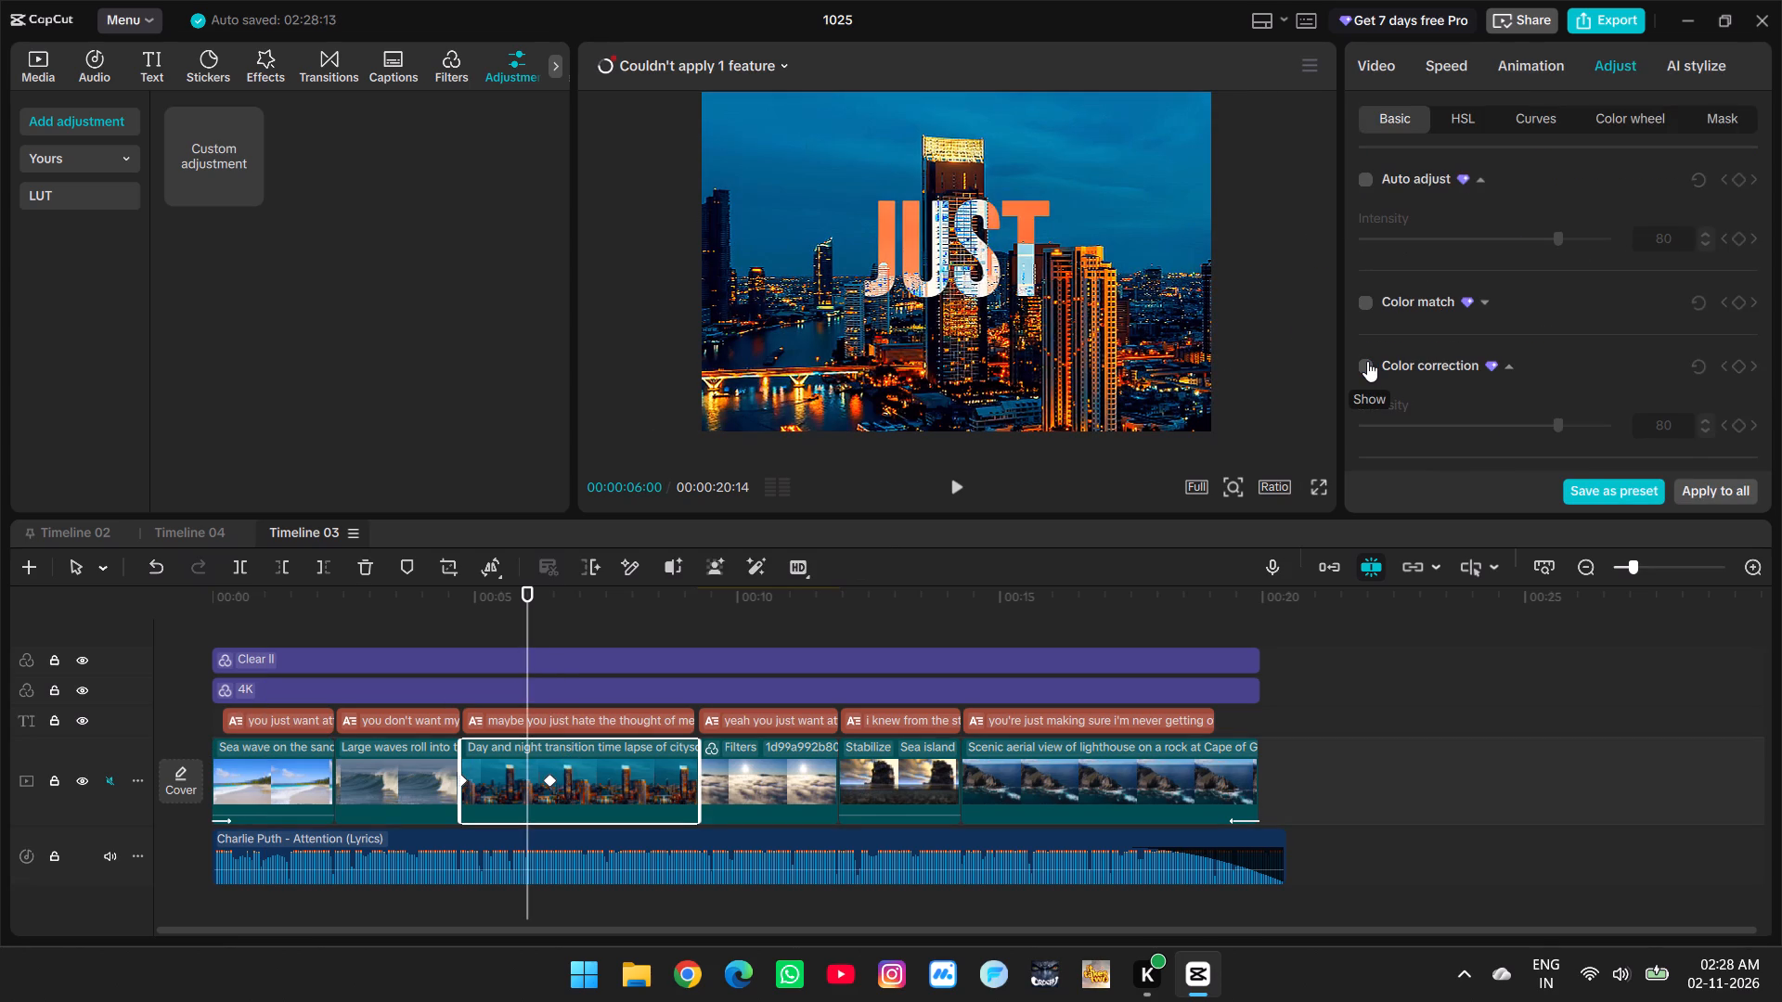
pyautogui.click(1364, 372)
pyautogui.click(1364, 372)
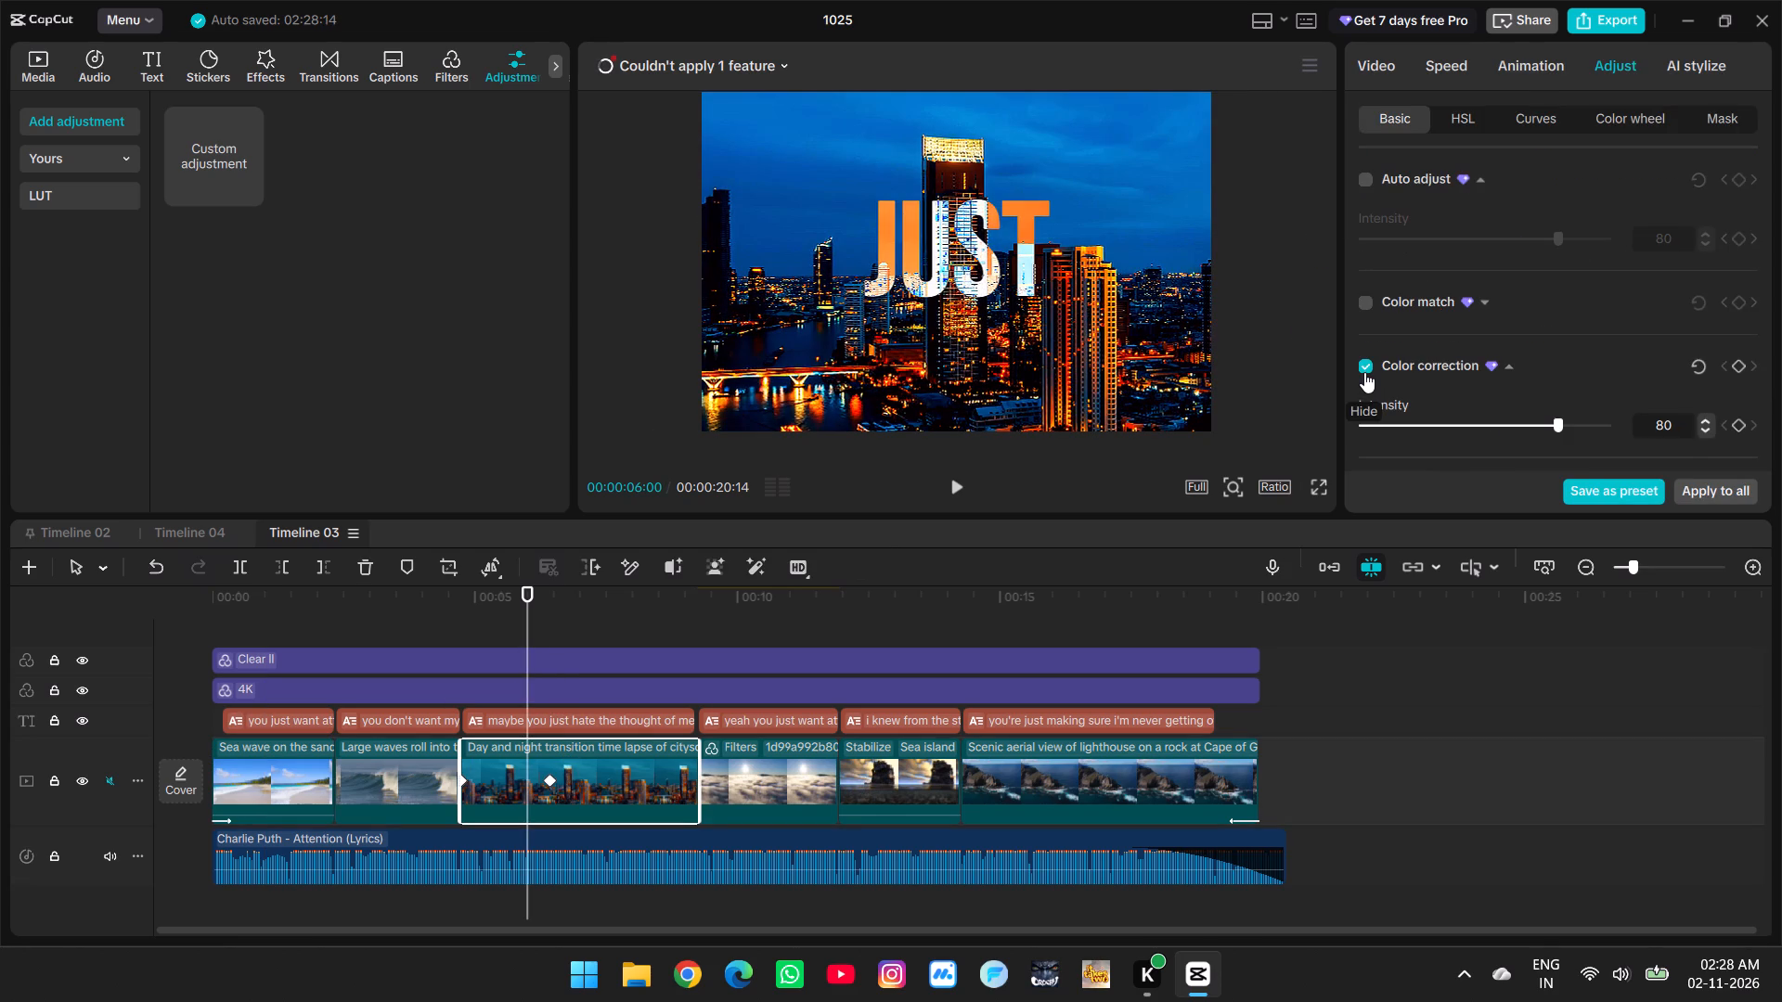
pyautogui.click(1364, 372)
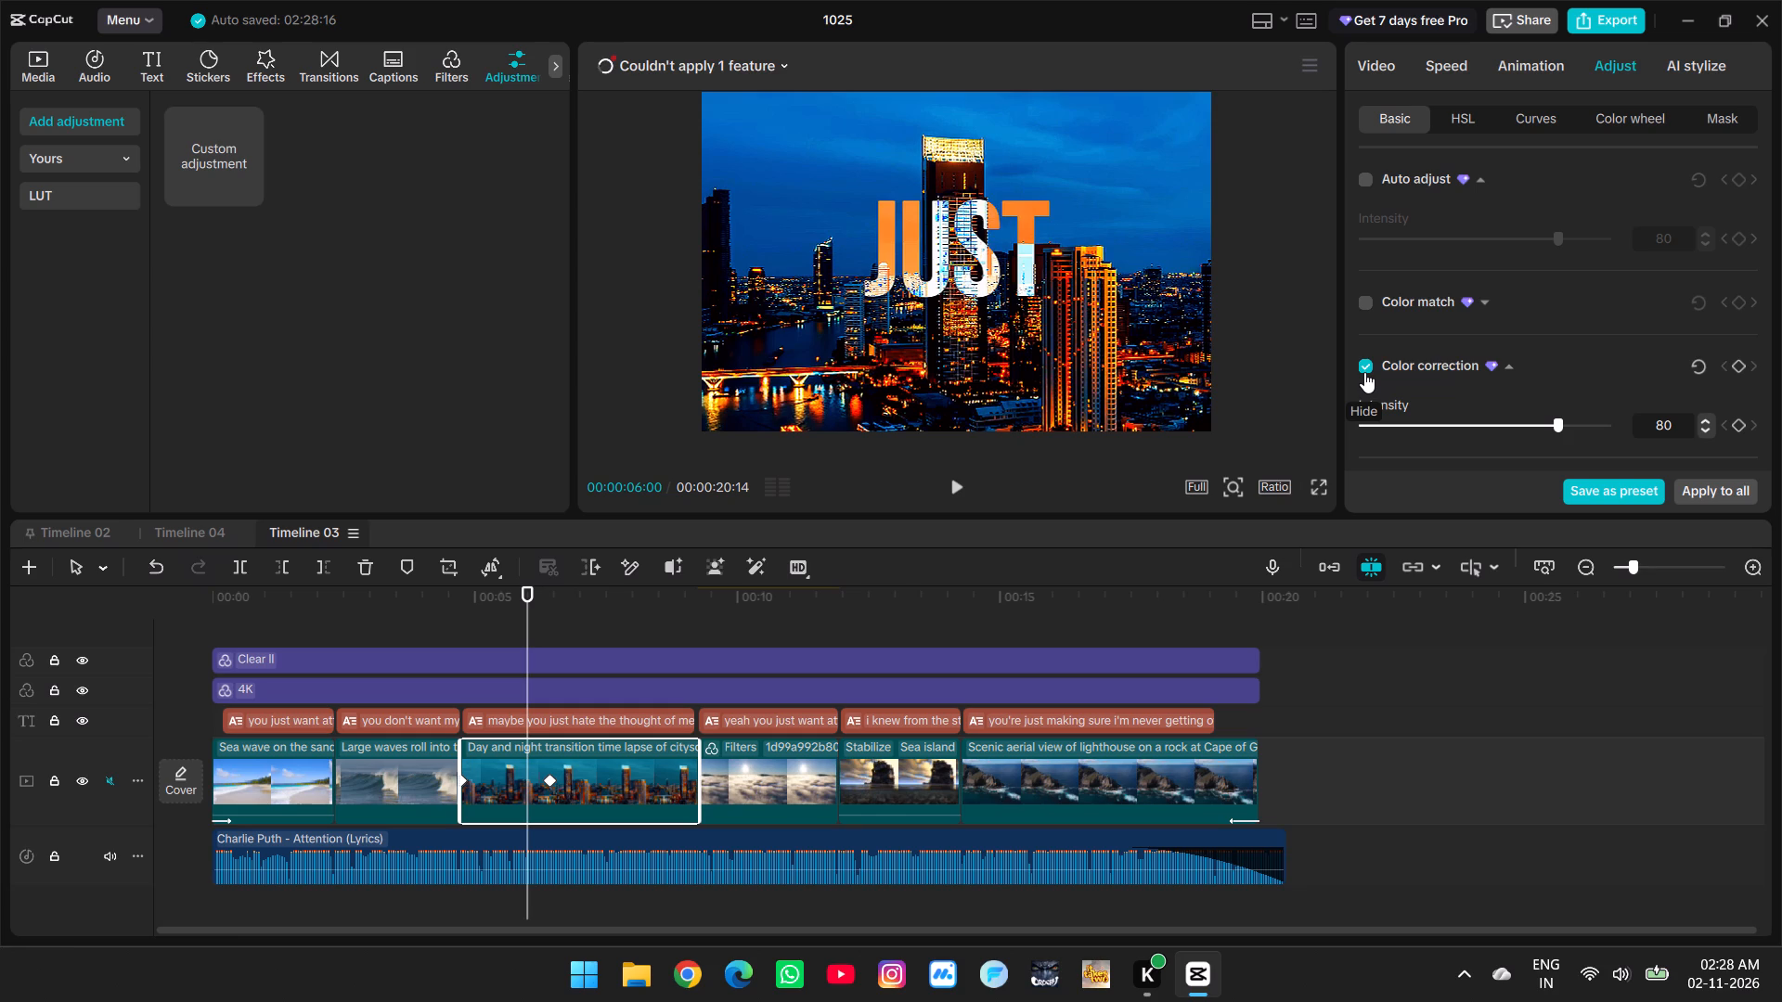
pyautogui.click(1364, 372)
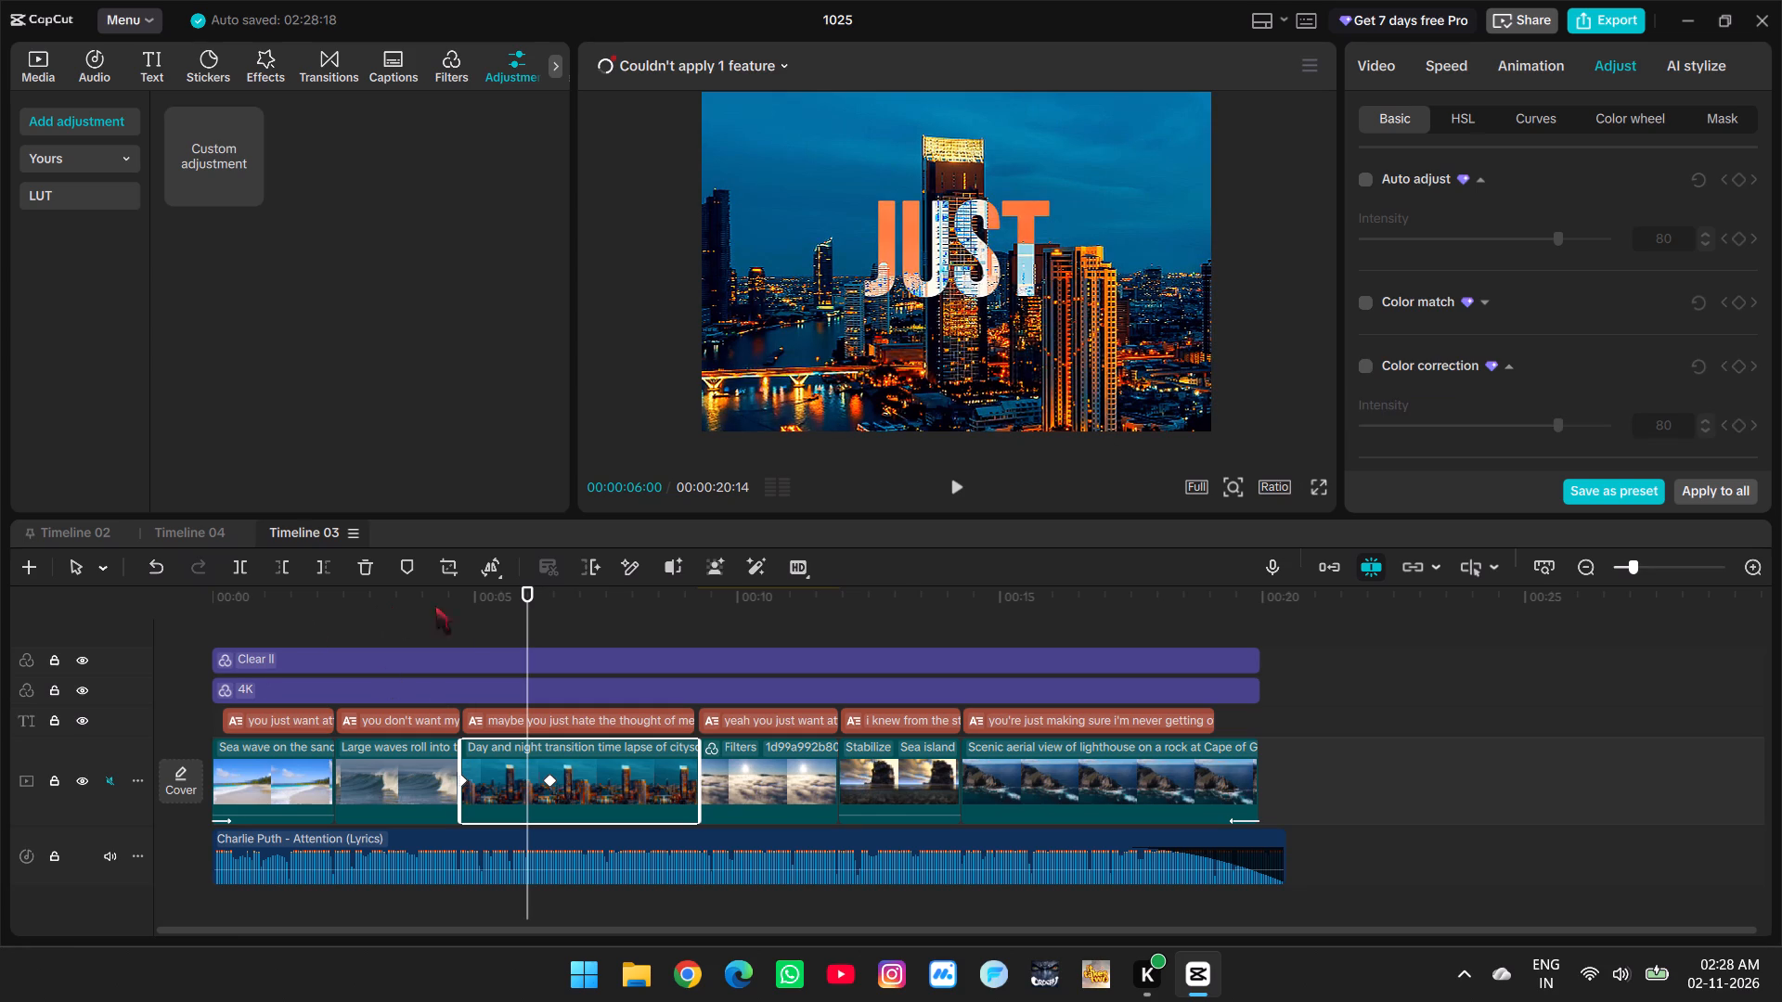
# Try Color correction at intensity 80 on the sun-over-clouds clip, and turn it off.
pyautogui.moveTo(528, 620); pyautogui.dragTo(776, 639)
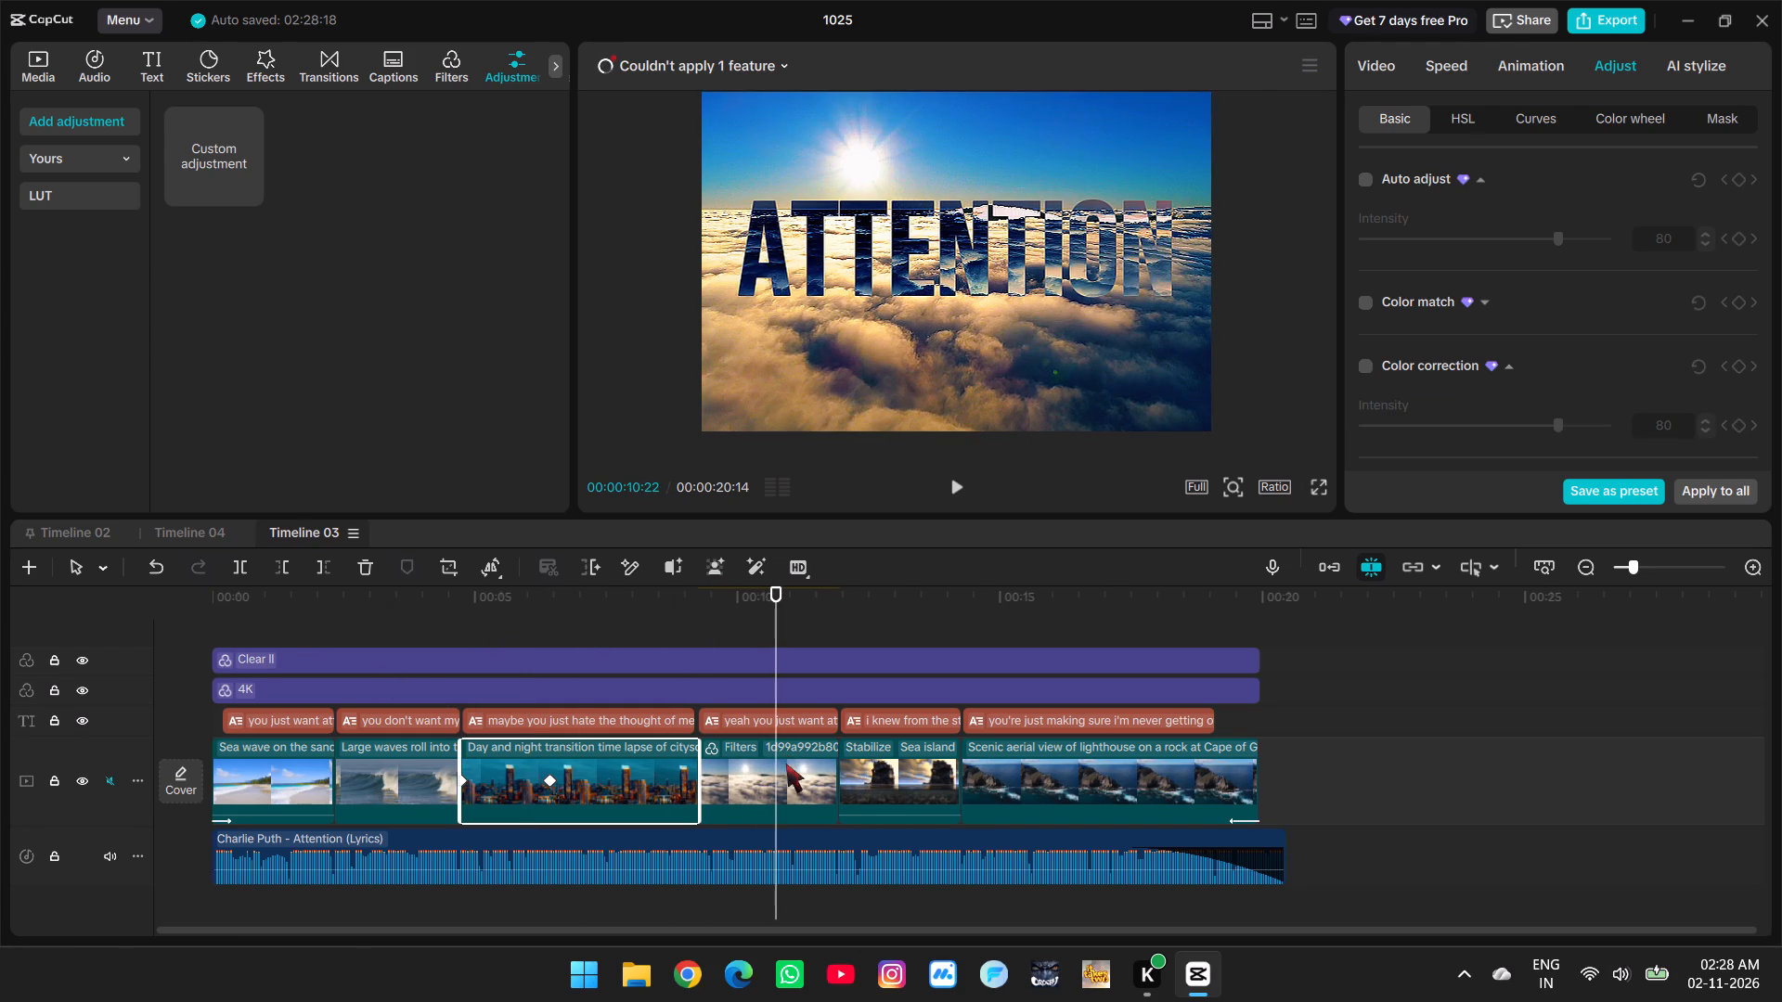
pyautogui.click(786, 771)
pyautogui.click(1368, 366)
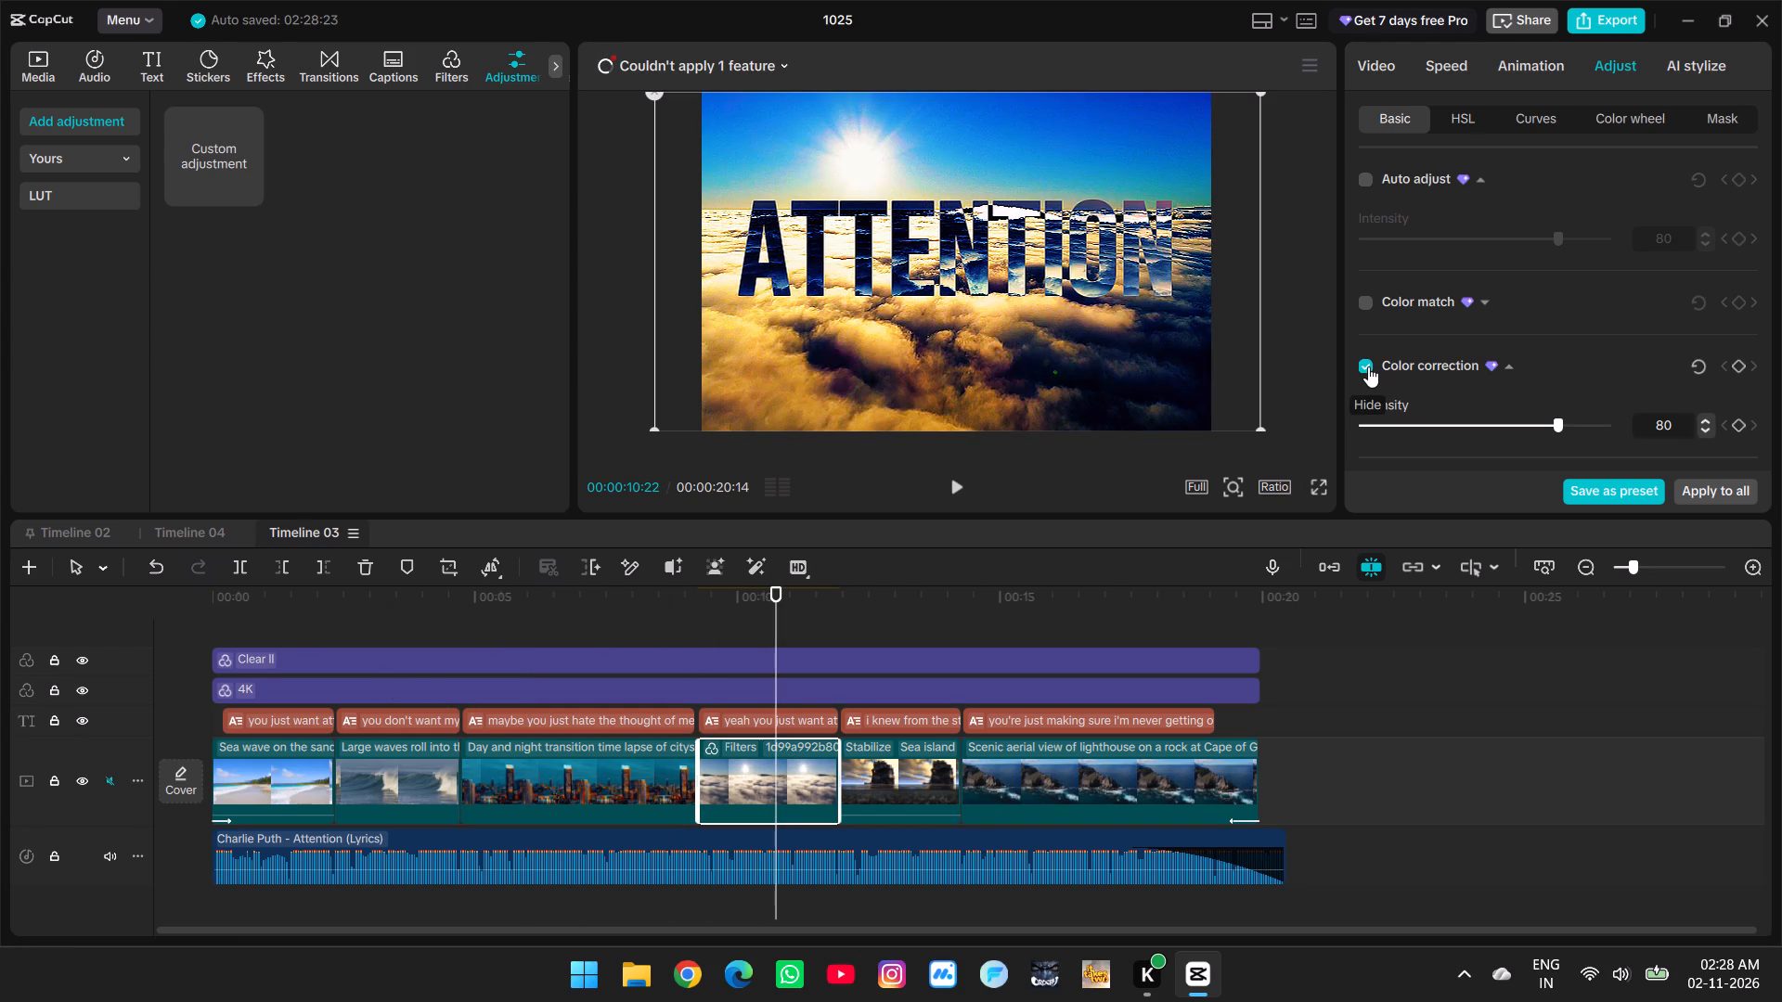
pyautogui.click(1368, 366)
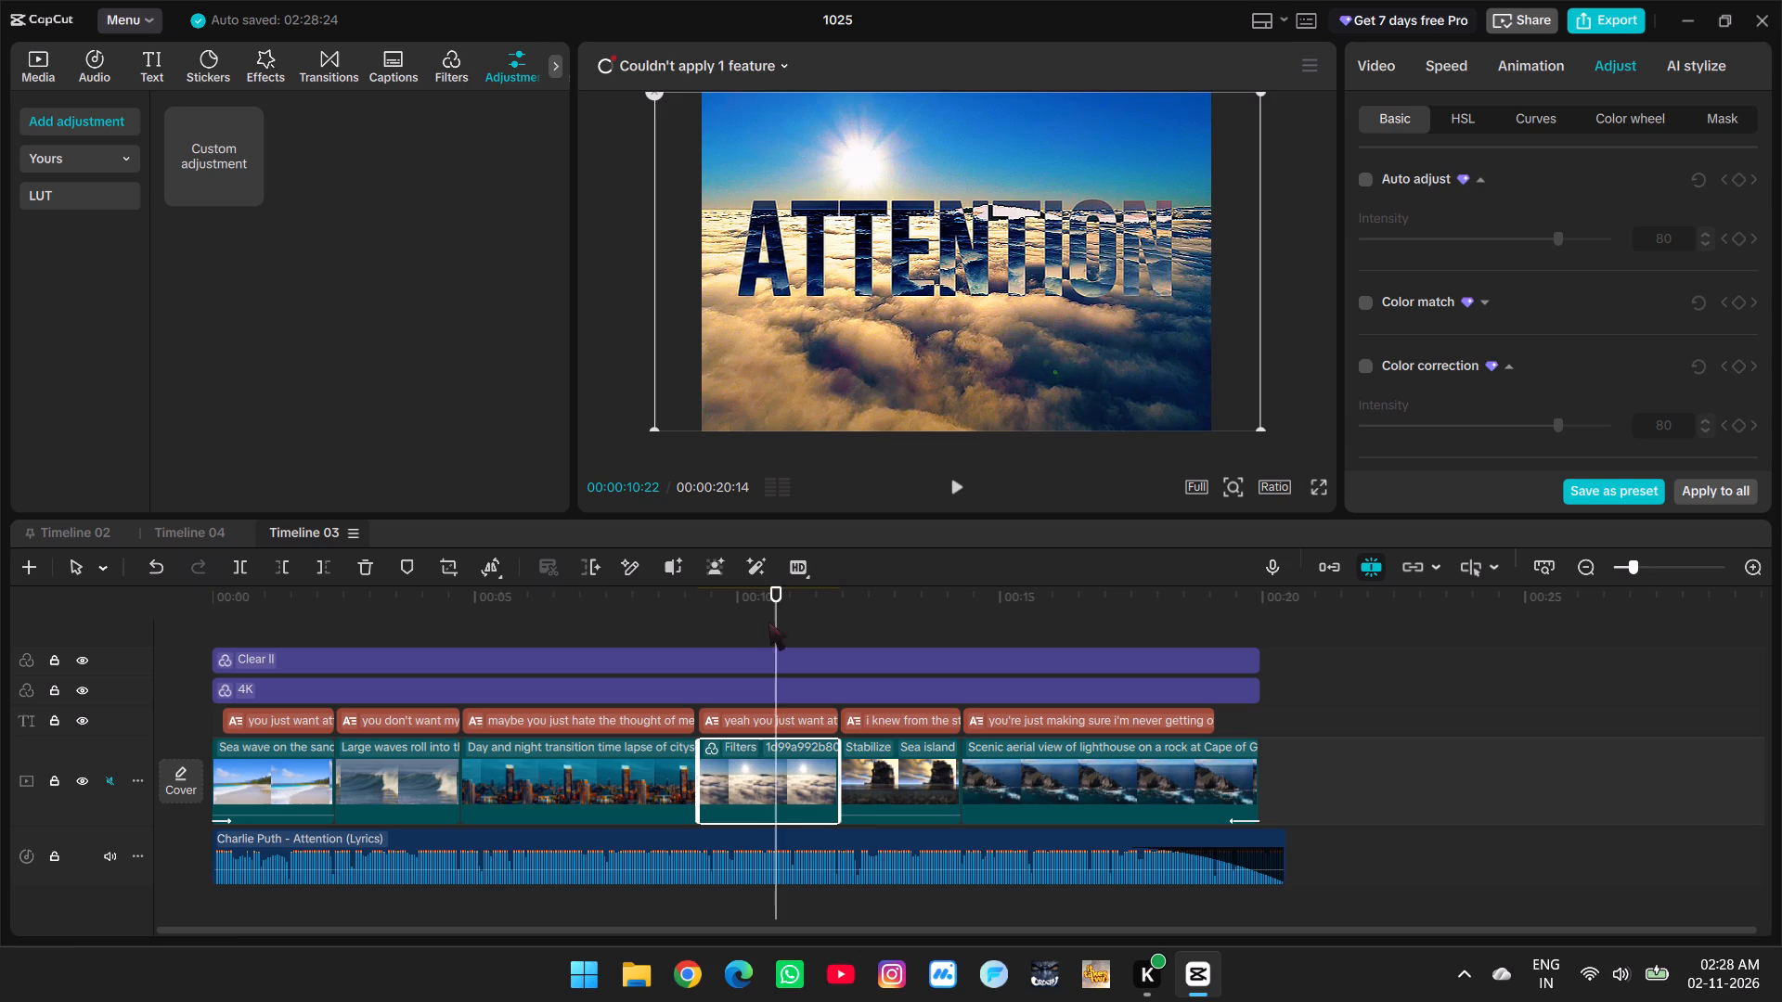
# Turn on Color correction at intensity 80 on the still-selected clouds clip while previewing the sea island clip's frame.
pyautogui.moveTo(772, 621); pyautogui.dragTo(905, 626)
pyautogui.click(1373, 368)
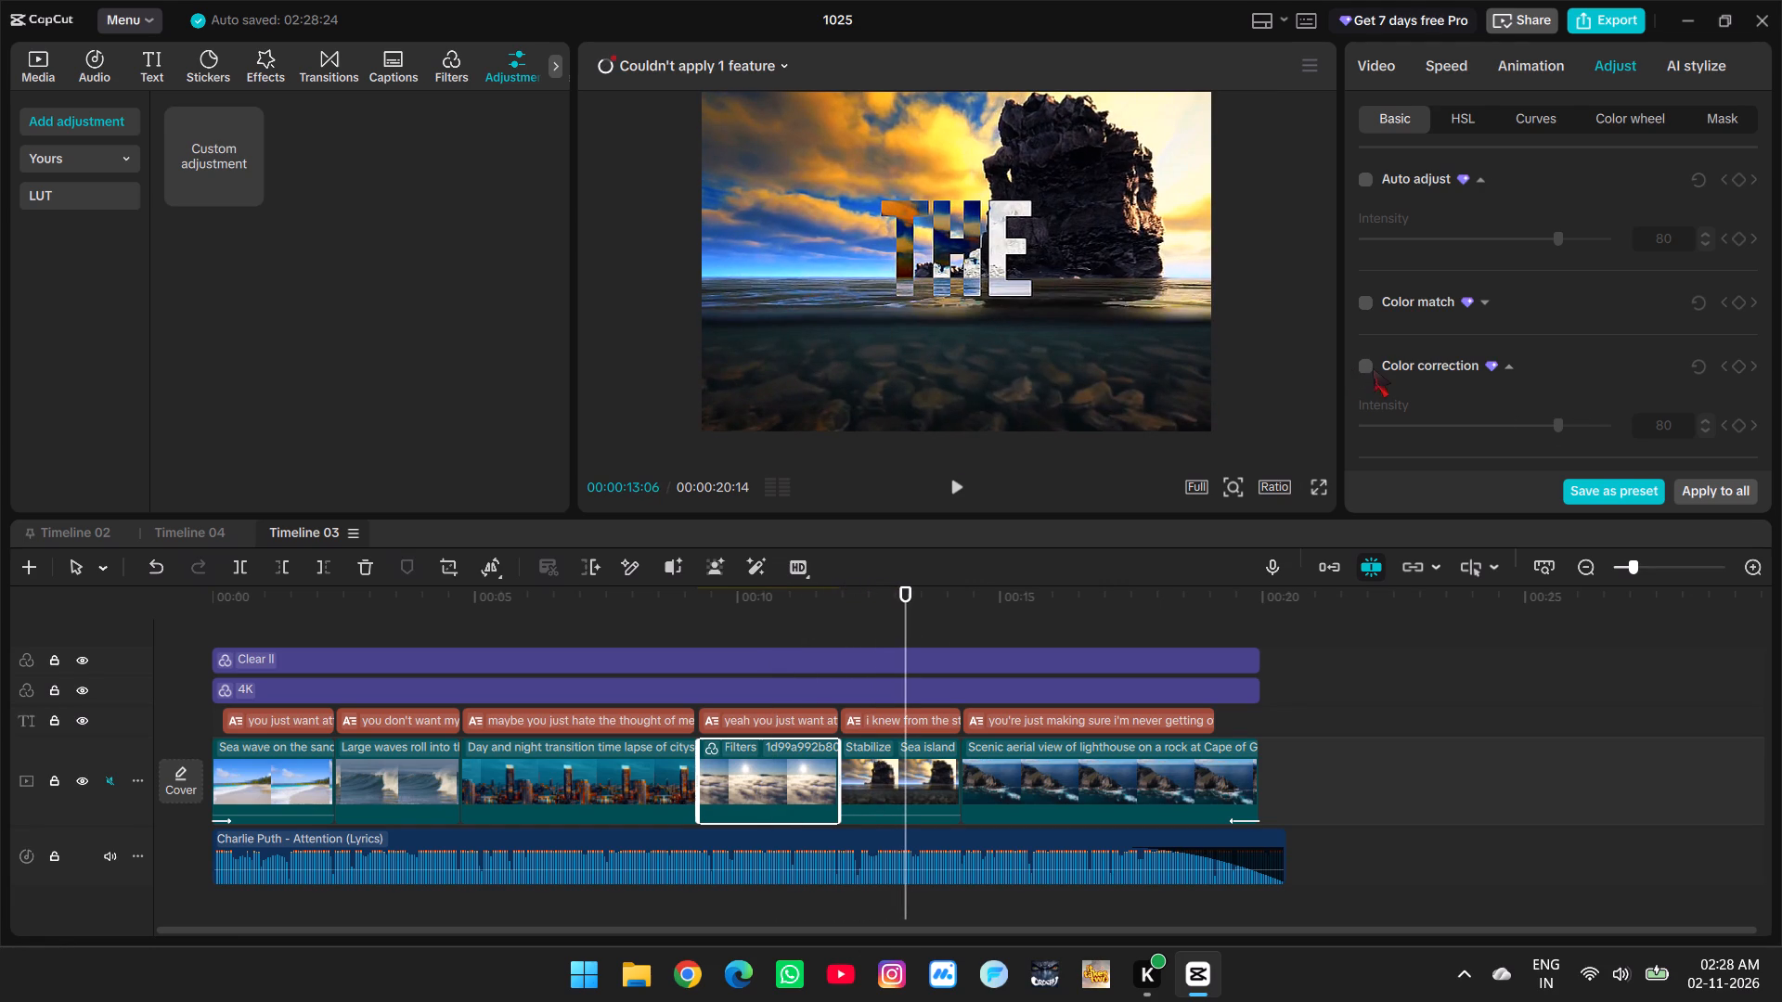
pyautogui.click(1365, 368)
pyautogui.click(1365, 368)
pyautogui.click(1365, 368)
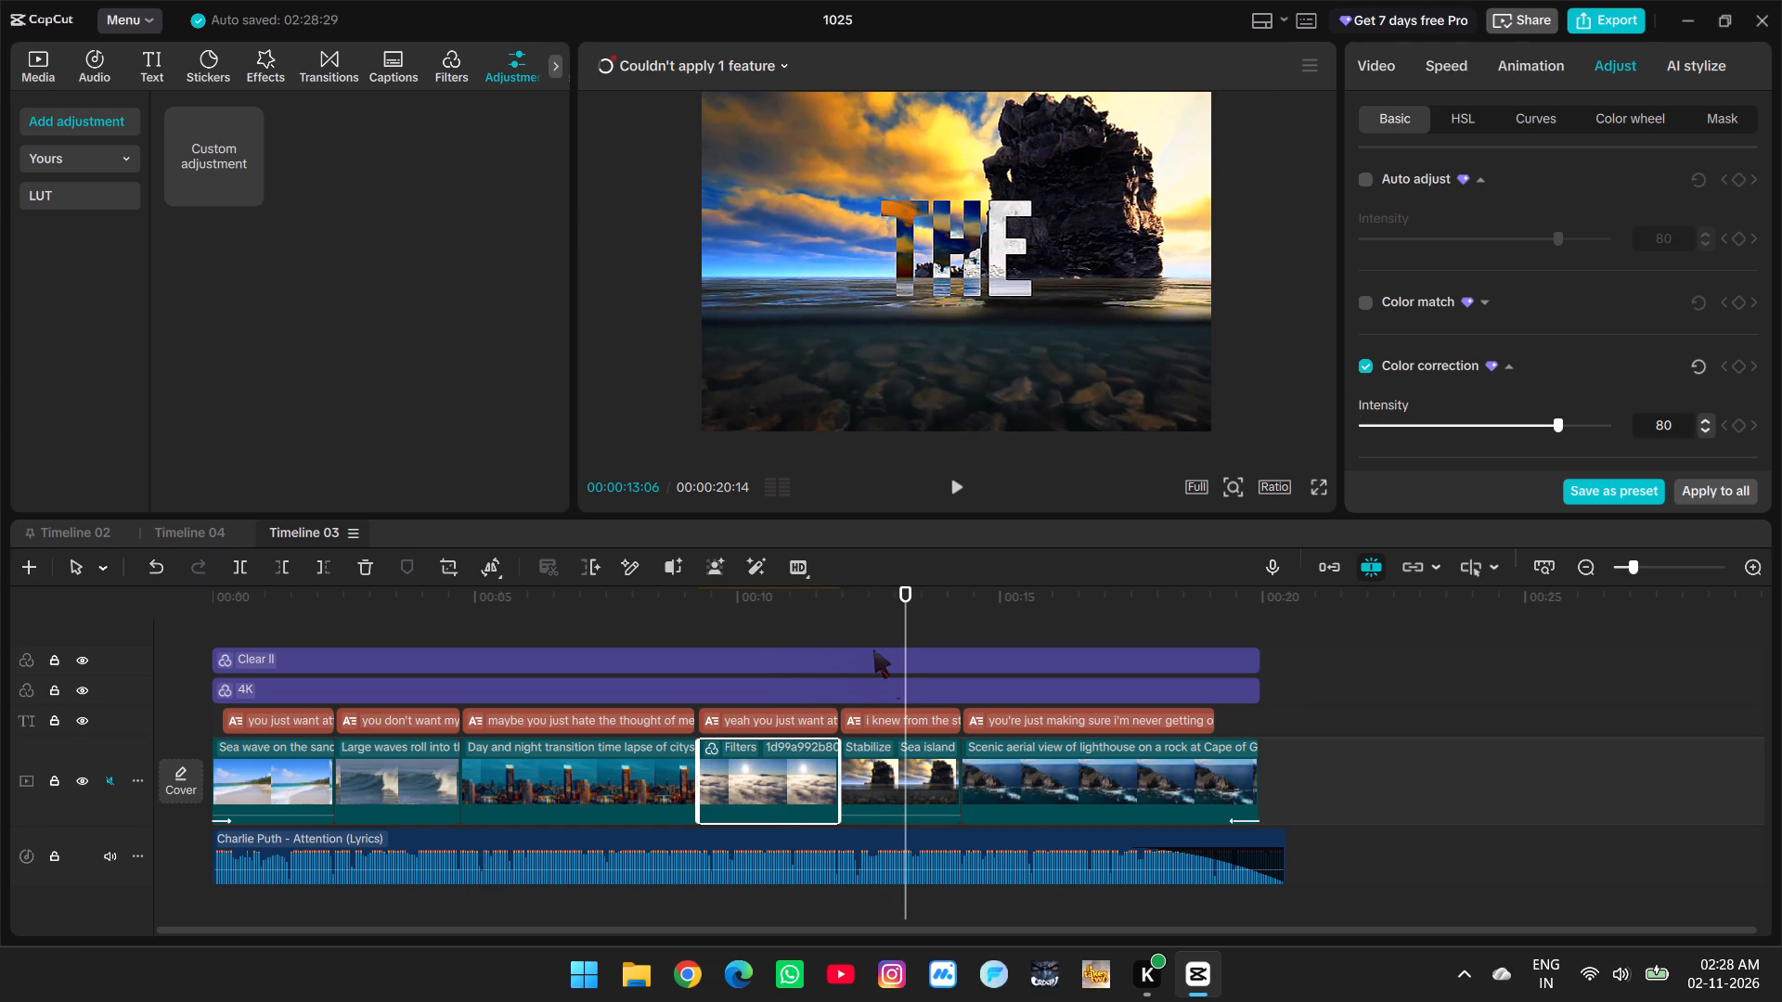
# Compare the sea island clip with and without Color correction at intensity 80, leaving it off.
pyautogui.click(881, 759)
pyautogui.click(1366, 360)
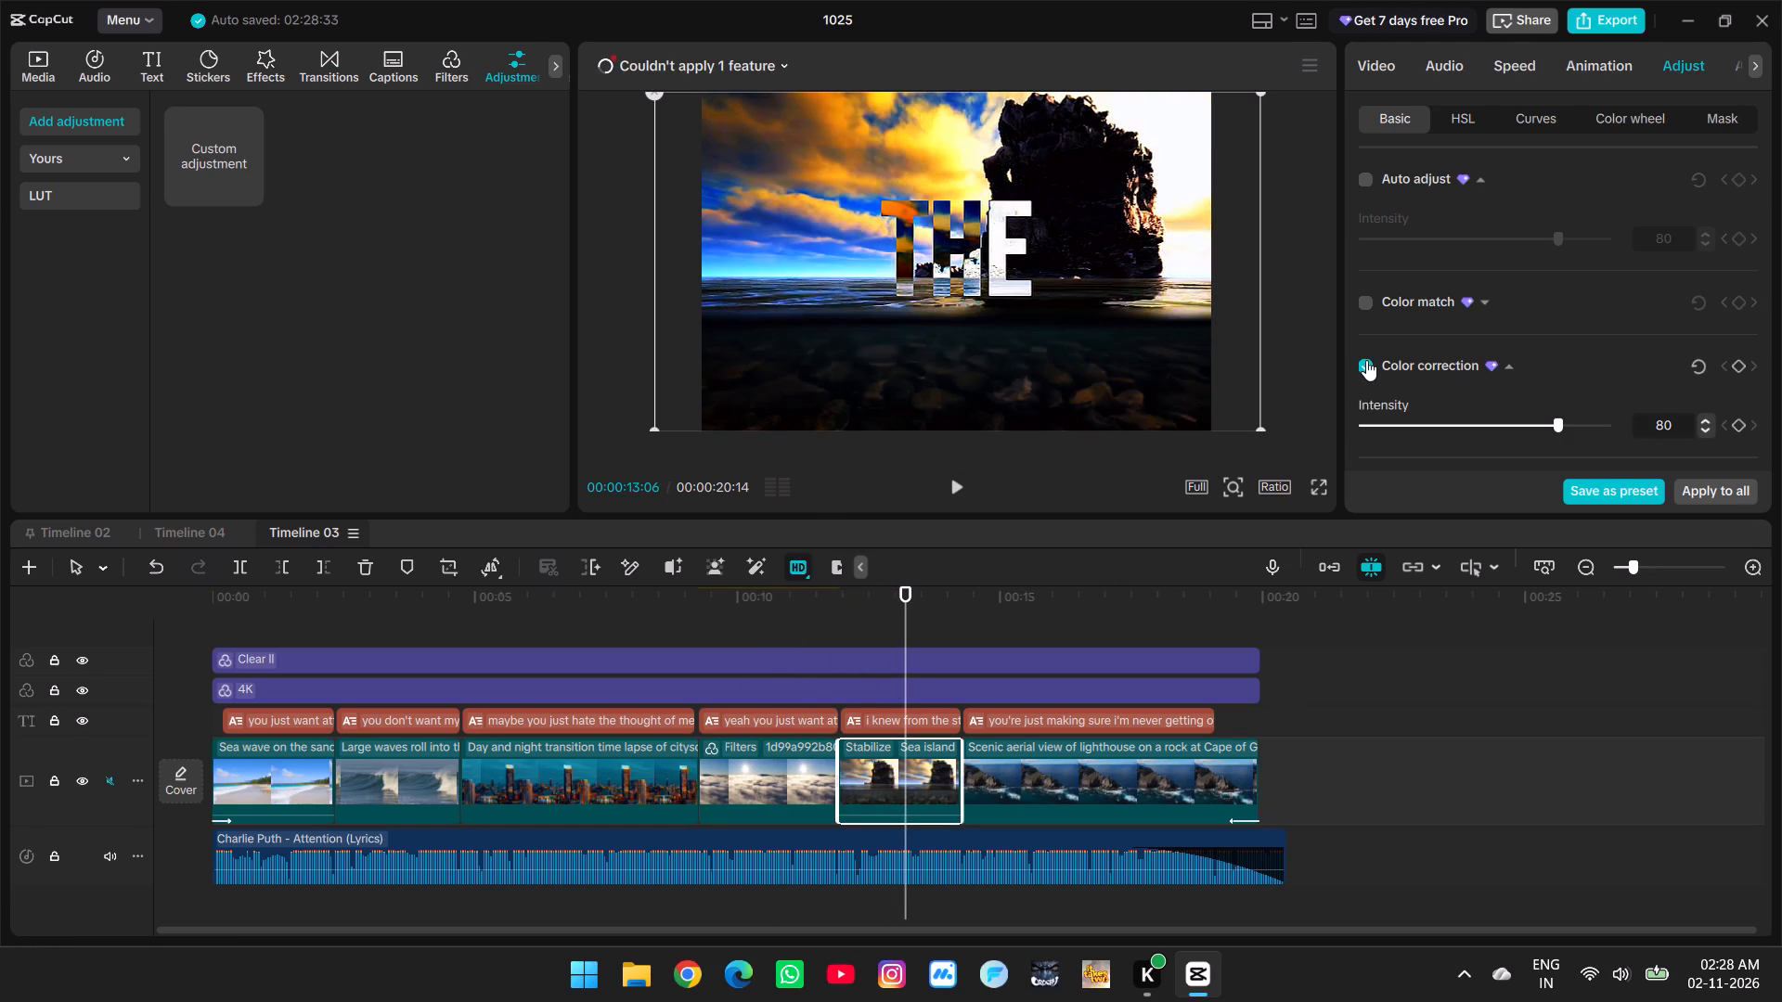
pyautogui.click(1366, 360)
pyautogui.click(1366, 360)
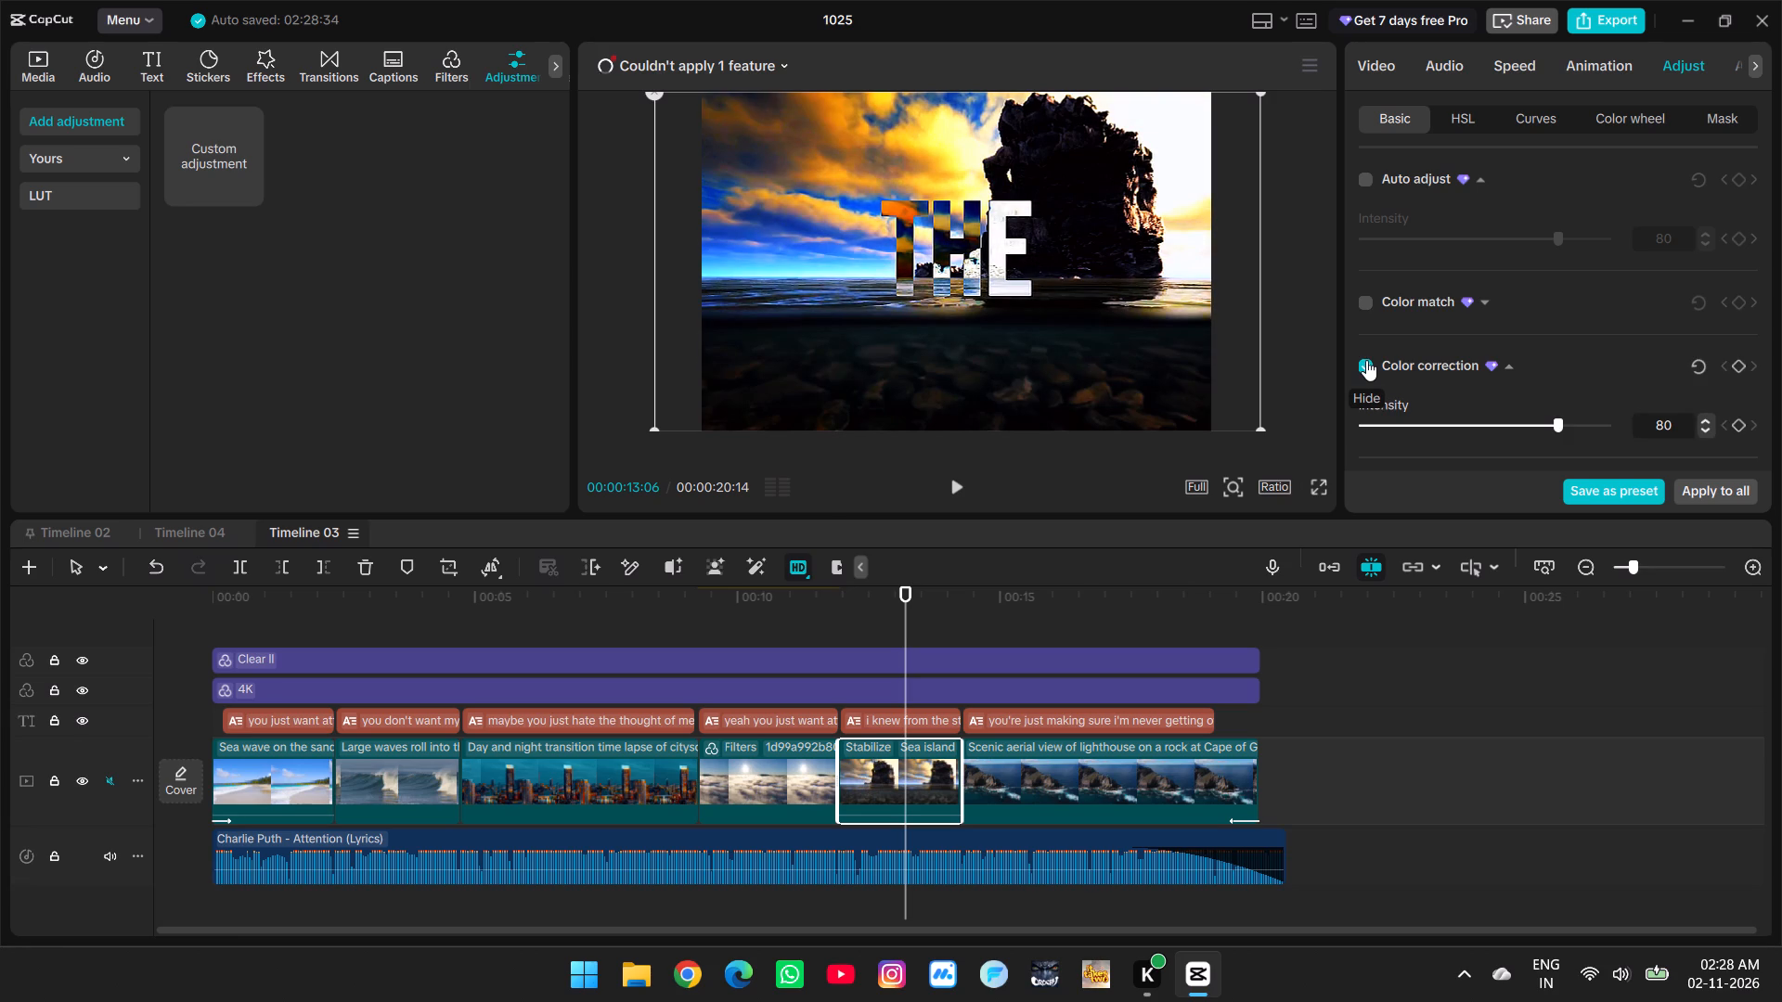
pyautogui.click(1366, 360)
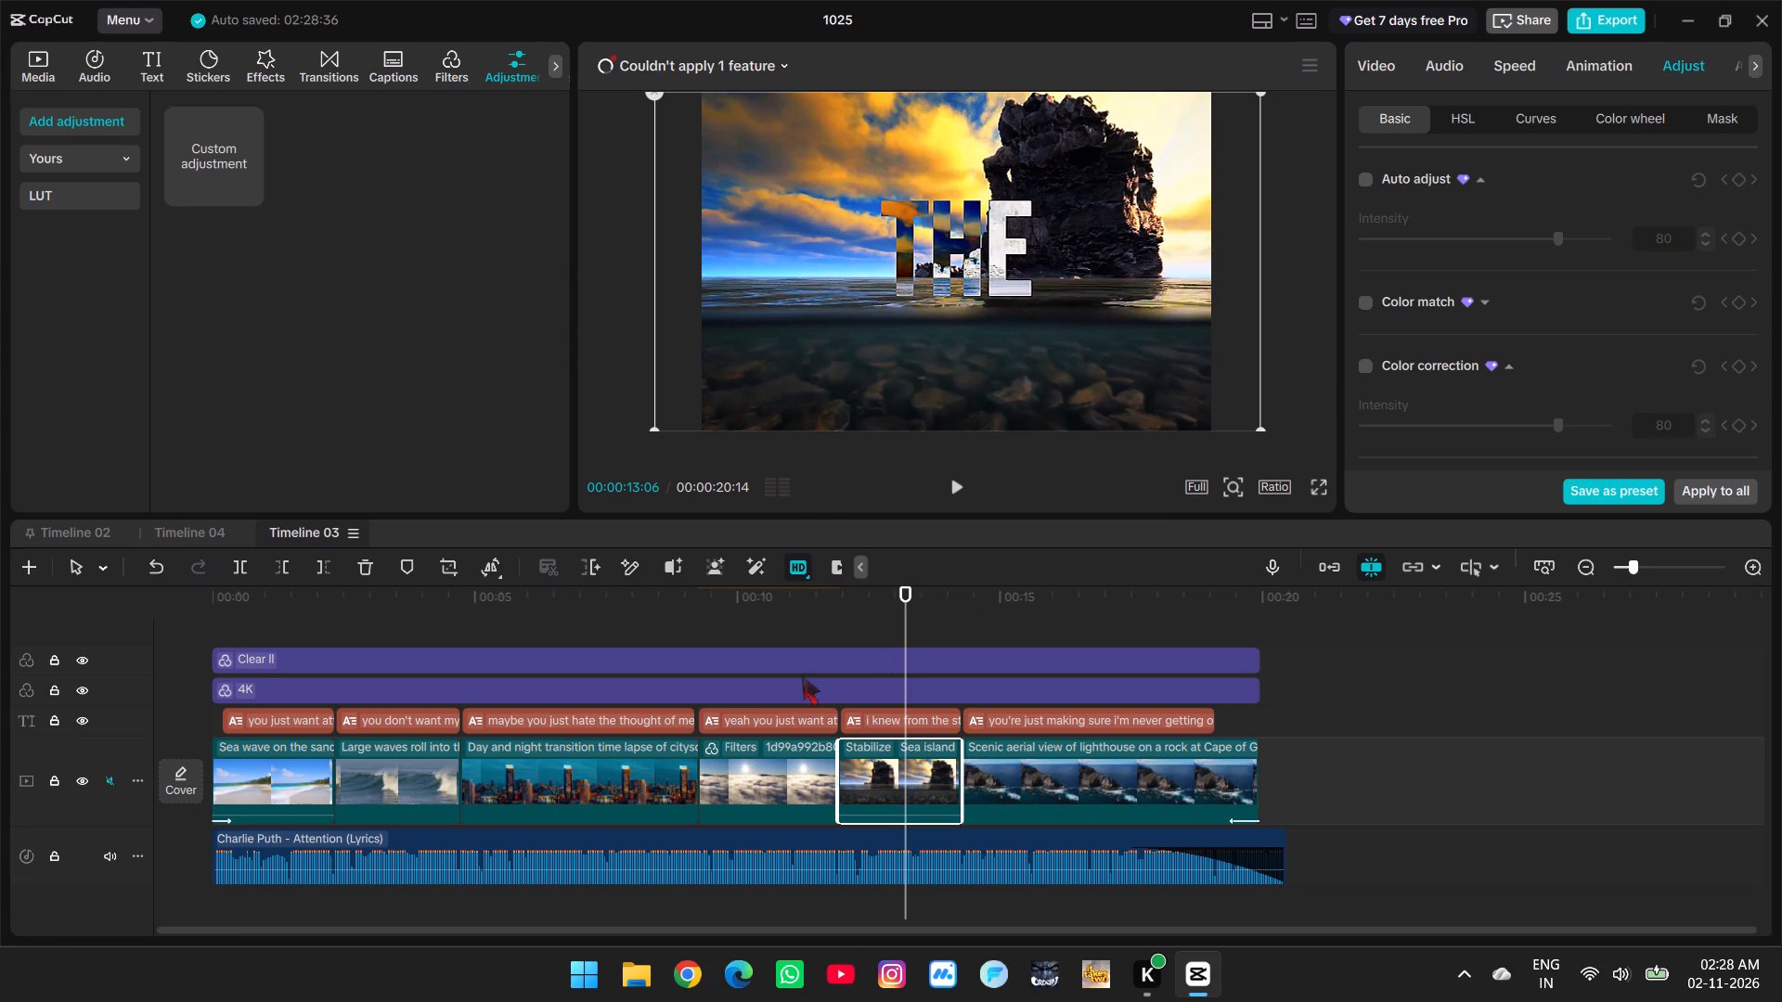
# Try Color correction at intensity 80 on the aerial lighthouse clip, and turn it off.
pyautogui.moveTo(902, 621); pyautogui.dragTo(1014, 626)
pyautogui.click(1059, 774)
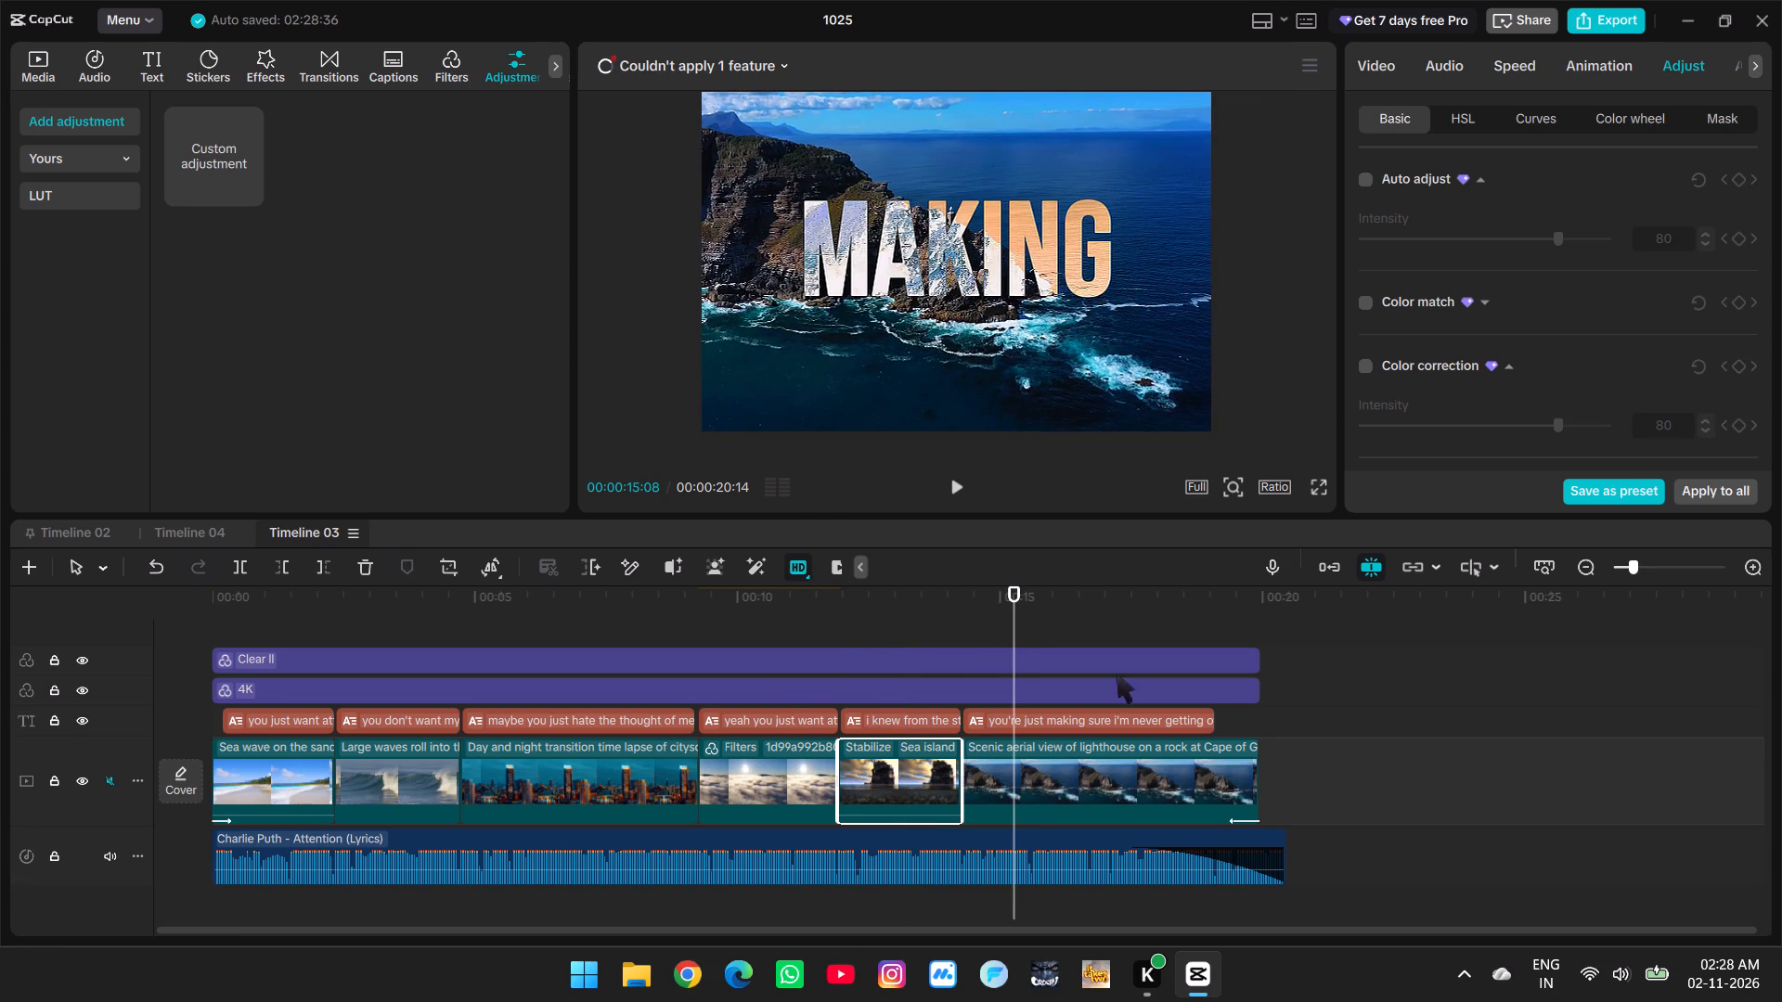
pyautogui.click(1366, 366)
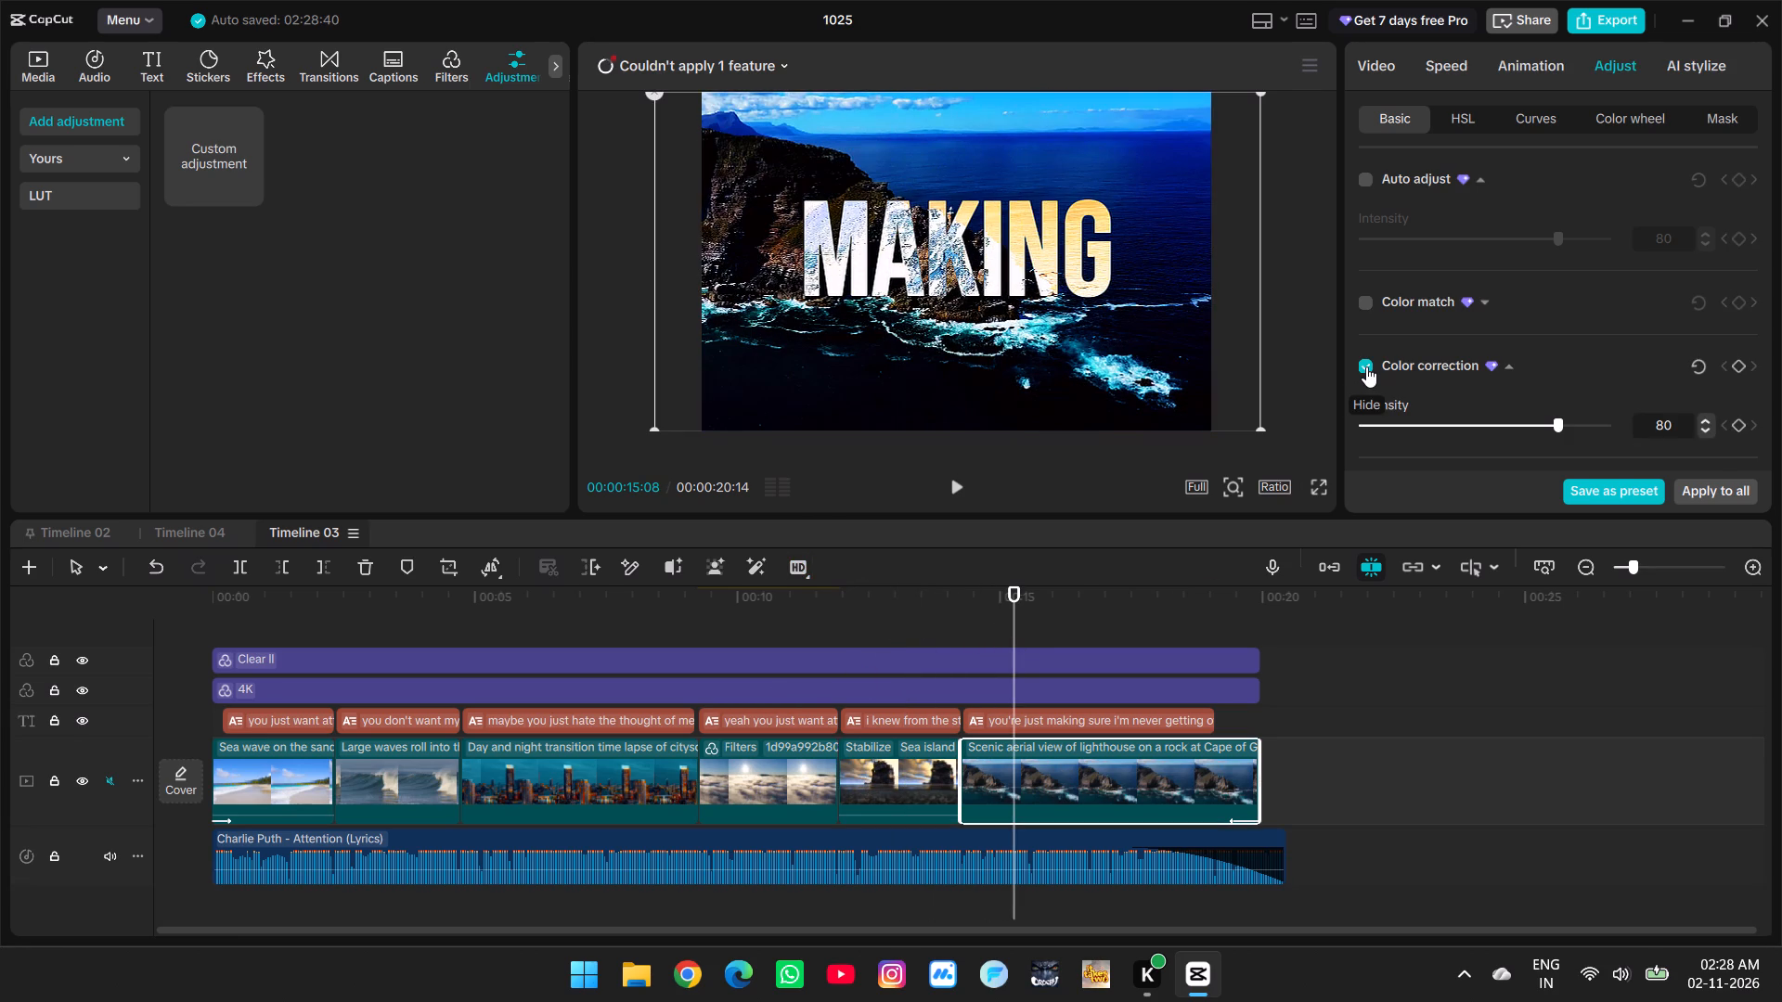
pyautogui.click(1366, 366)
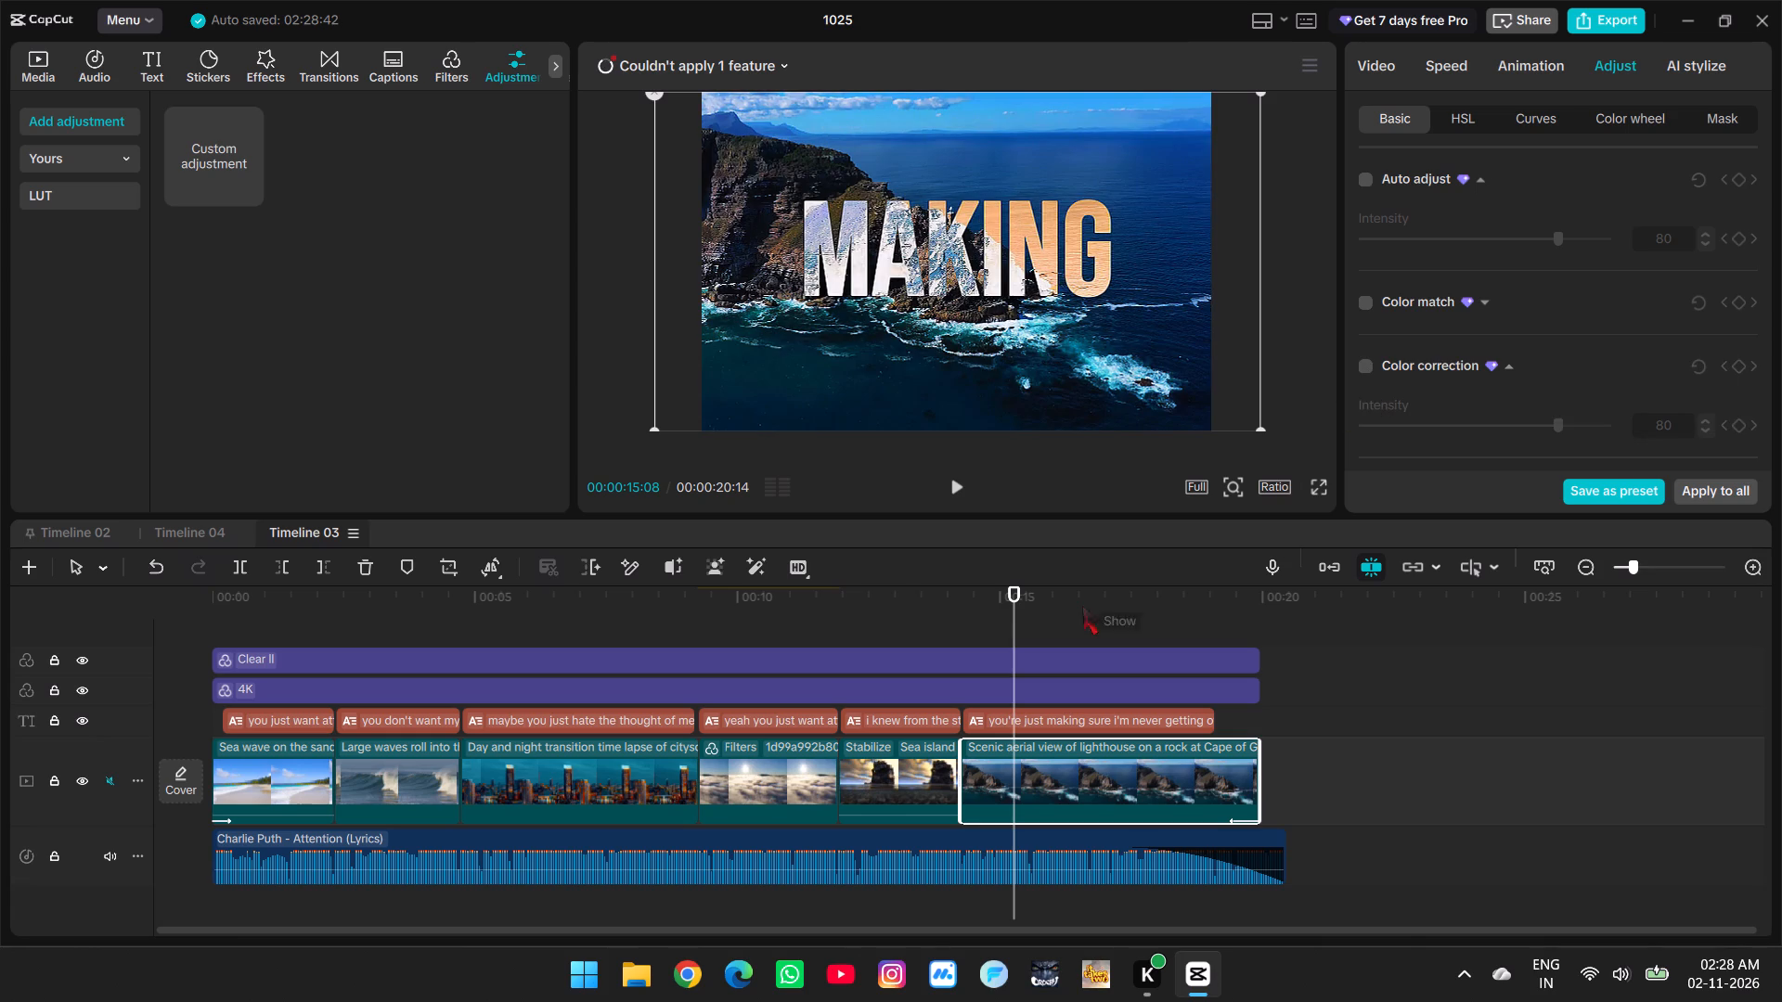
# Review the frames around the large waves and city clips, and open the city clip's mask options.
pyautogui.click(552, 619)
pyautogui.moveTo(552, 619); pyautogui.dragTo(361, 602)
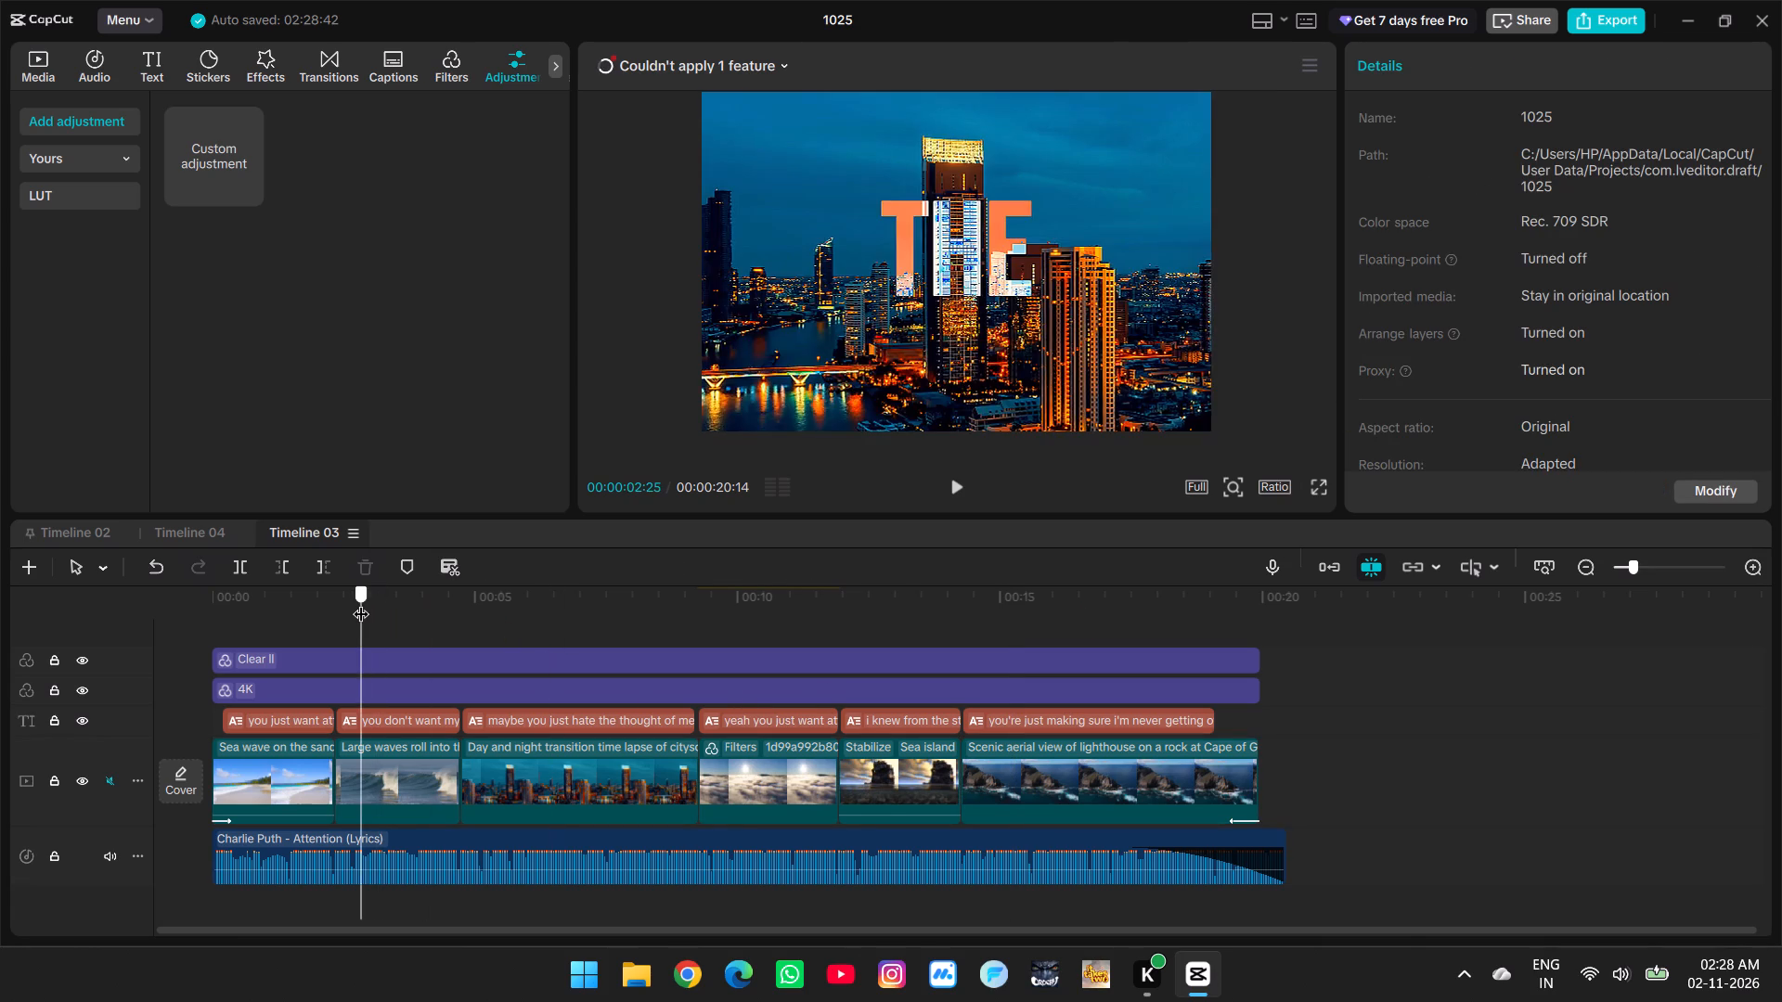
pyautogui.moveTo(361, 602); pyautogui.dragTo(459, 614)
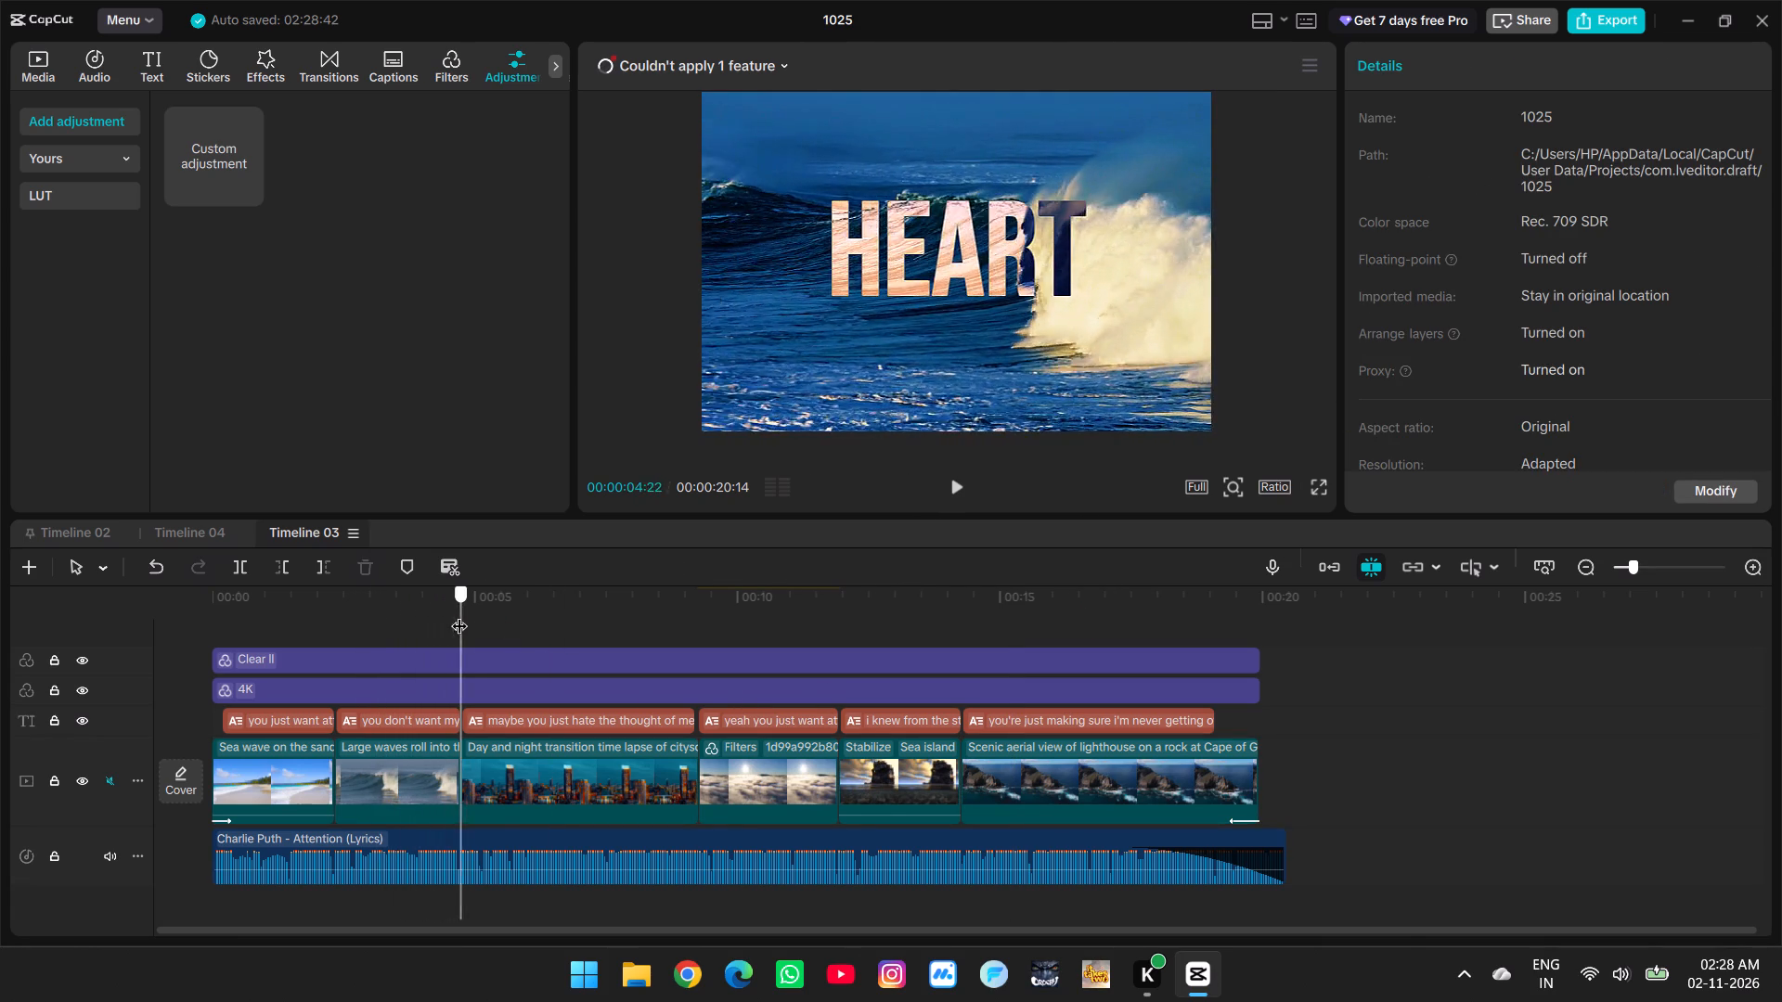
pyautogui.moveTo(459, 614); pyautogui.dragTo(545, 662)
pyautogui.click(522, 770)
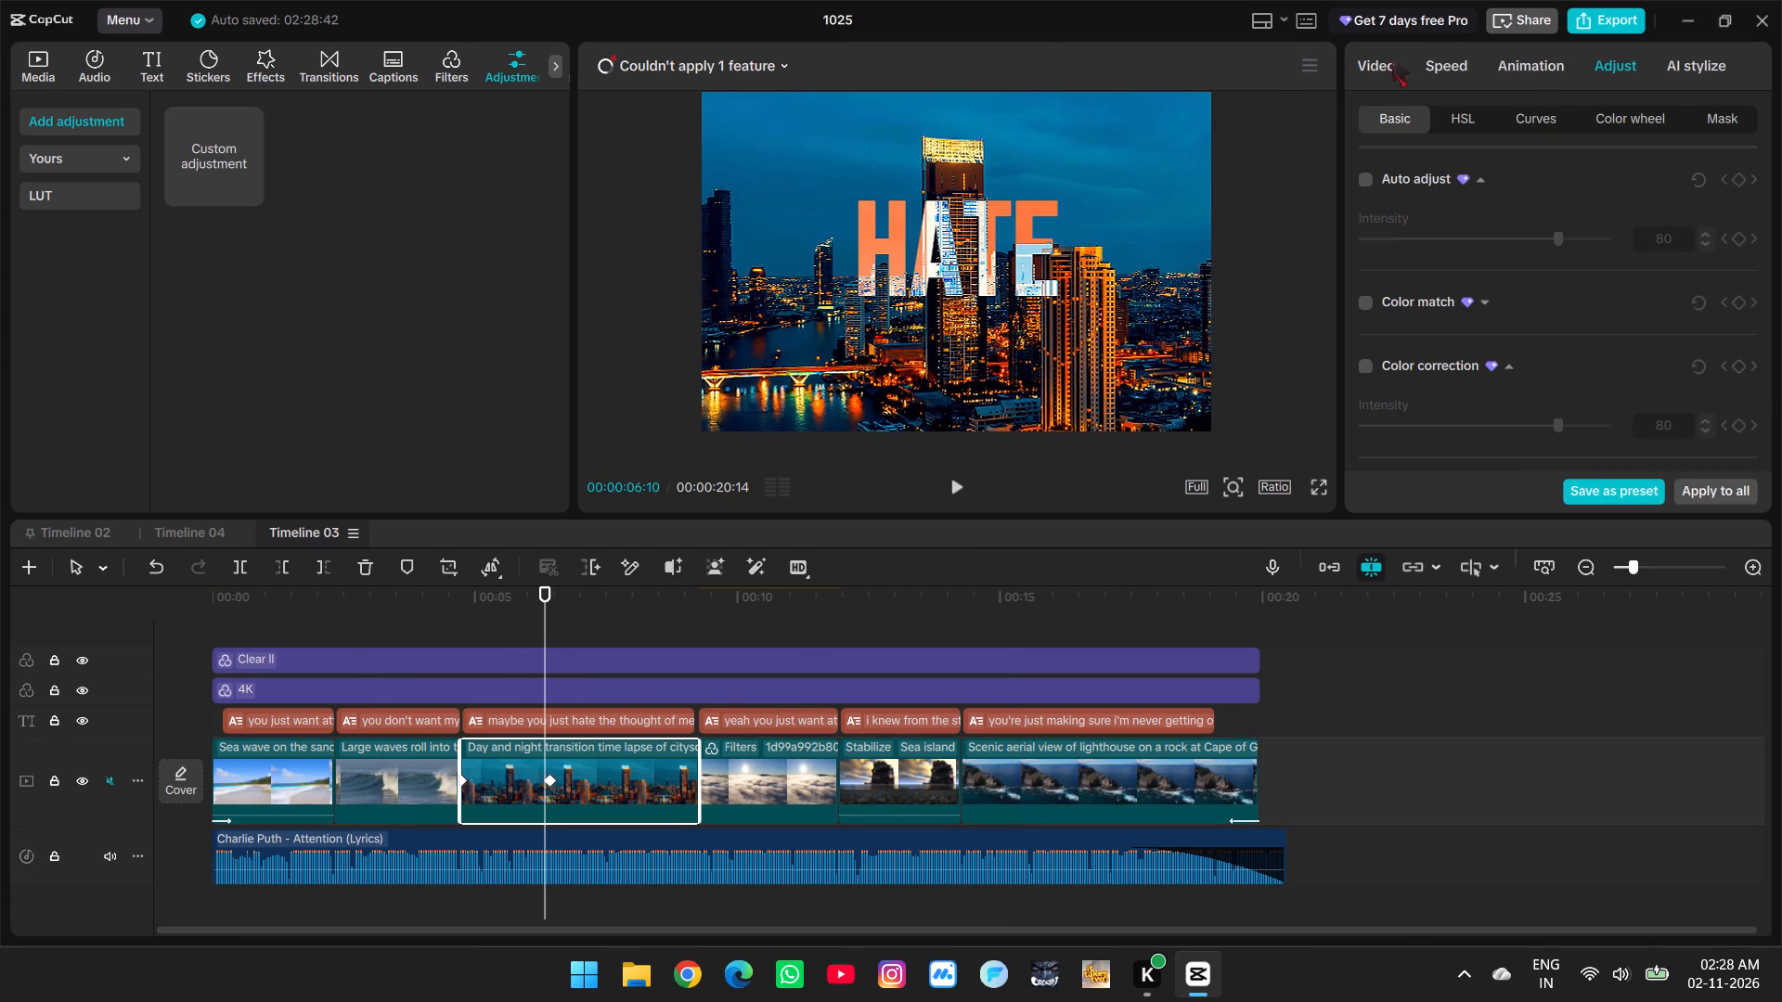
pyautogui.click(1393, 59)
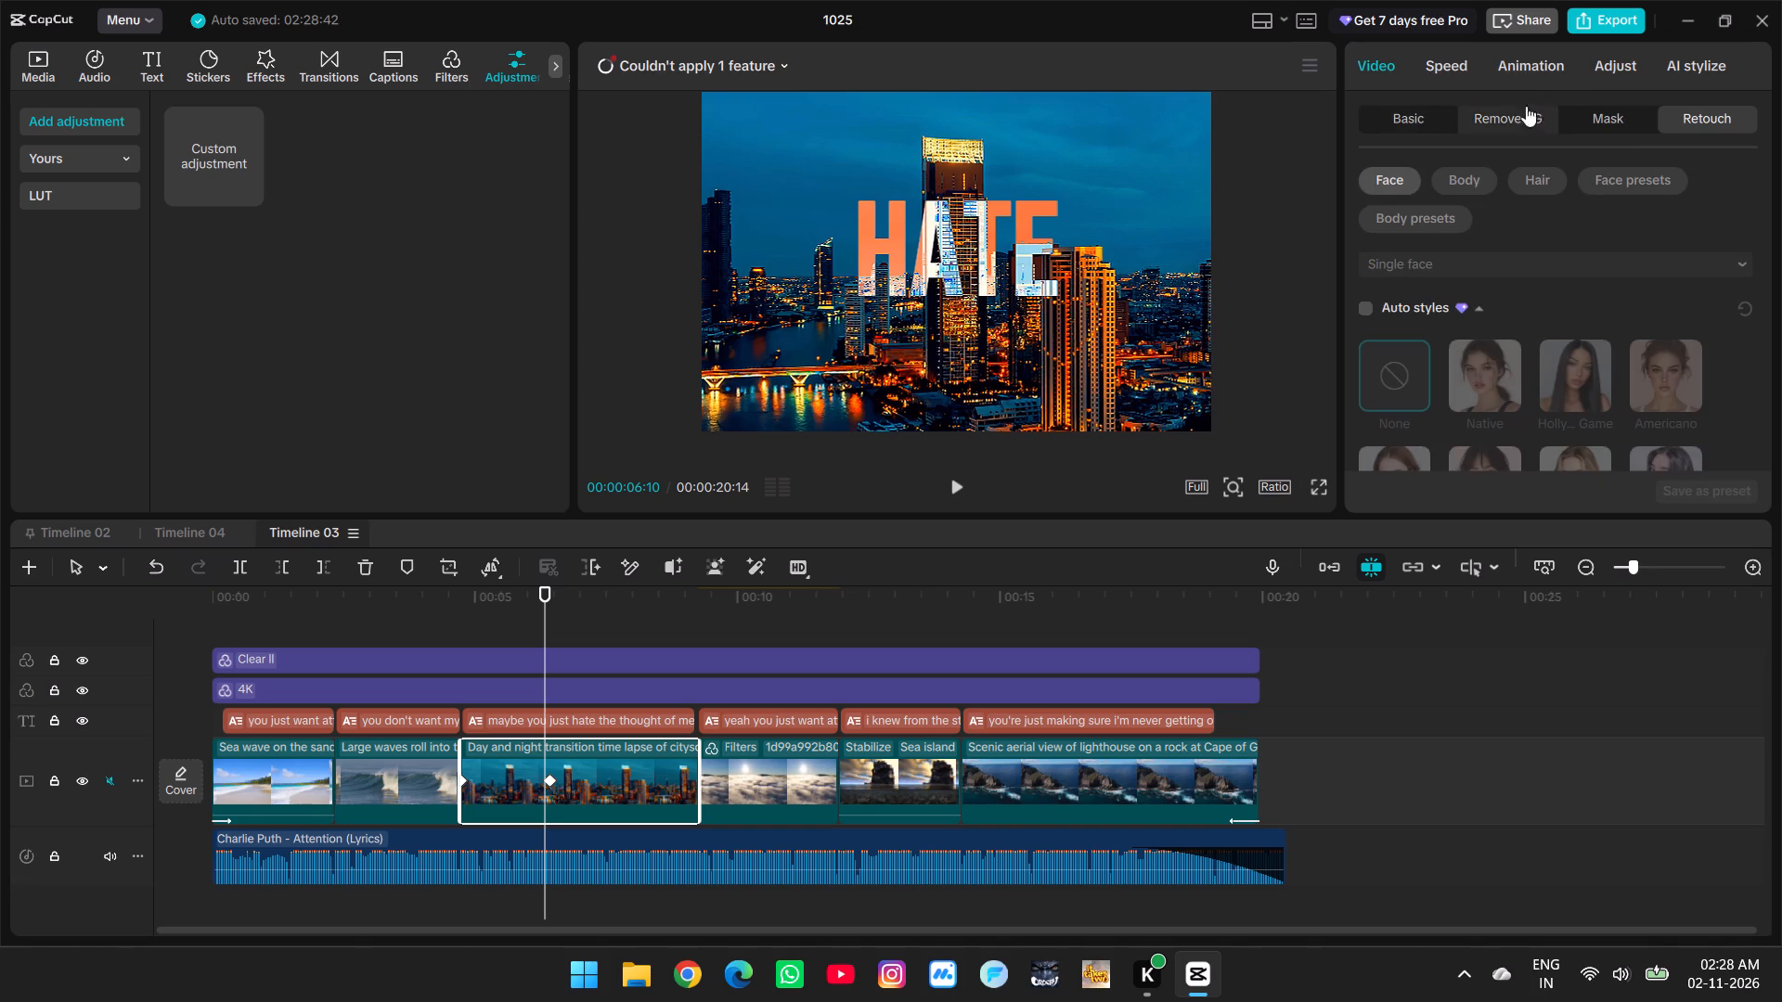
pyautogui.click(1599, 121)
pyautogui.click(1470, 203)
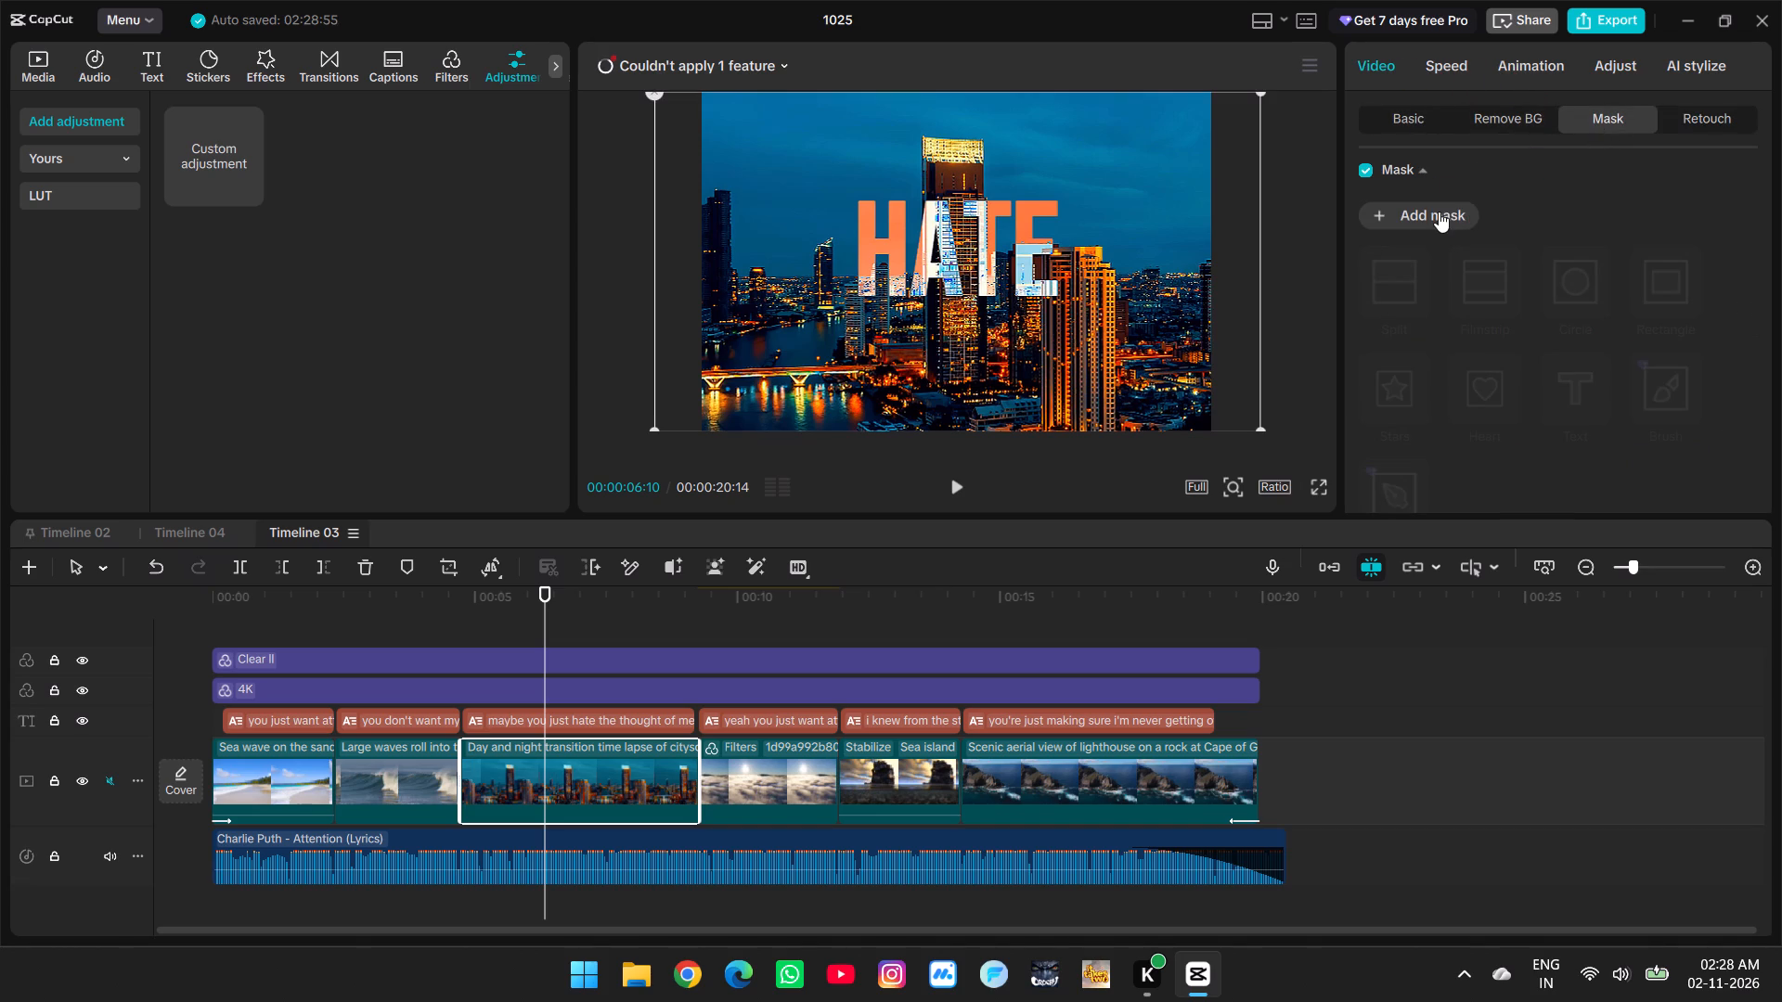
# Play Timeline 03 from the beginning into the clouds clip to review the colours.
pyautogui.click(452, 624)
pyautogui.moveTo(452, 624); pyautogui.dragTo(257, 633)
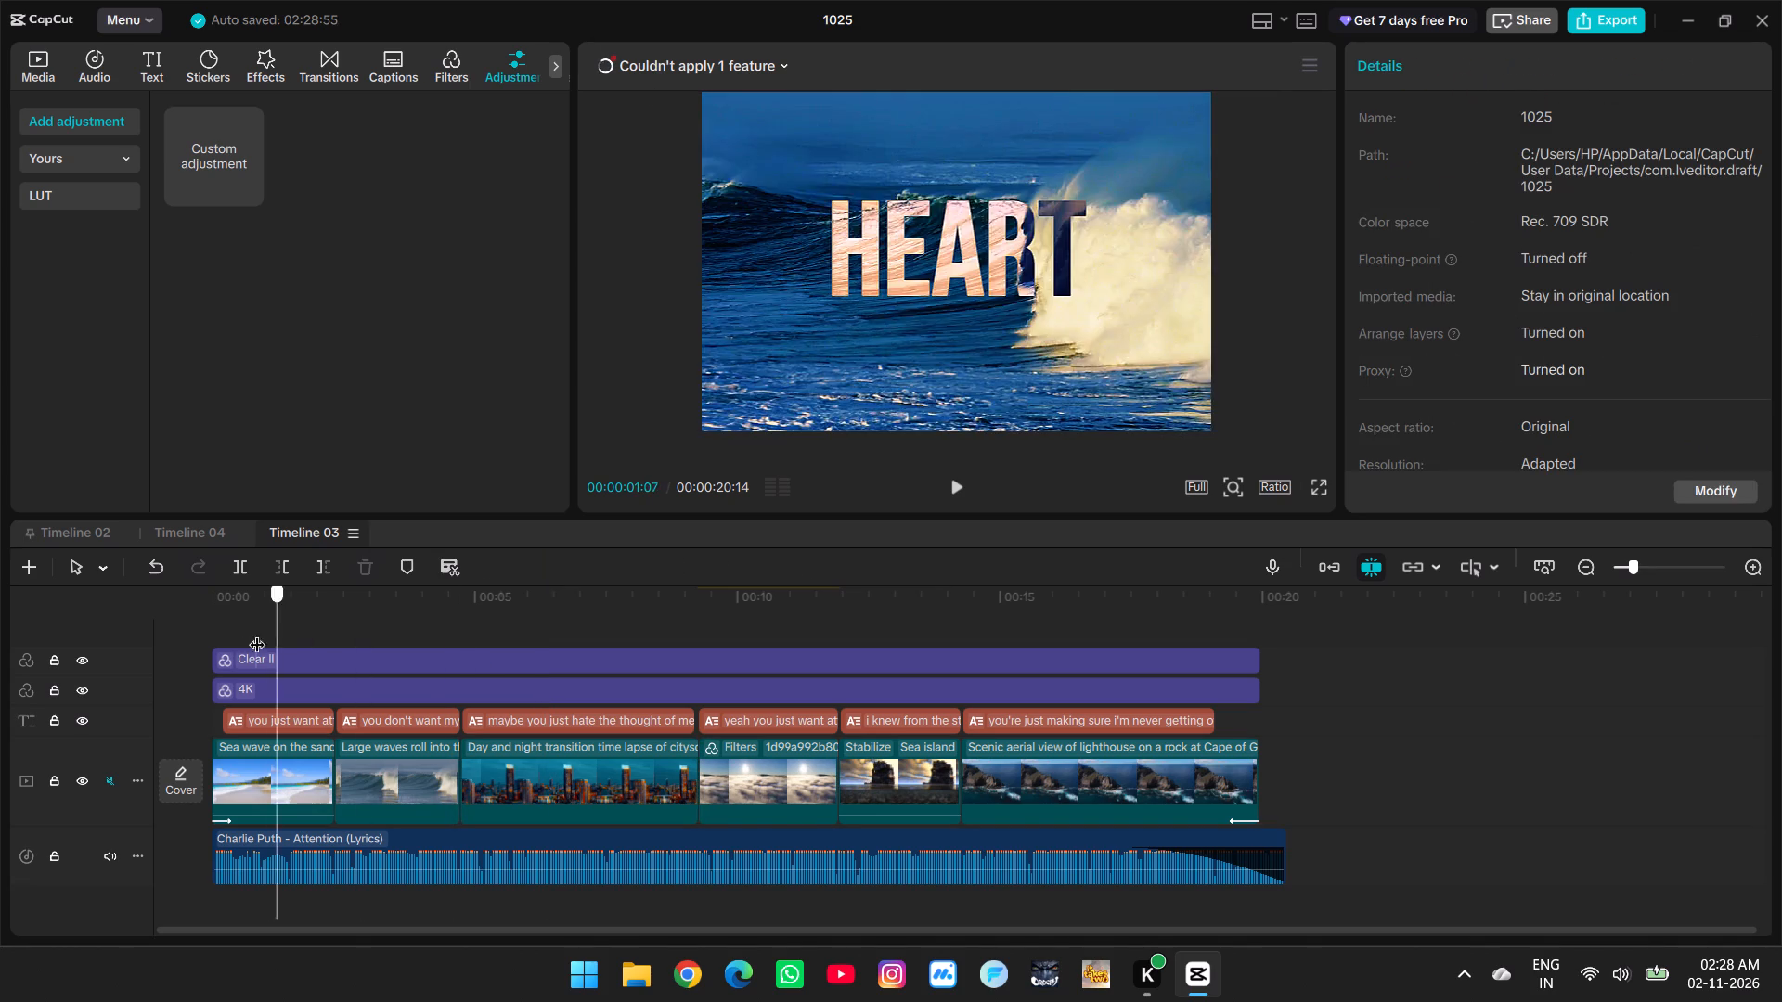
pyautogui.moveTo(257, 633); pyautogui.dragTo(154, 641)
pyautogui.click(955, 486)
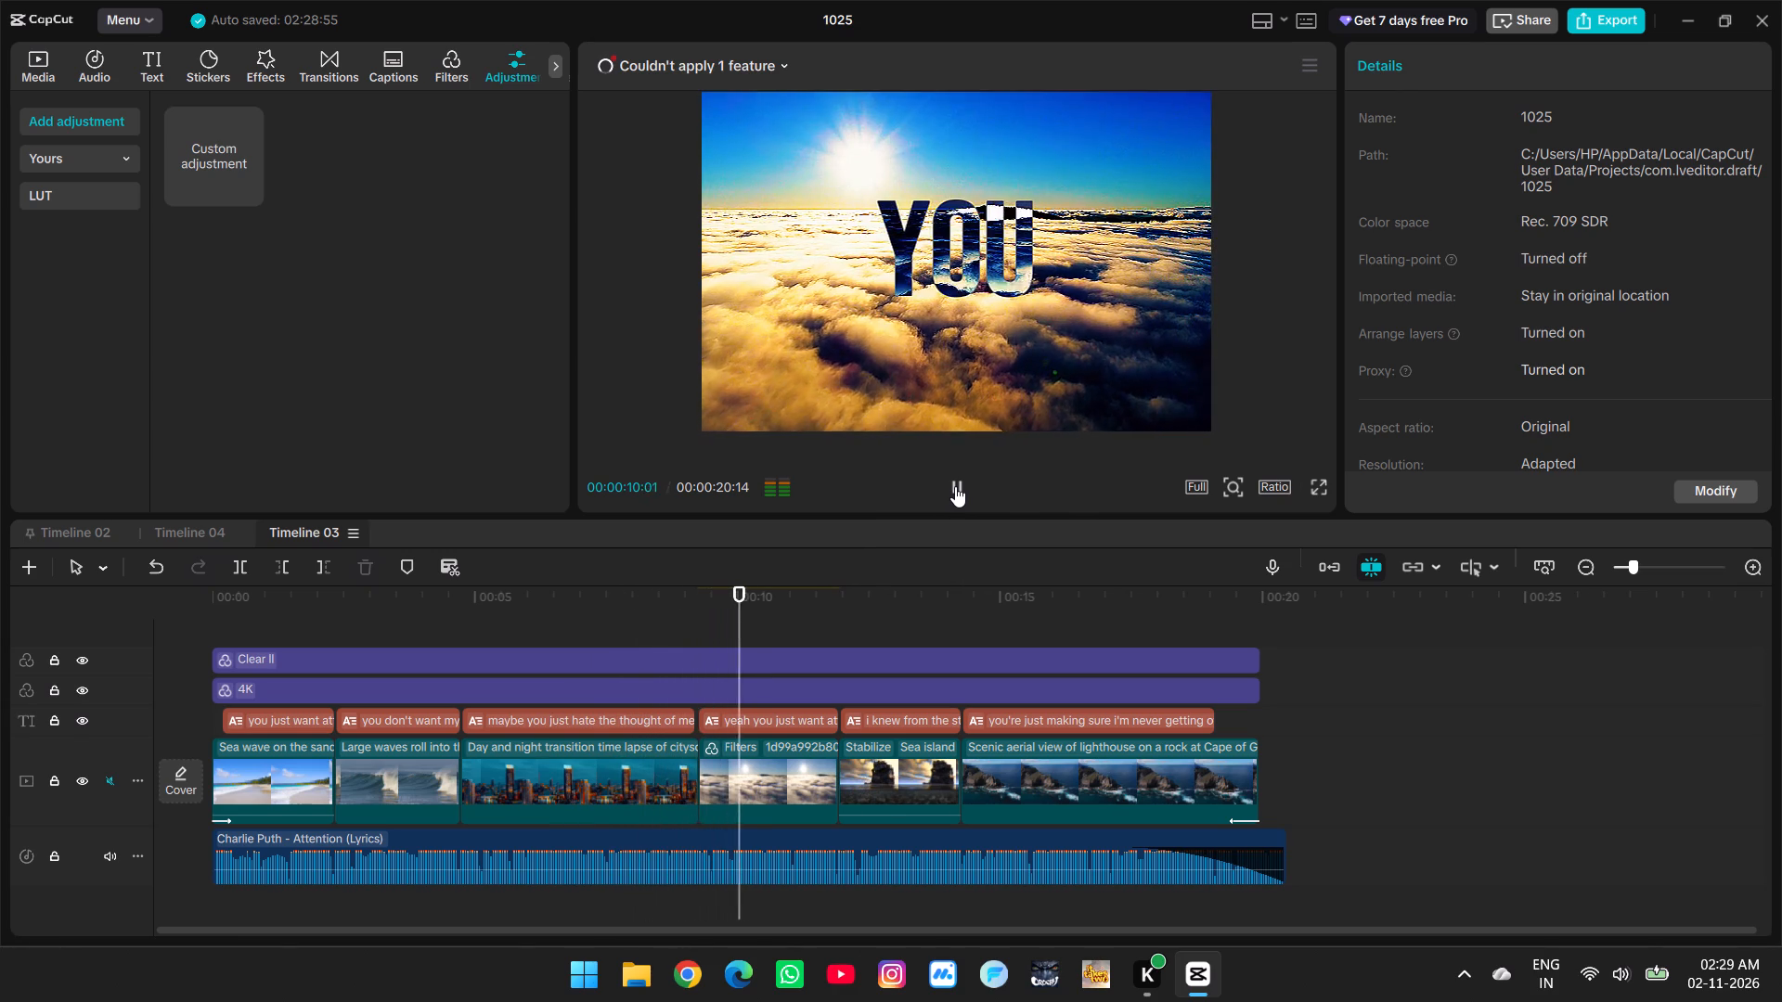
pyautogui.click(955, 486)
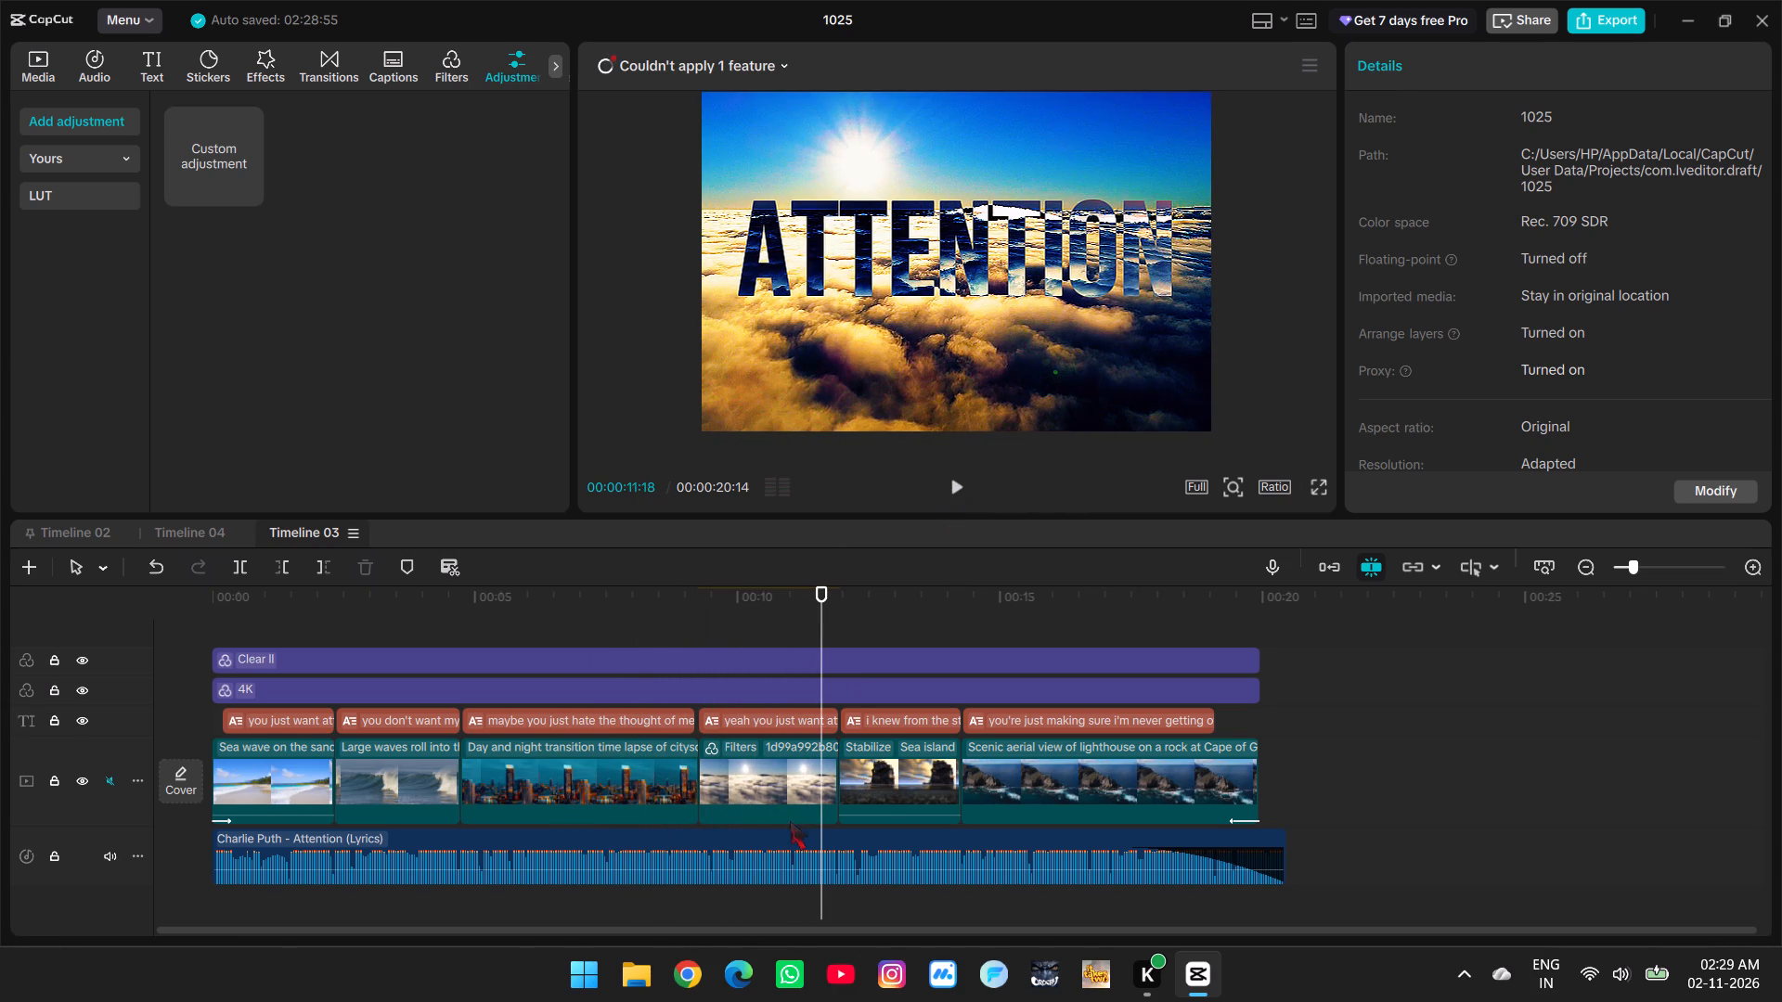
# Turn off Color correction on the clouds clip.
pyautogui.click(794, 779)
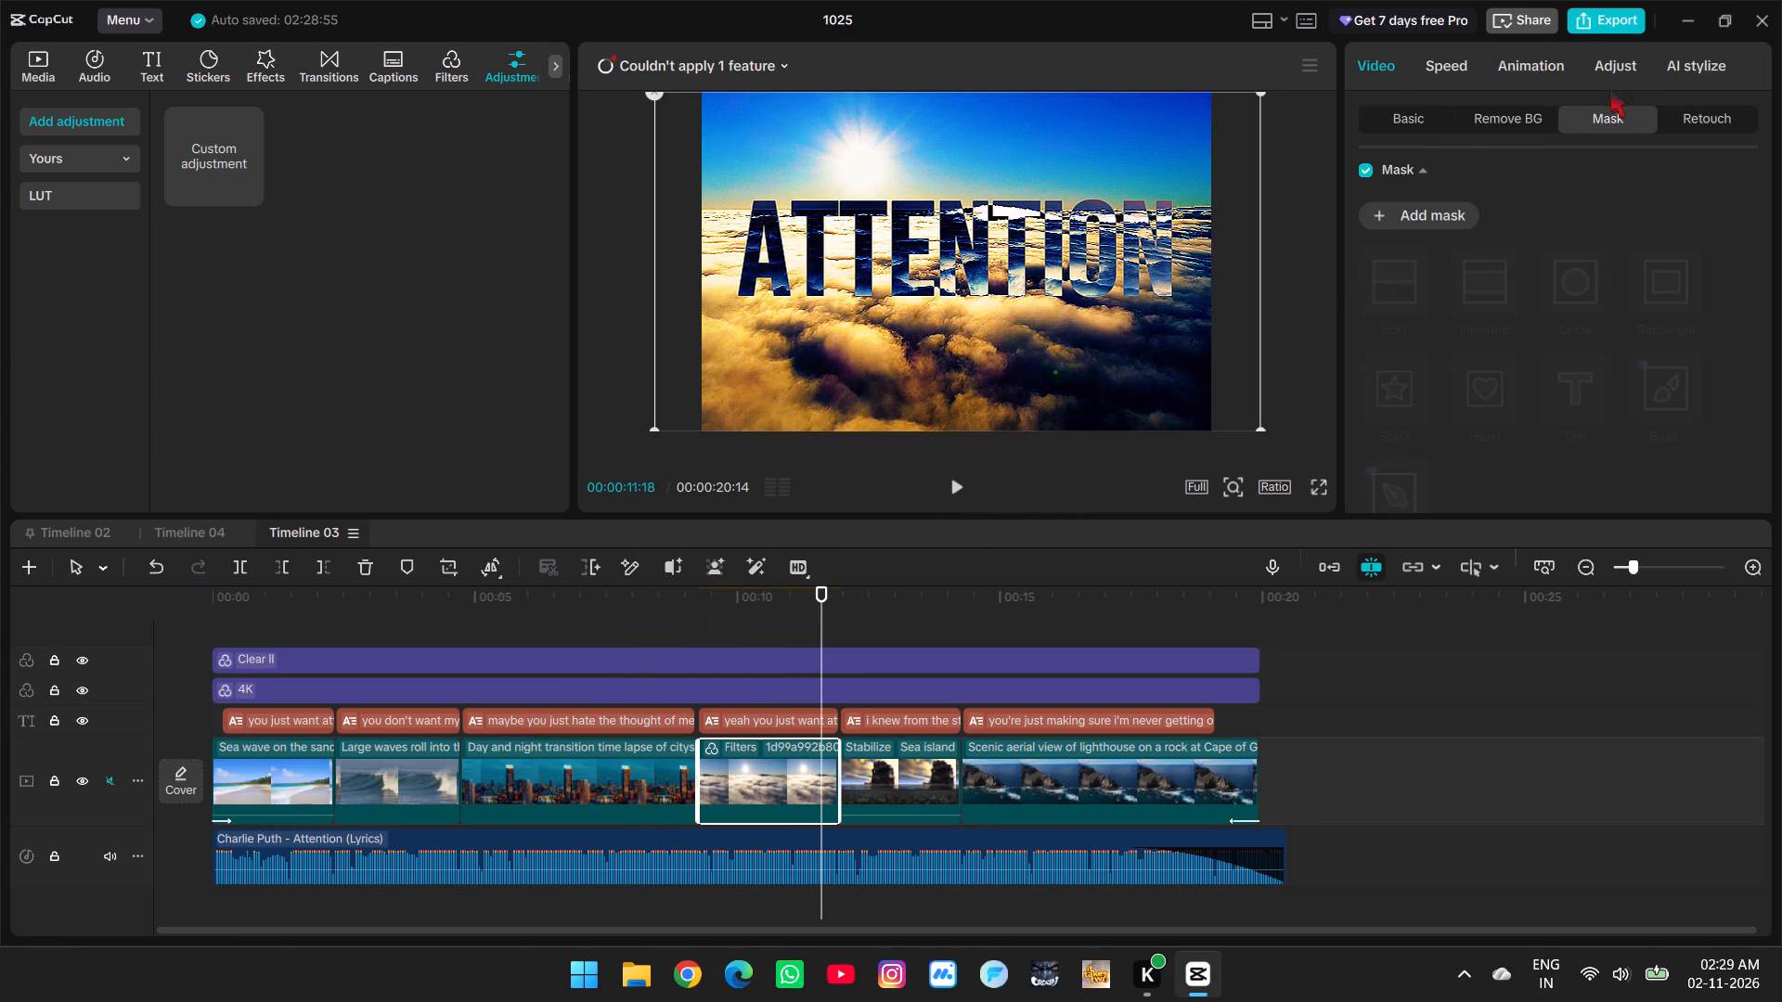
pyautogui.click(1607, 71)
pyautogui.click(1366, 370)
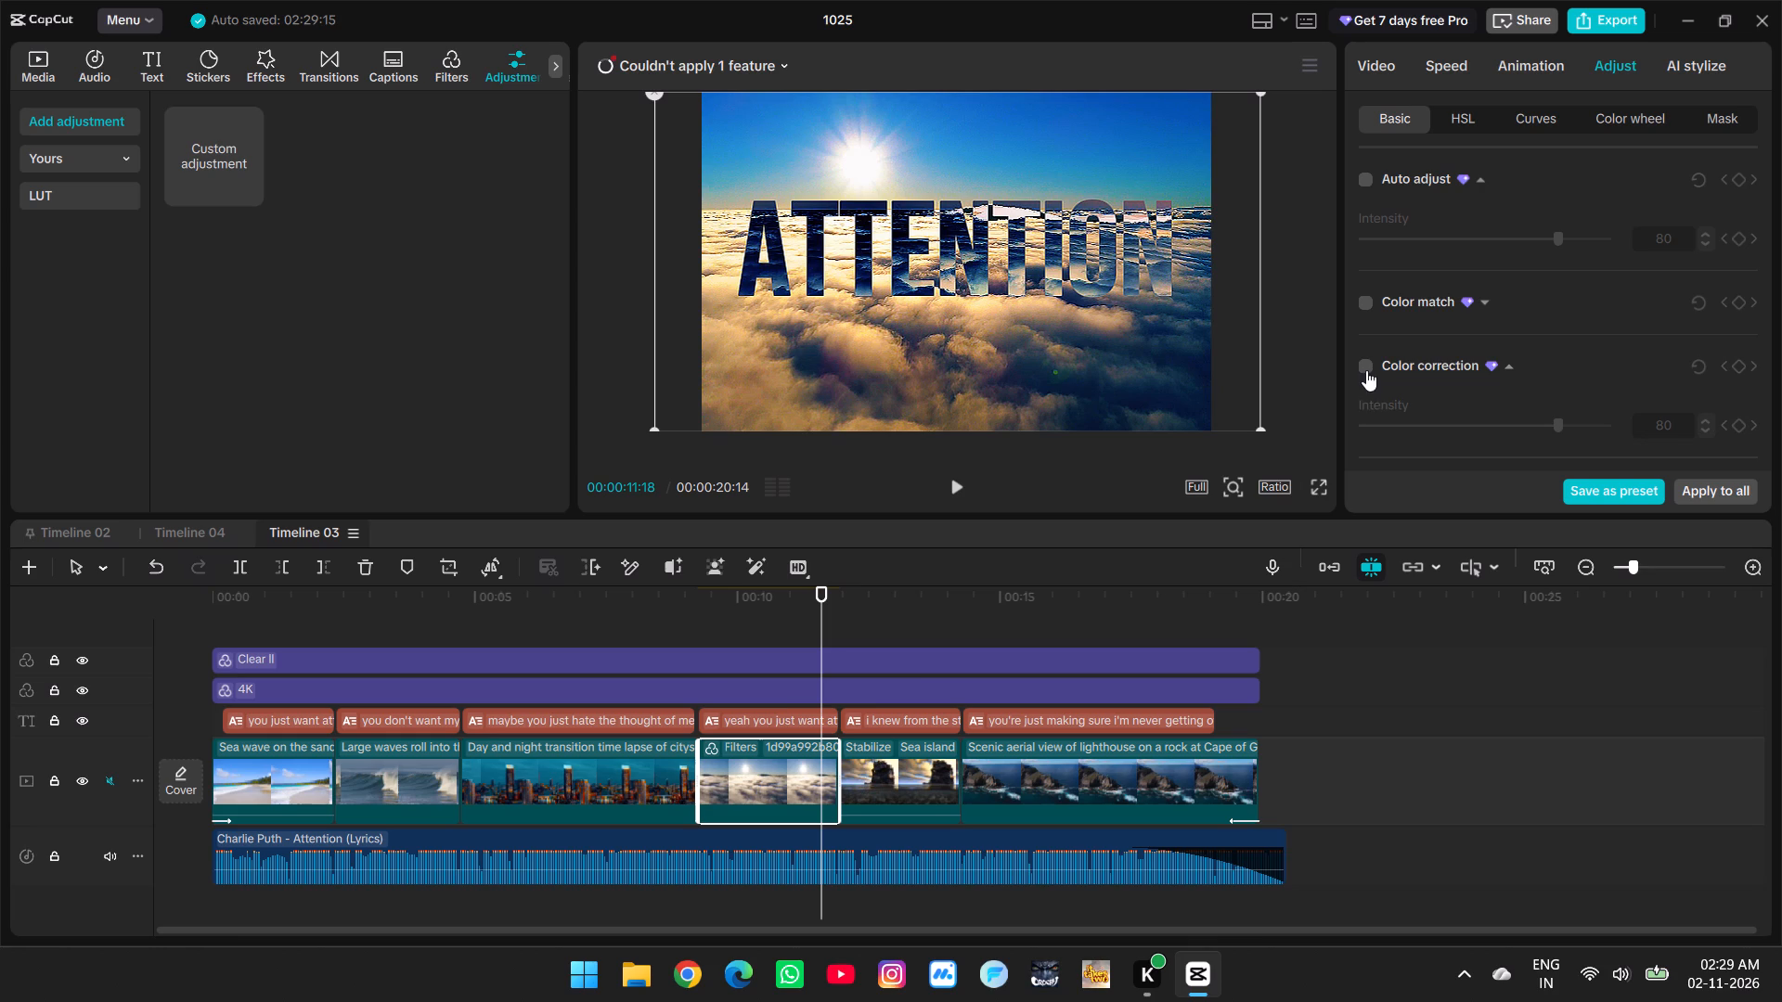
# Play Timeline 03 from the clouds clip into the lighthouse clip, and recheck the large waves and city clips to review their look.
pyautogui.click(694, 607)
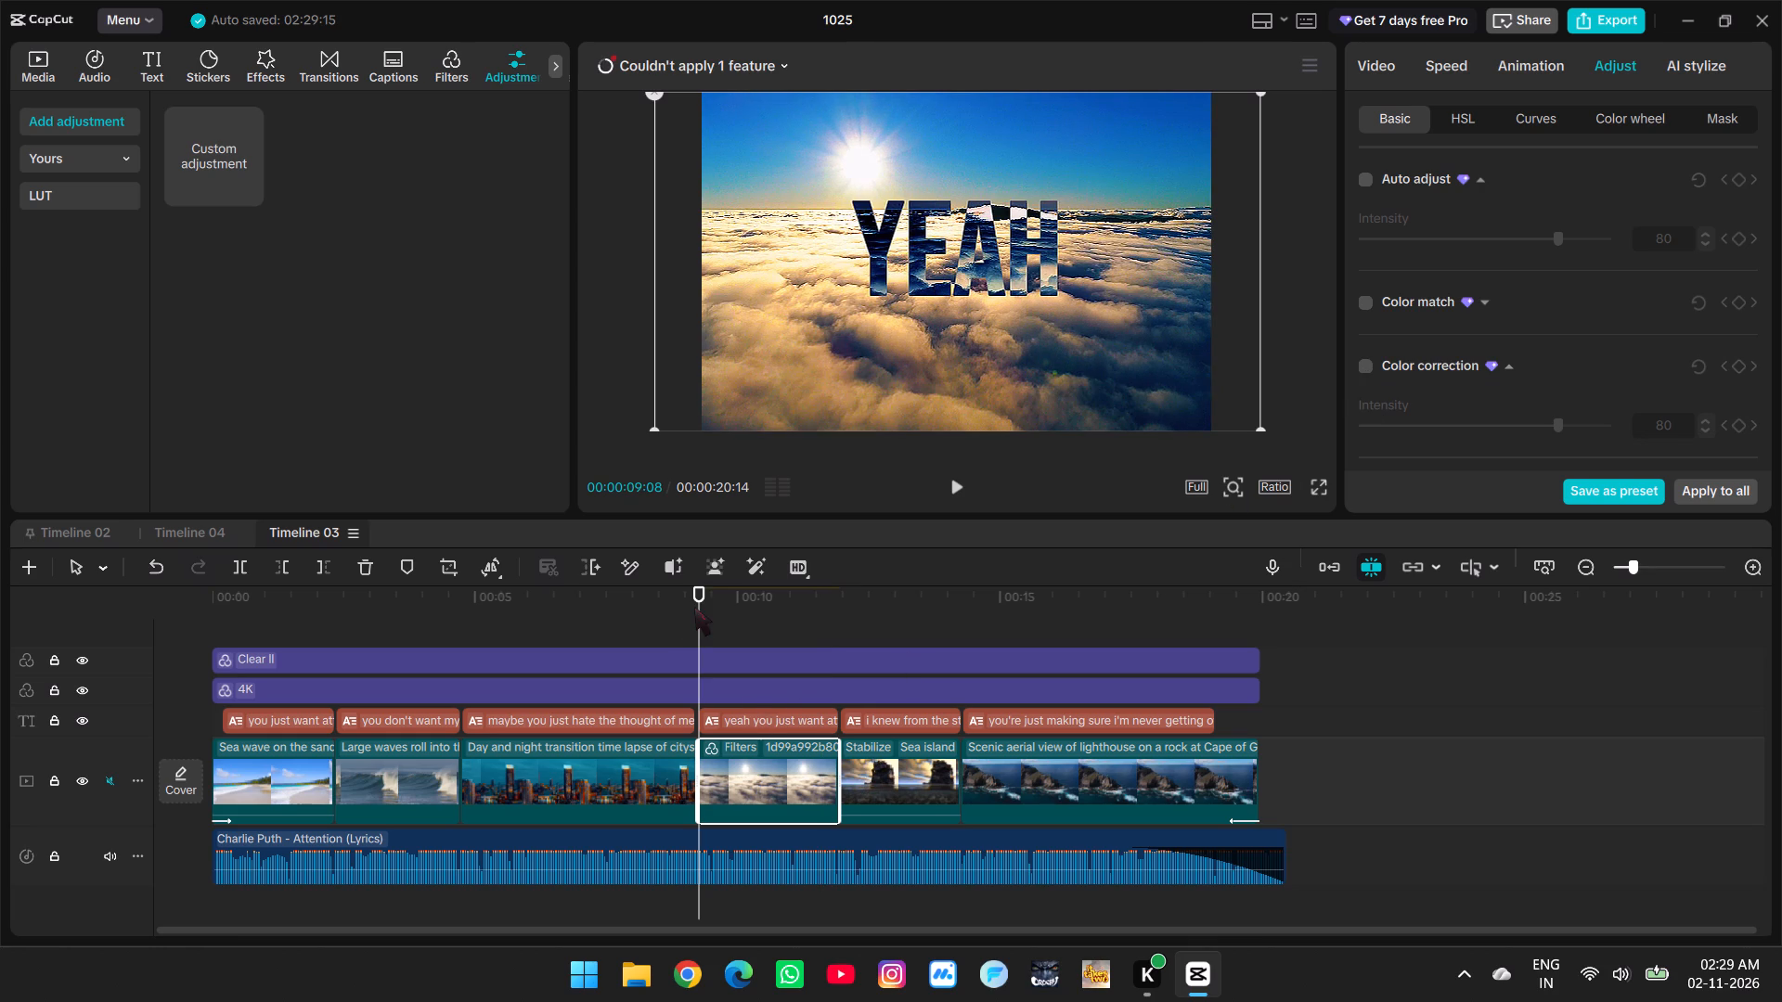
pyautogui.click(958, 492)
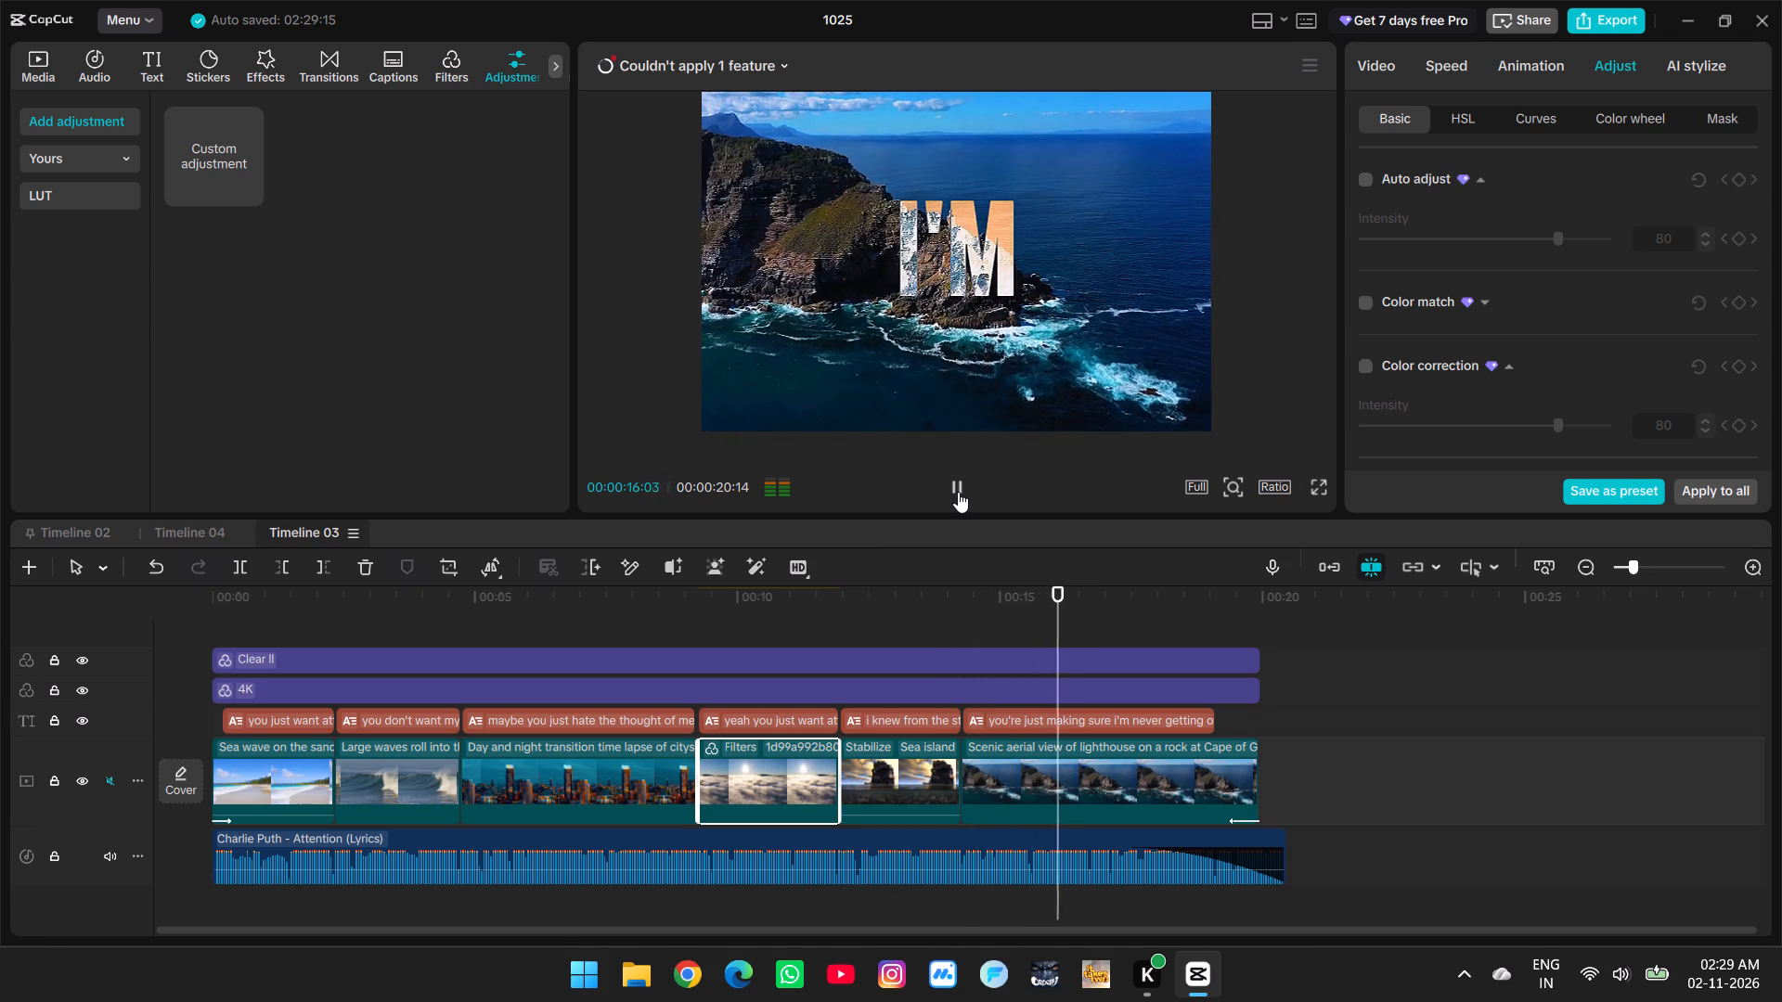
pyautogui.click(958, 492)
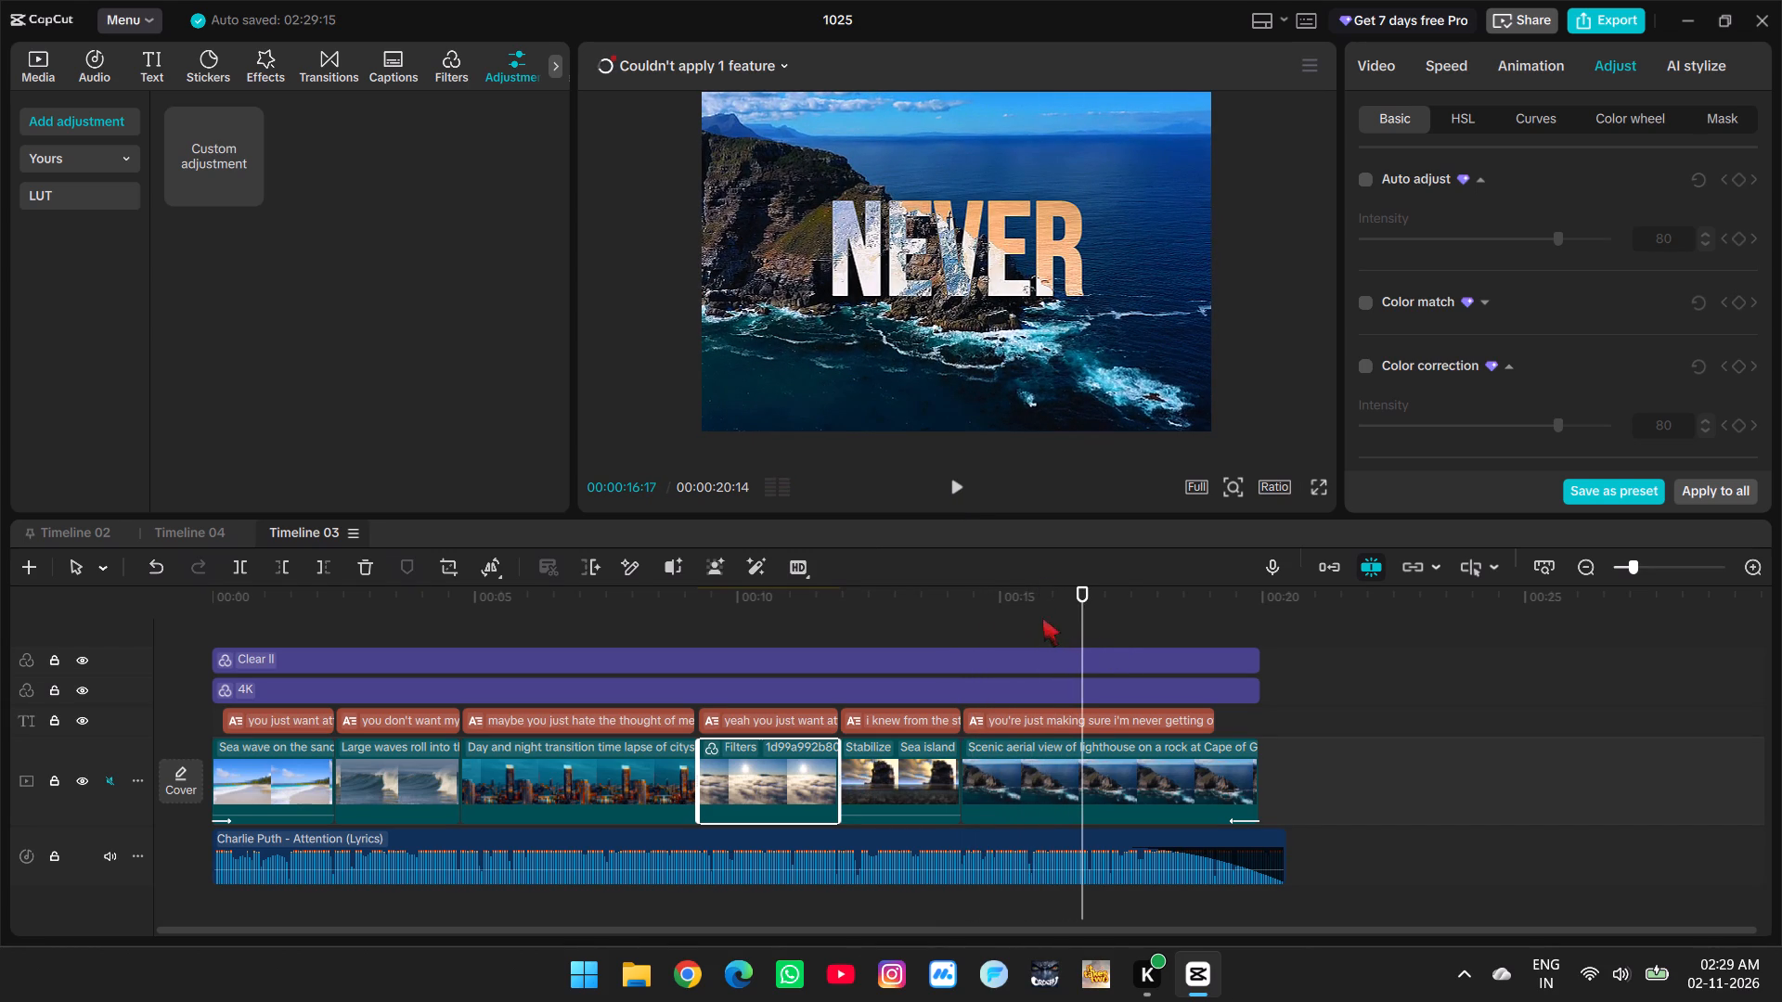
pyautogui.press('space')
pyautogui.click(927, 624)
pyautogui.moveTo(927, 624); pyautogui.dragTo(430, 633)
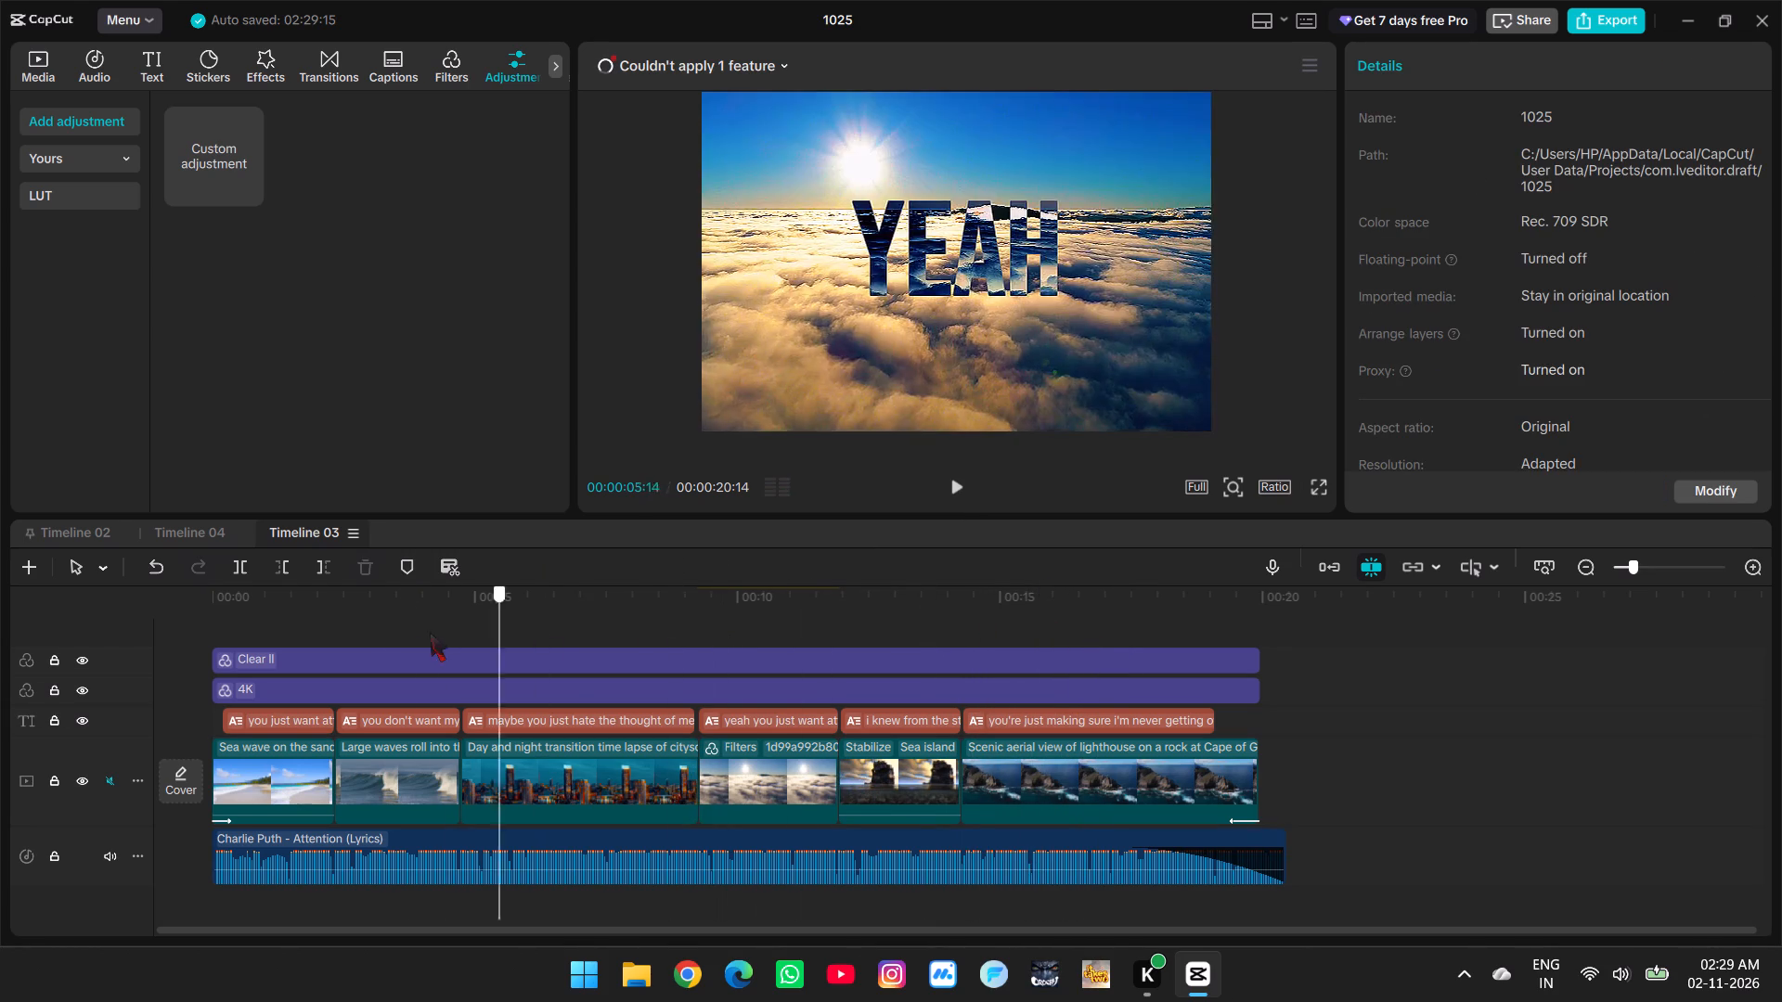
pyautogui.moveTo(430, 633); pyautogui.dragTo(409, 633)
pyautogui.keyDown('ctrl'); pyautogui.scroll(4, 433, 627); pyautogui.keyUp('ctrl')
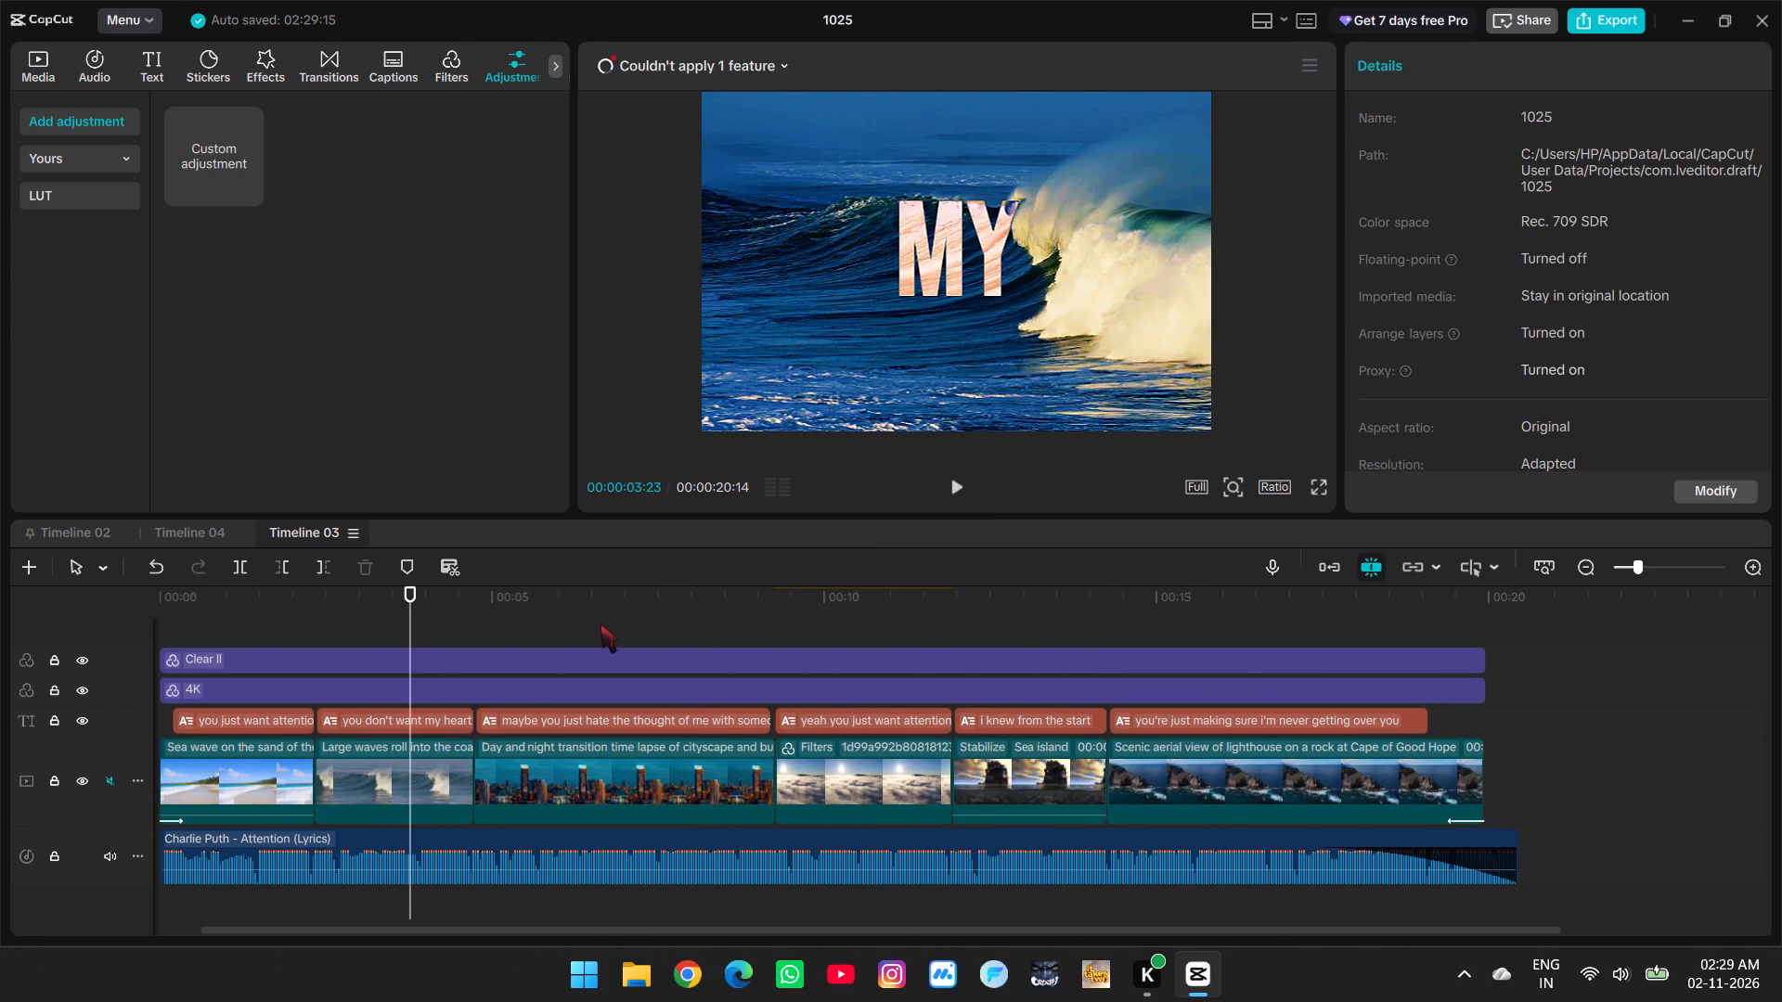
pyautogui.click(600, 624)
pyautogui.moveTo(600, 624); pyautogui.dragTo(642, 643)
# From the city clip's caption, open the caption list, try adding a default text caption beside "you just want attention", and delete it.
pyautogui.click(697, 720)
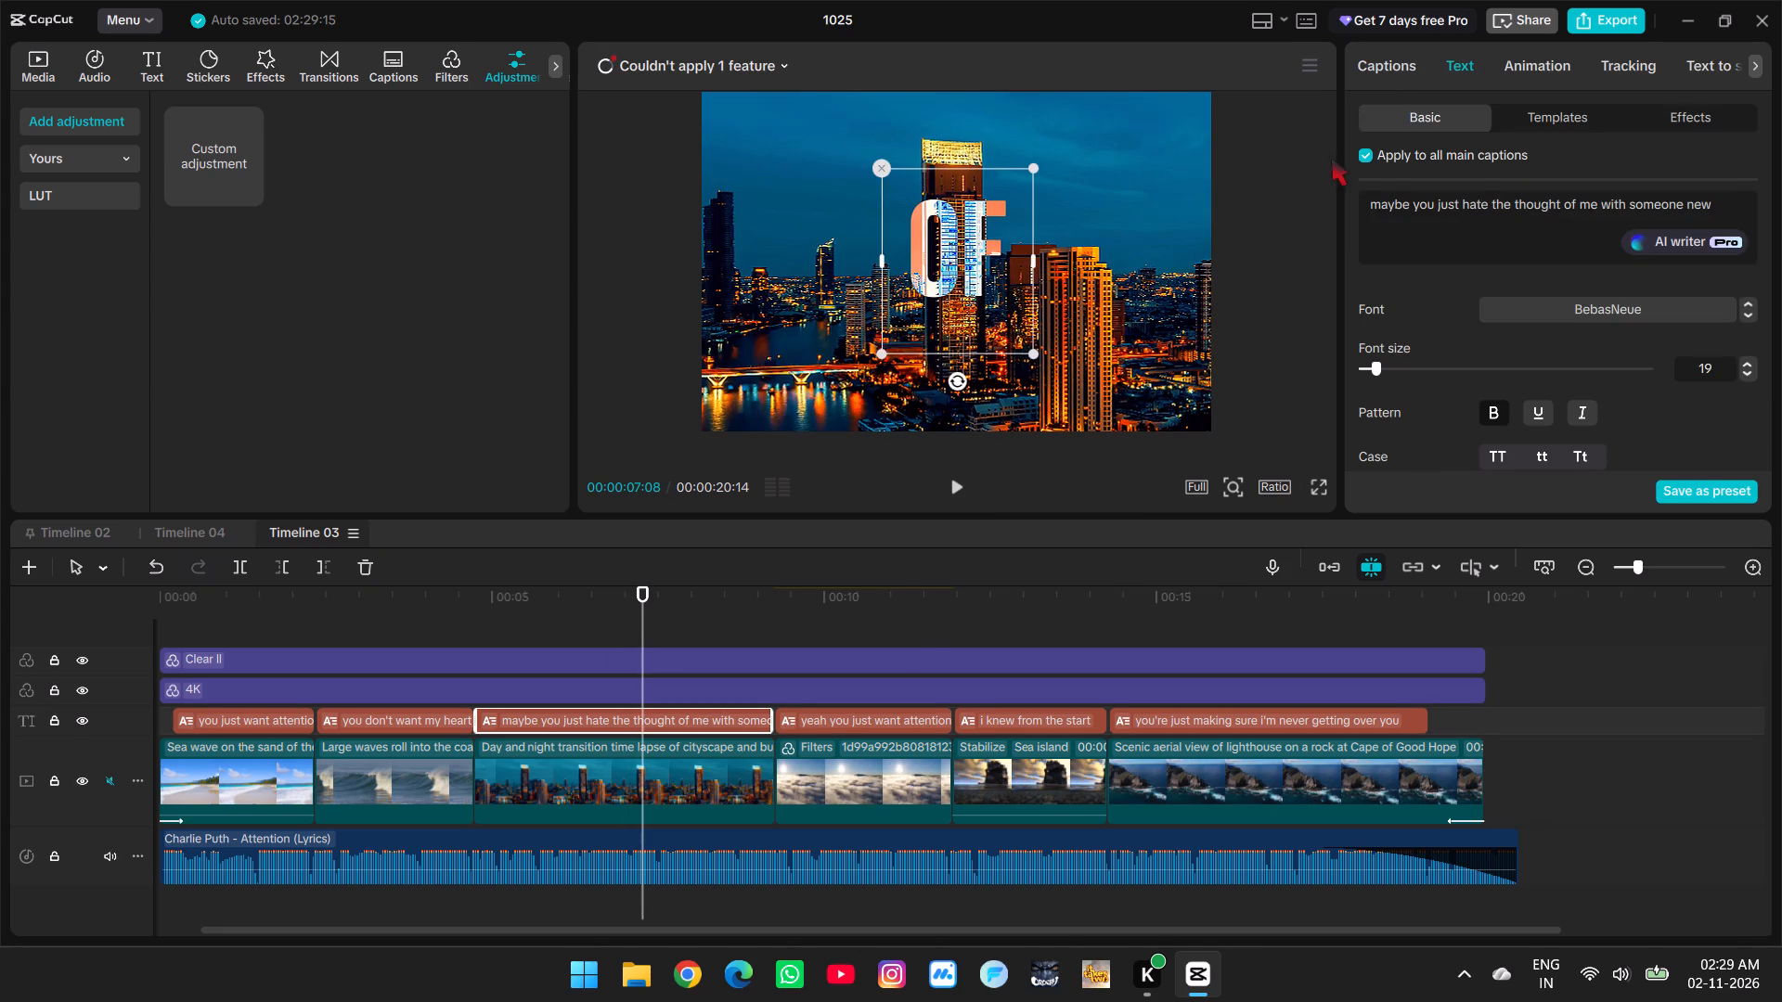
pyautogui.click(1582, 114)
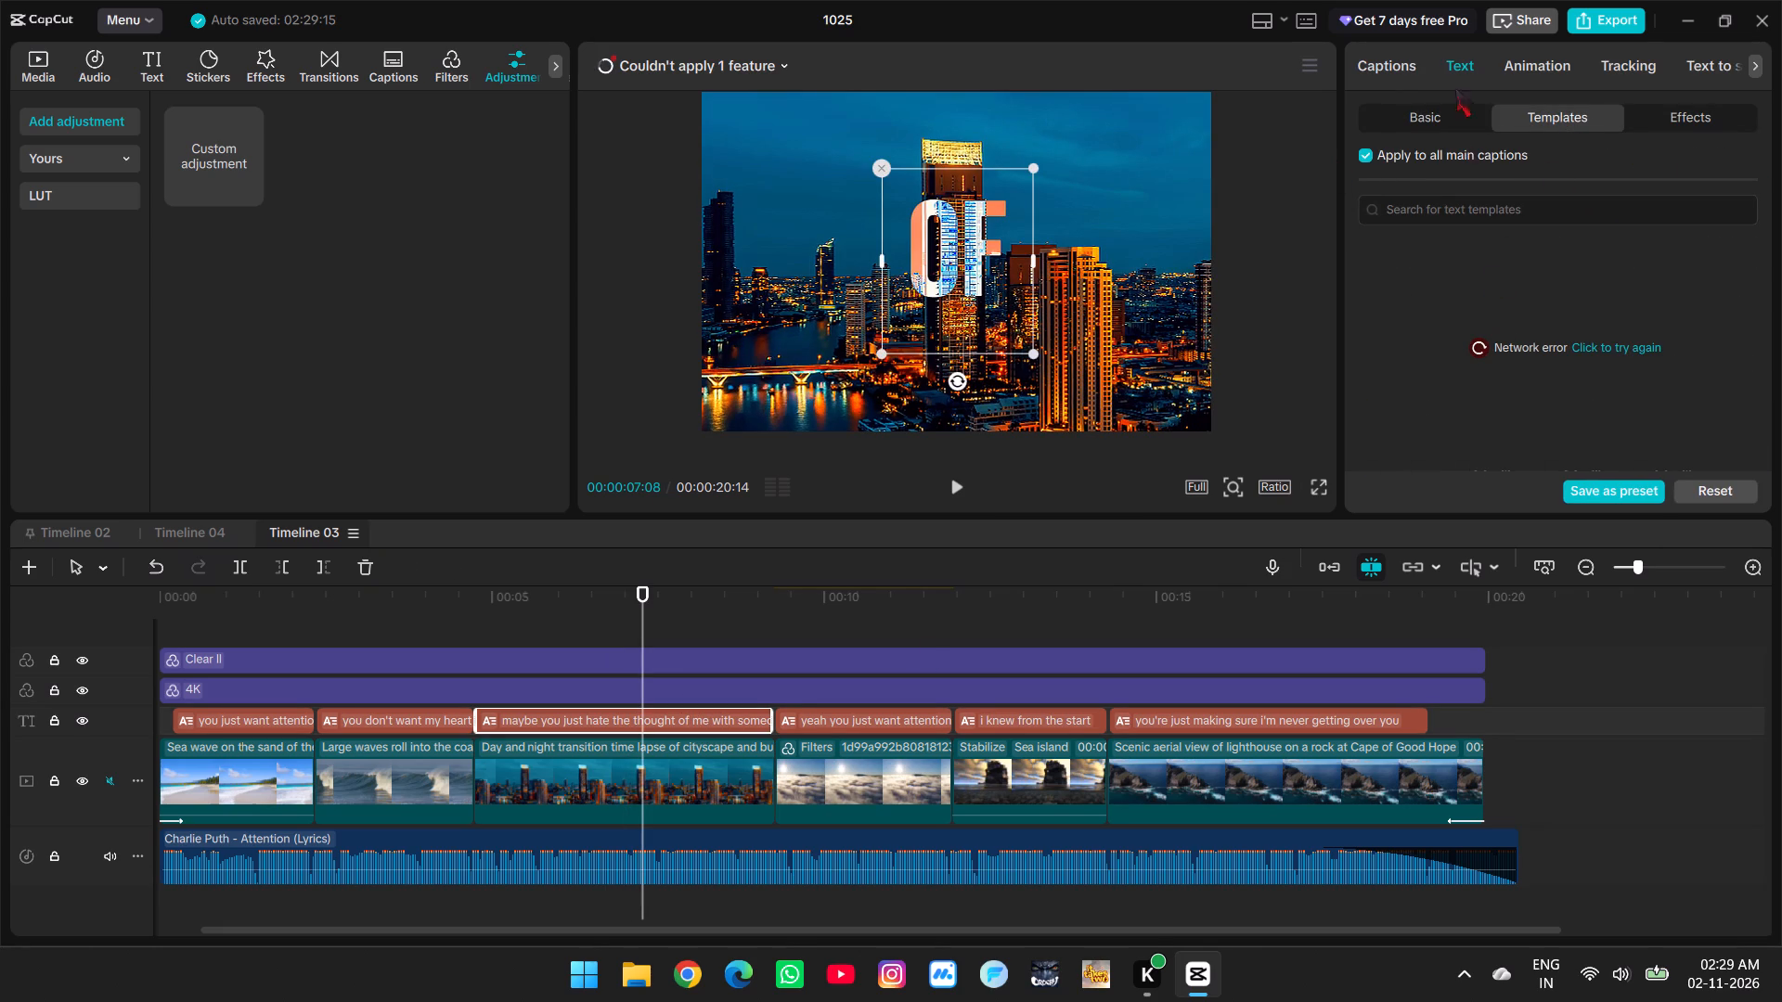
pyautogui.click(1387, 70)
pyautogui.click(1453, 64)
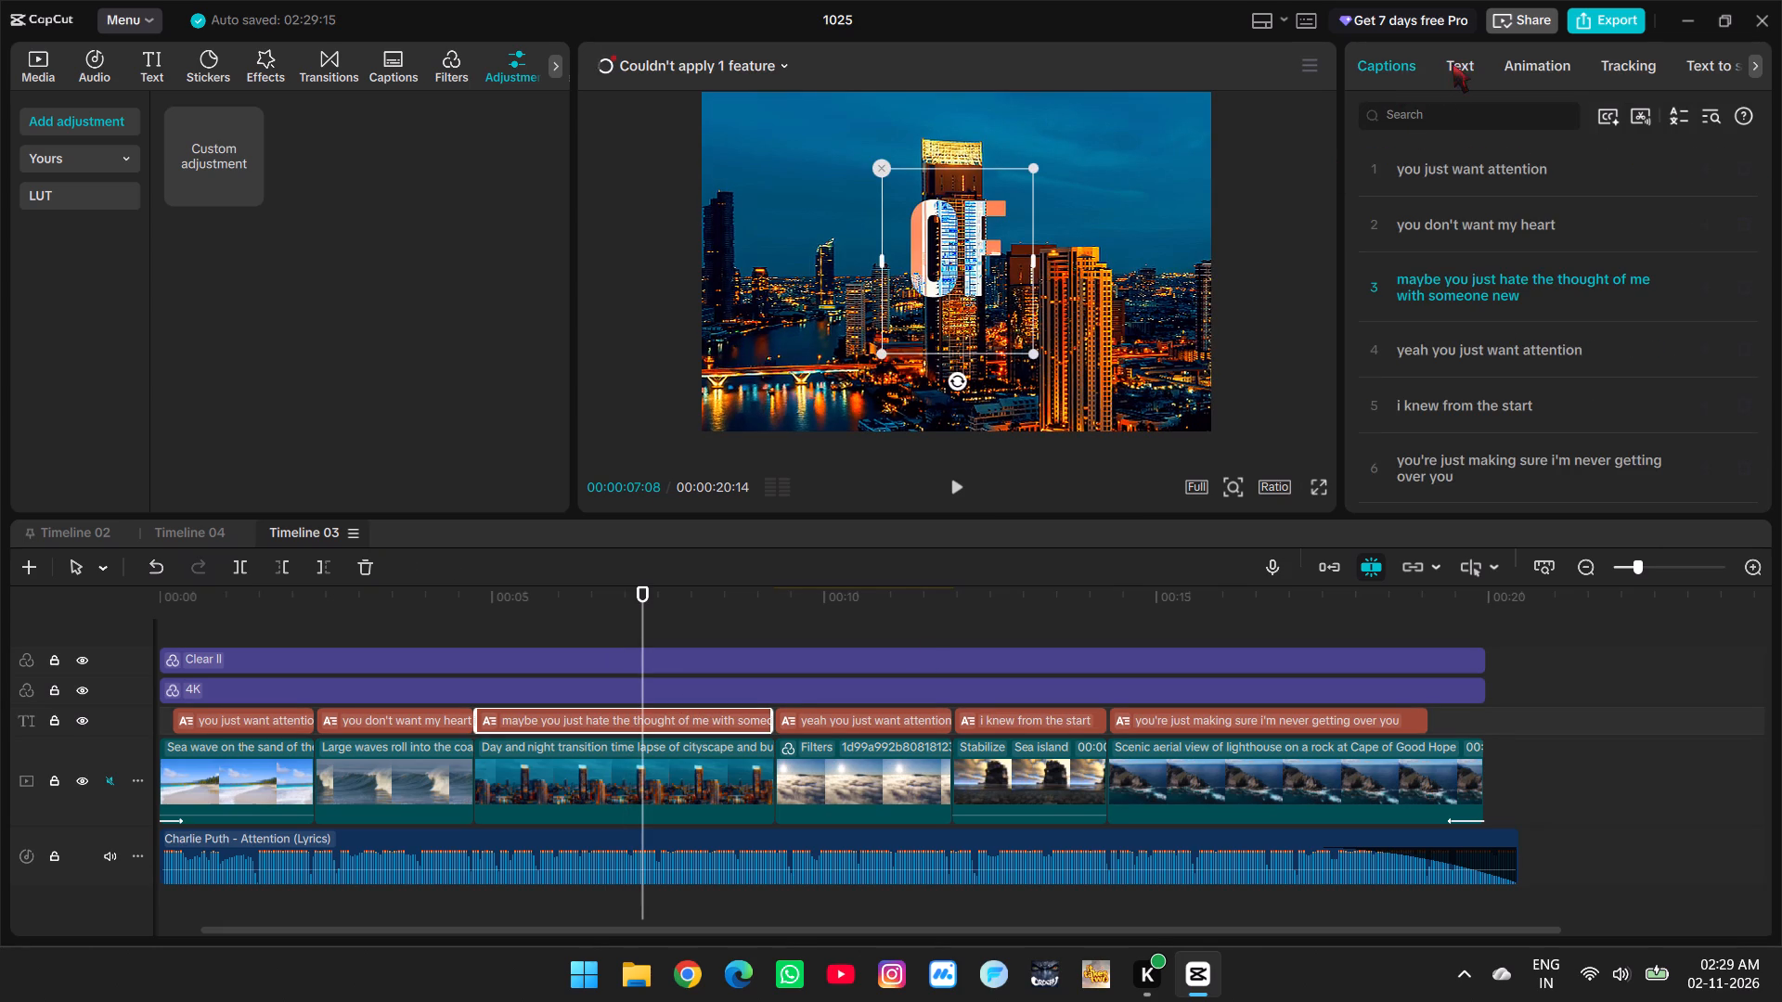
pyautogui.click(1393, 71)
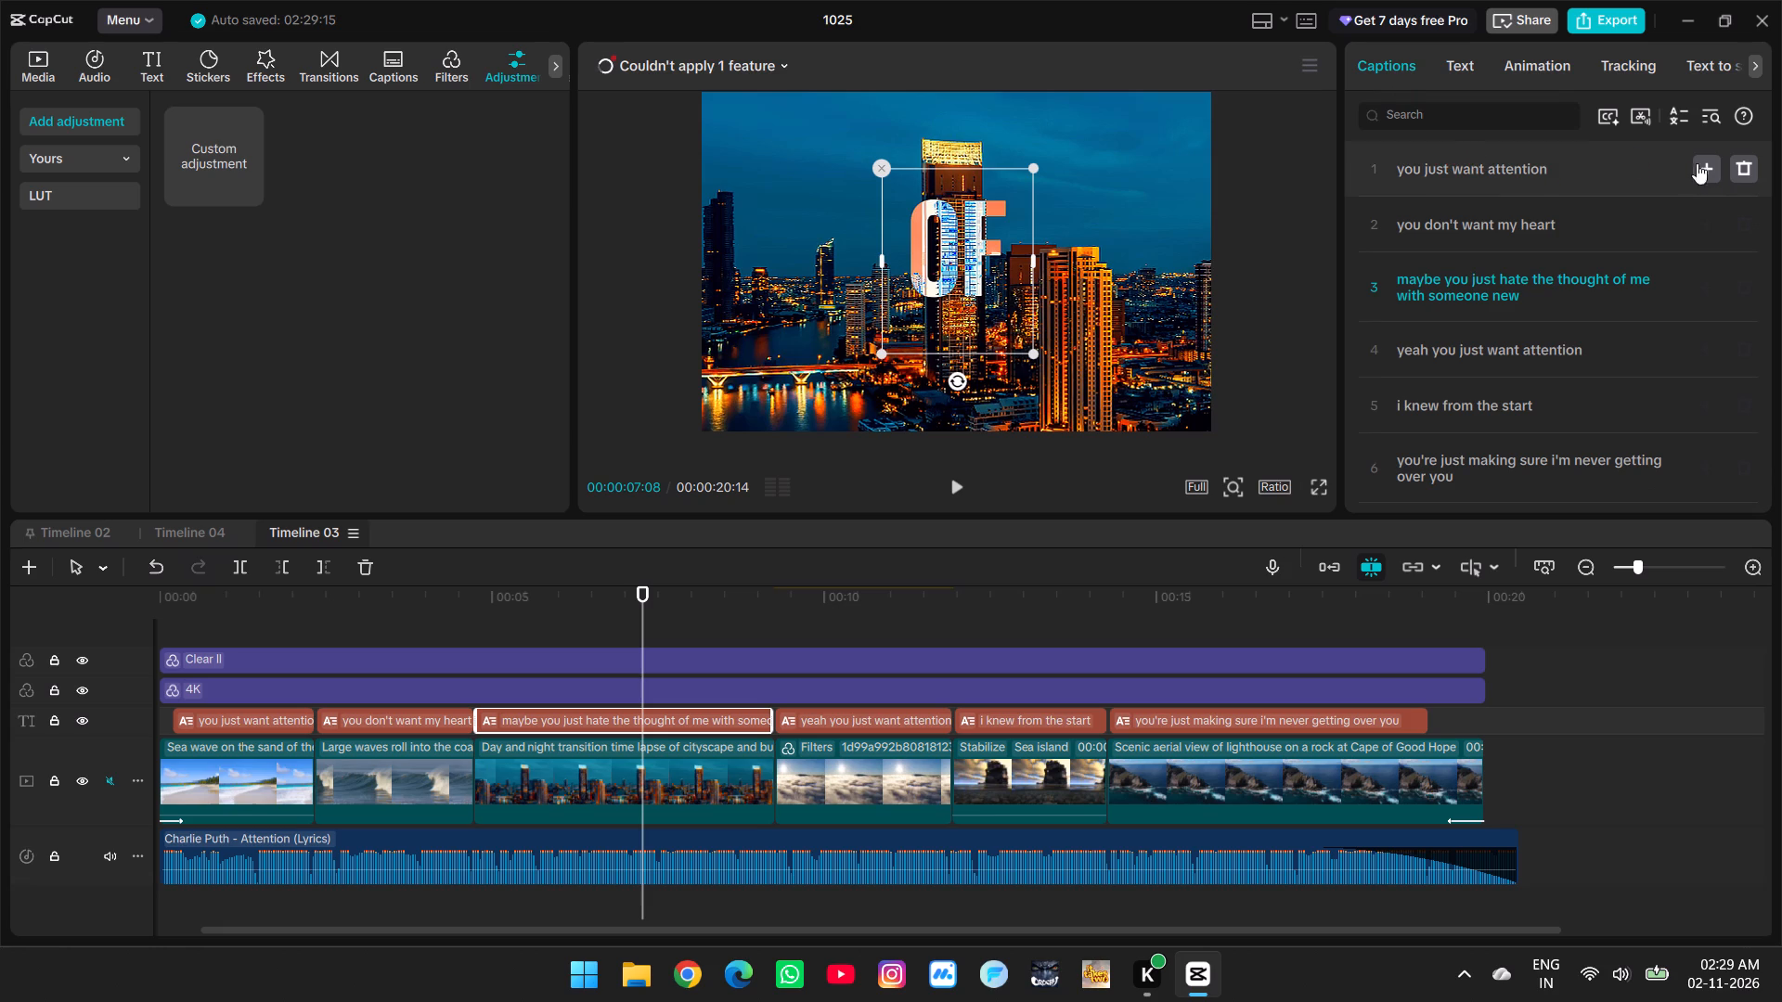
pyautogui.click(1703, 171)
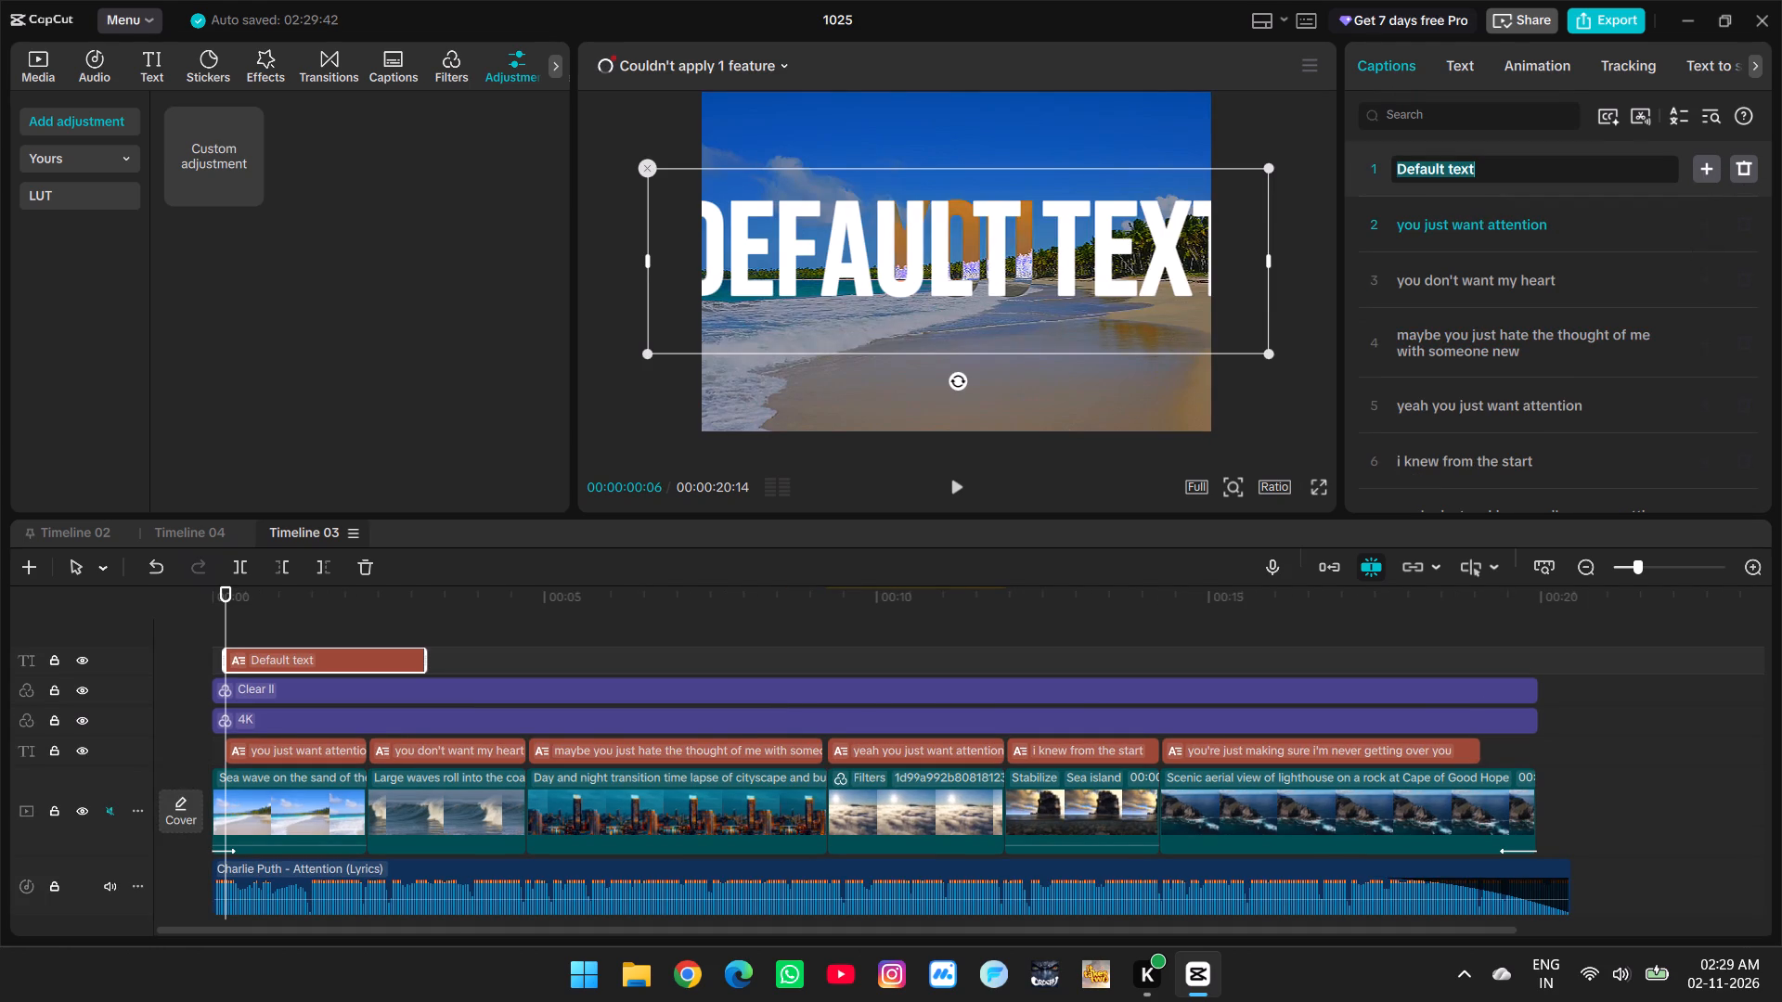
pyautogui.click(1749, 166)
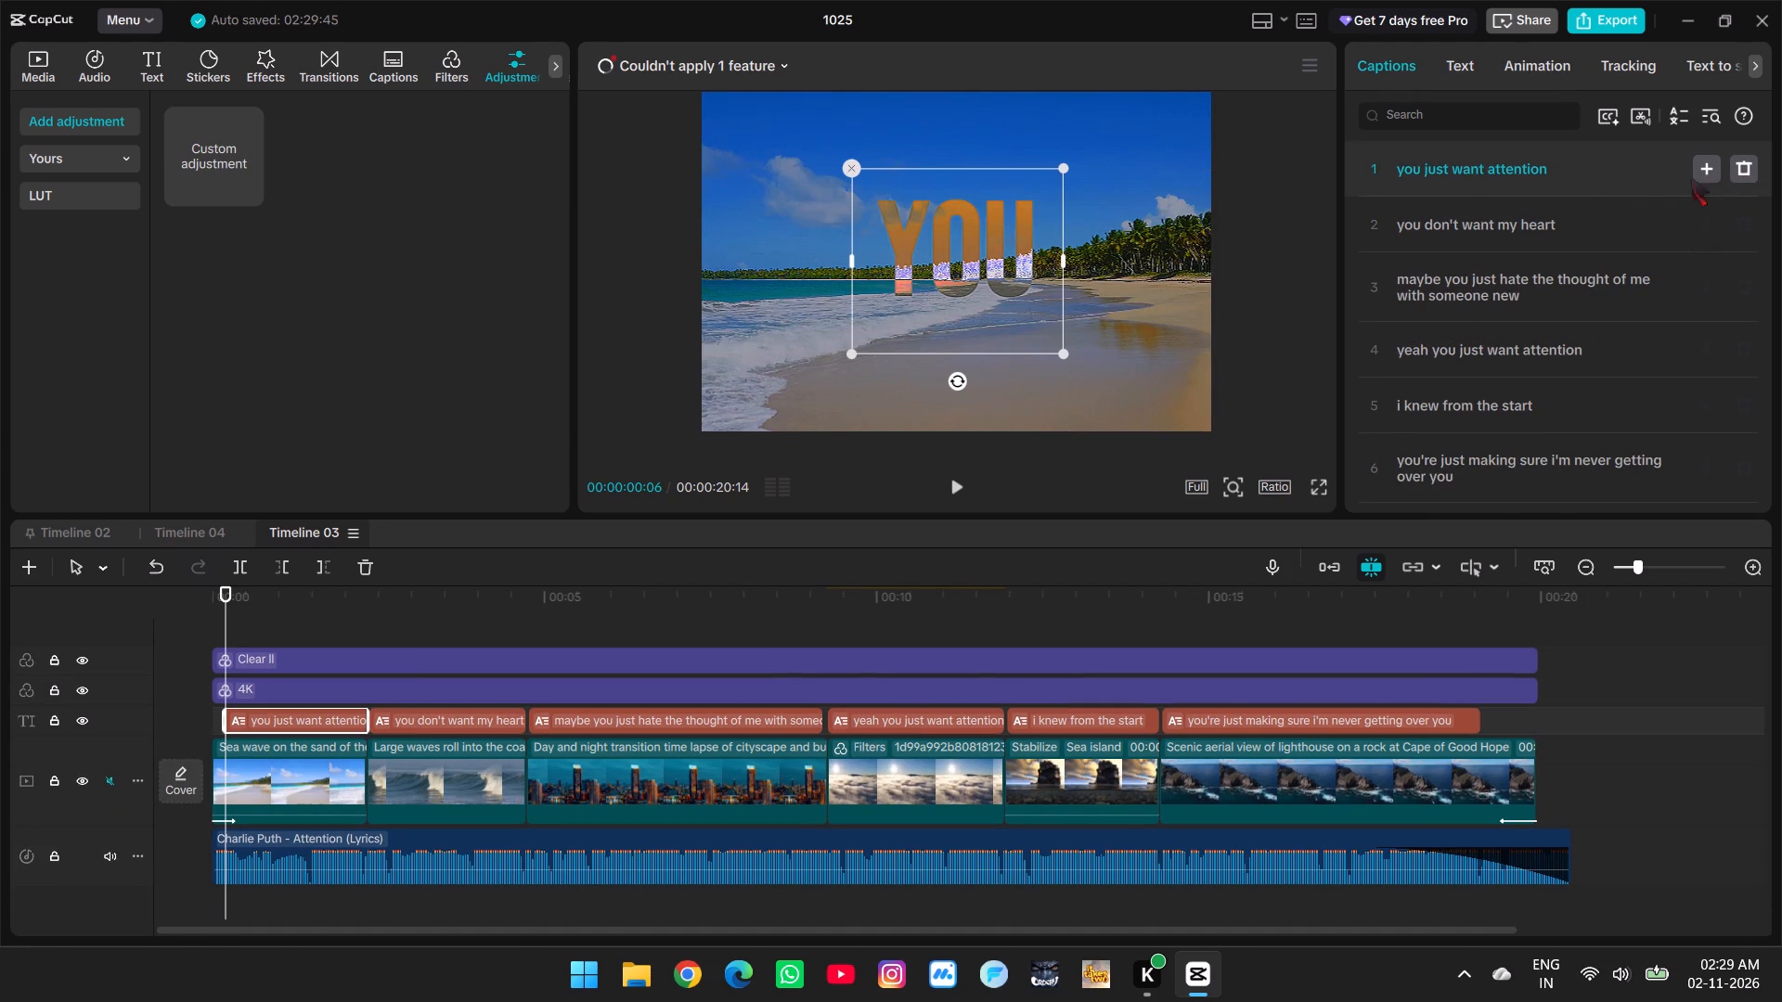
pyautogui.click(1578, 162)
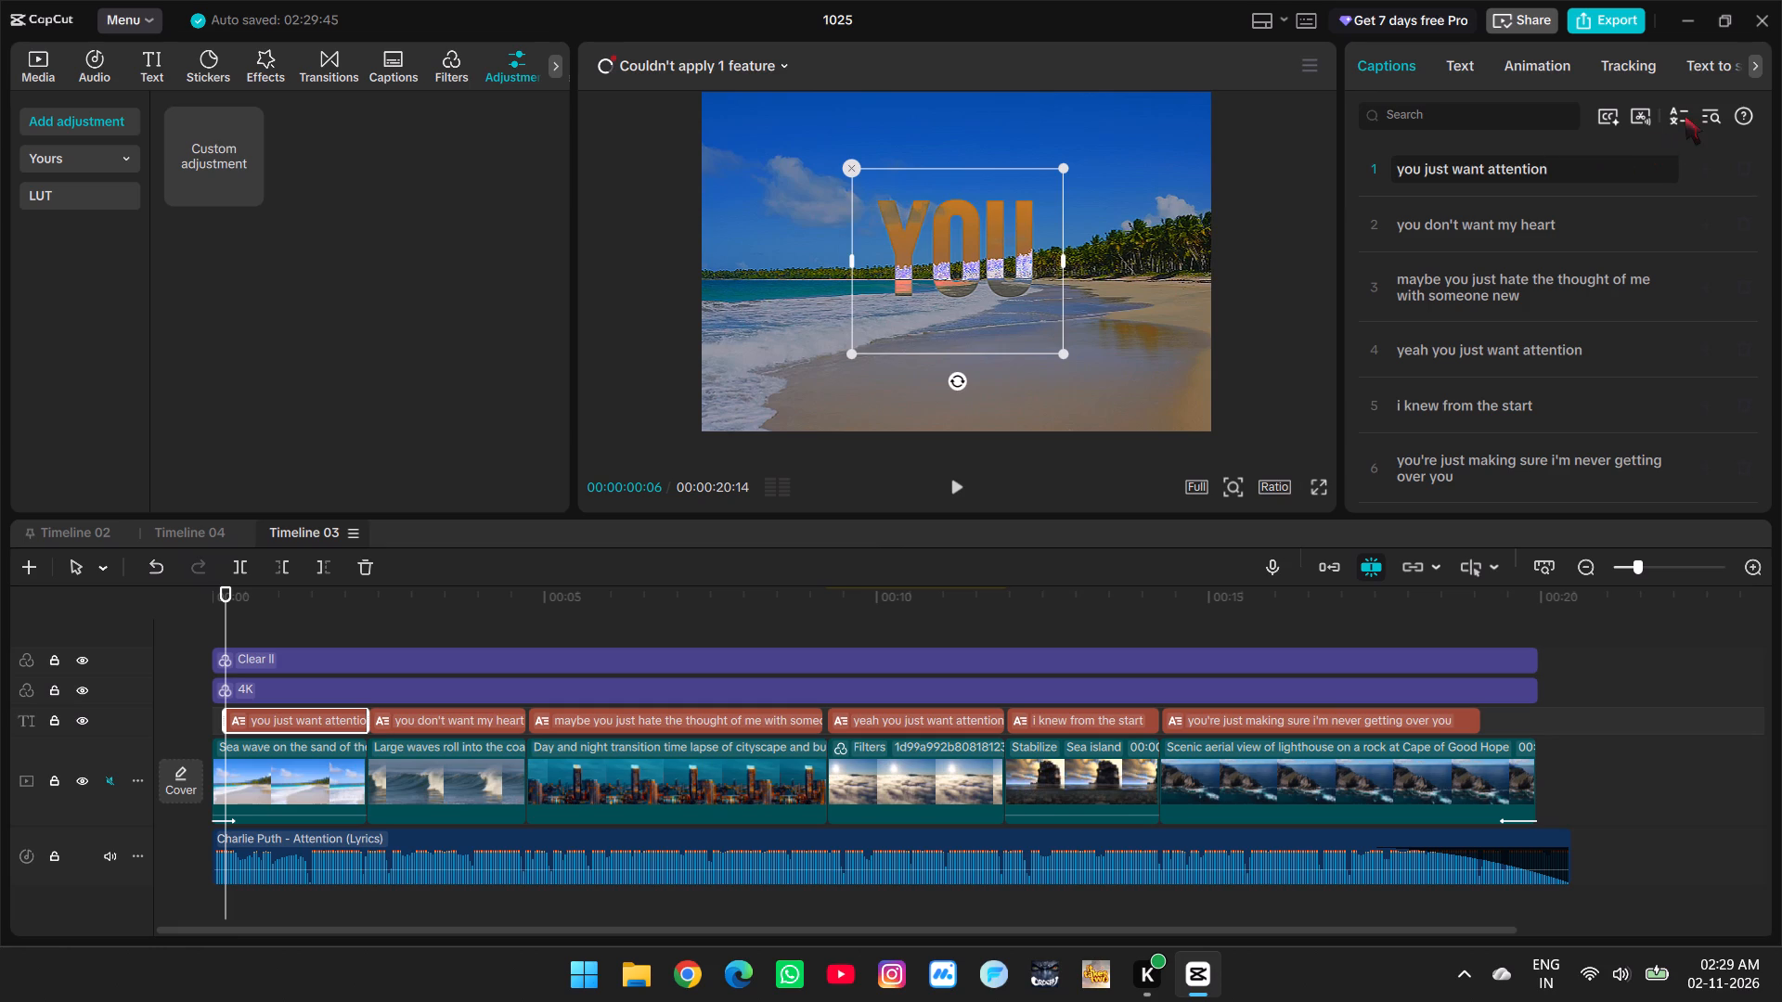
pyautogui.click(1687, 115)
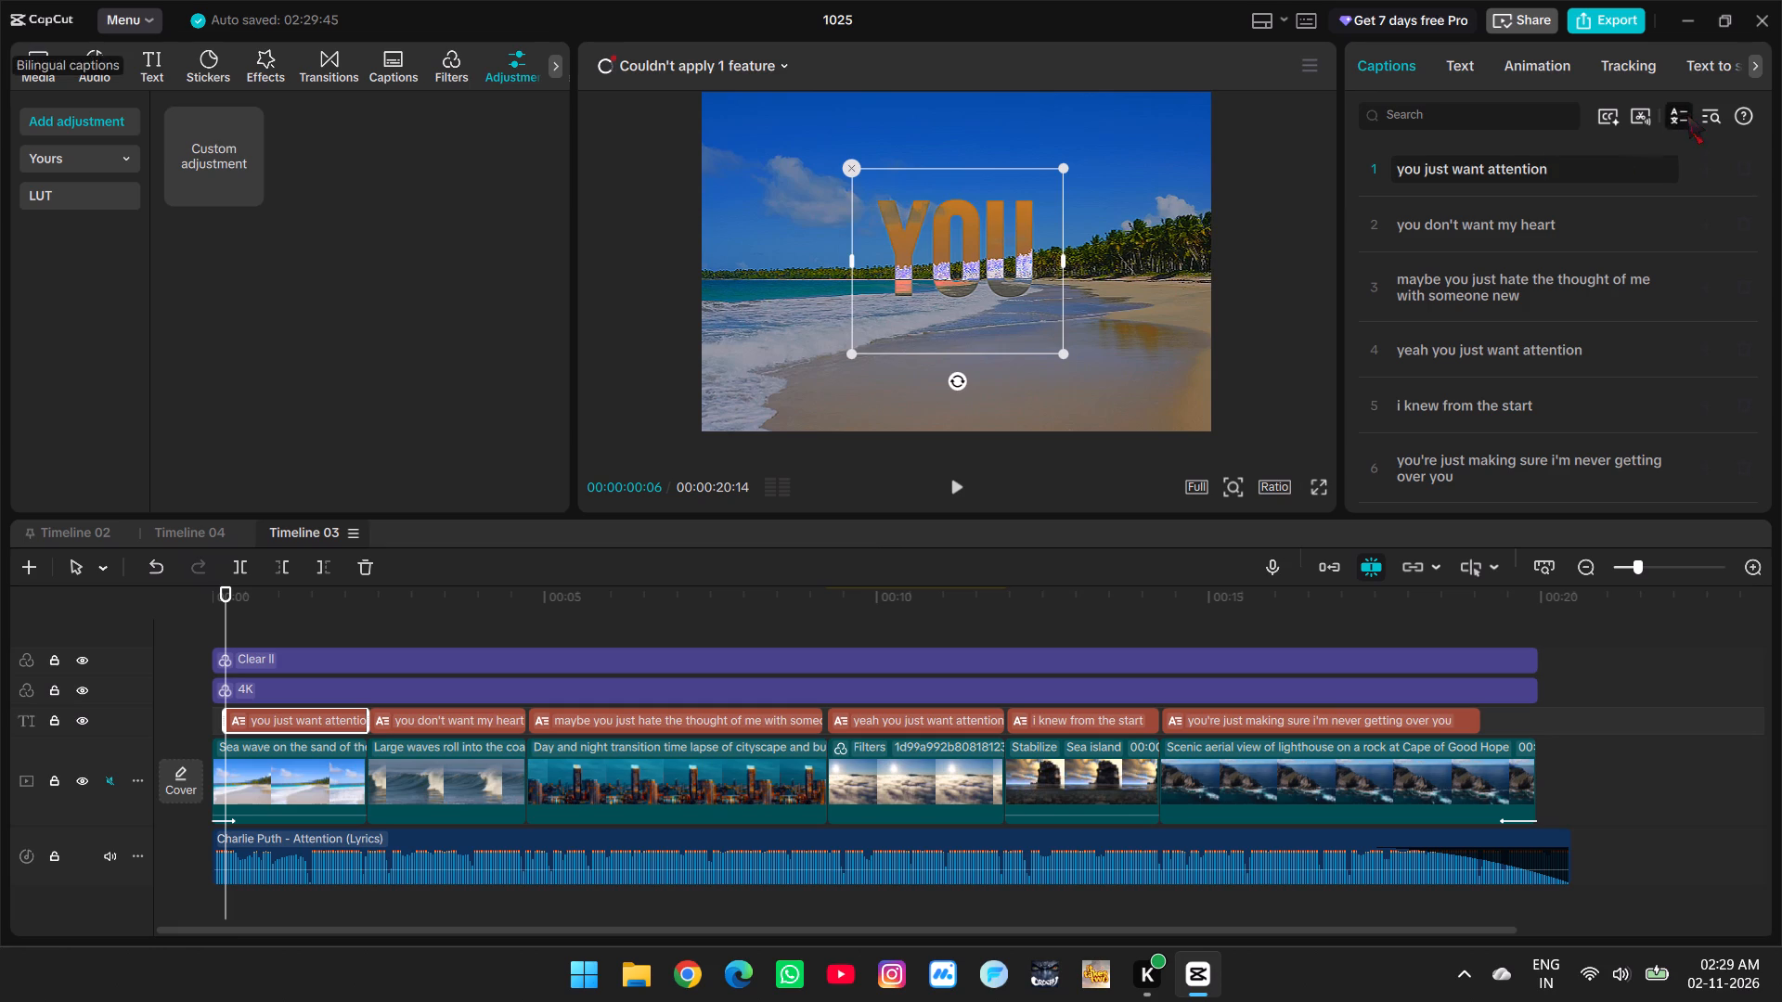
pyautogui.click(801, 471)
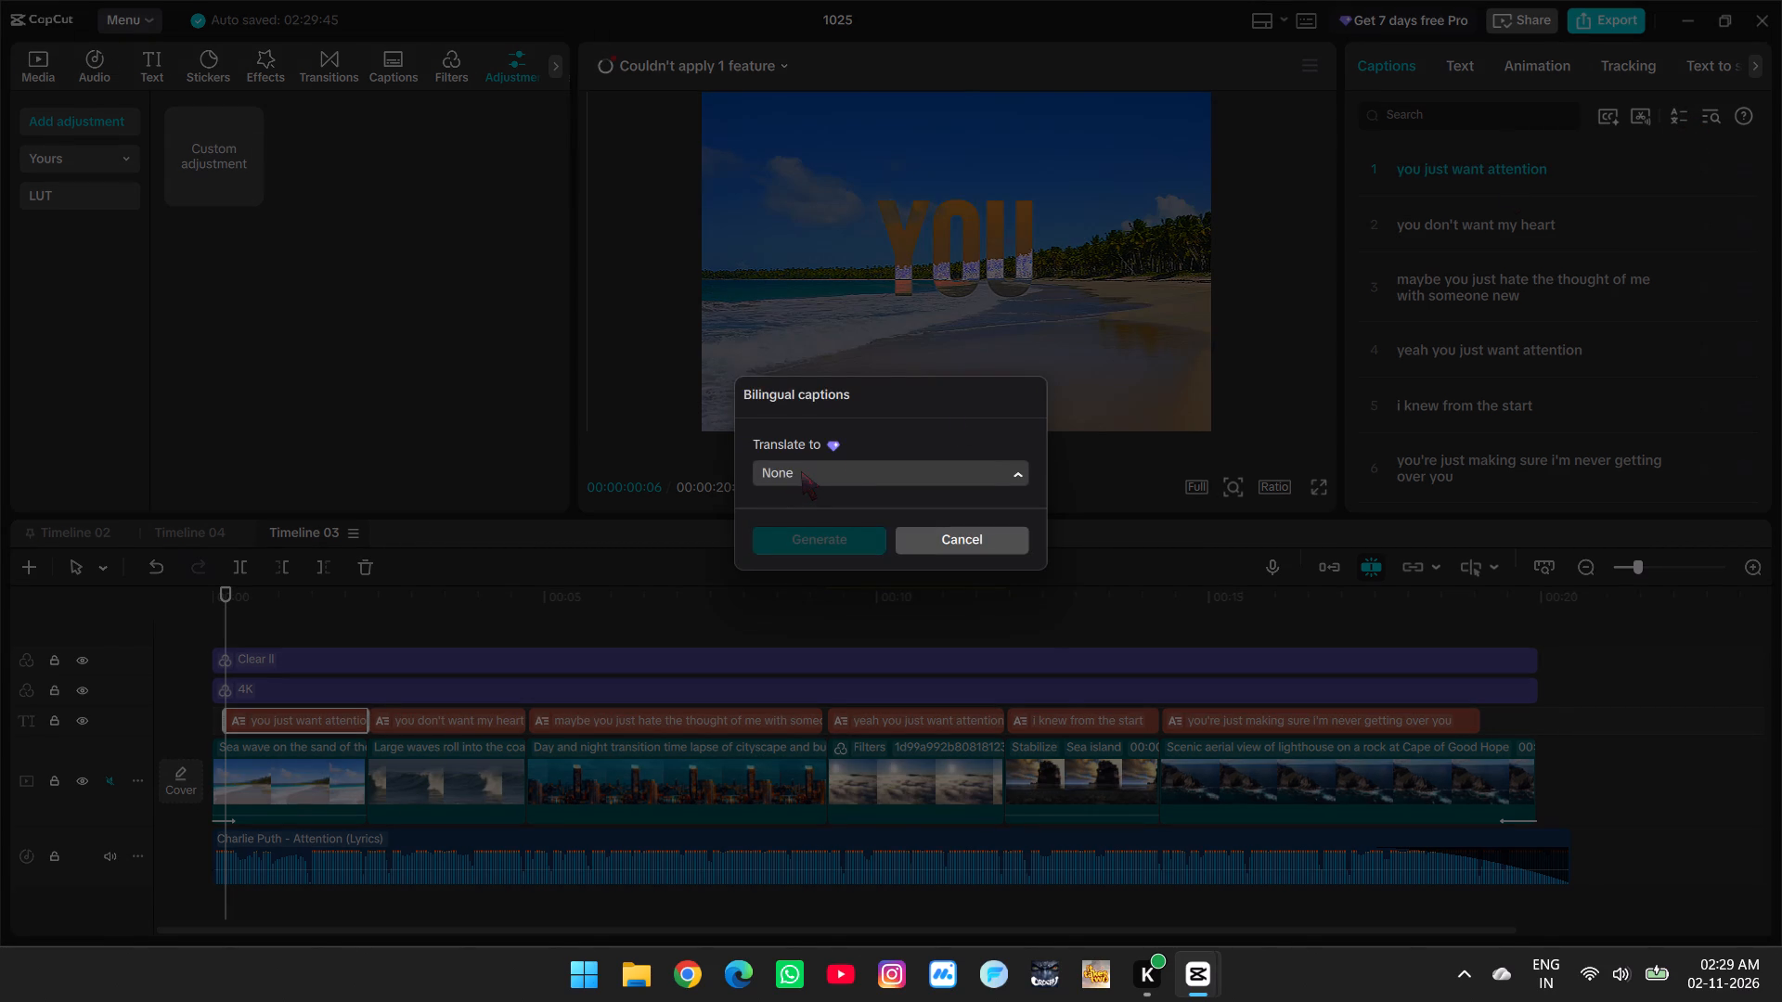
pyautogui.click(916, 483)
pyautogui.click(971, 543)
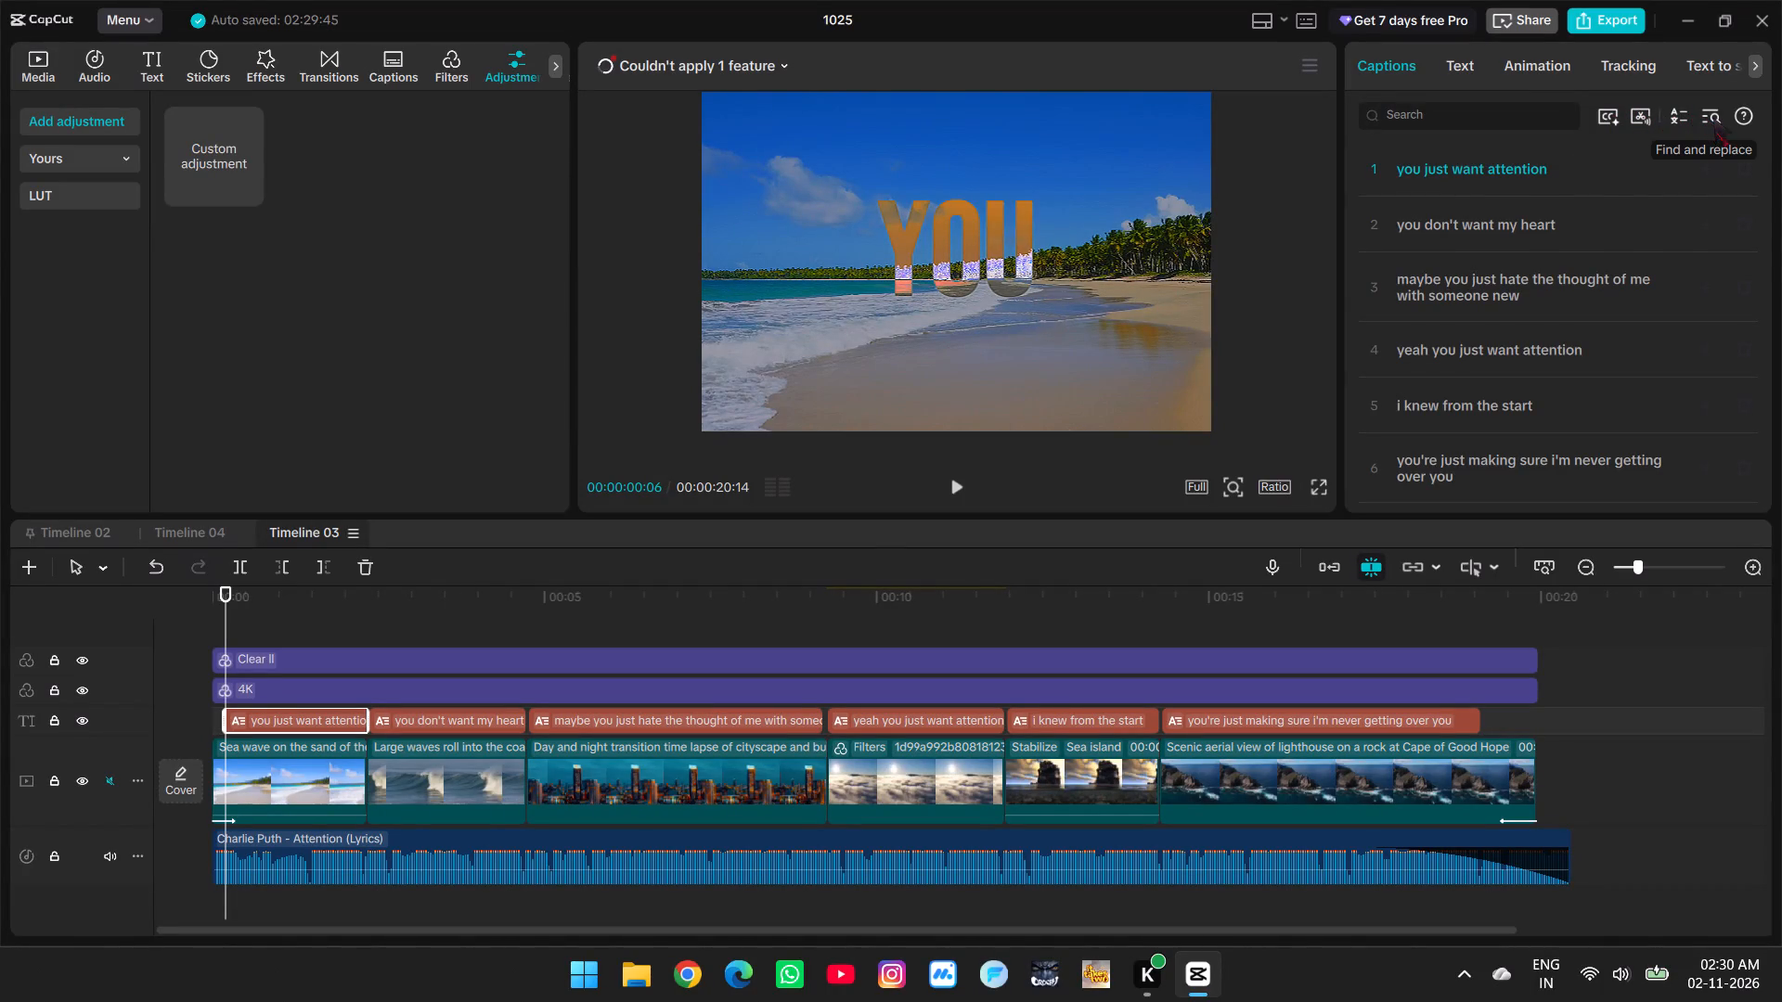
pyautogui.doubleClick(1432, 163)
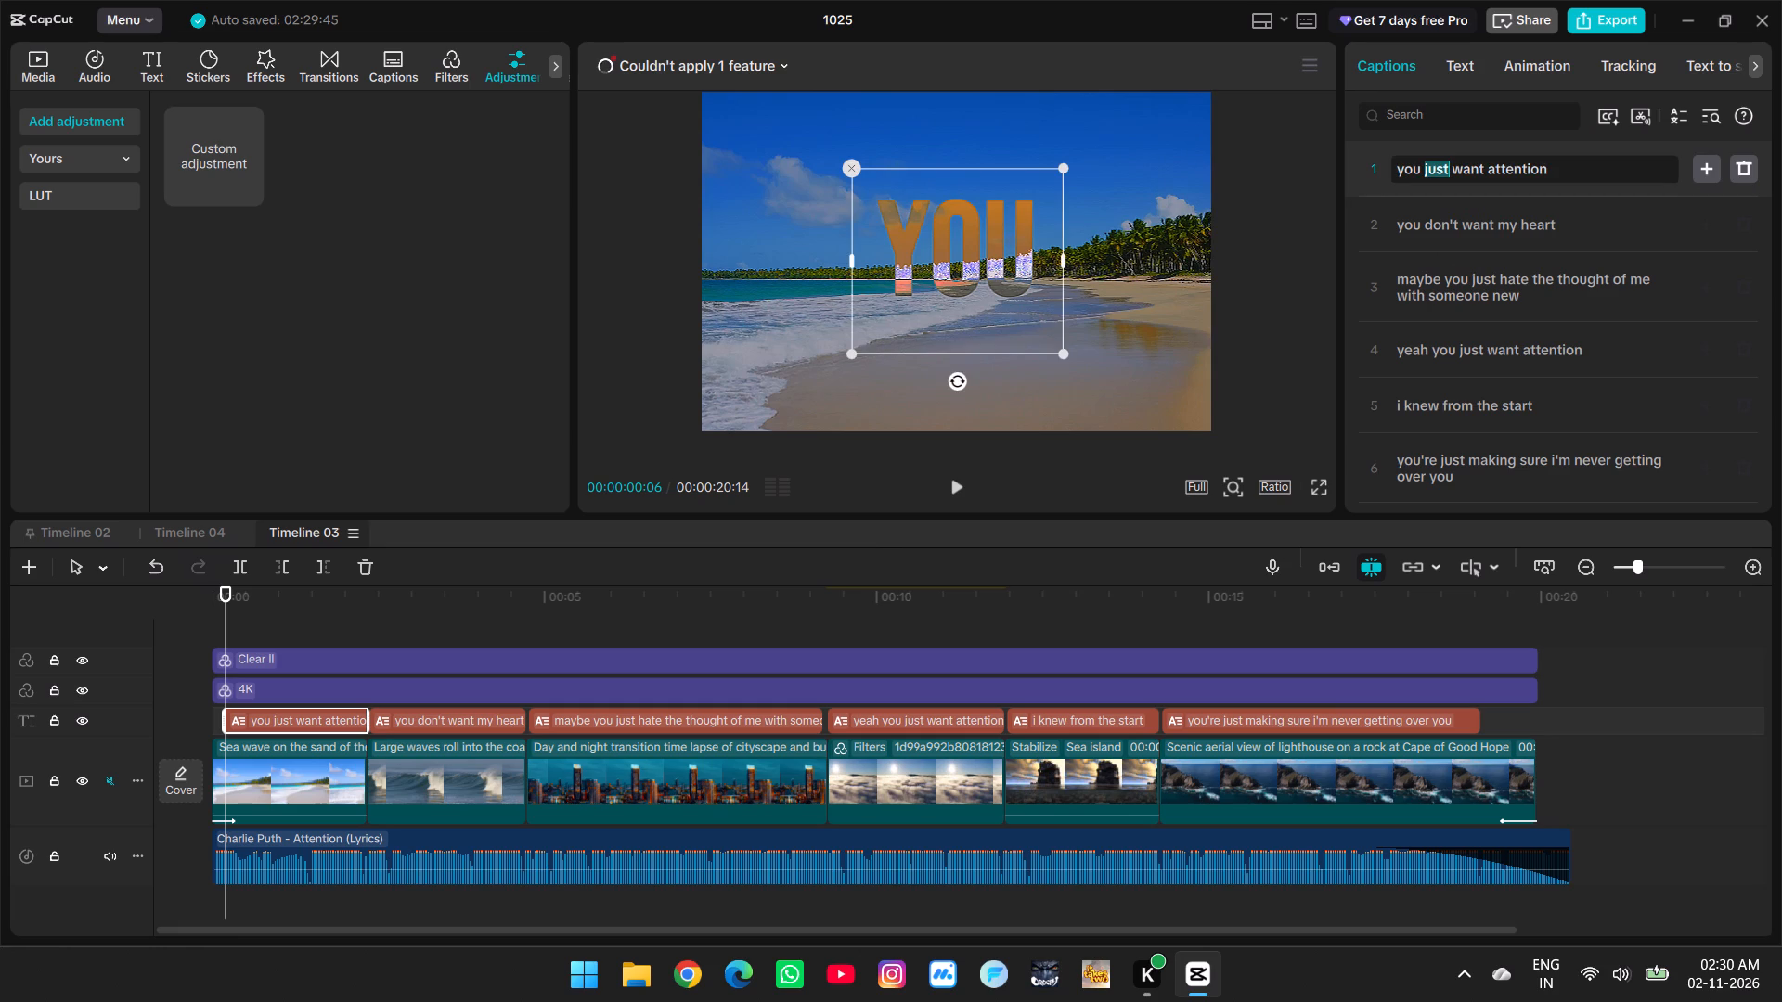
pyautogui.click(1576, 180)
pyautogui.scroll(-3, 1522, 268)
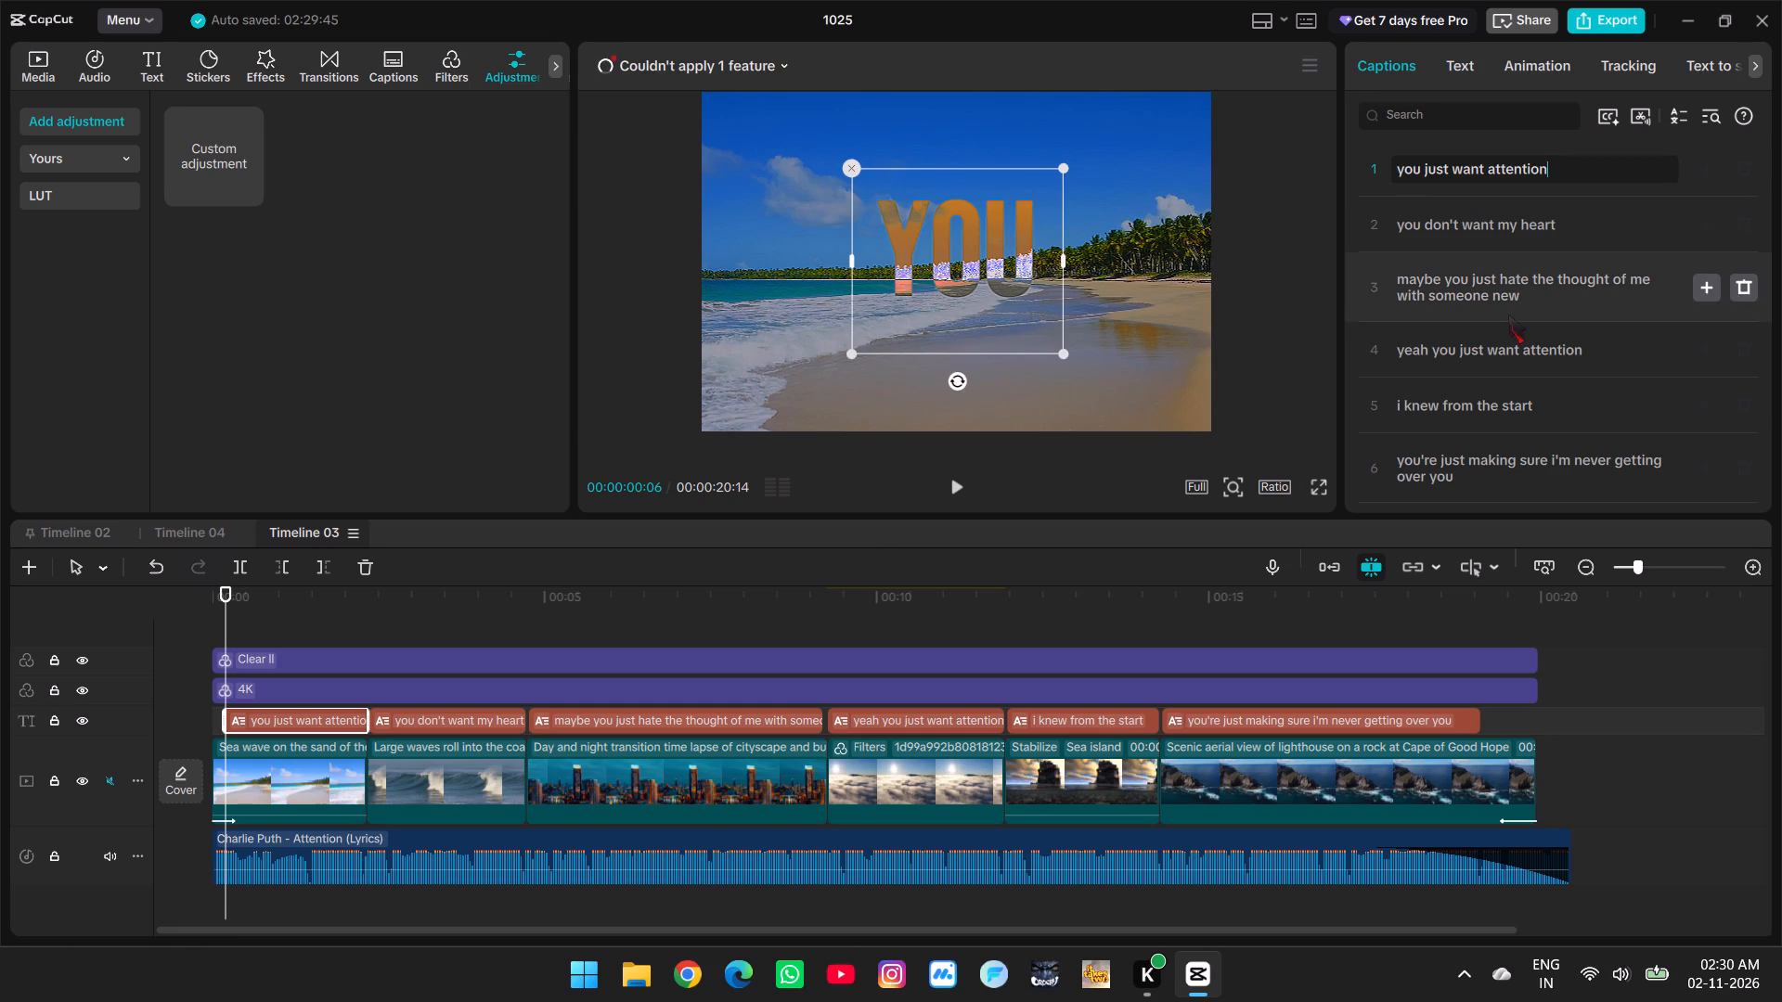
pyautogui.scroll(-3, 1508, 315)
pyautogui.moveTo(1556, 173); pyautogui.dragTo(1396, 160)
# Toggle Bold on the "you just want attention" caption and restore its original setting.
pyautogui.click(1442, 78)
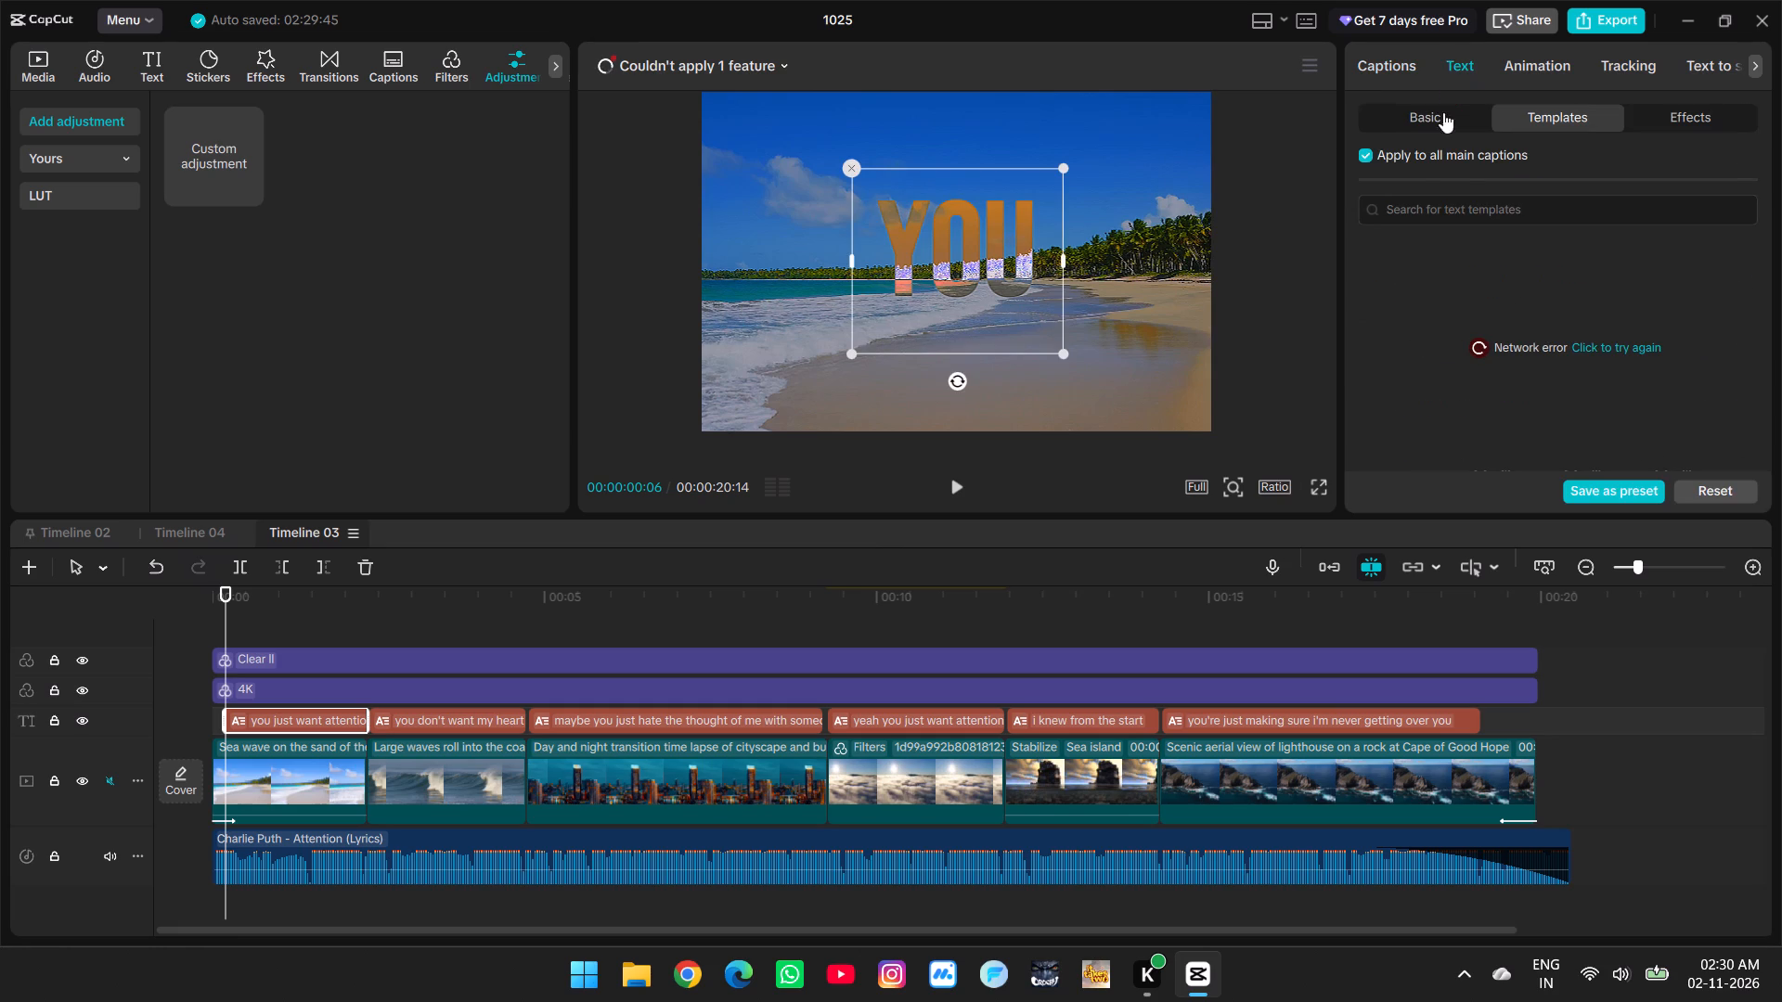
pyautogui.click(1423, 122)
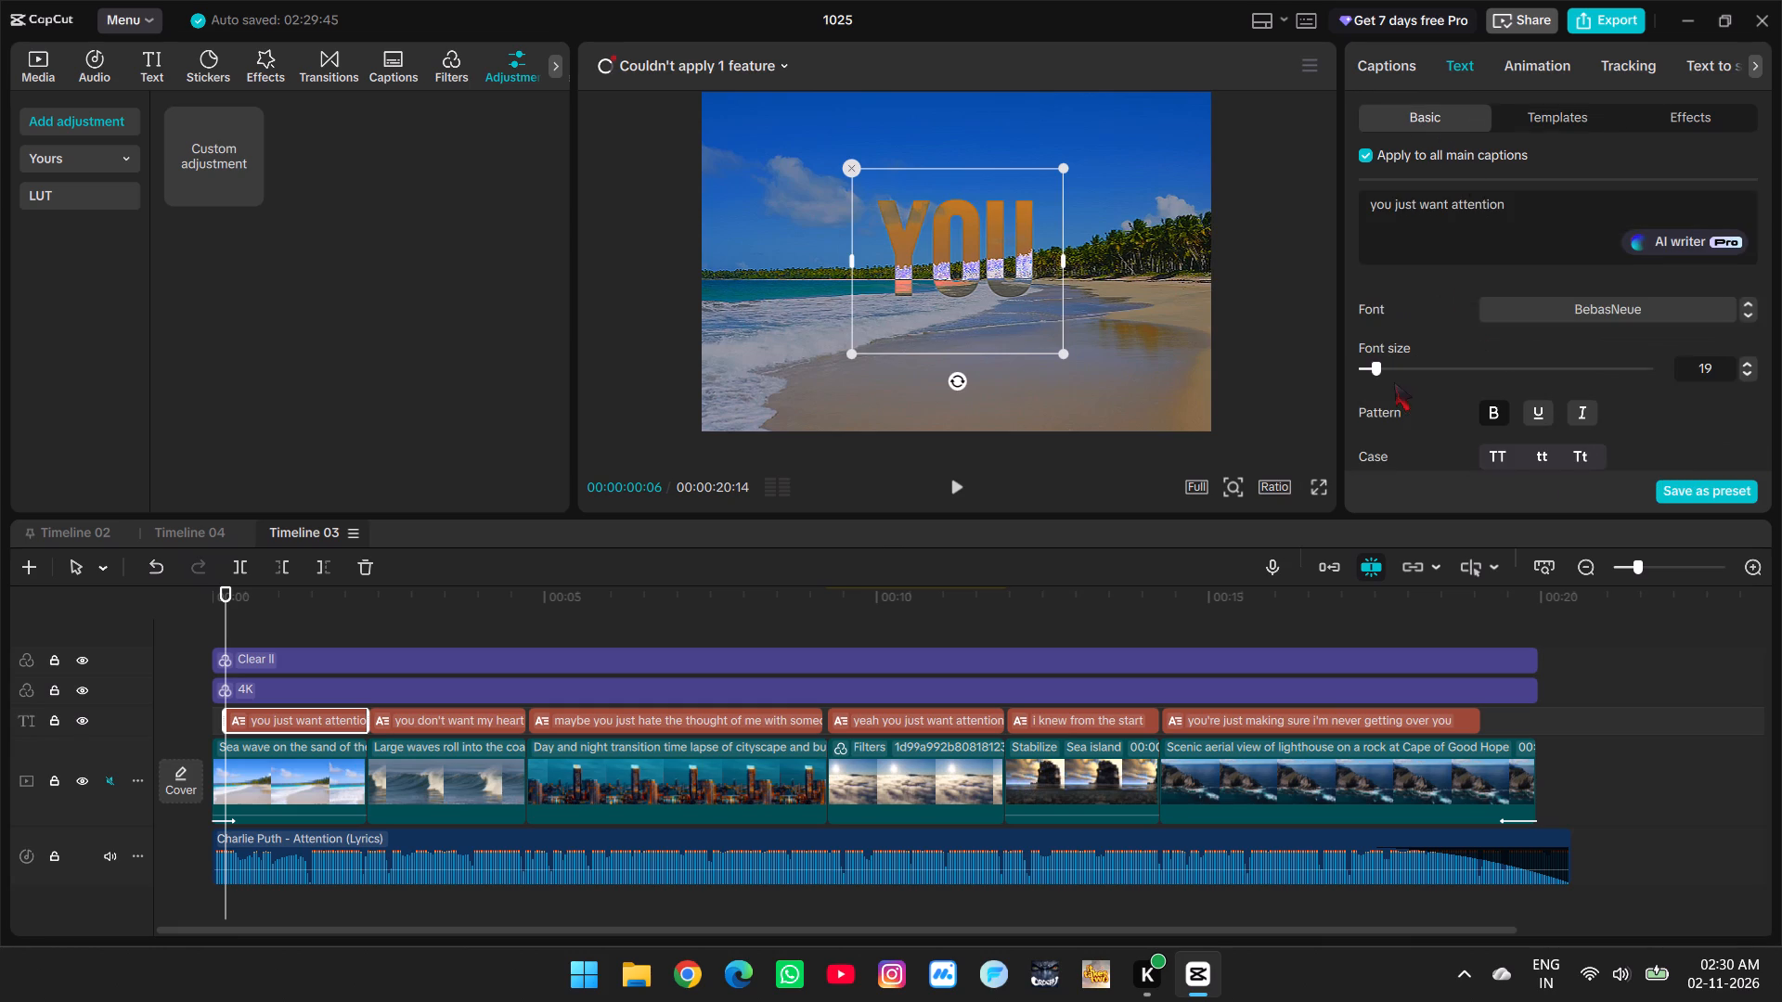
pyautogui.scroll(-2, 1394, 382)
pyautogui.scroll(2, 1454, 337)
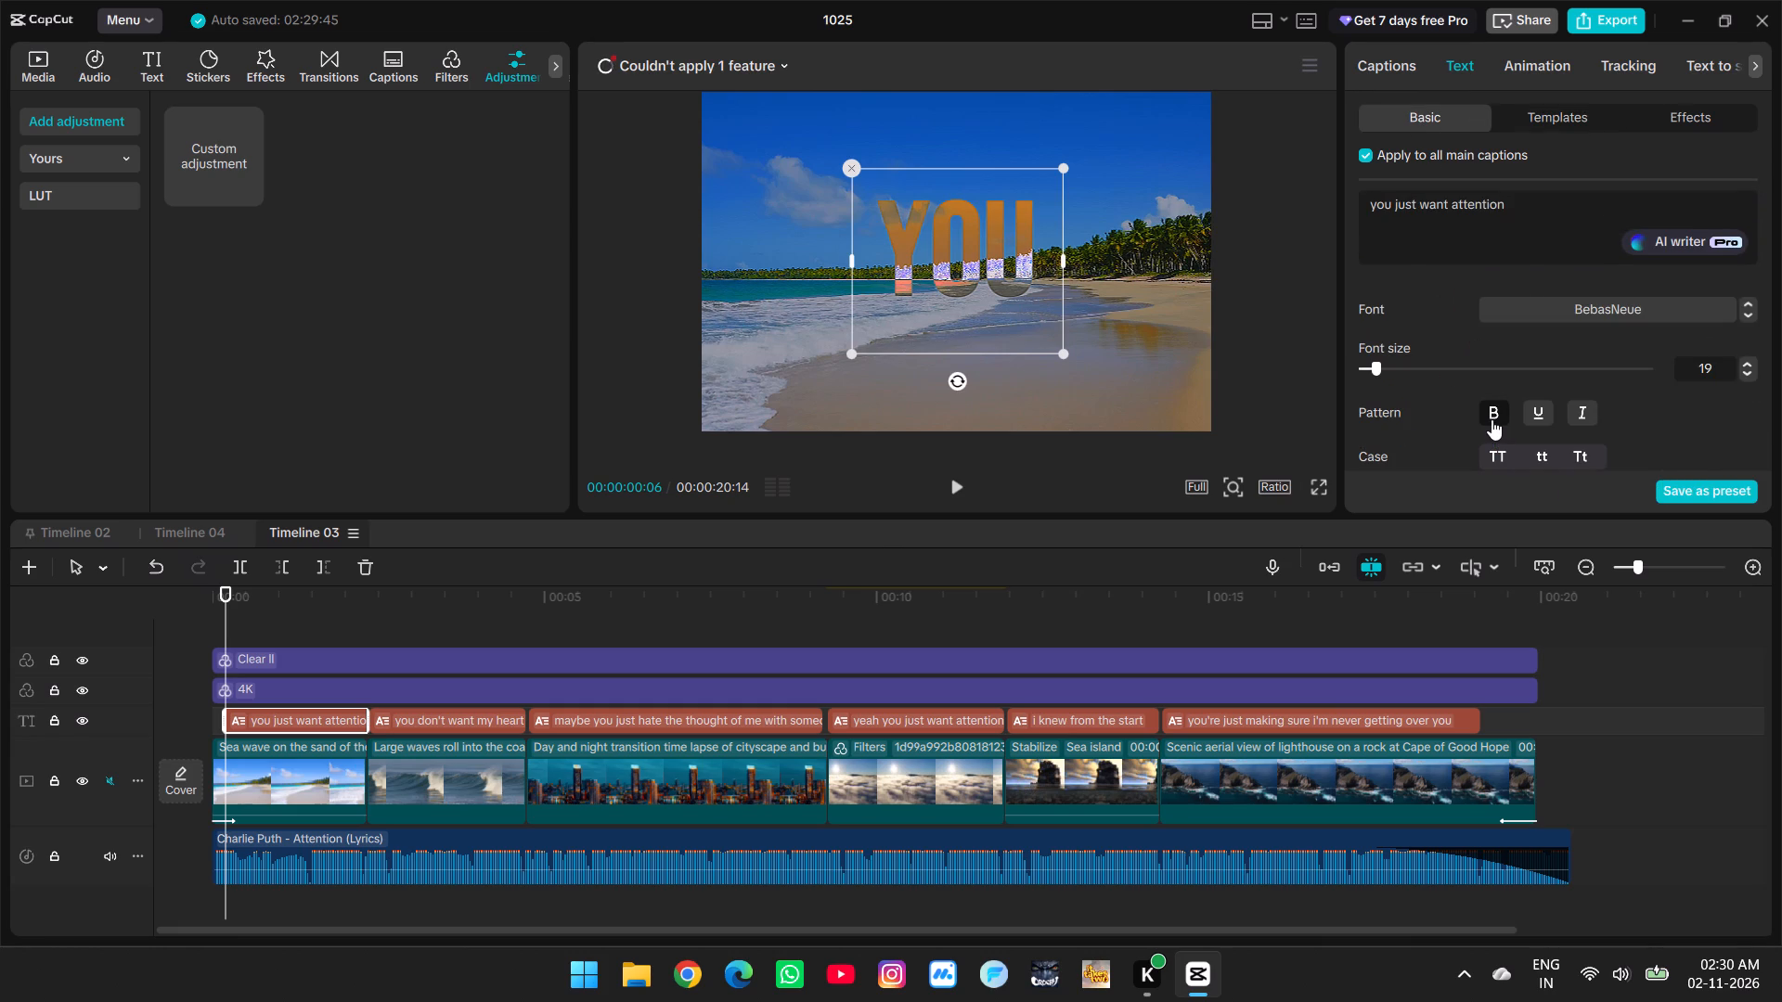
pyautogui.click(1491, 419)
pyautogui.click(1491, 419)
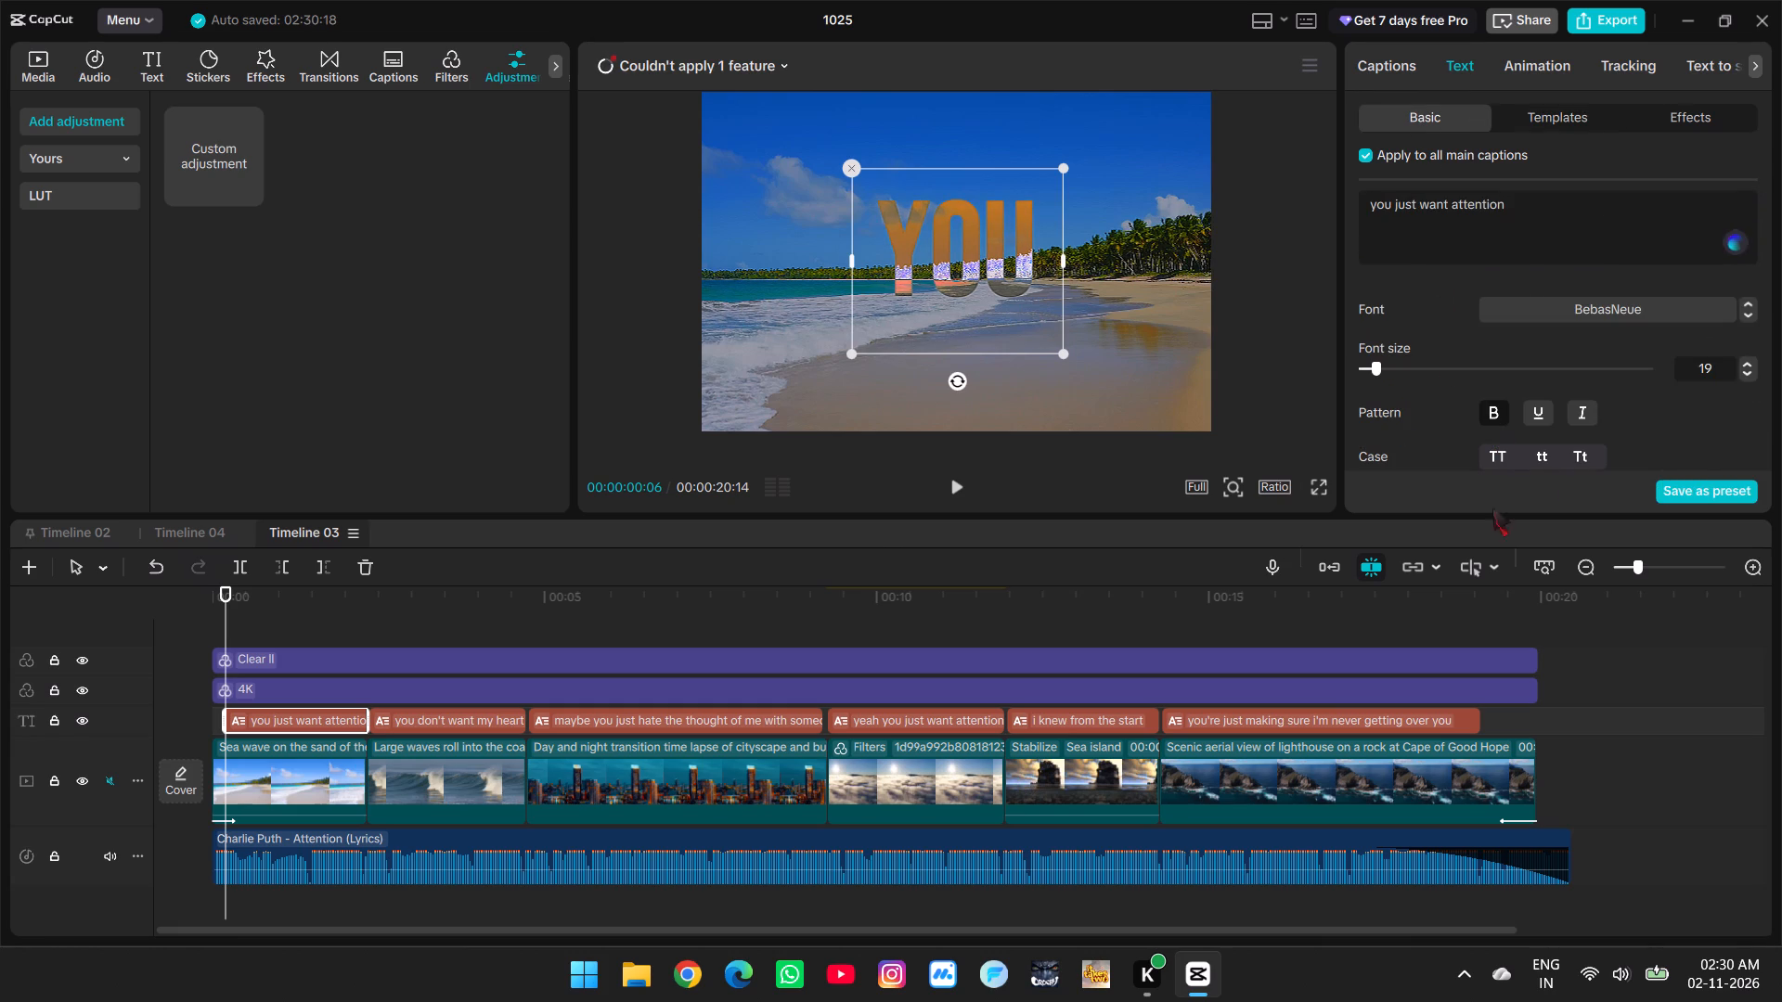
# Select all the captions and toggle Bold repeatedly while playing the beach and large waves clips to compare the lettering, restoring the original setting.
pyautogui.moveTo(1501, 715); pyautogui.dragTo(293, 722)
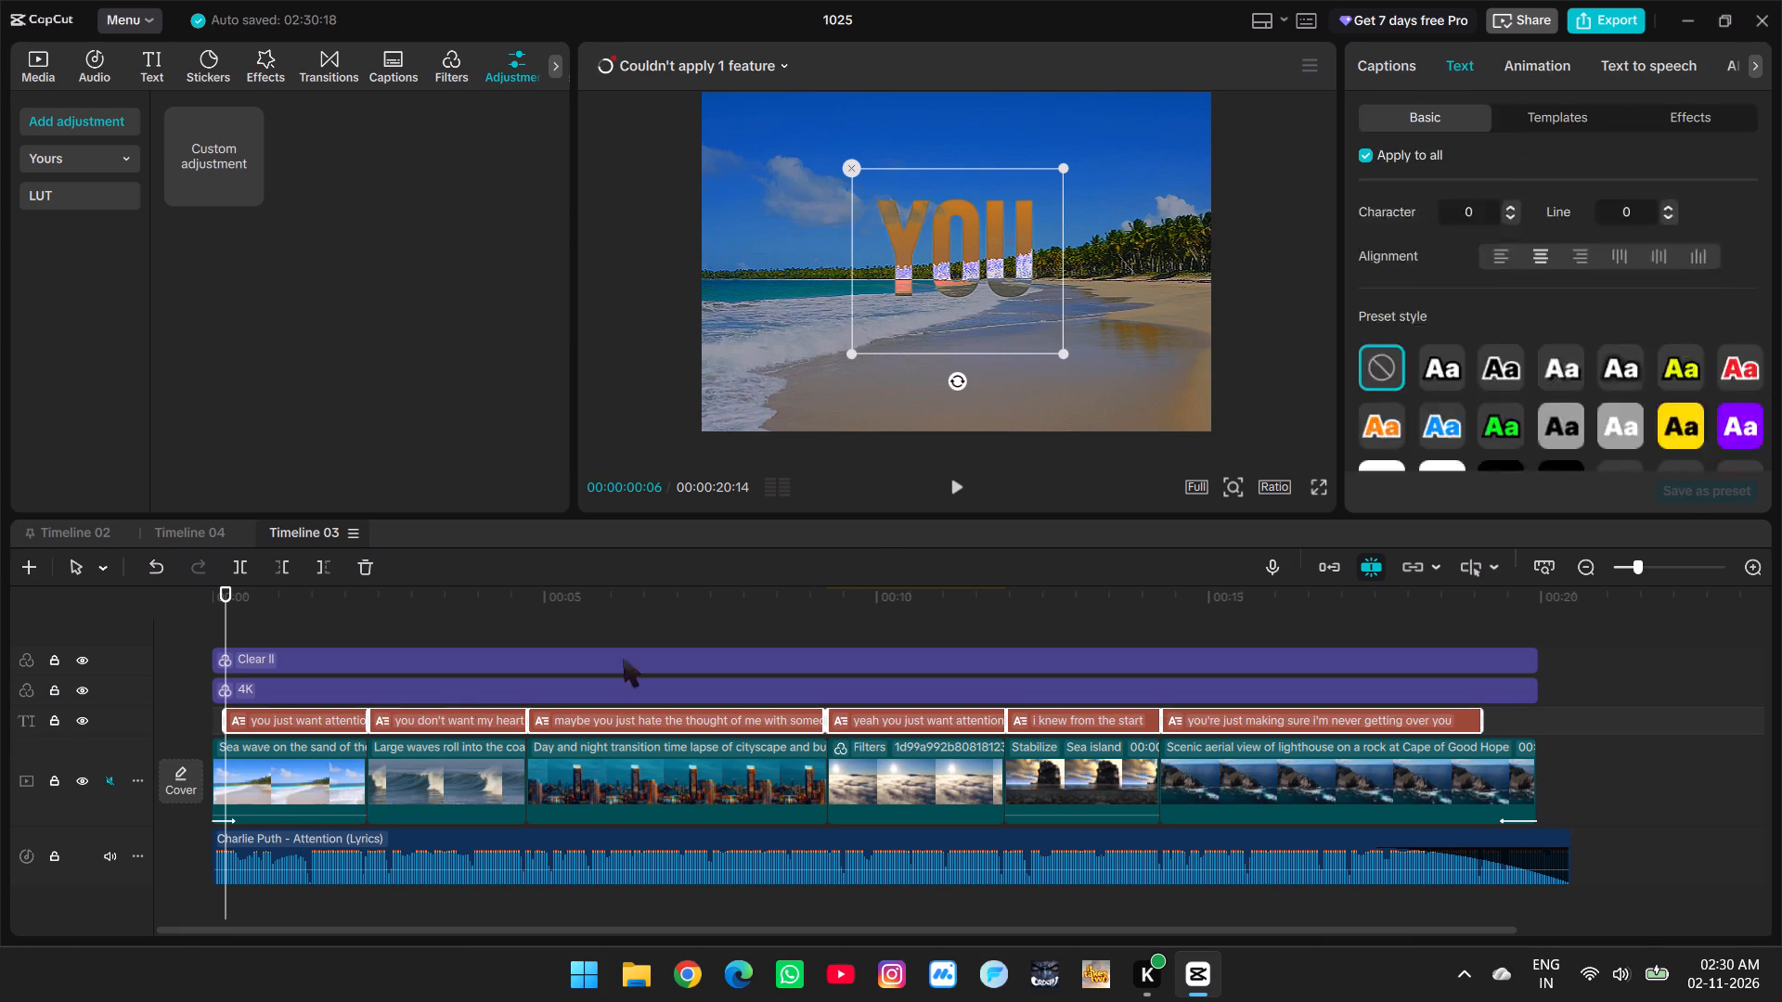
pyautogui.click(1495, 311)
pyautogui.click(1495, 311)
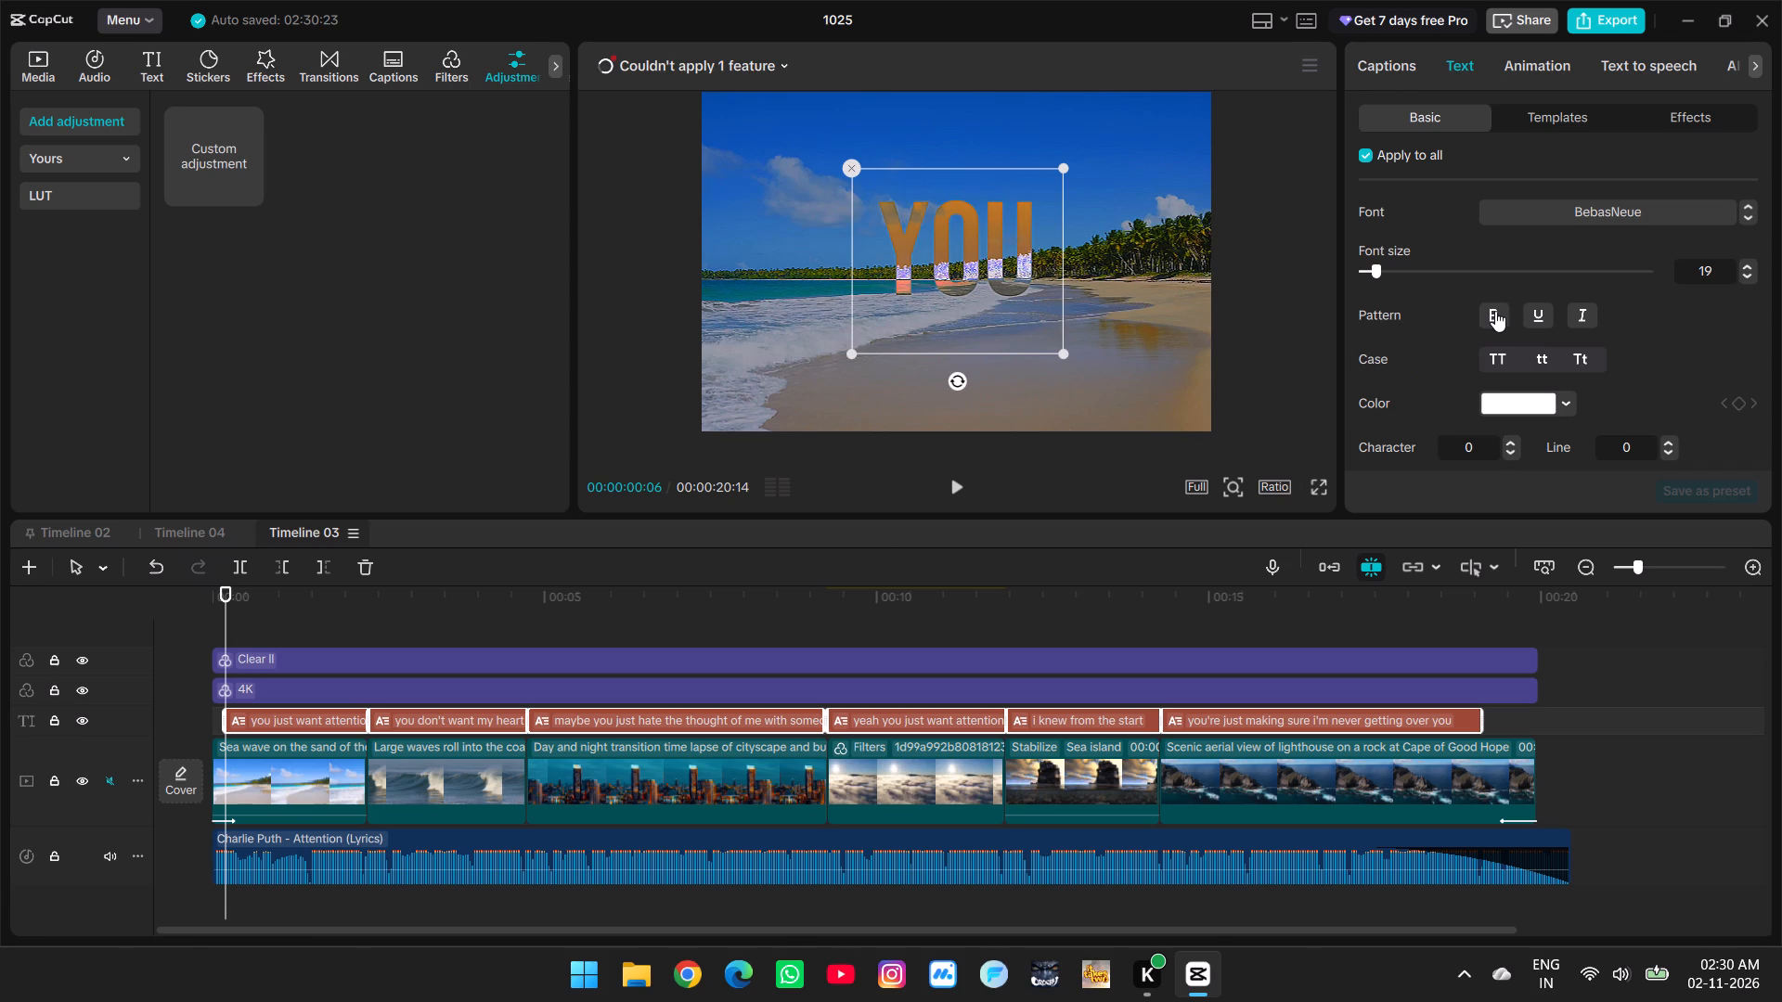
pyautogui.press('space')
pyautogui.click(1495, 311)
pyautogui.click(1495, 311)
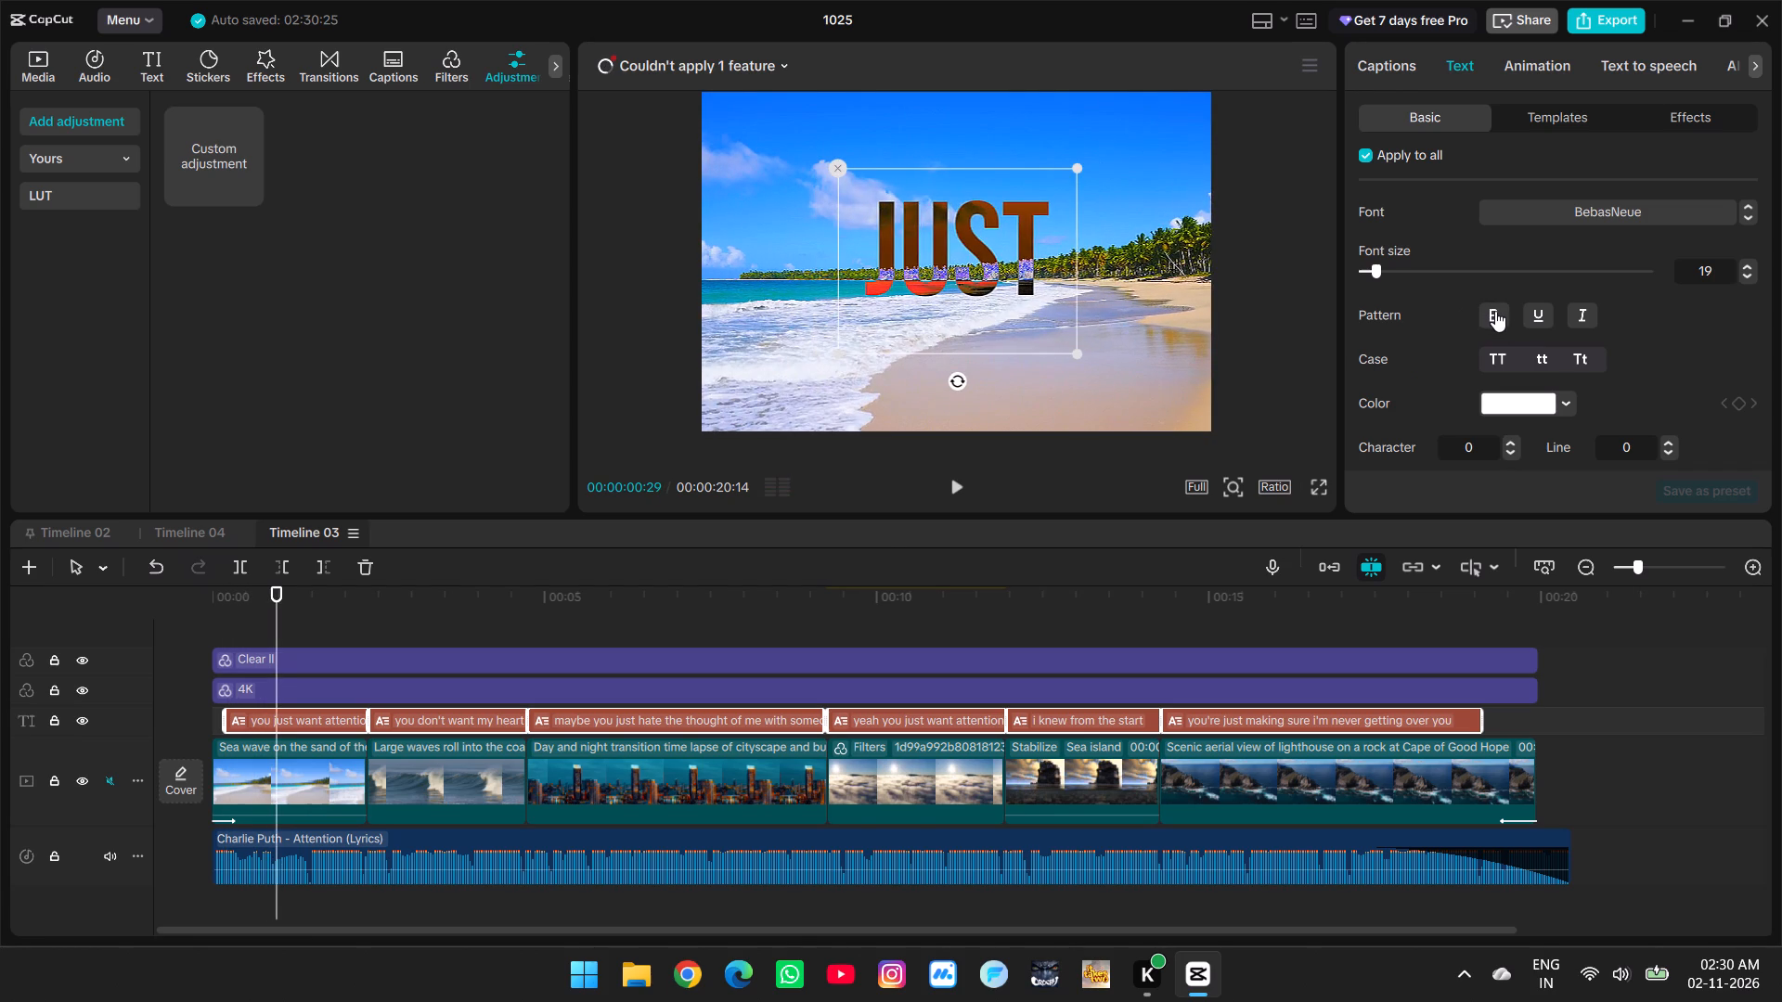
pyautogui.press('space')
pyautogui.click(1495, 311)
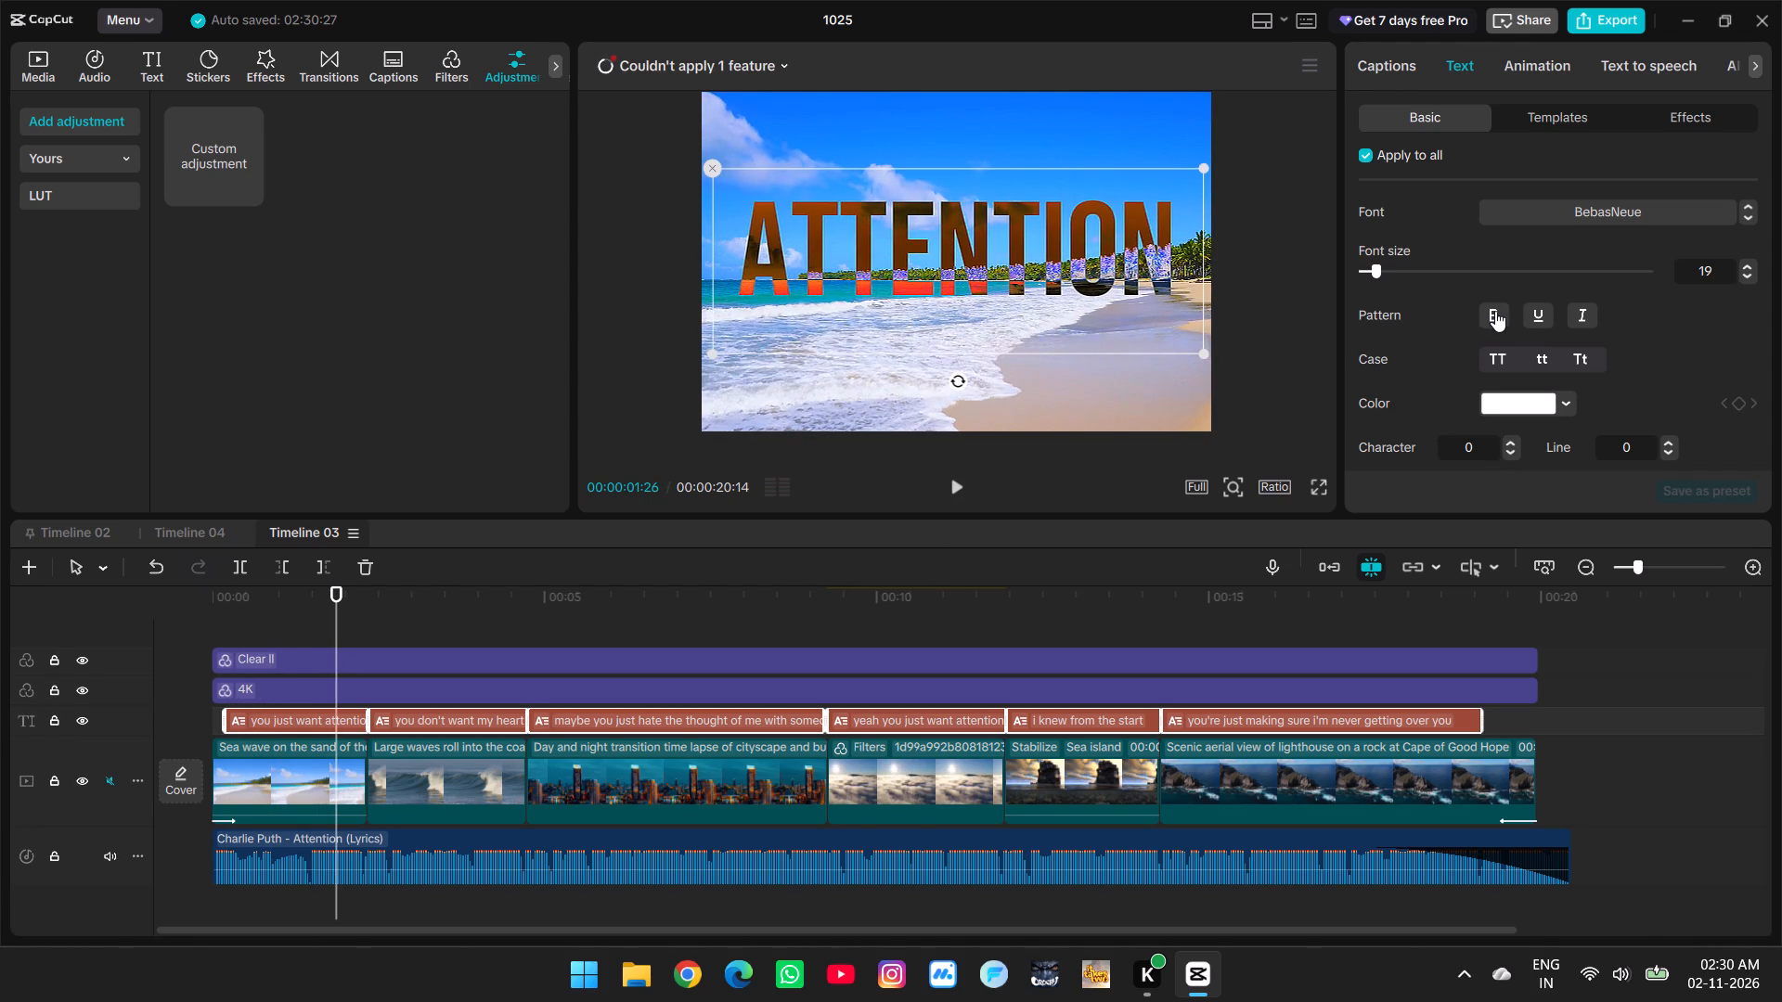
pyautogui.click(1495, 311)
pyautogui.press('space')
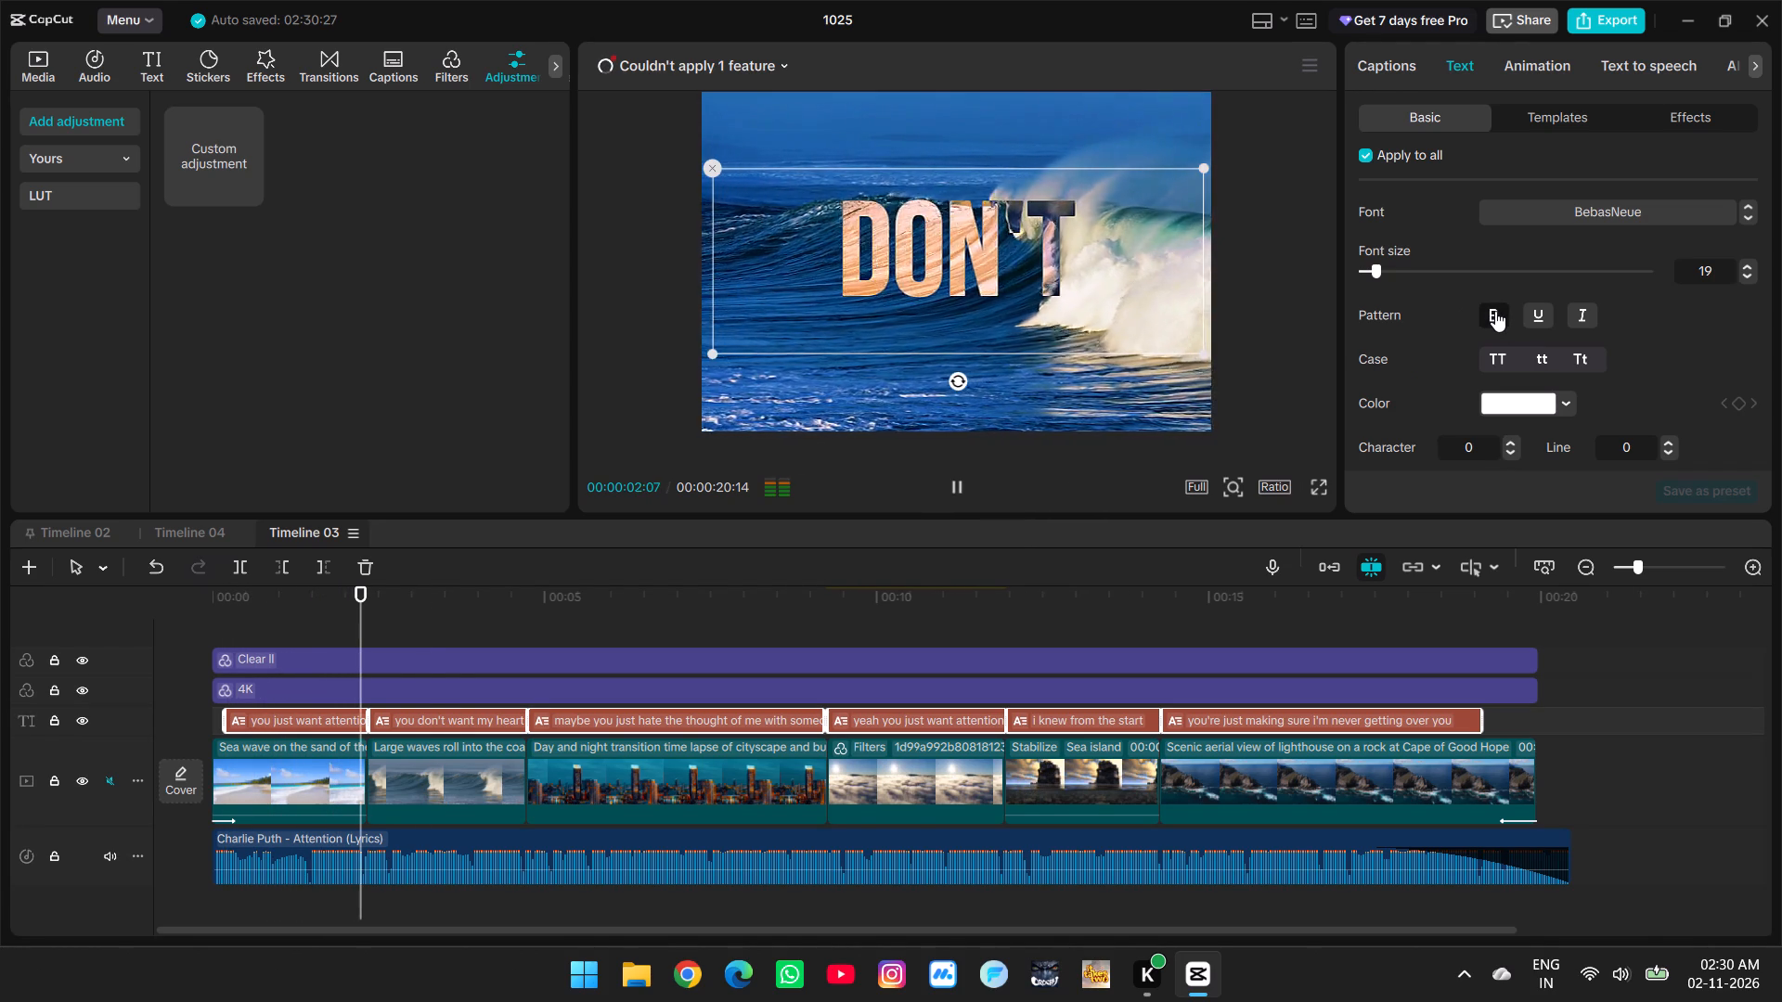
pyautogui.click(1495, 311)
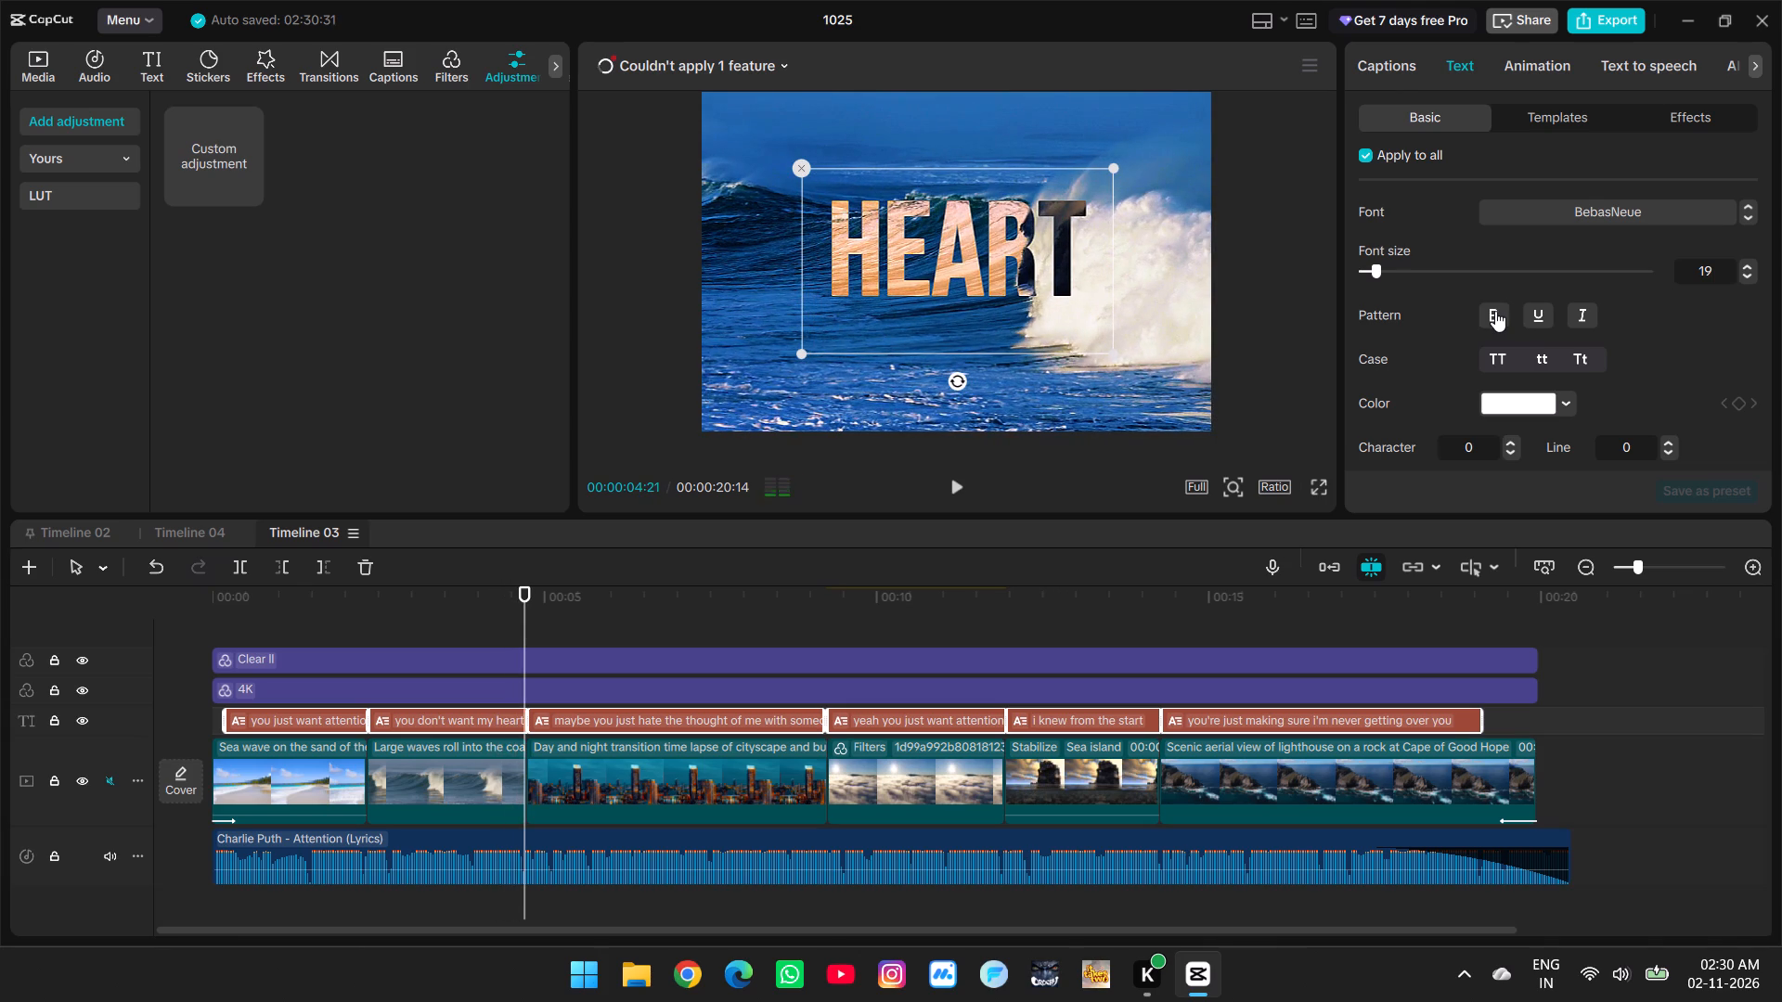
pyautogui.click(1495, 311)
# Review the captions from the city clip through the lighthouse clip, and select the caption "you're just making sure i'm never getting over you".
pyautogui.press('space')
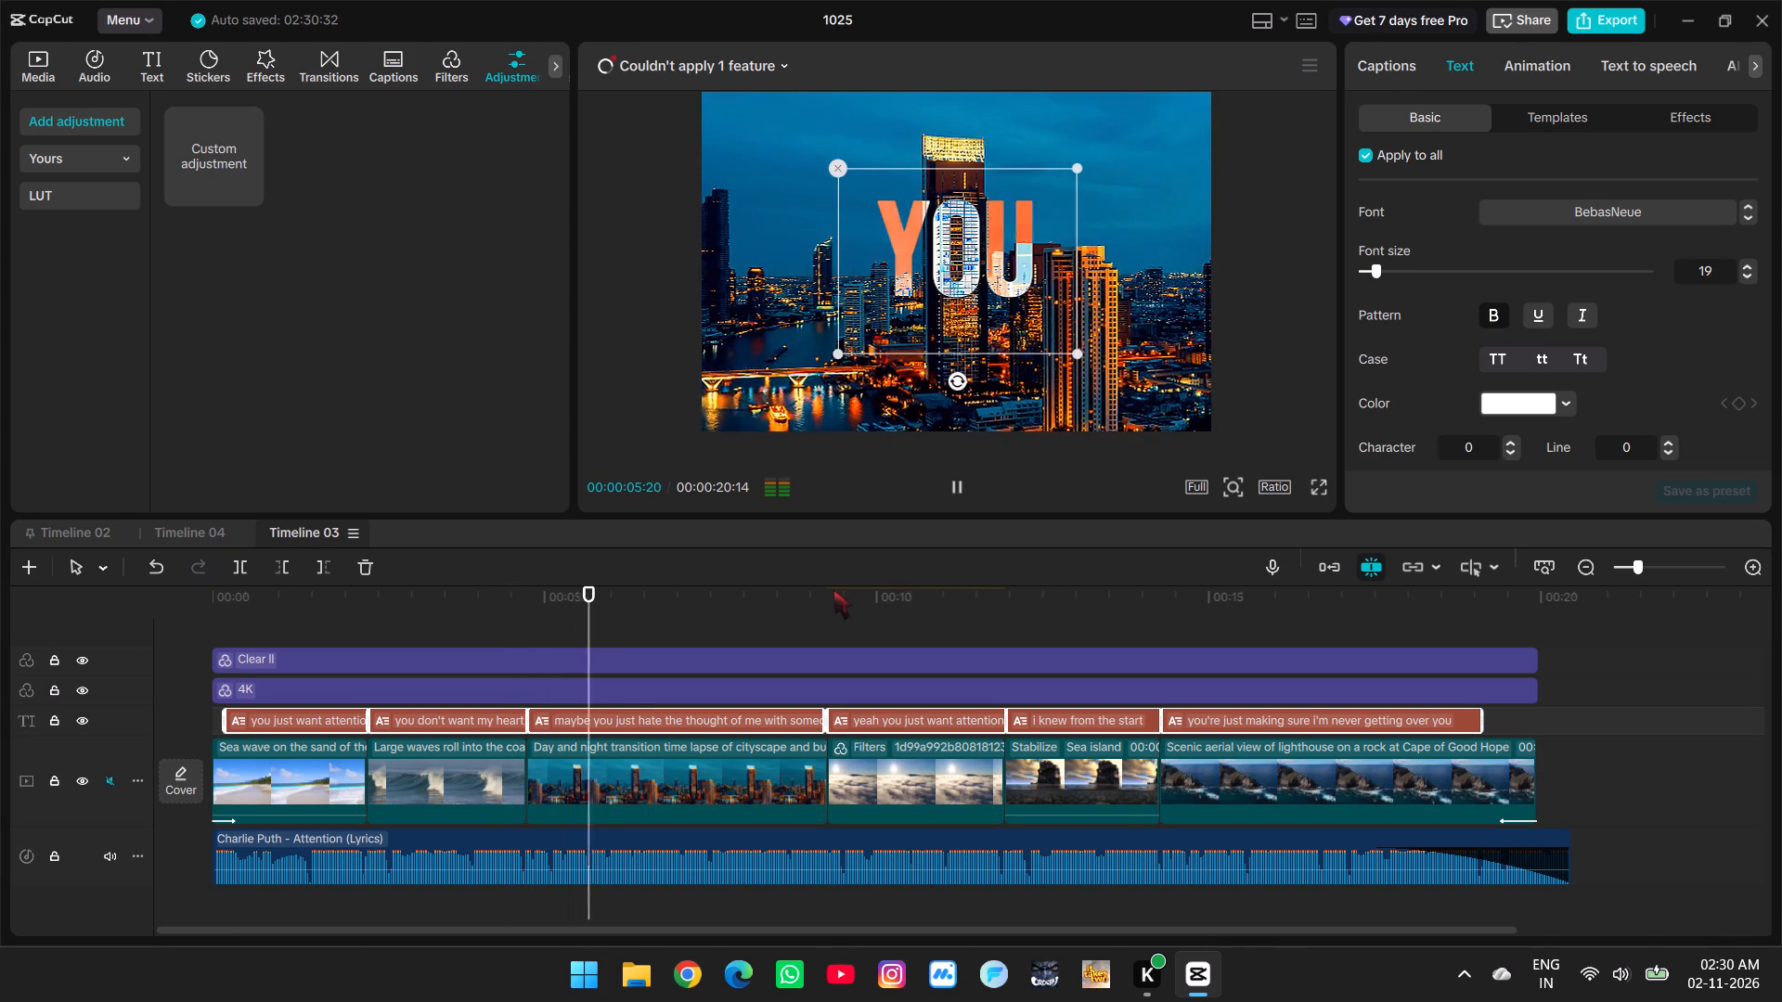
pyautogui.press('space')
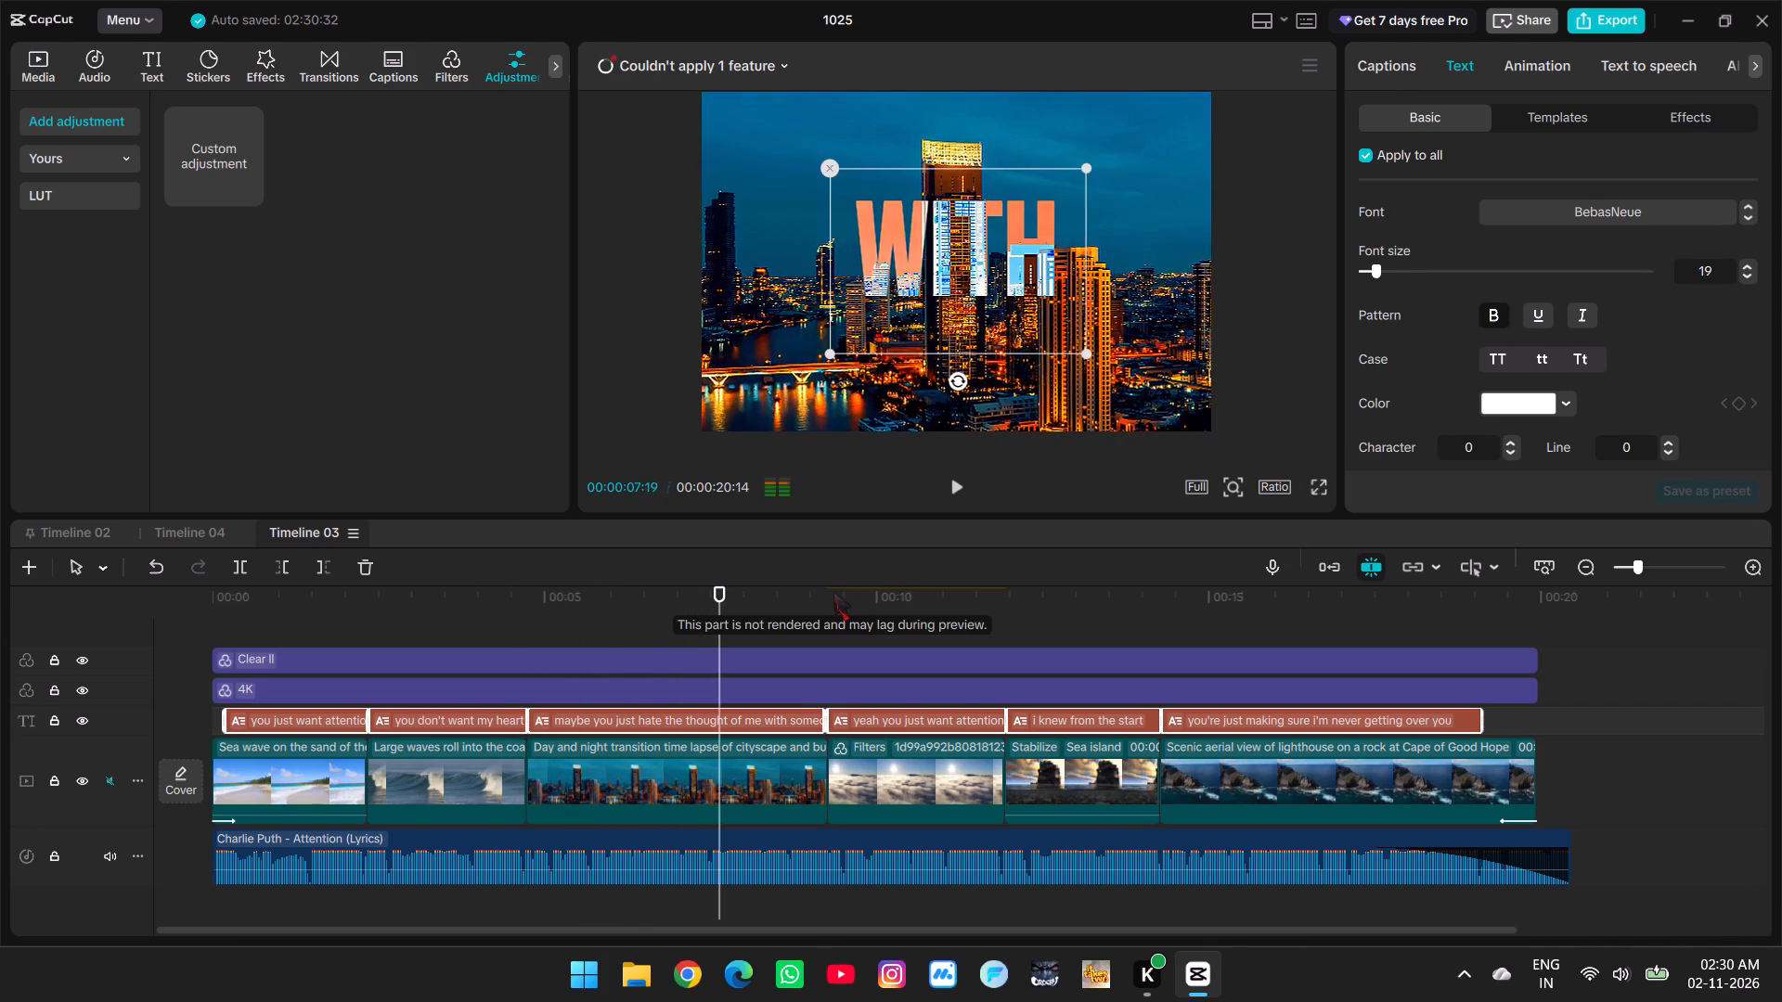
pyautogui.press('space')
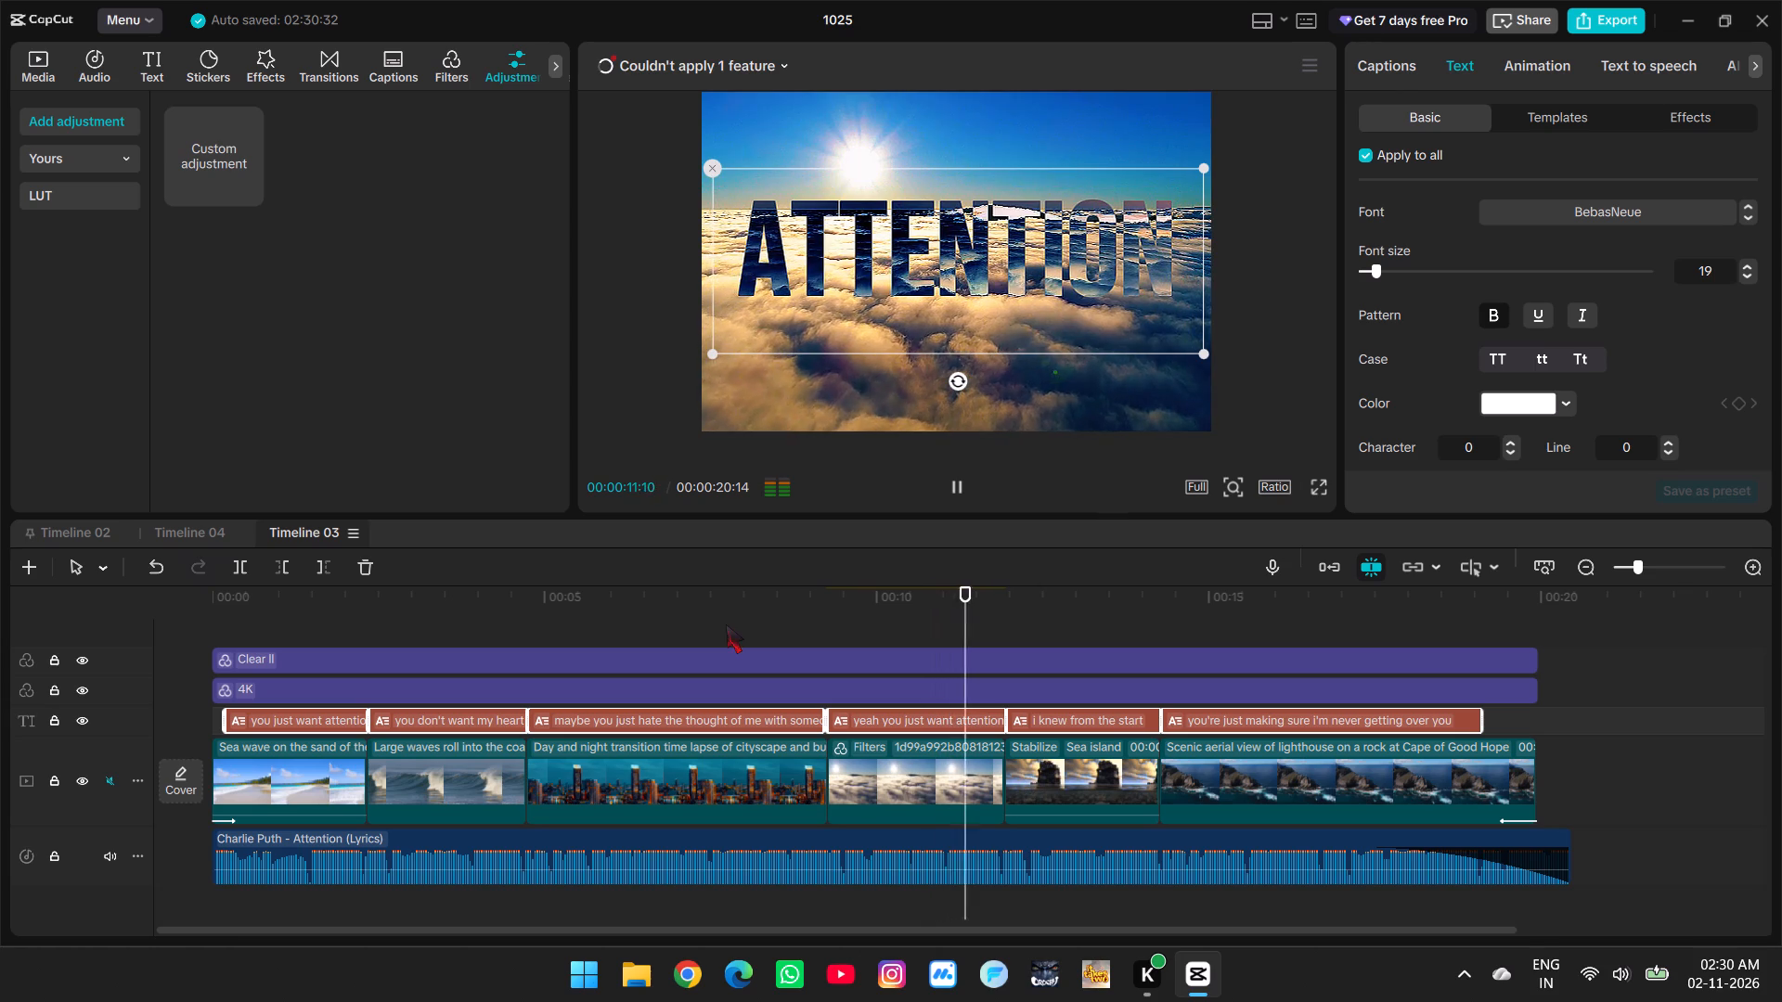
pyautogui.click(1014, 614)
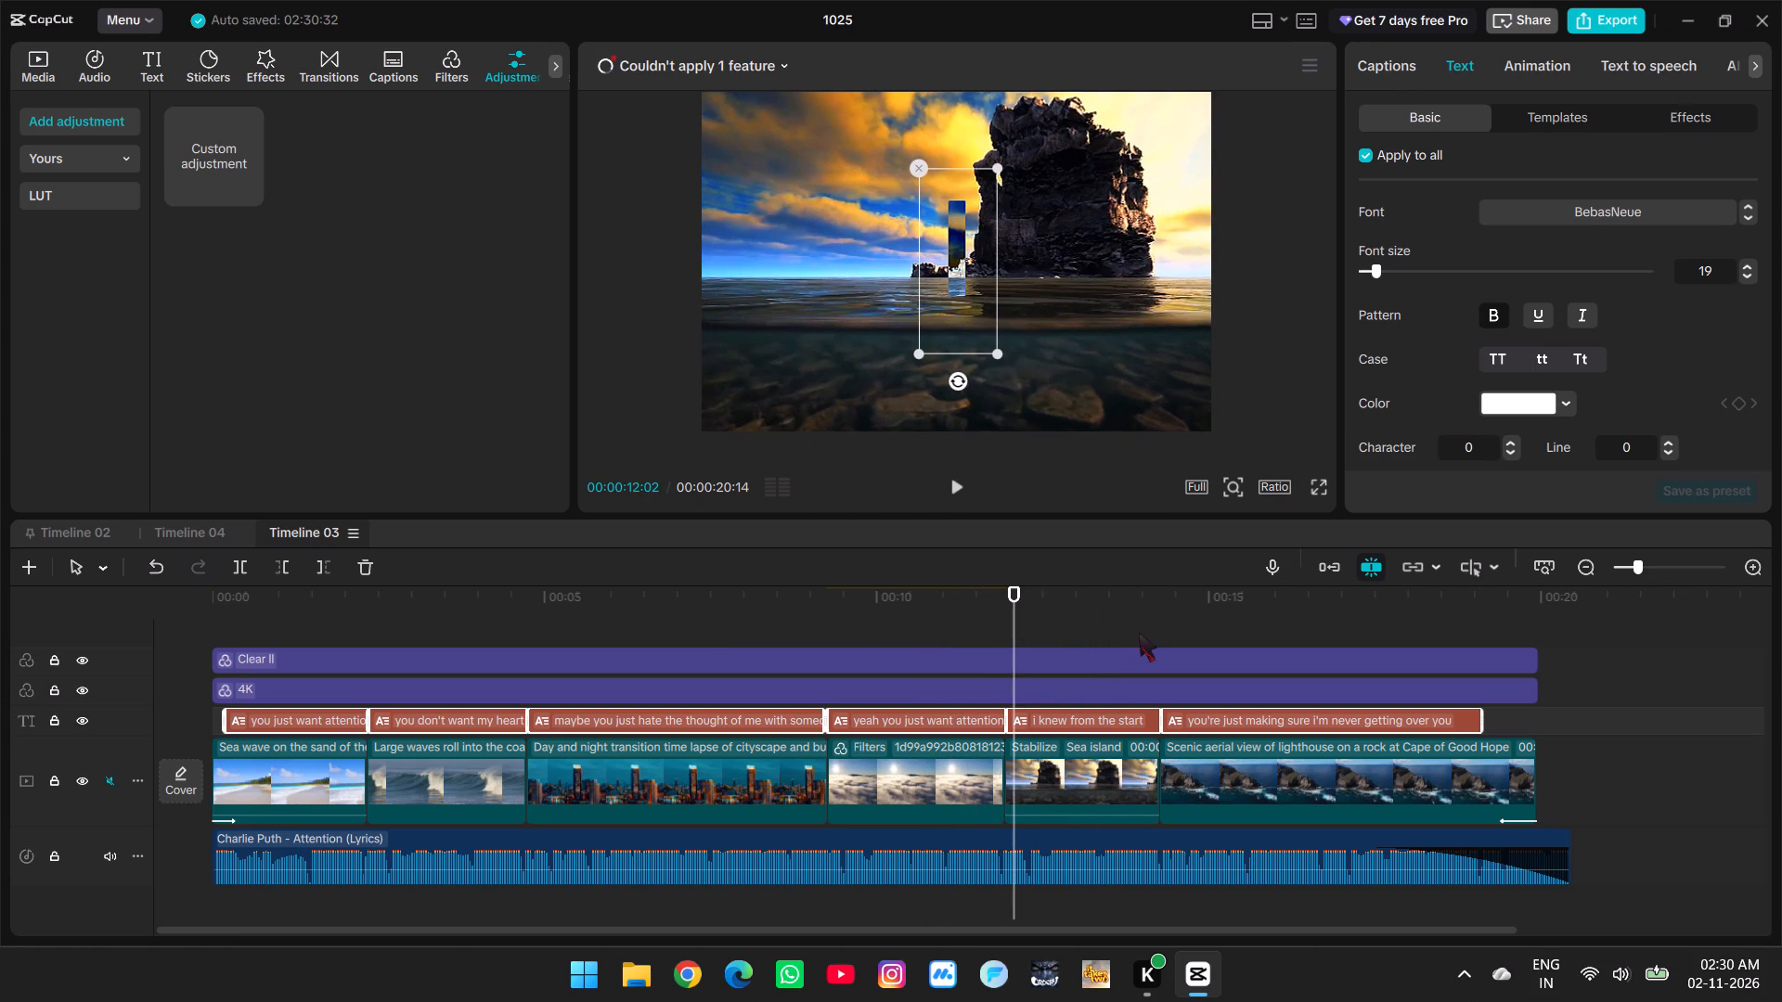
pyautogui.click(1140, 633)
pyautogui.moveTo(1140, 633); pyautogui.dragTo(1339, 651)
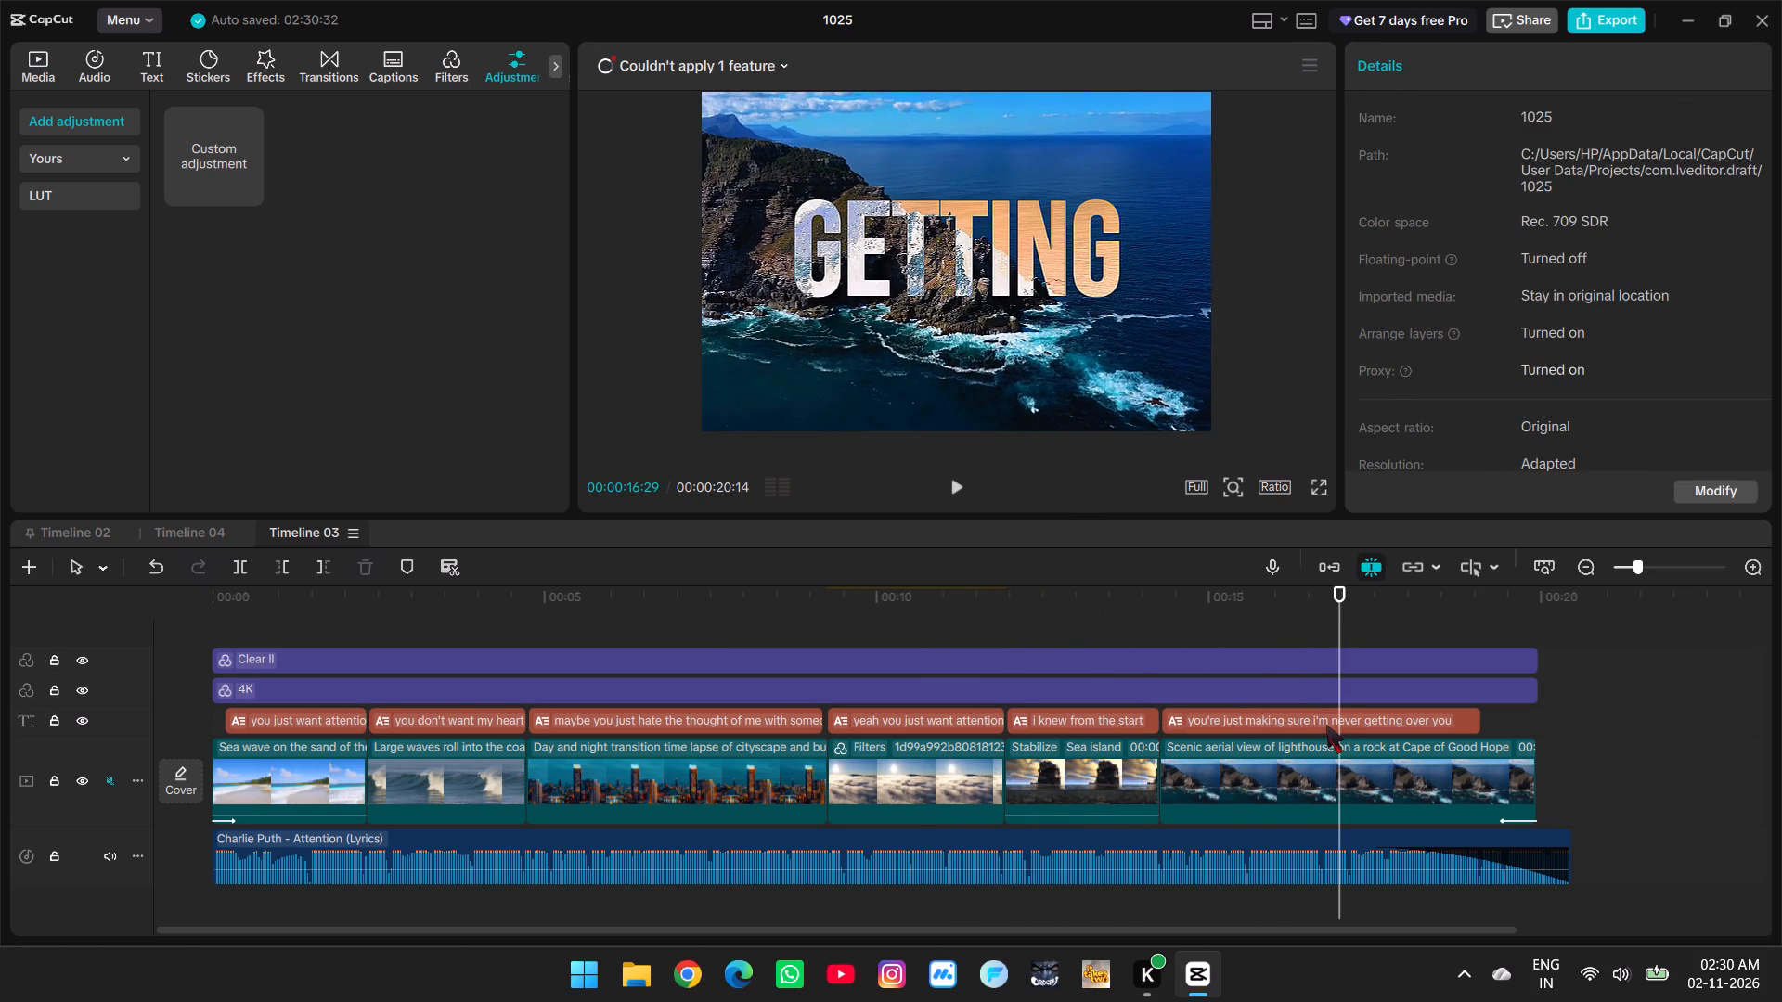
pyautogui.click(1326, 725)
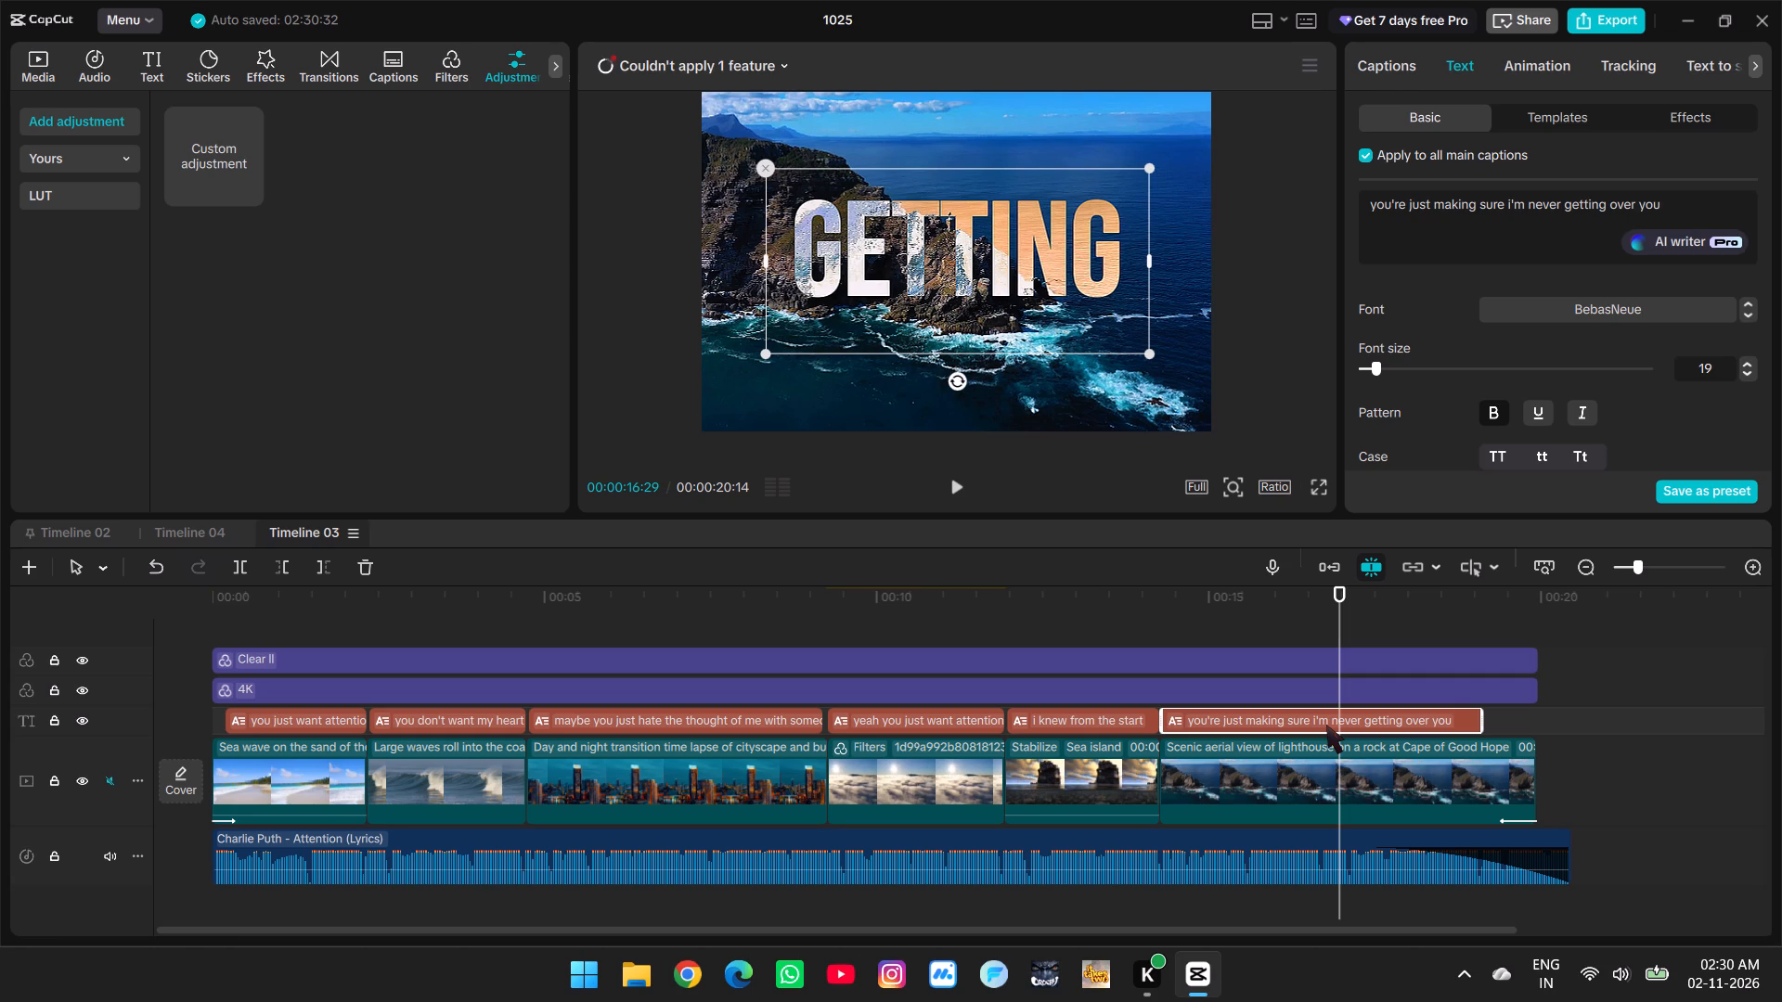